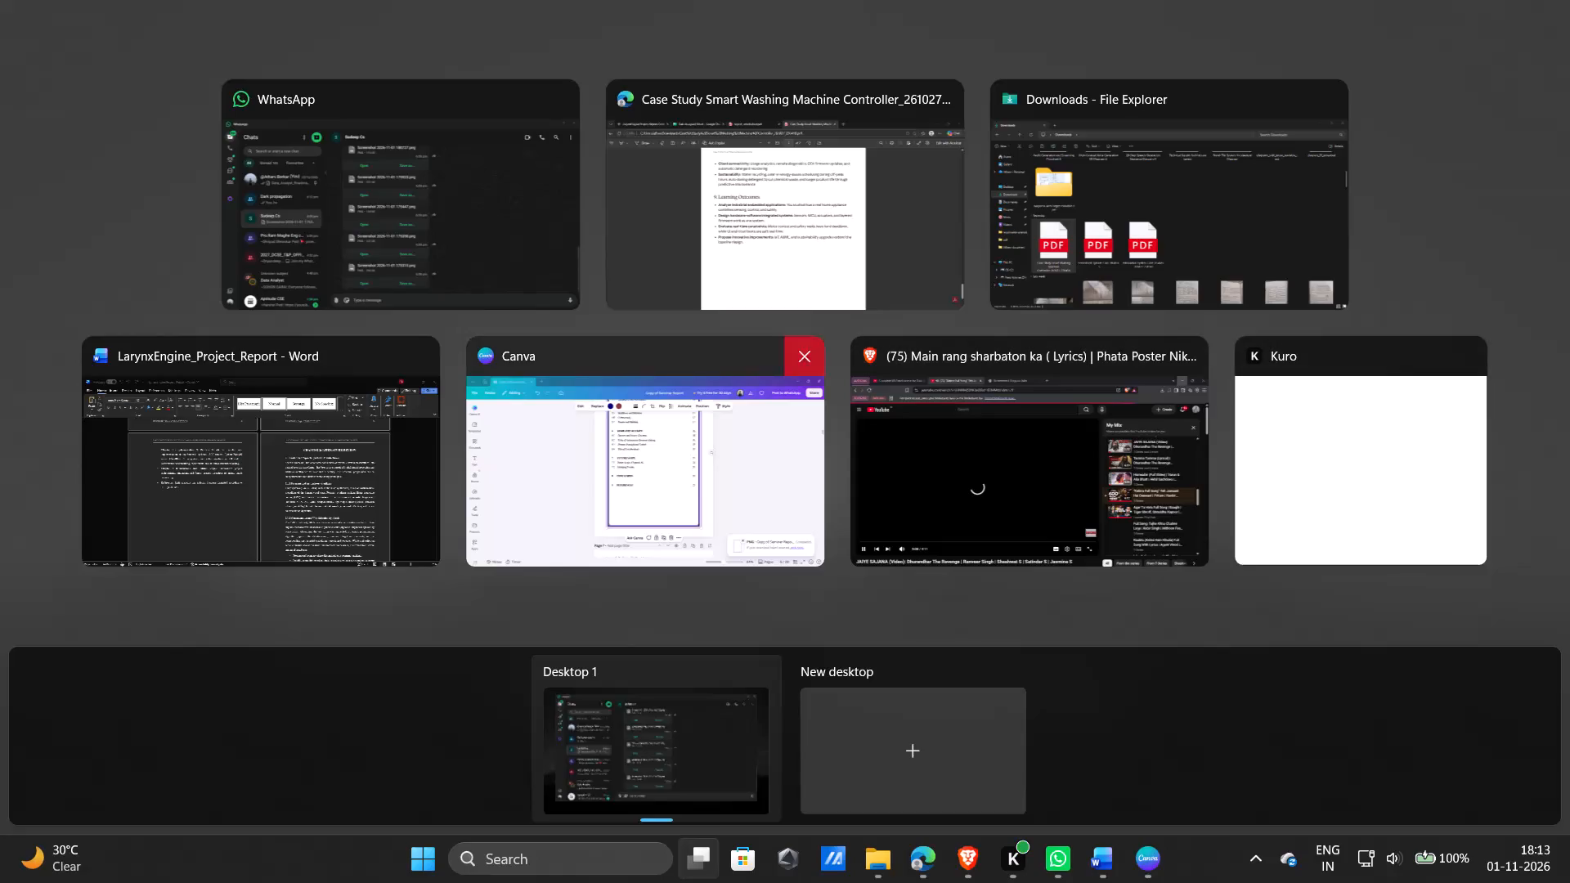
Switch to the Downloads folder in File Explorer, refresh it, and check today's files for the saved screenshots.
{"action": "left_click", "coordinate": [863, 858]}
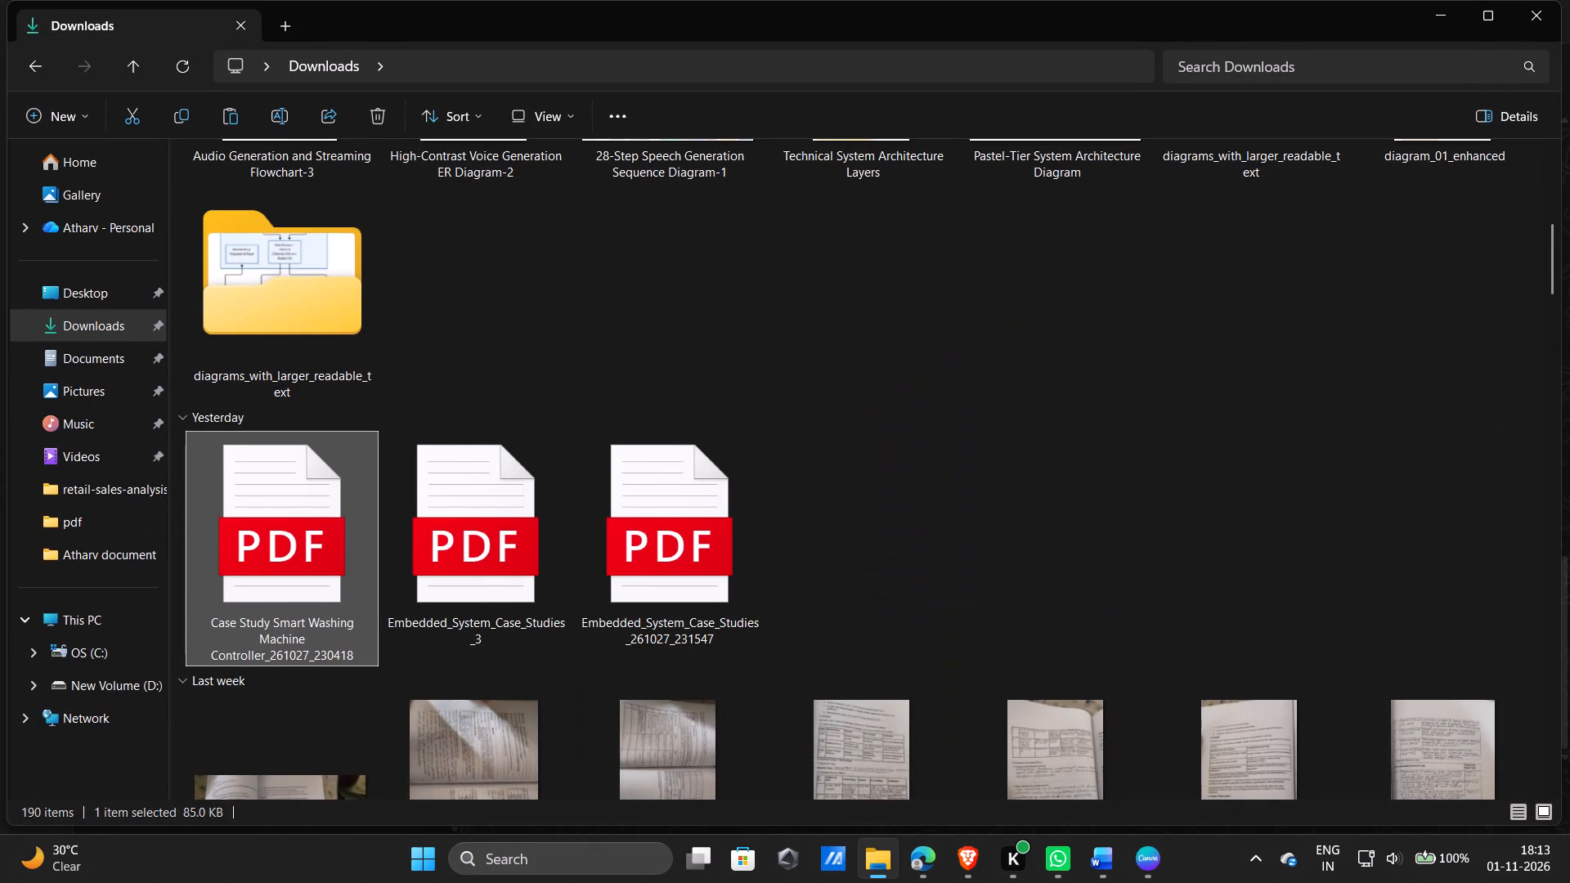
{"action": "scroll", "coordinate": [399, 444], "scroll_direction": "up", "scroll_amount": 7}
{"action": "left_click", "coordinate": [177, 74]}
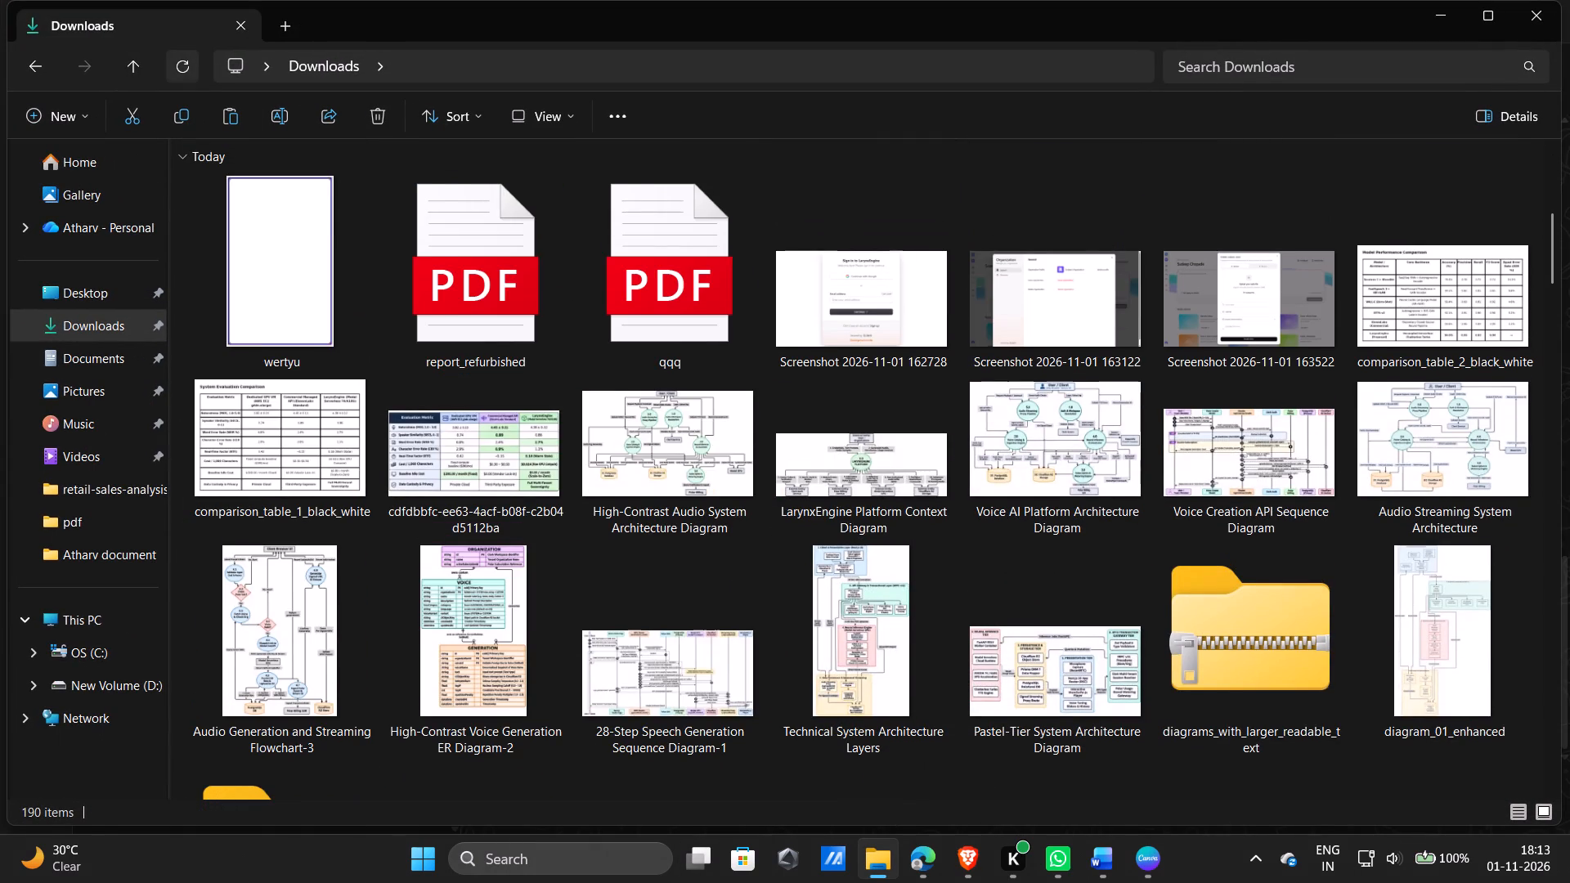
{"action": "scroll", "coordinate": [673, 237], "scroll_direction": "up", "scroll_amount": 8}
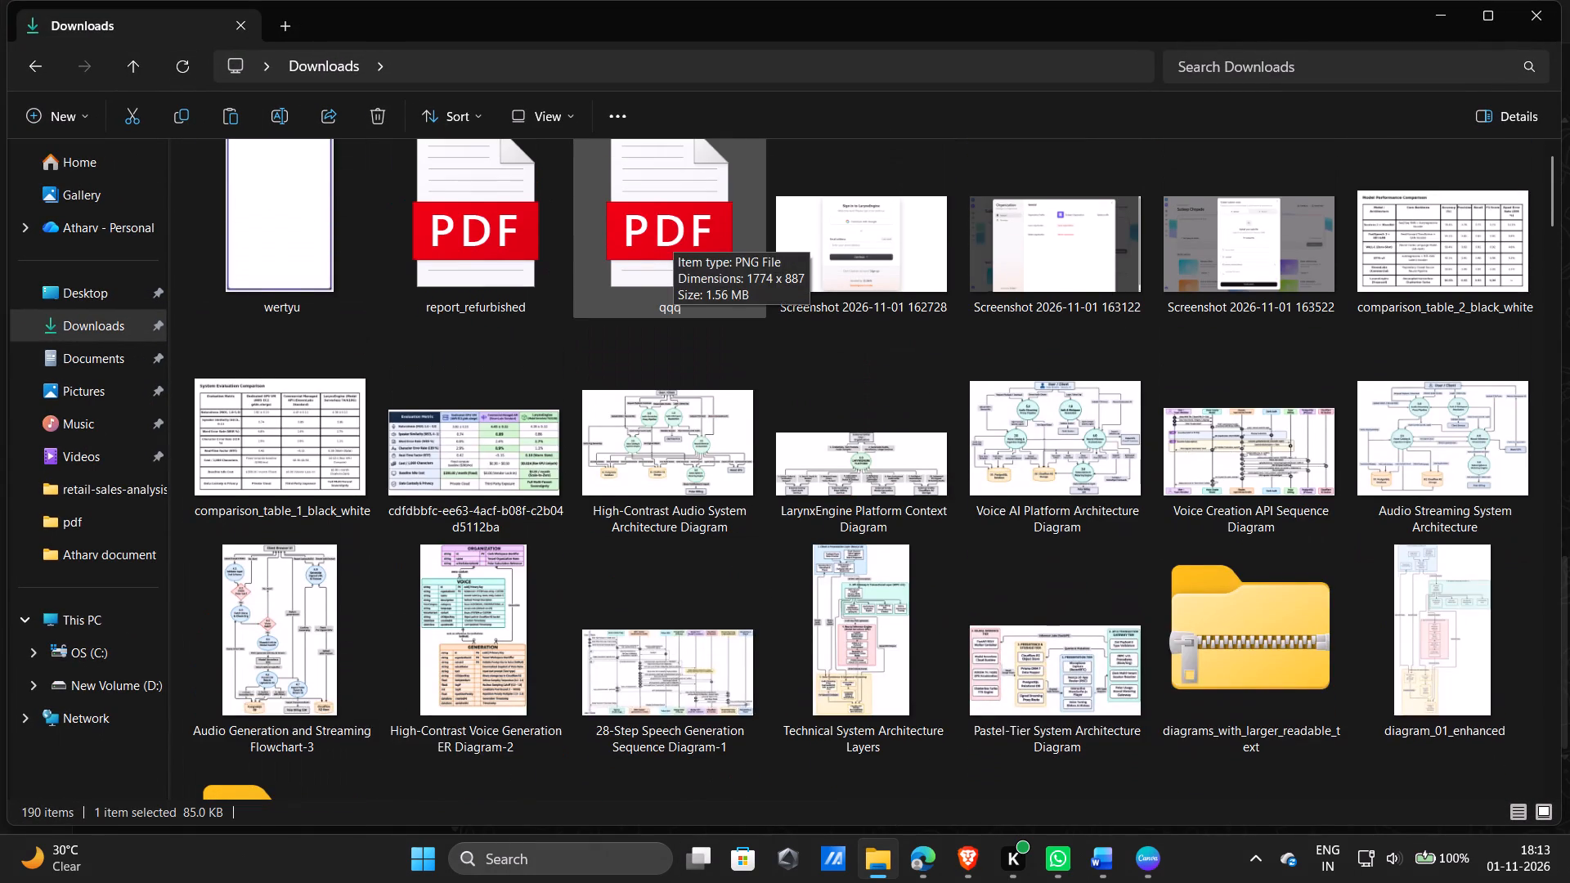
{"action": "left_click", "coordinate": [168, 69]}
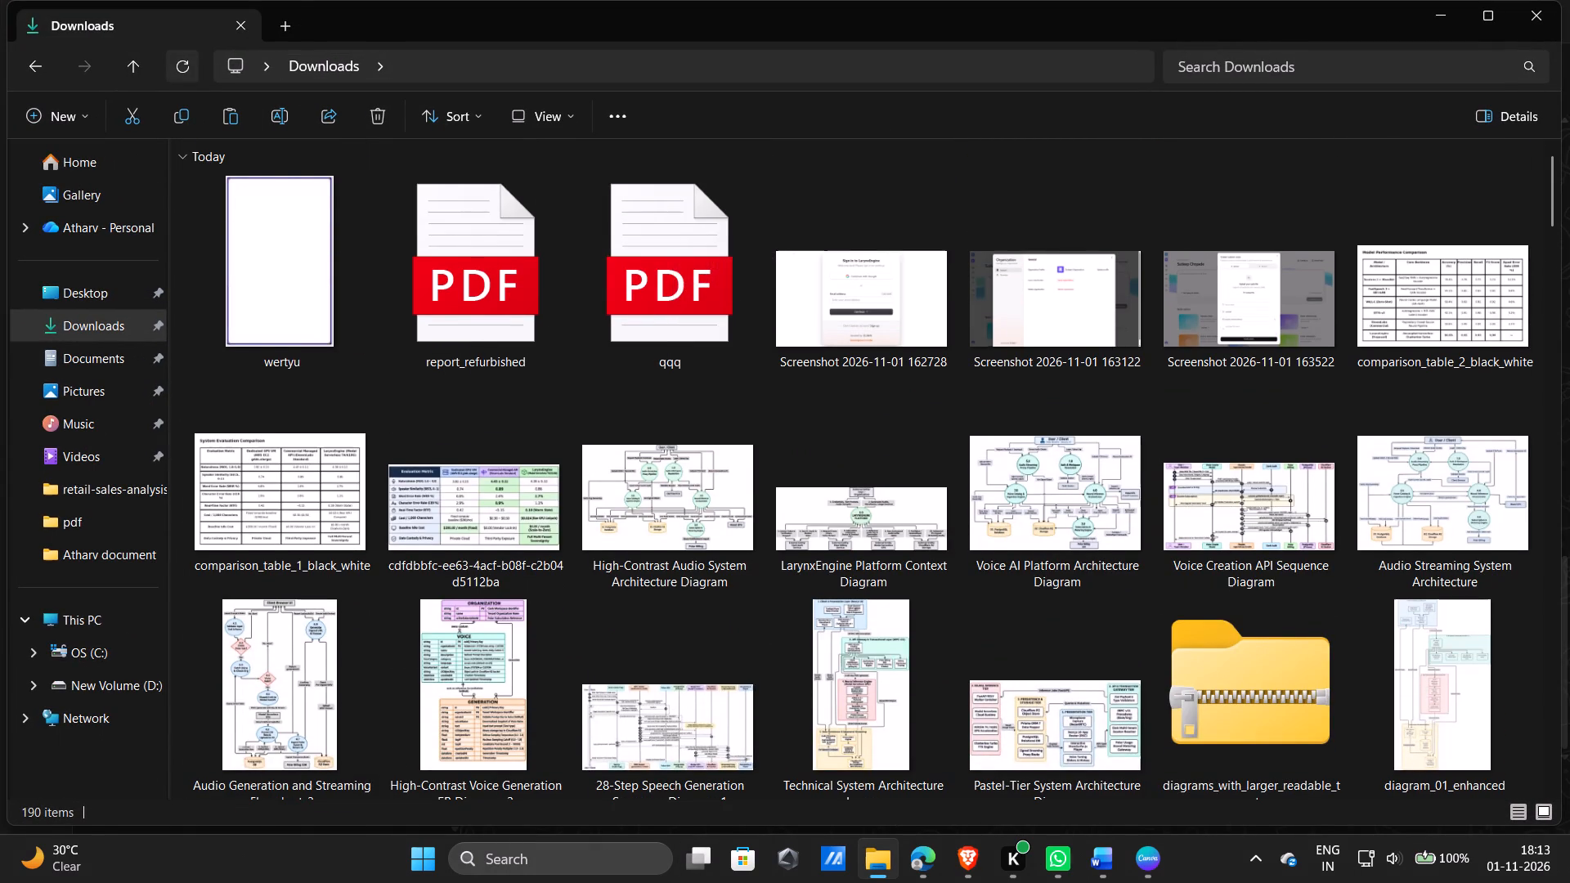
{"action": "scroll", "coordinate": [645, 428], "scroll_direction": "up", "scroll_amount": 11}
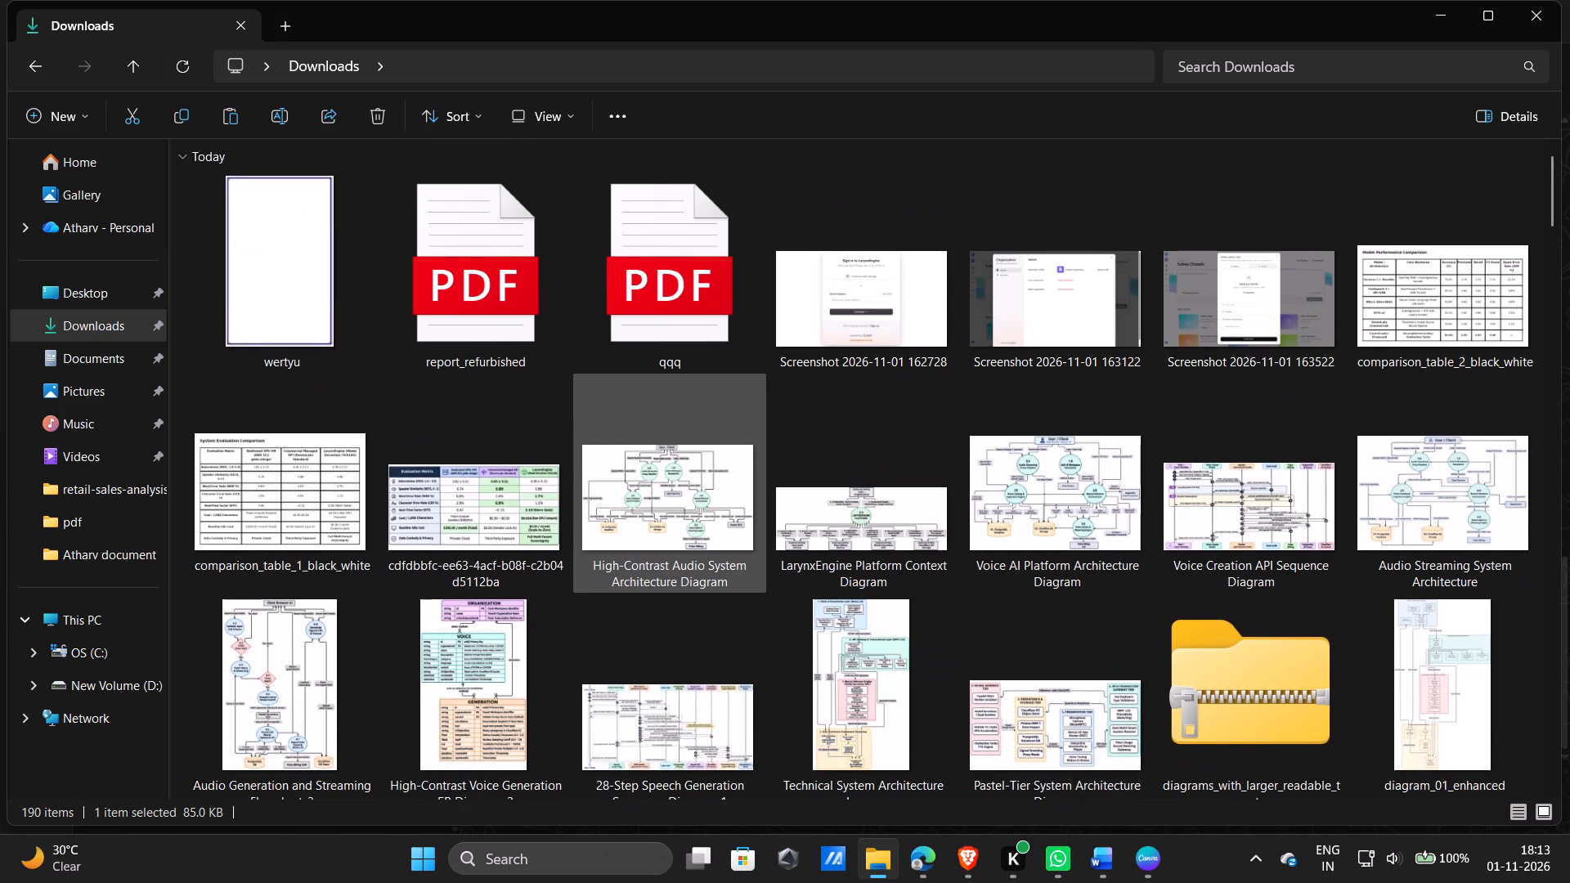
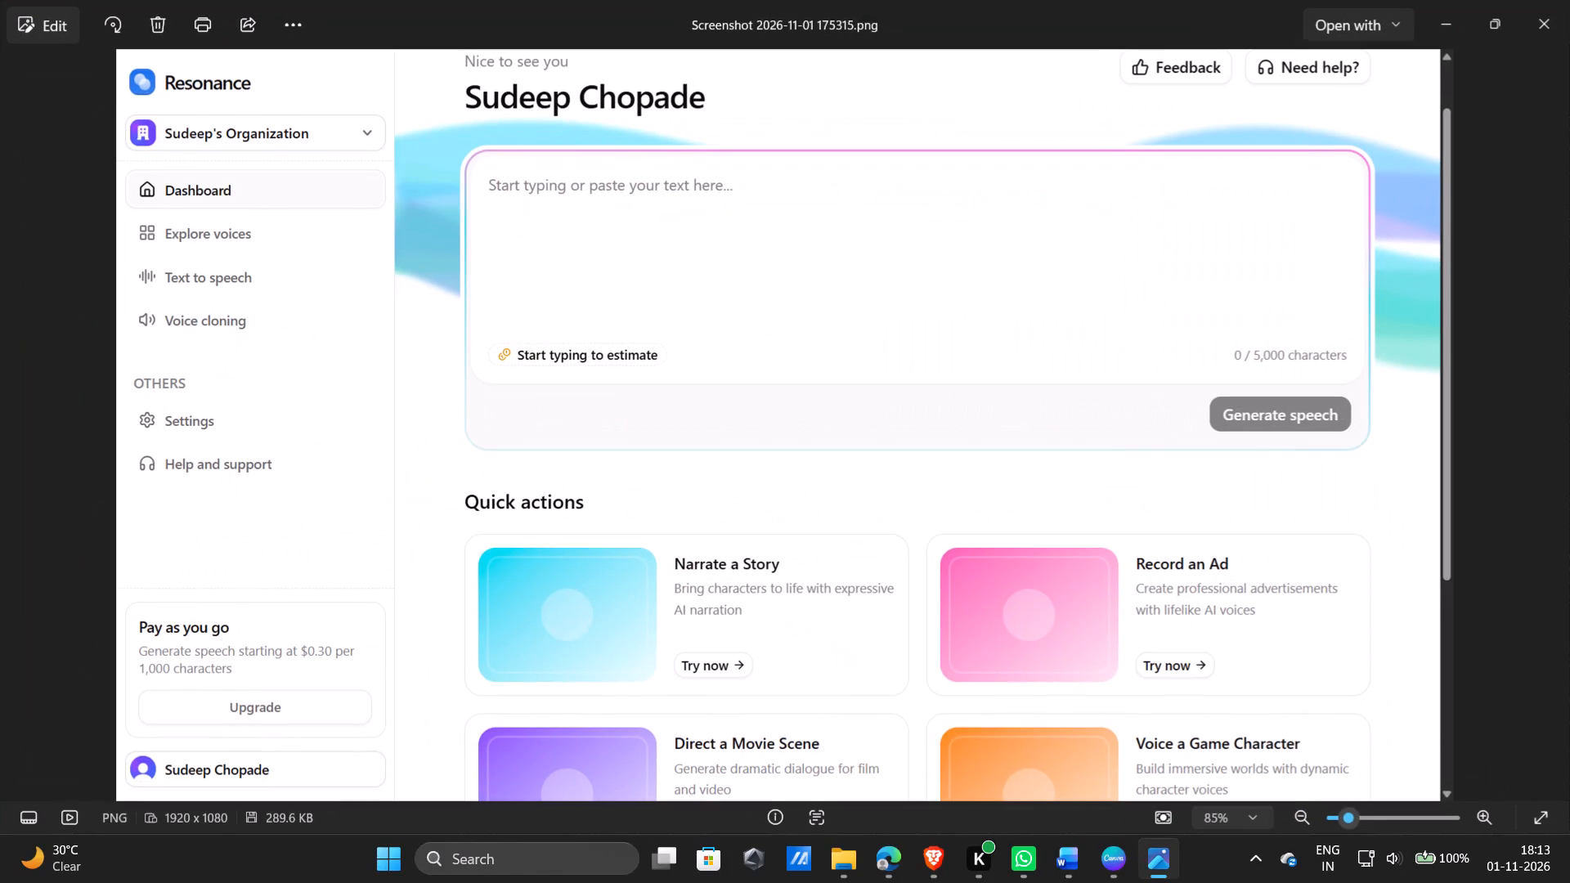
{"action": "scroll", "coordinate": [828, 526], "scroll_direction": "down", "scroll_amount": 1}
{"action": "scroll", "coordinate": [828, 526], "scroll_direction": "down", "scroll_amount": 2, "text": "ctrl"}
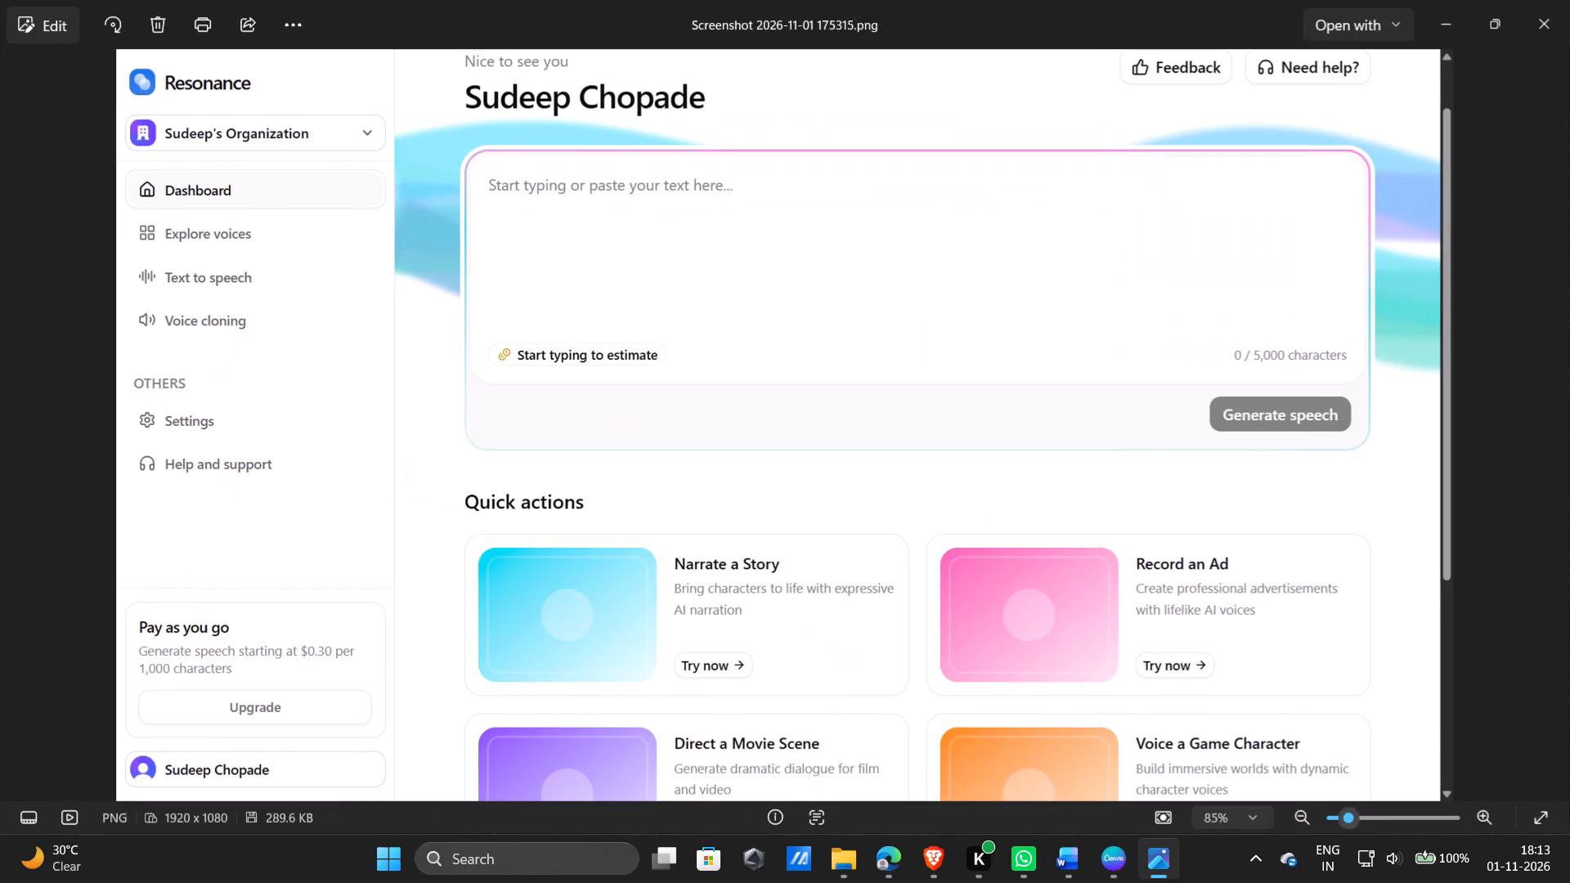
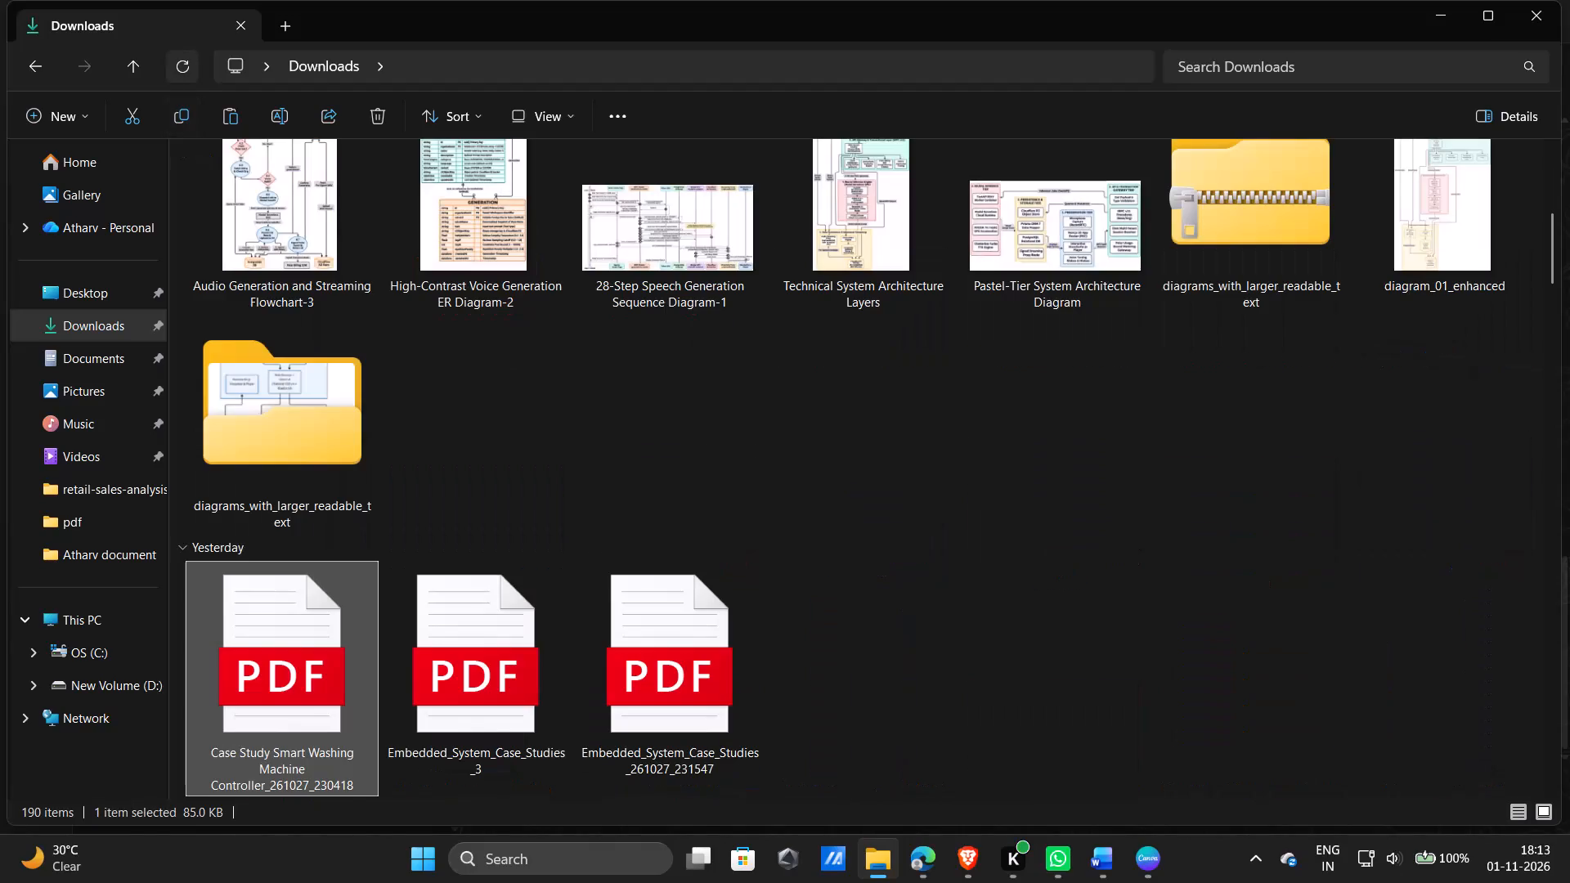
Reopen the Downloads folder and refresh its listing repeatedly to check today's files for the saved screenshots.
{"action": "scroll", "coordinate": [514, 489], "scroll_direction": "down", "scroll_amount": 1}
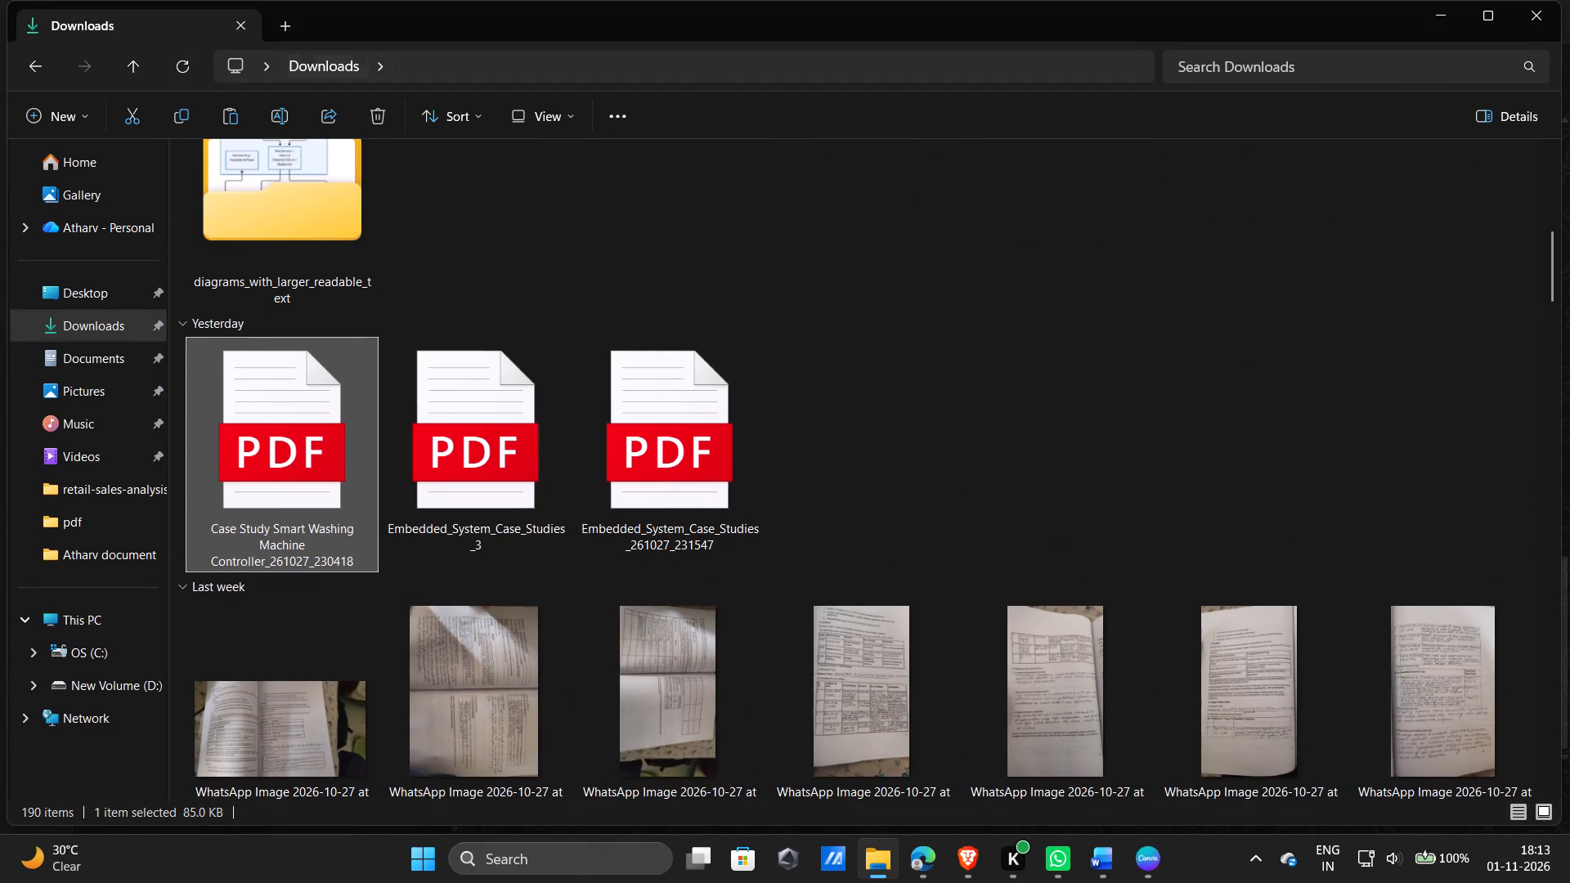
{"action": "double_click", "coordinate": [85, 326]}
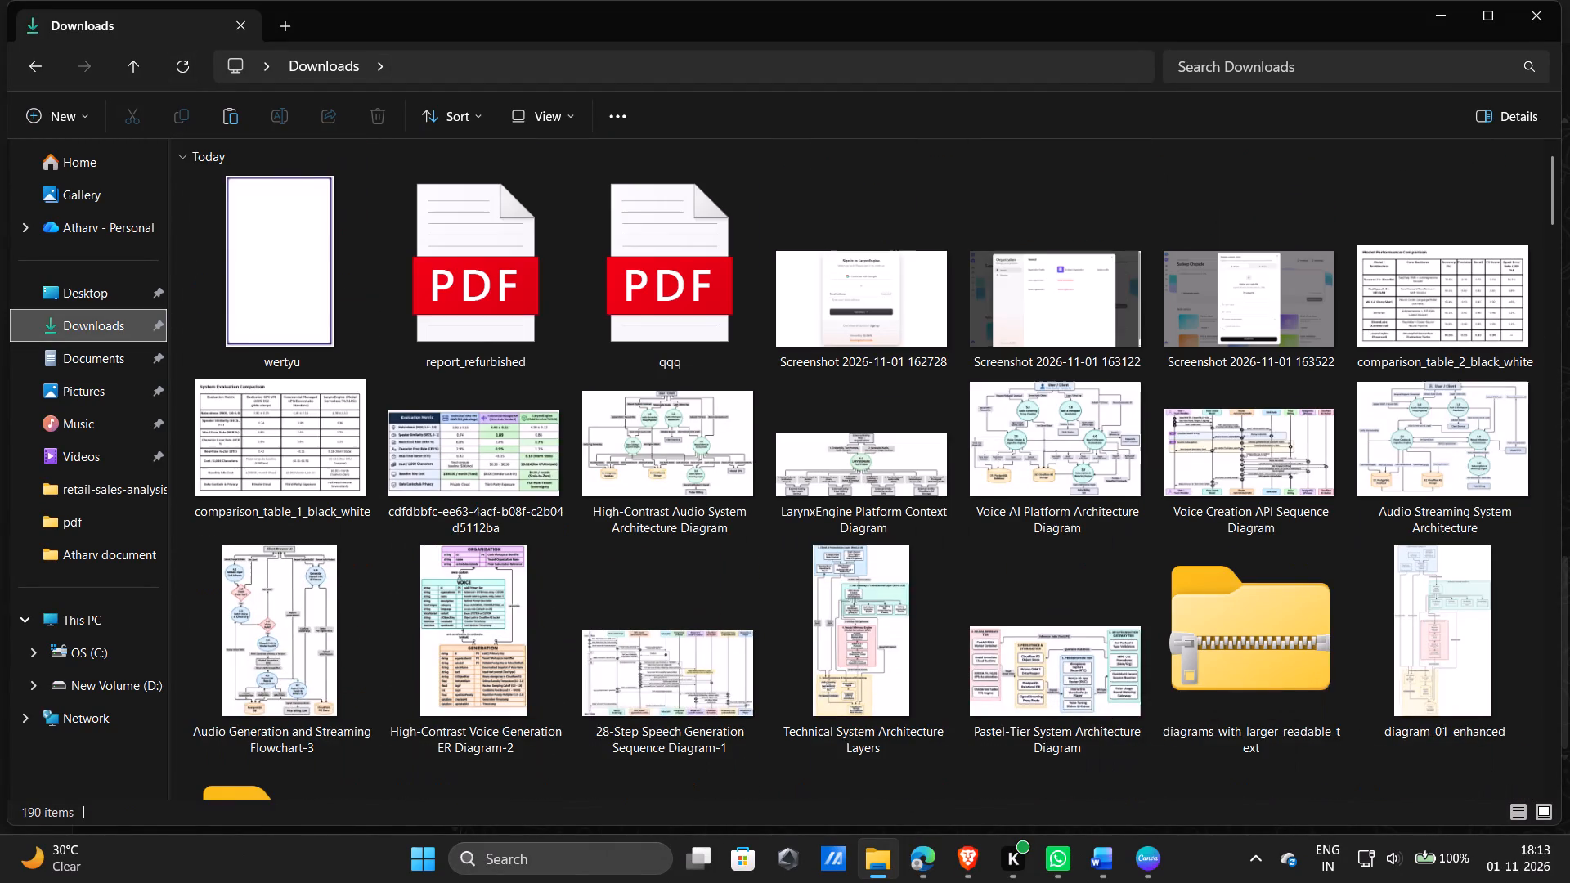
{"action": "left_click", "coordinate": [187, 61]}
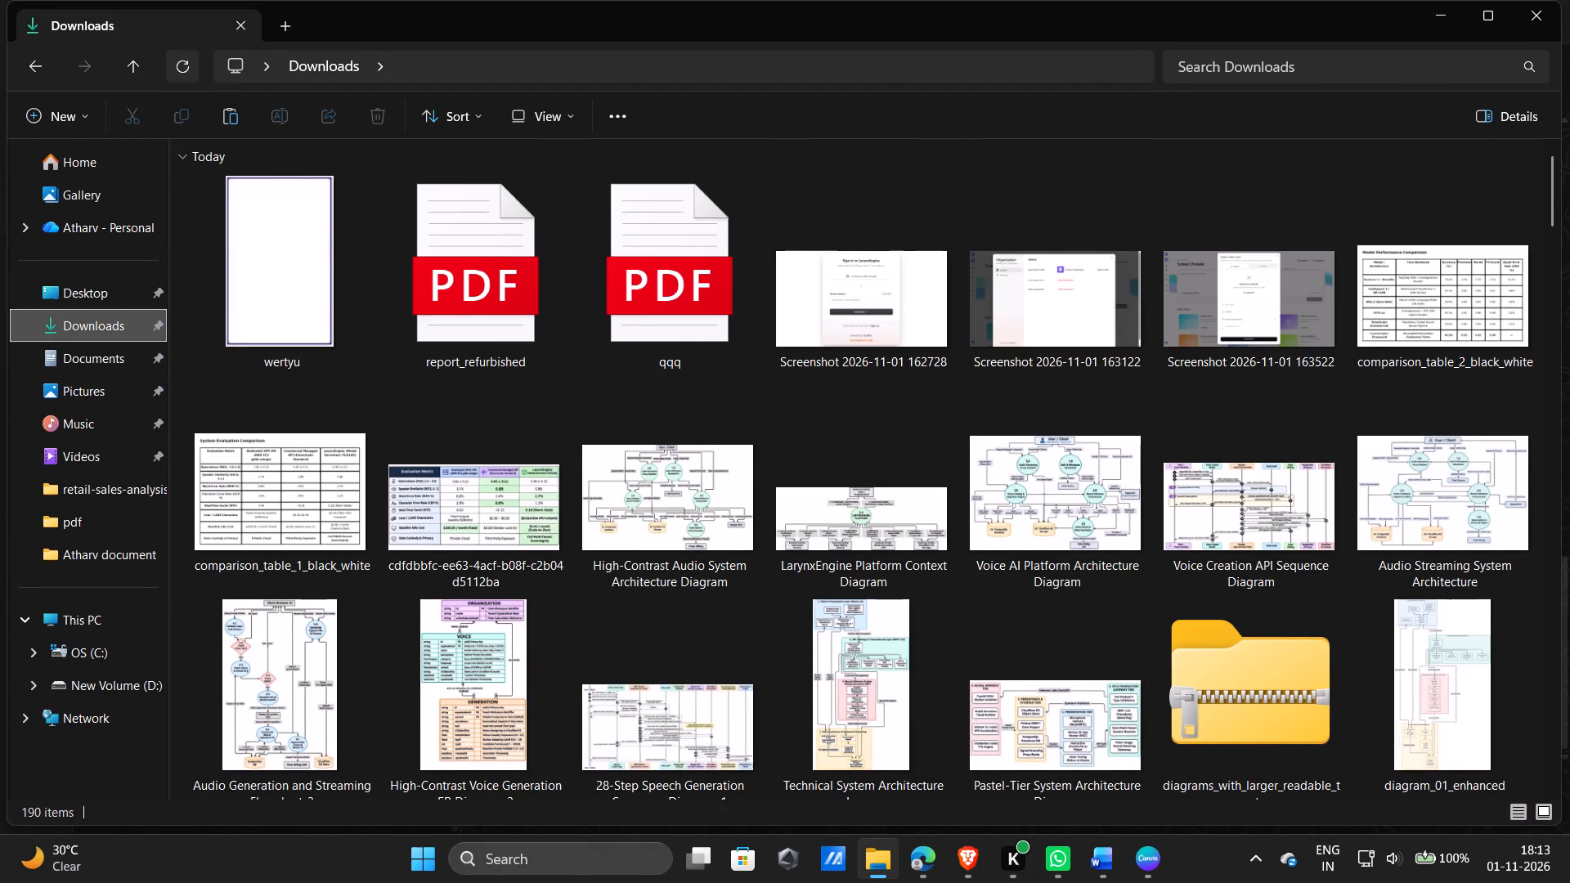
{"action": "left_click", "coordinate": [187, 61]}
{"action": "triple_click", "coordinate": [187, 61]}
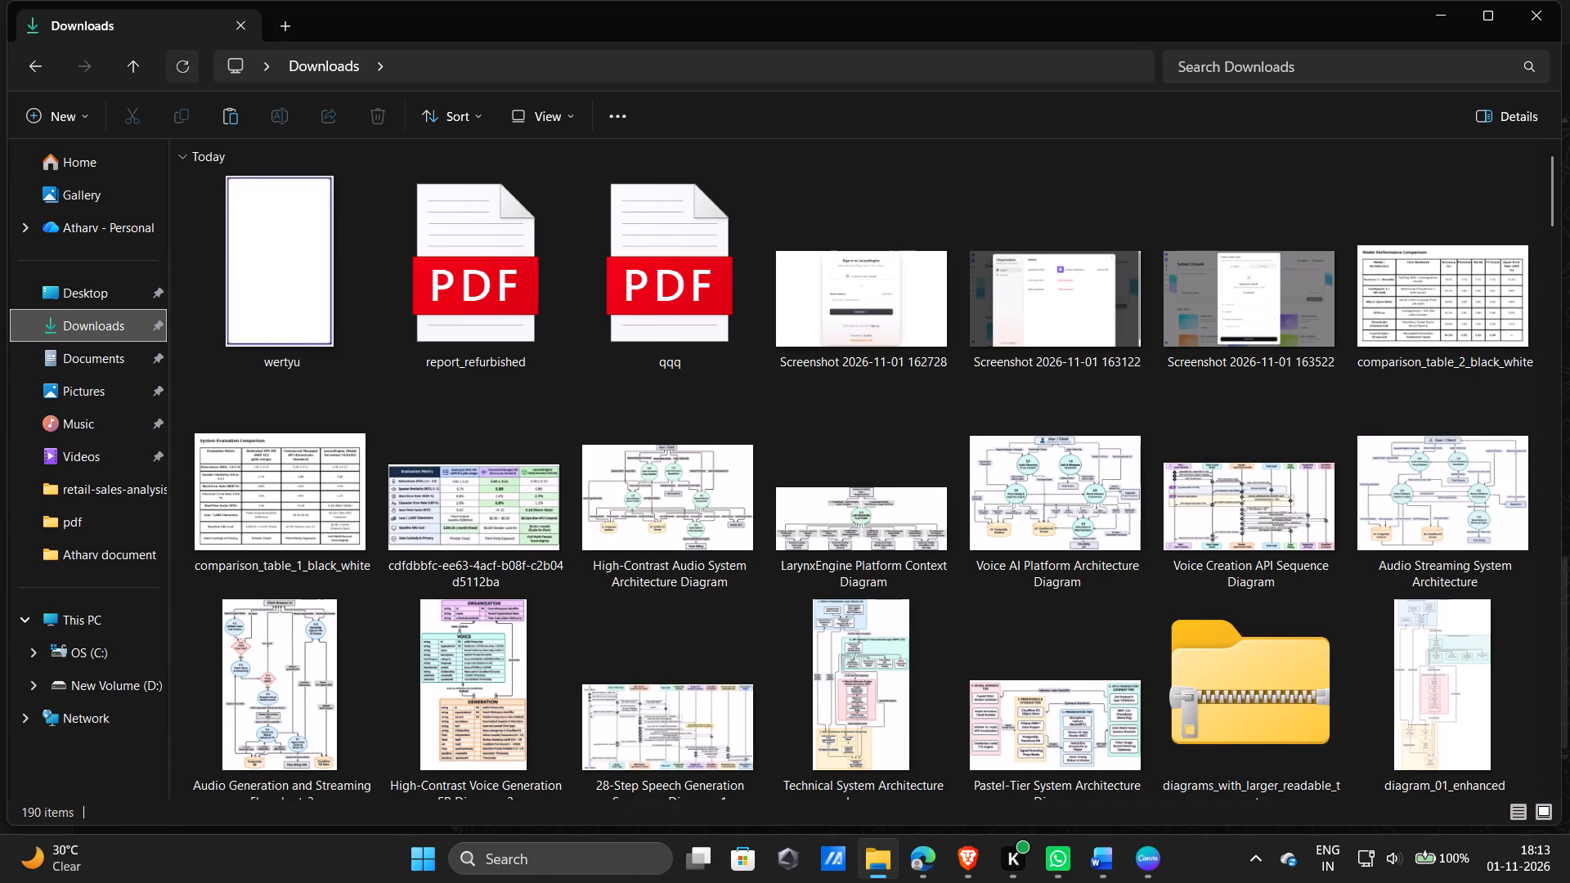
{"action": "triple_click", "coordinate": [187, 61]}
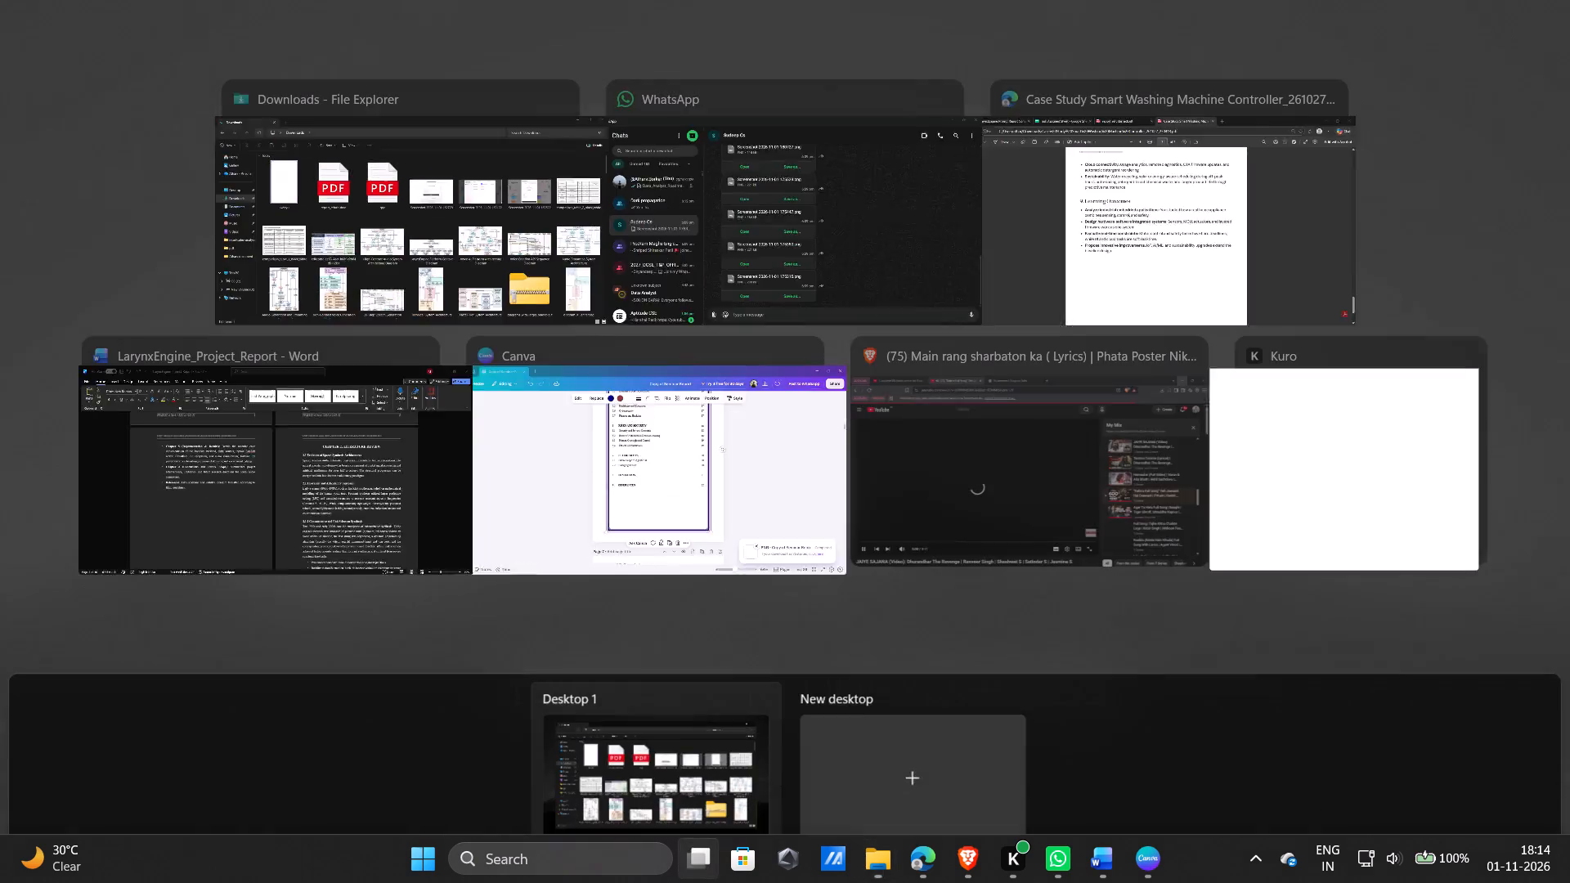
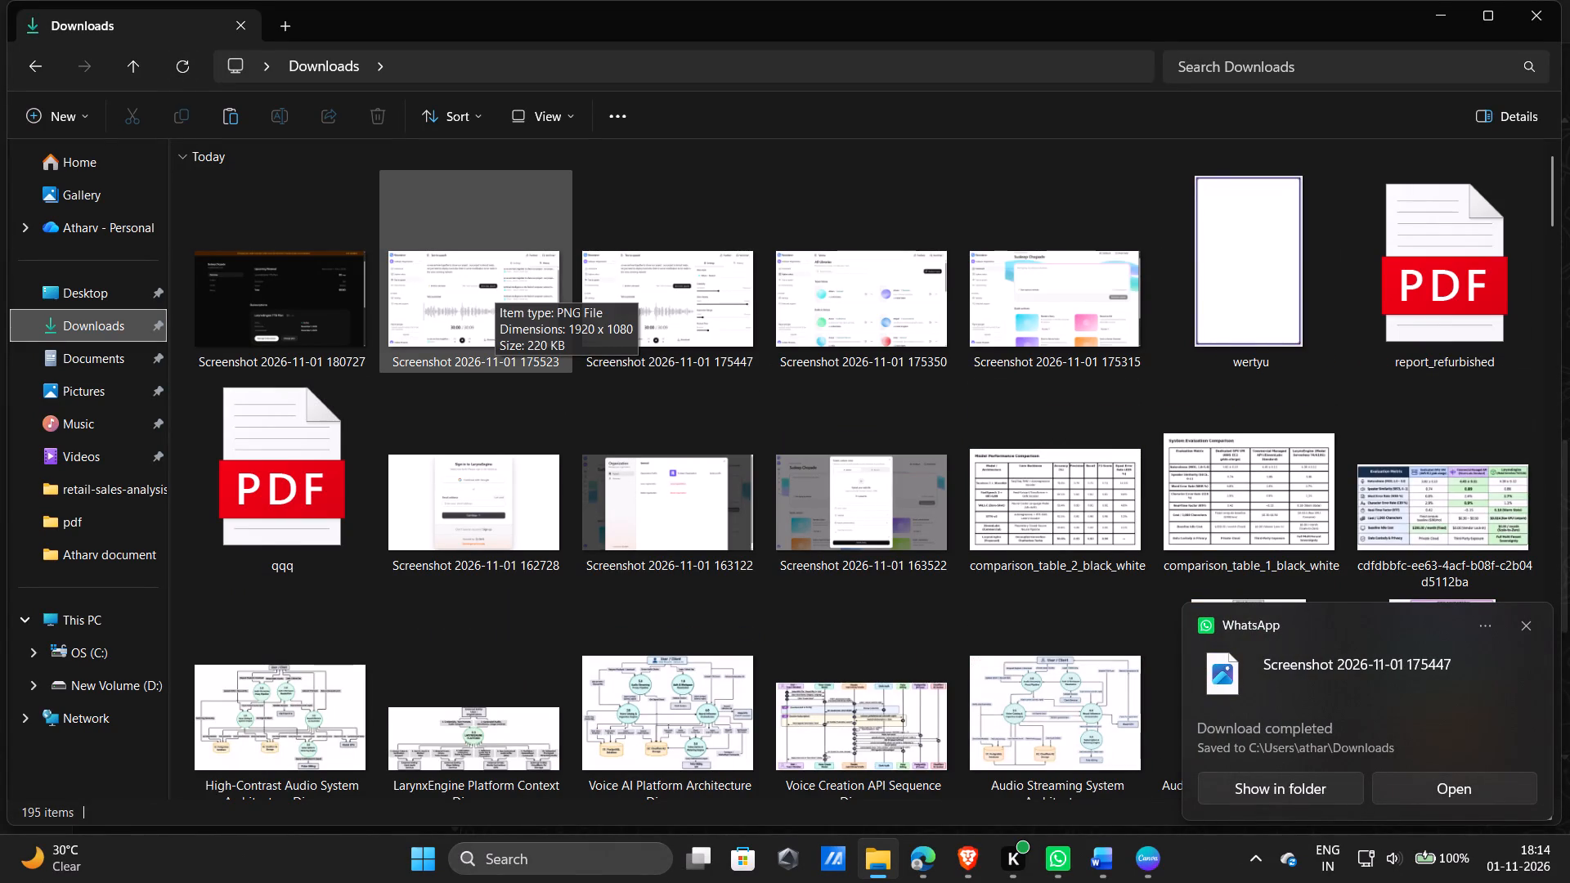
{"action": "right_click", "coordinate": [1067, 269]}
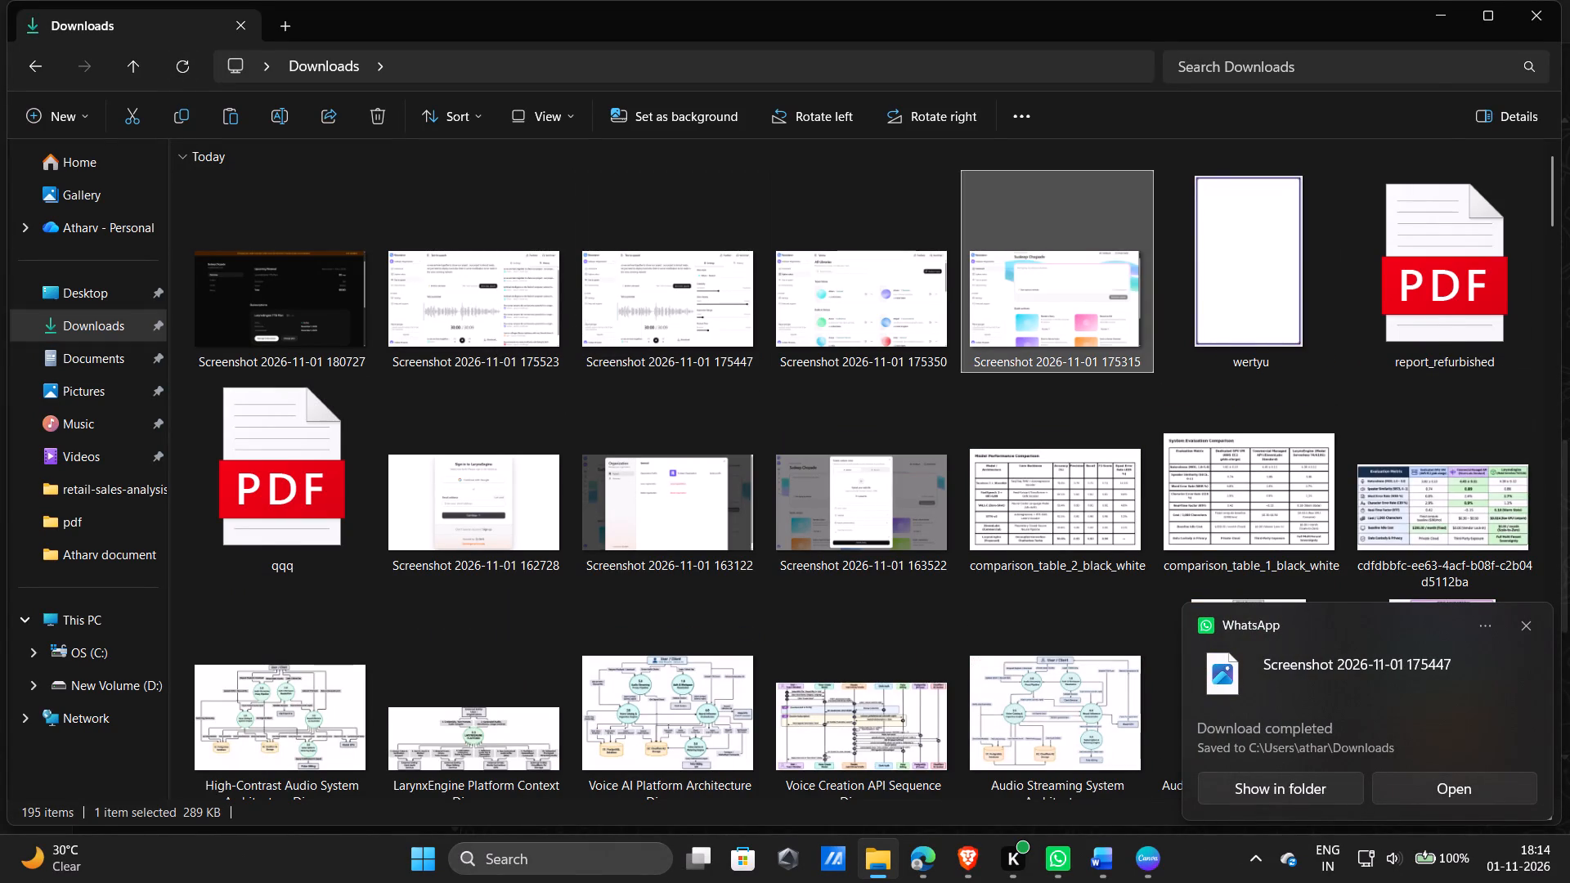
{"action": "left_click", "coordinate": [1165, 39]}
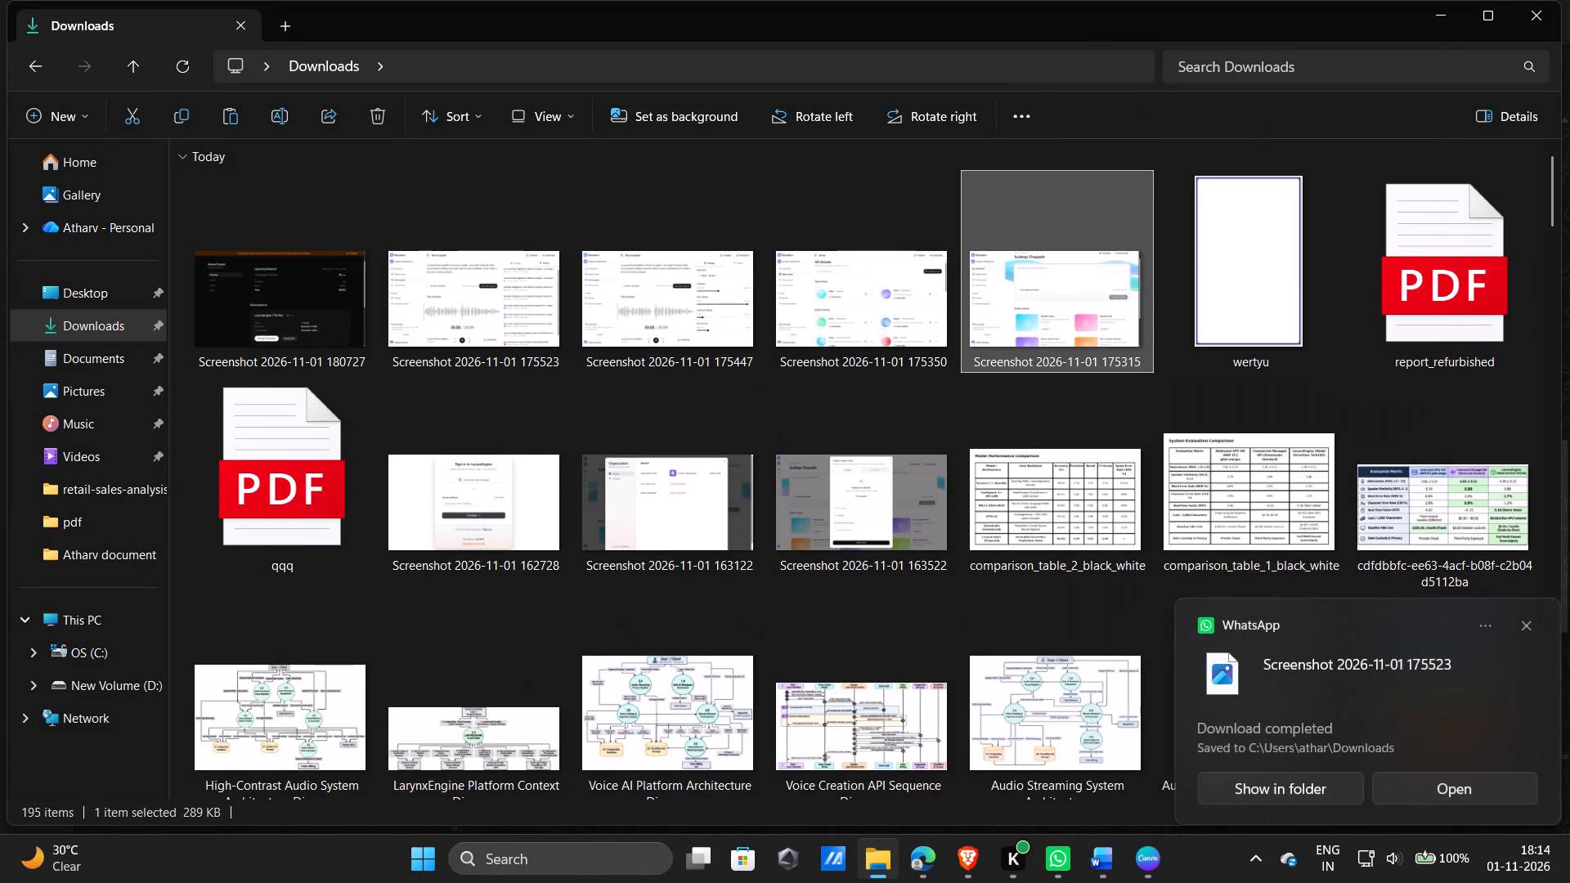
{"action": "left_click", "coordinate": [1097, 854]}
{"action": "scroll", "coordinate": [869, 410], "scroll_direction": "down", "scroll_amount": 3}
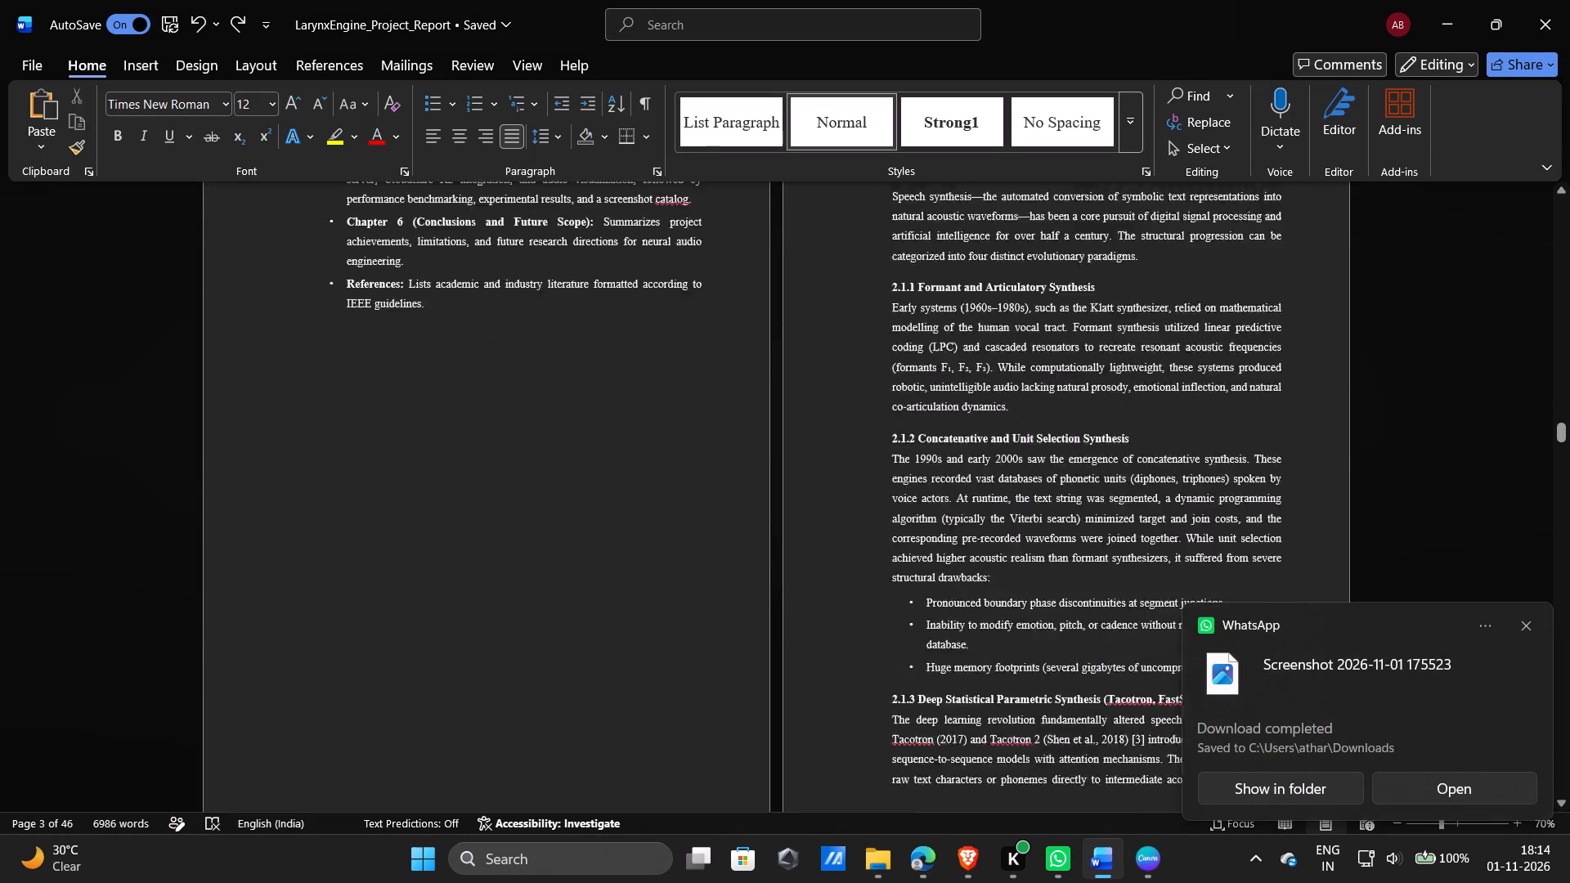
{"action": "scroll", "coordinate": [869, 410], "scroll_direction": "down", "scroll_amount": 20}
{"action": "scroll", "coordinate": [869, 410], "scroll_direction": "down", "scroll_amount": 8}
{"action": "scroll", "coordinate": [869, 410], "scroll_direction": "up", "scroll_amount": 2}
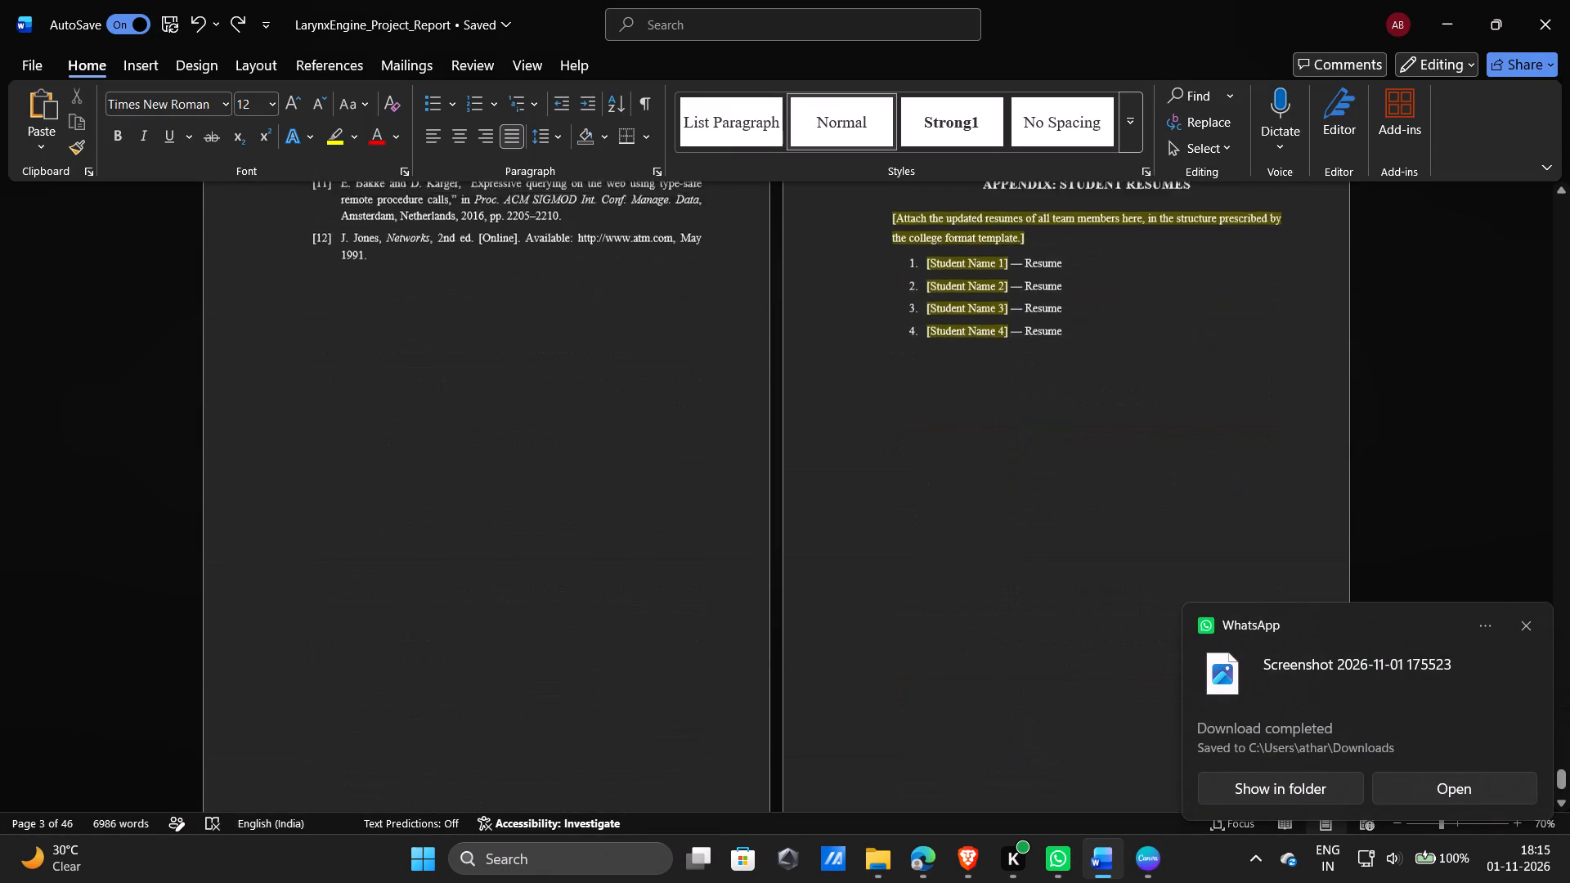
{"action": "scroll", "coordinate": [869, 410], "scroll_direction": "up", "scroll_amount": 5}
{"action": "scroll", "coordinate": [869, 410], "scroll_direction": "down", "scroll_amount": 2}
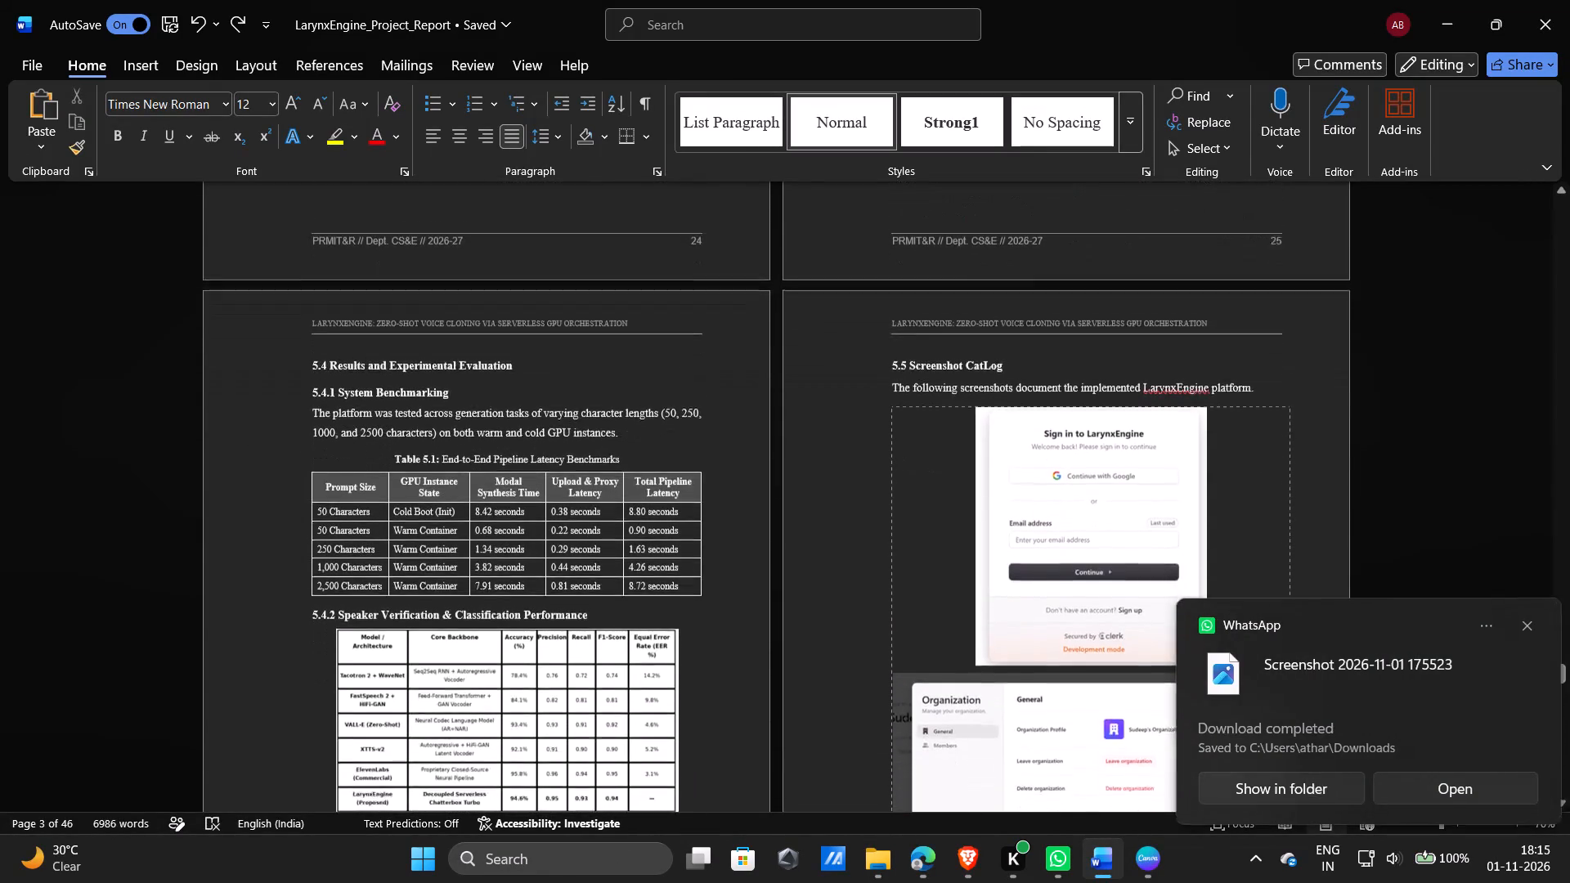
{"action": "scroll", "coordinate": [869, 410], "scroll_direction": "down", "scroll_amount": 3}
{"action": "left_click", "coordinate": [547, 430]}
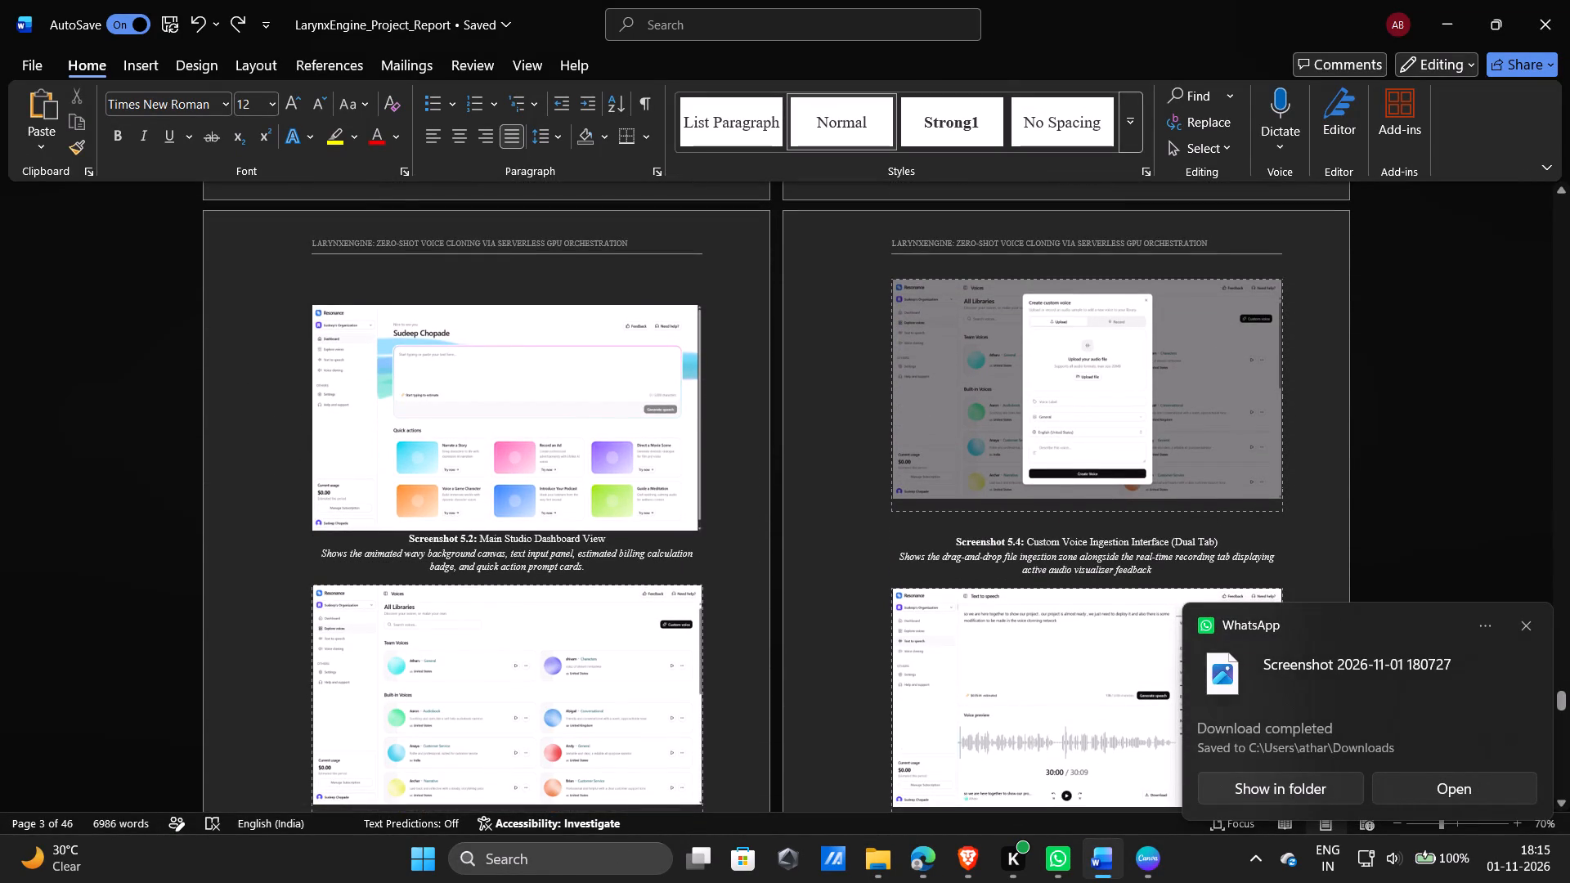
{"action": "key", "text": "Delete"}
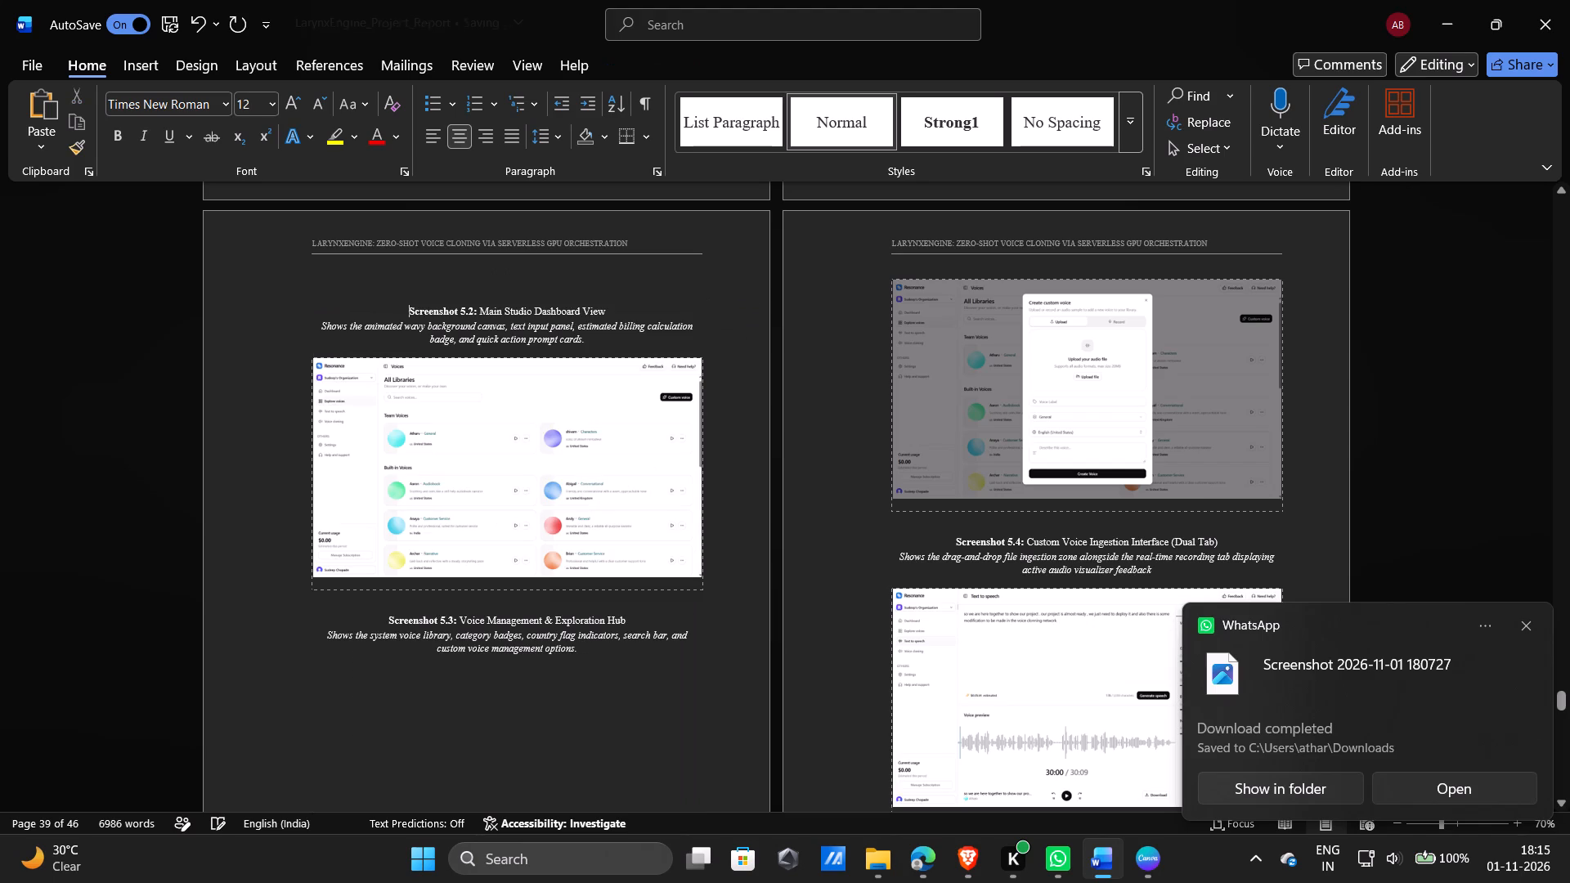
{"action": "key", "text": "ctrl+v"}
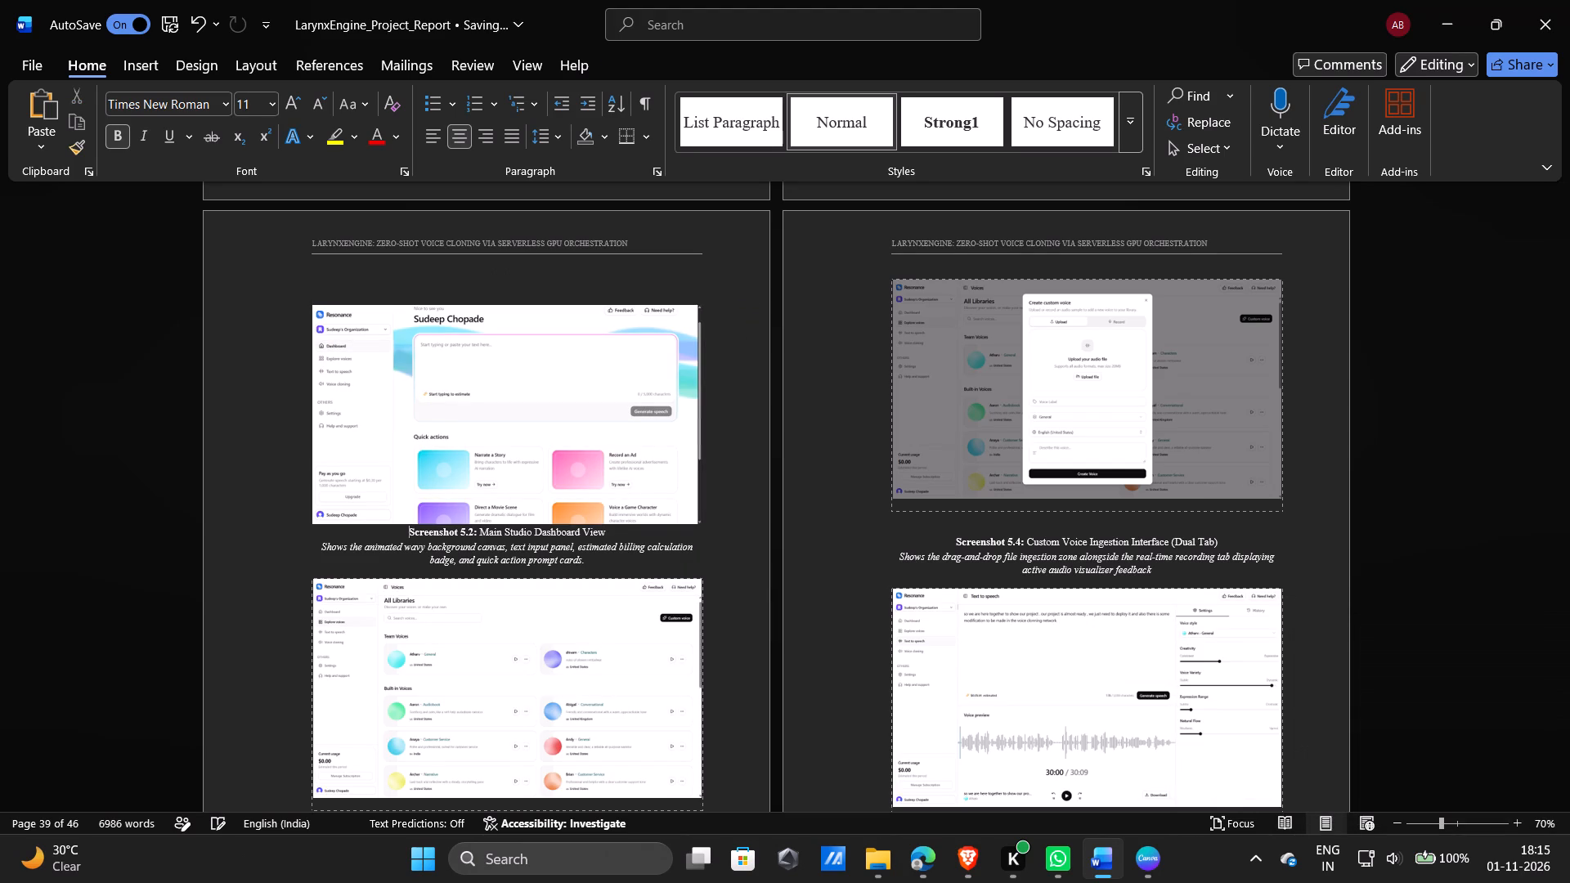
{"action": "scroll", "coordinate": [547, 430], "scroll_direction": "down", "scroll_amount": 2}
{"action": "left_click", "coordinate": [837, 182]}
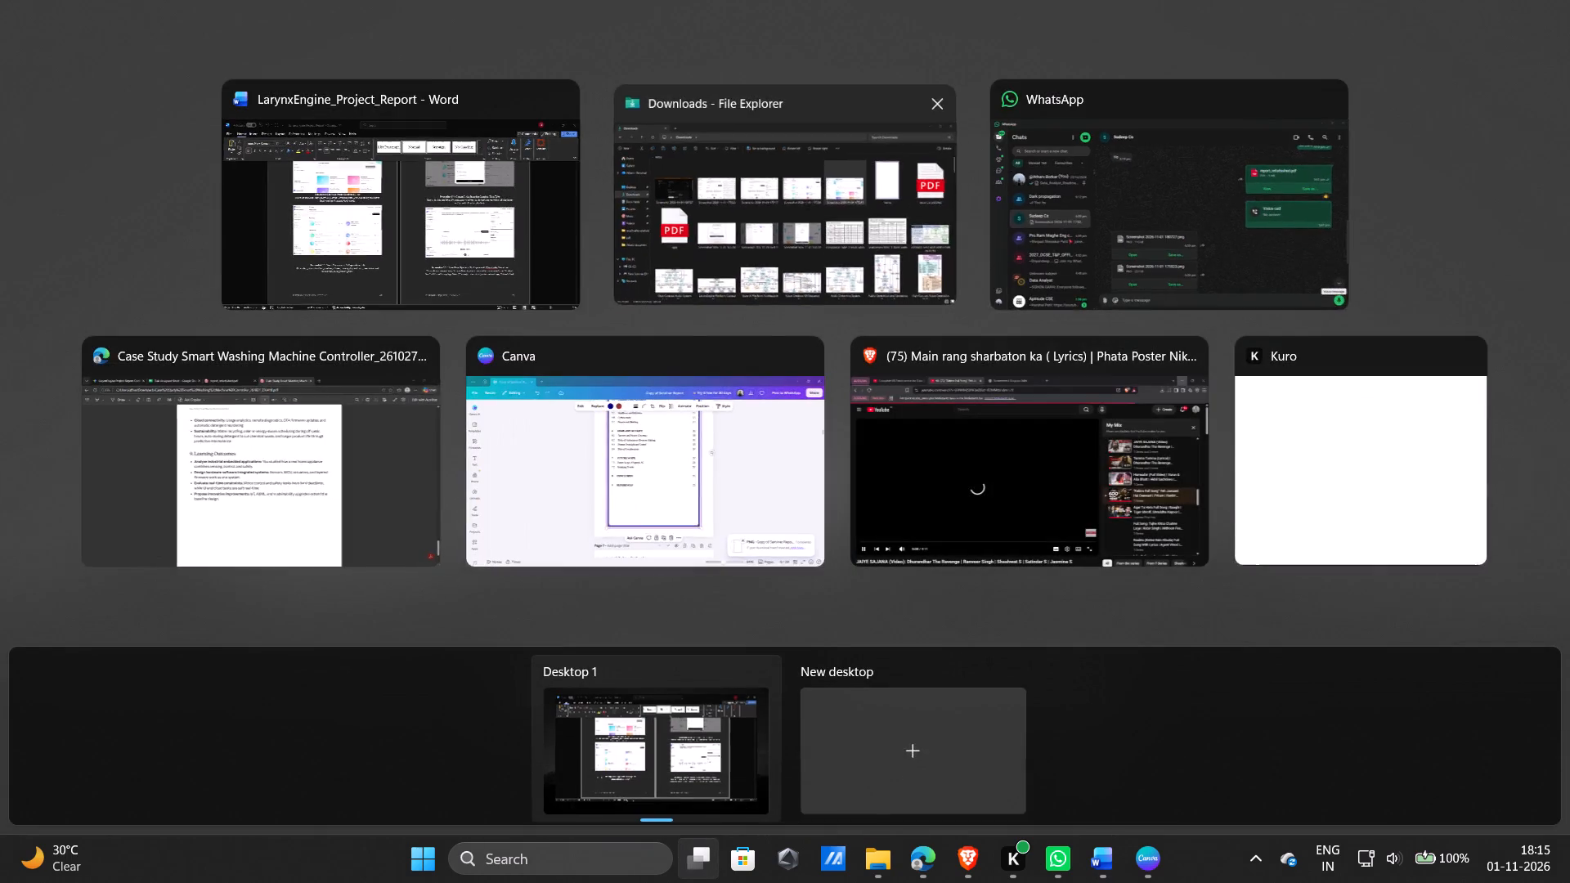
{"action": "left_click", "coordinate": [891, 329]}
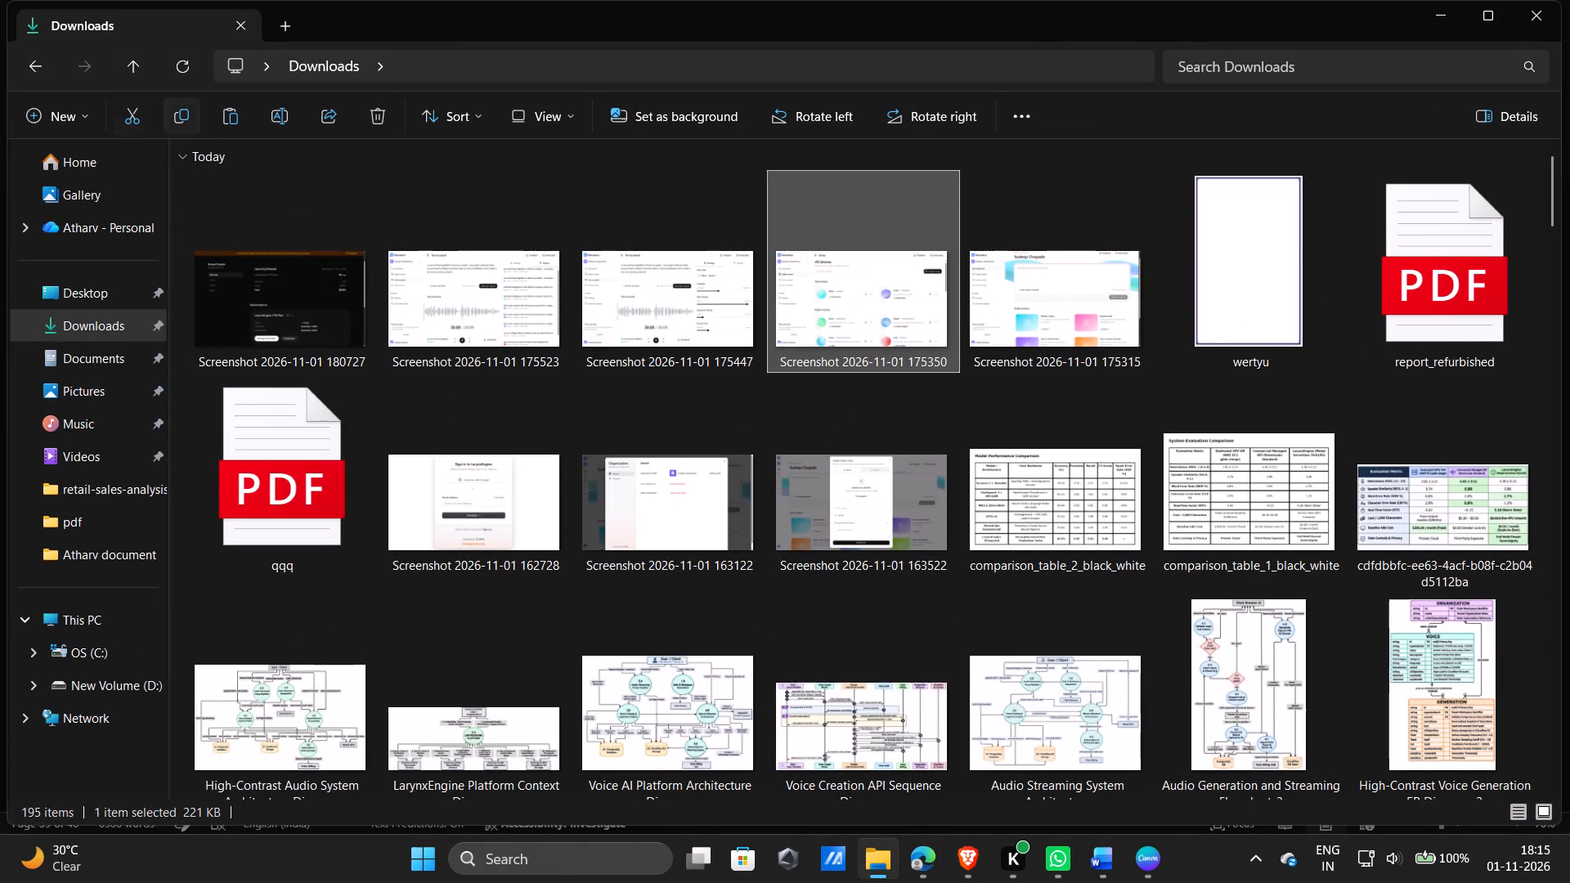
{"action": "left_click", "coordinate": [181, 118]}
{"action": "left_click", "coordinate": [680, 221]}
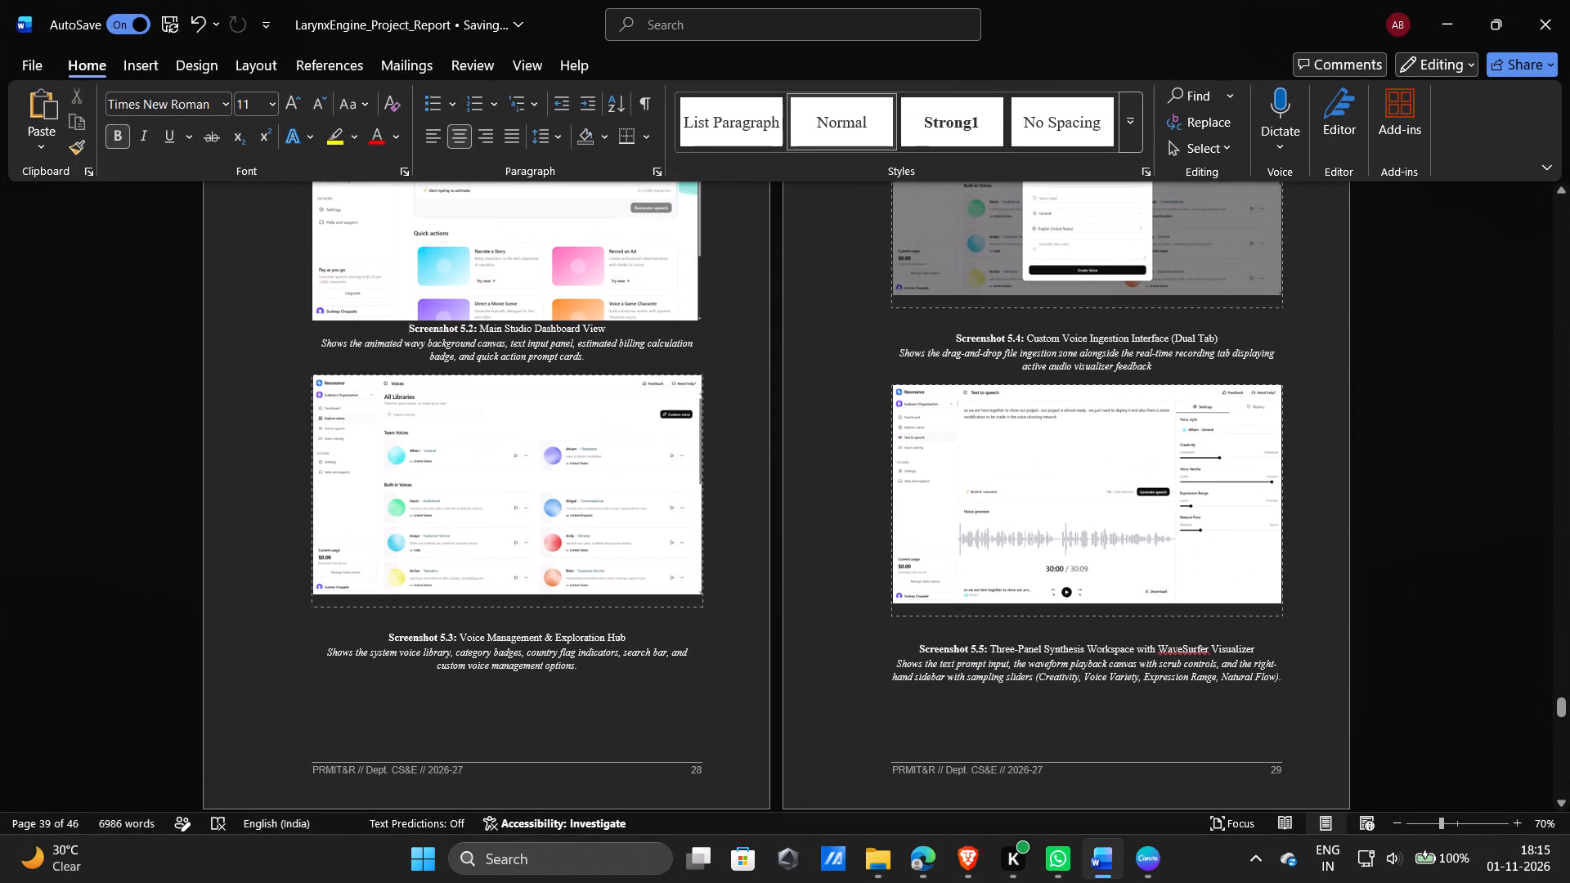
Replace the voice library picture above the Screenshot 5.3 caption with the copied screenshot.
{"action": "left_click", "coordinate": [573, 514]}
{"action": "key", "text": "Delete"}
{"action": "key", "text": "ctrl+v"}
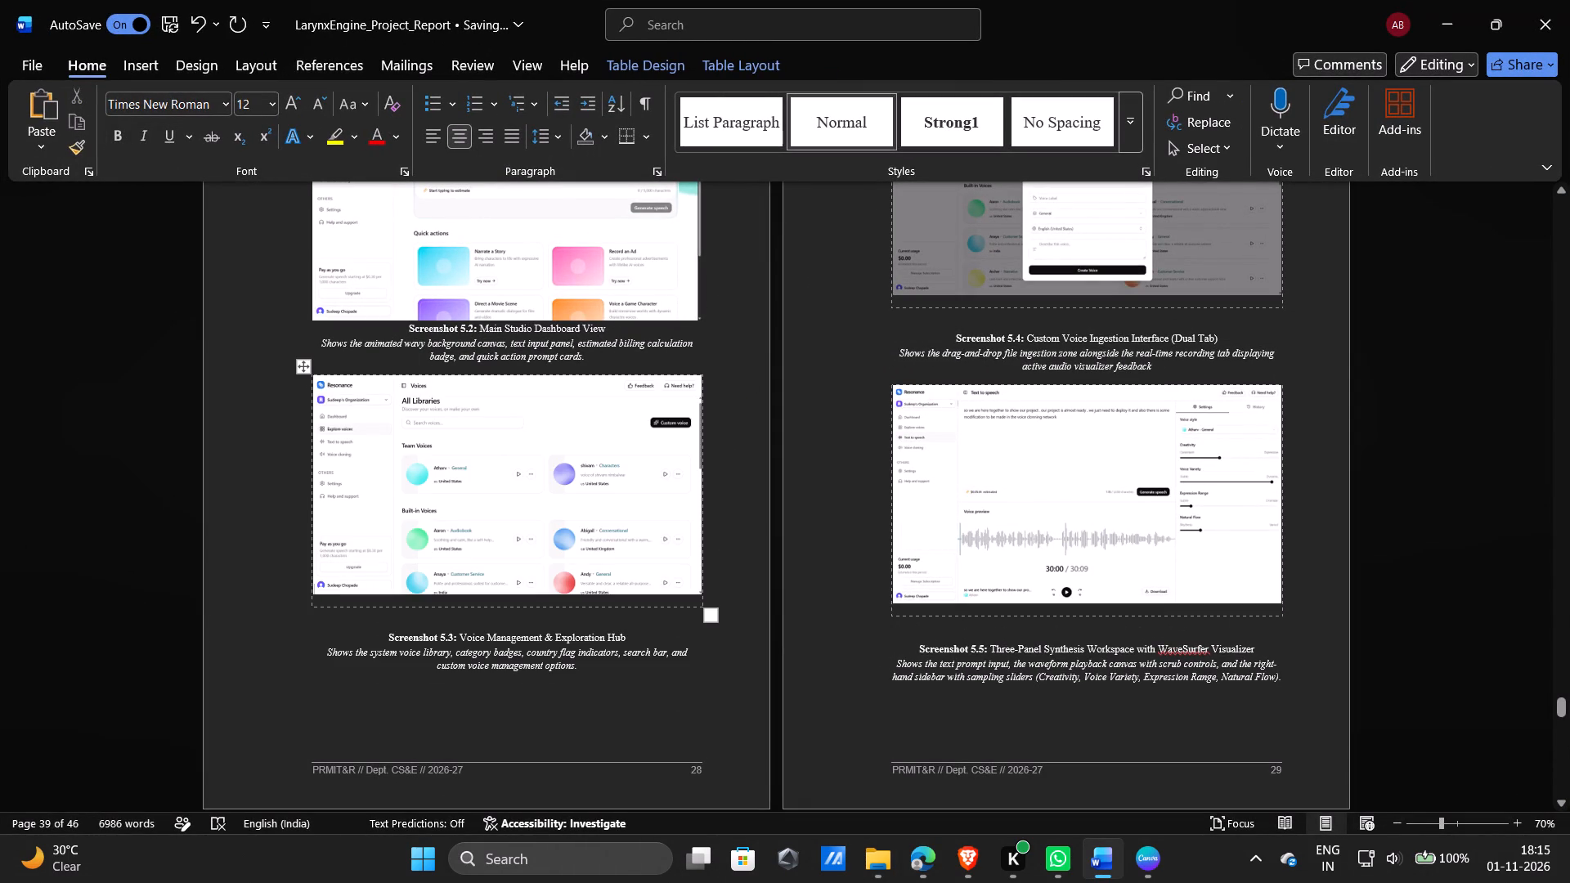
Enlarge the pasted Screenshot 5.3 picture proportionally until it is slightly wider than the text column.
{"action": "left_click_drag", "start_coordinate": [706, 612], "coordinate": [712, 652]}
{"action": "left_click", "coordinate": [550, 507]}
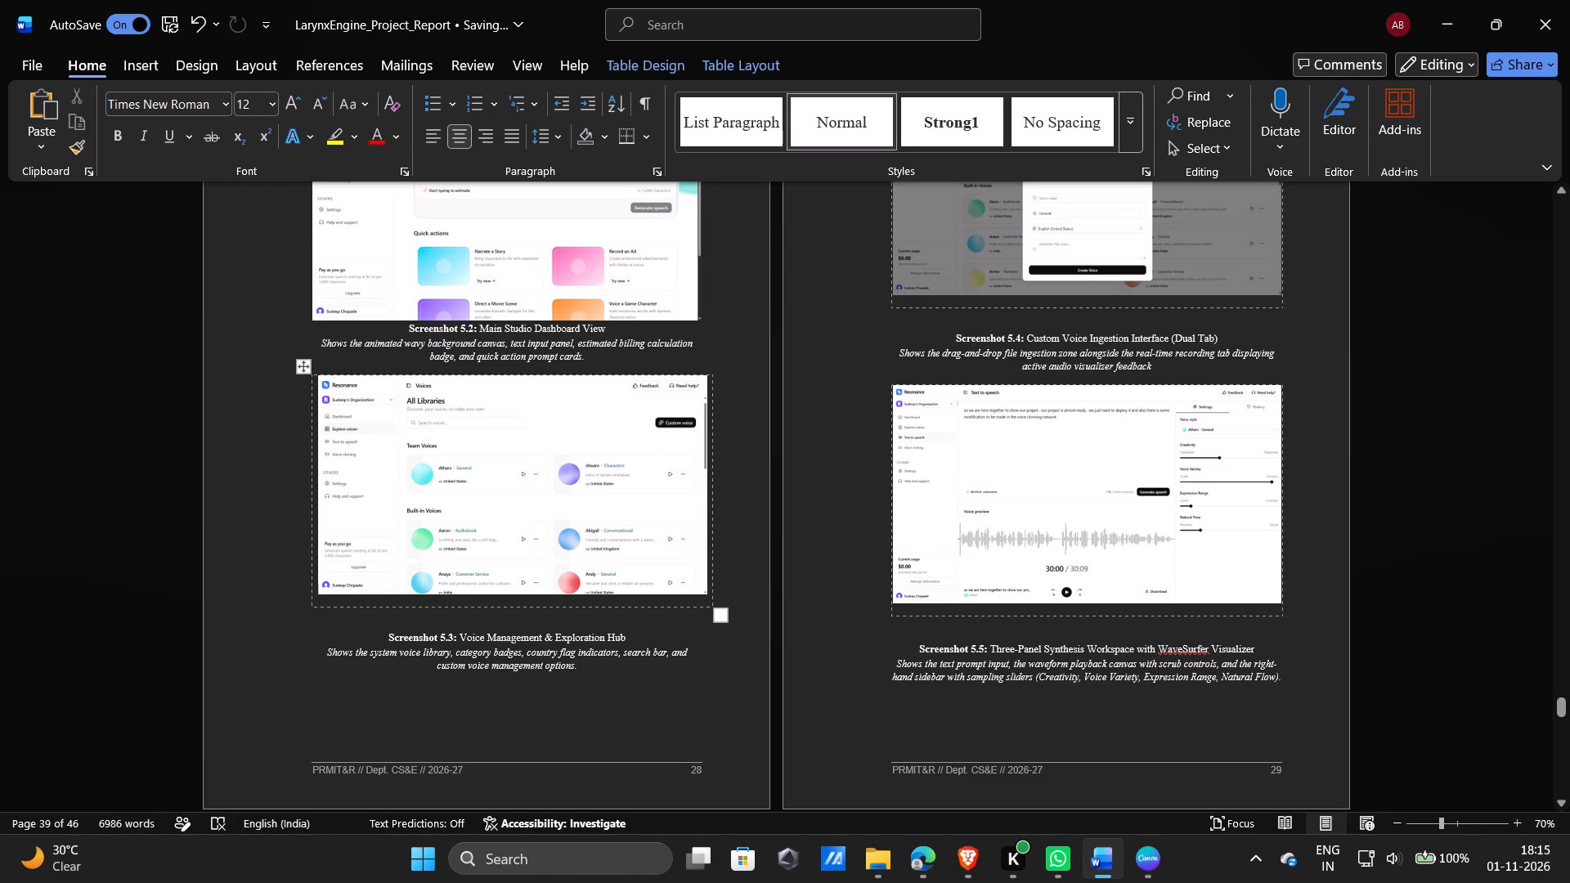
{"action": "left_click_drag", "start_coordinate": [317, 594], "coordinate": [296, 593]}
{"action": "left_click", "coordinate": [434, 143]}
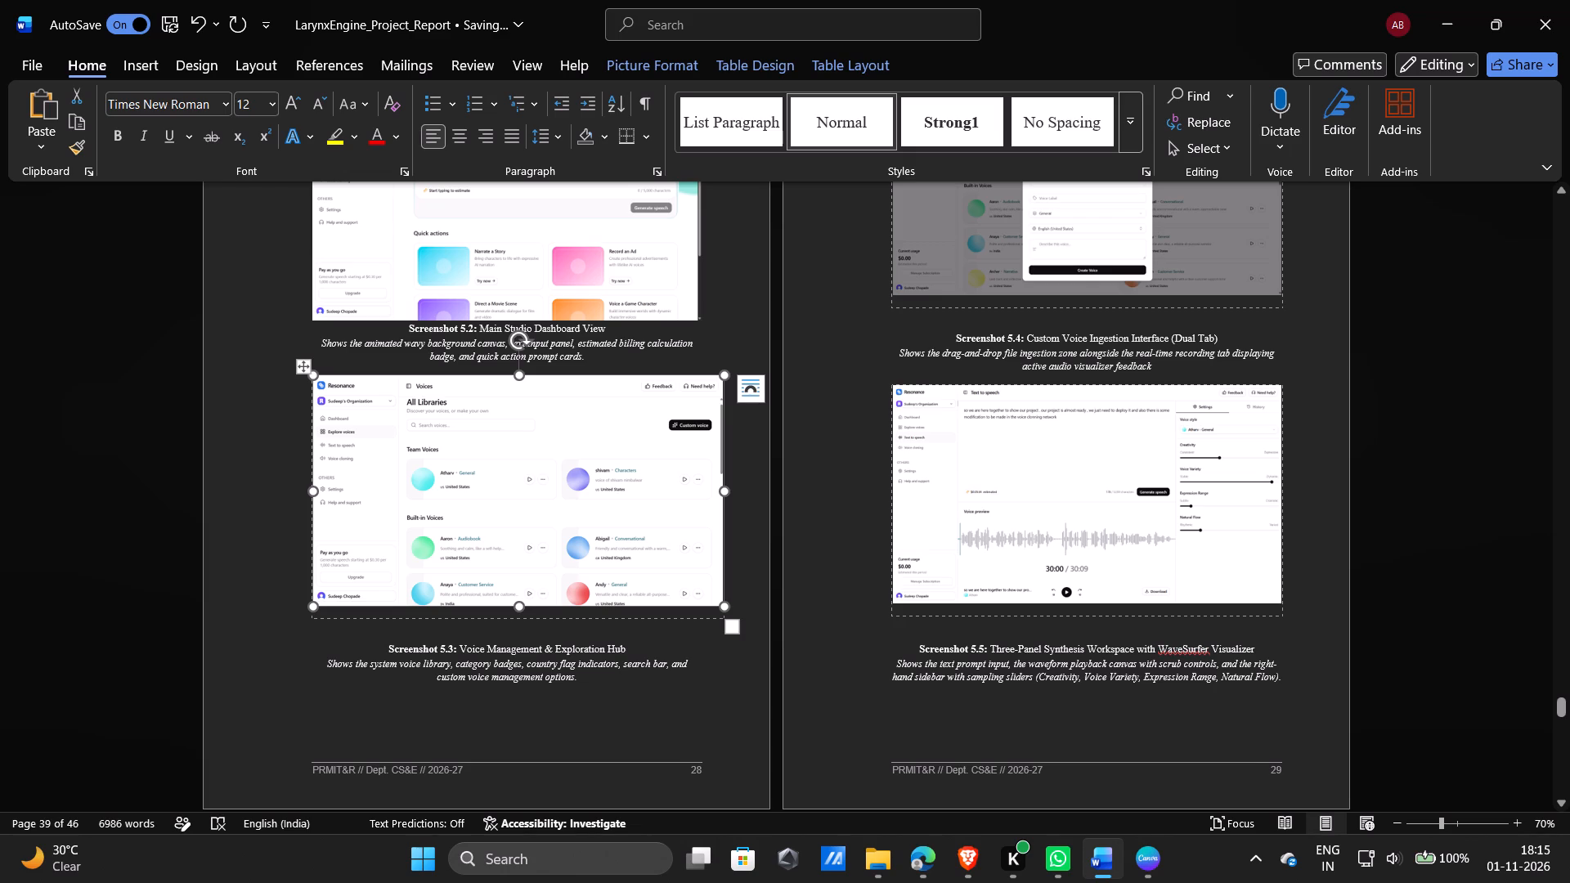
{"action": "left_click_drag", "start_coordinate": [313, 605], "coordinate": [405, 509]}
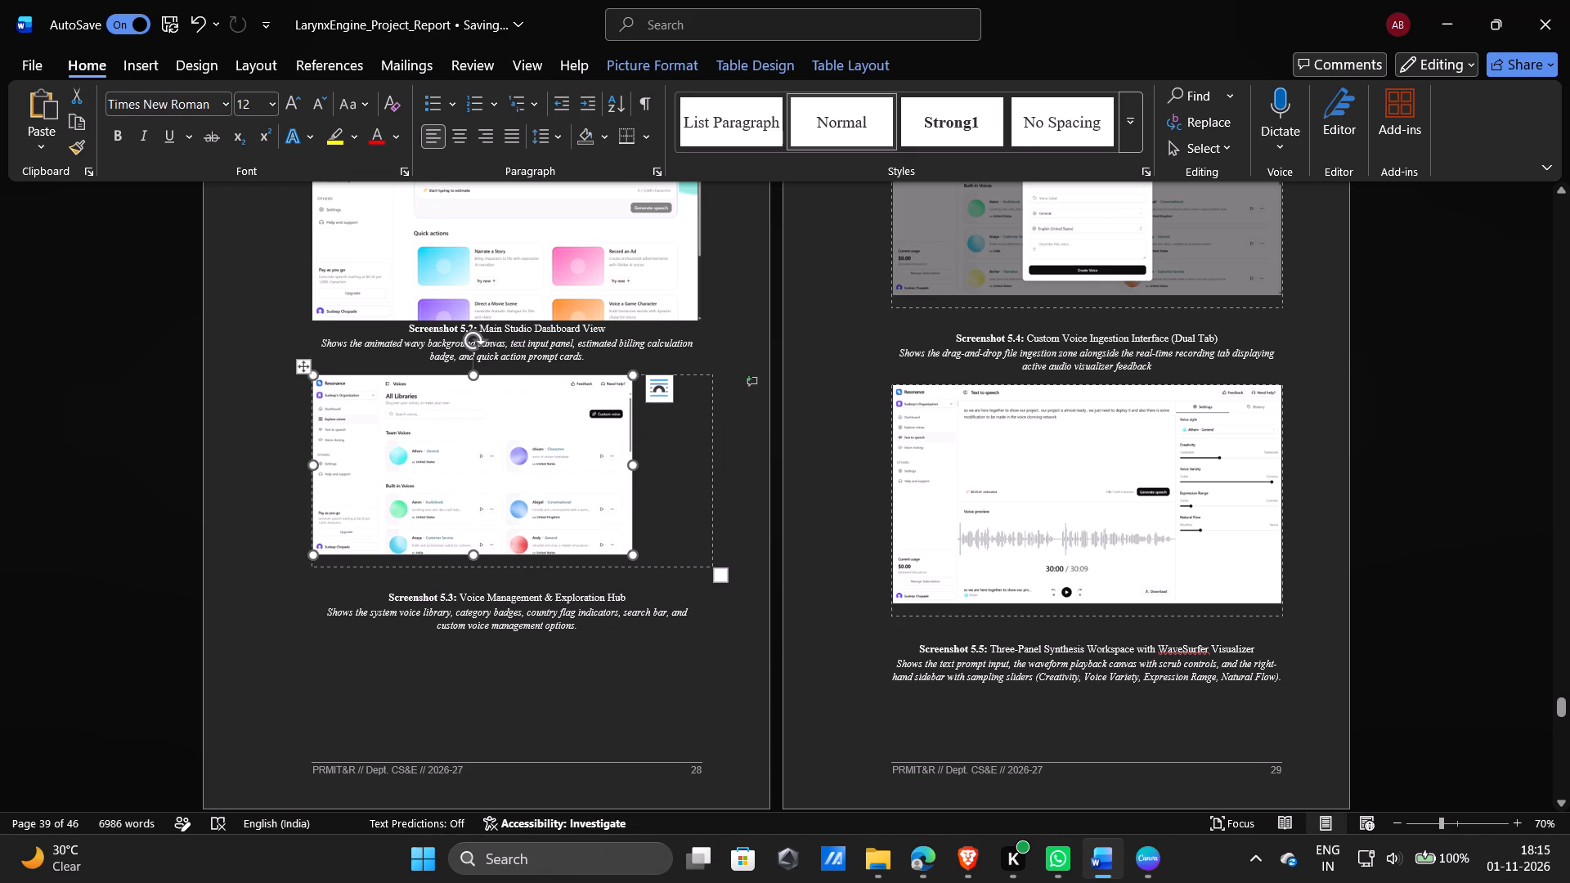
{"action": "left_click_drag", "start_coordinate": [630, 554], "coordinate": [724, 620]}
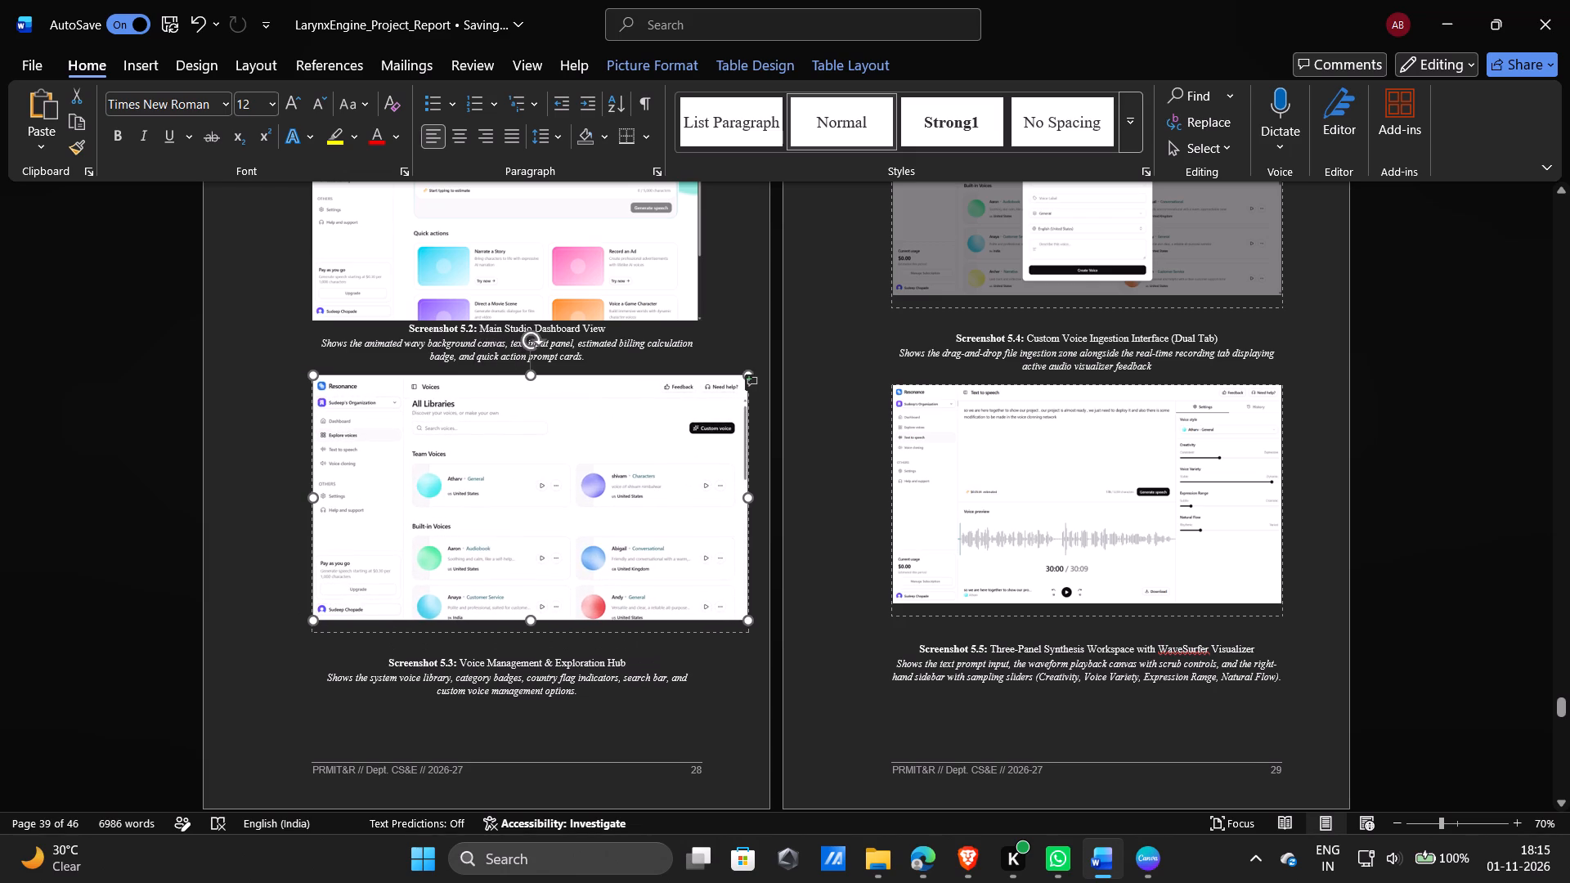
{"action": "left_click_drag", "start_coordinate": [724, 620], "coordinate": [680, 601]}
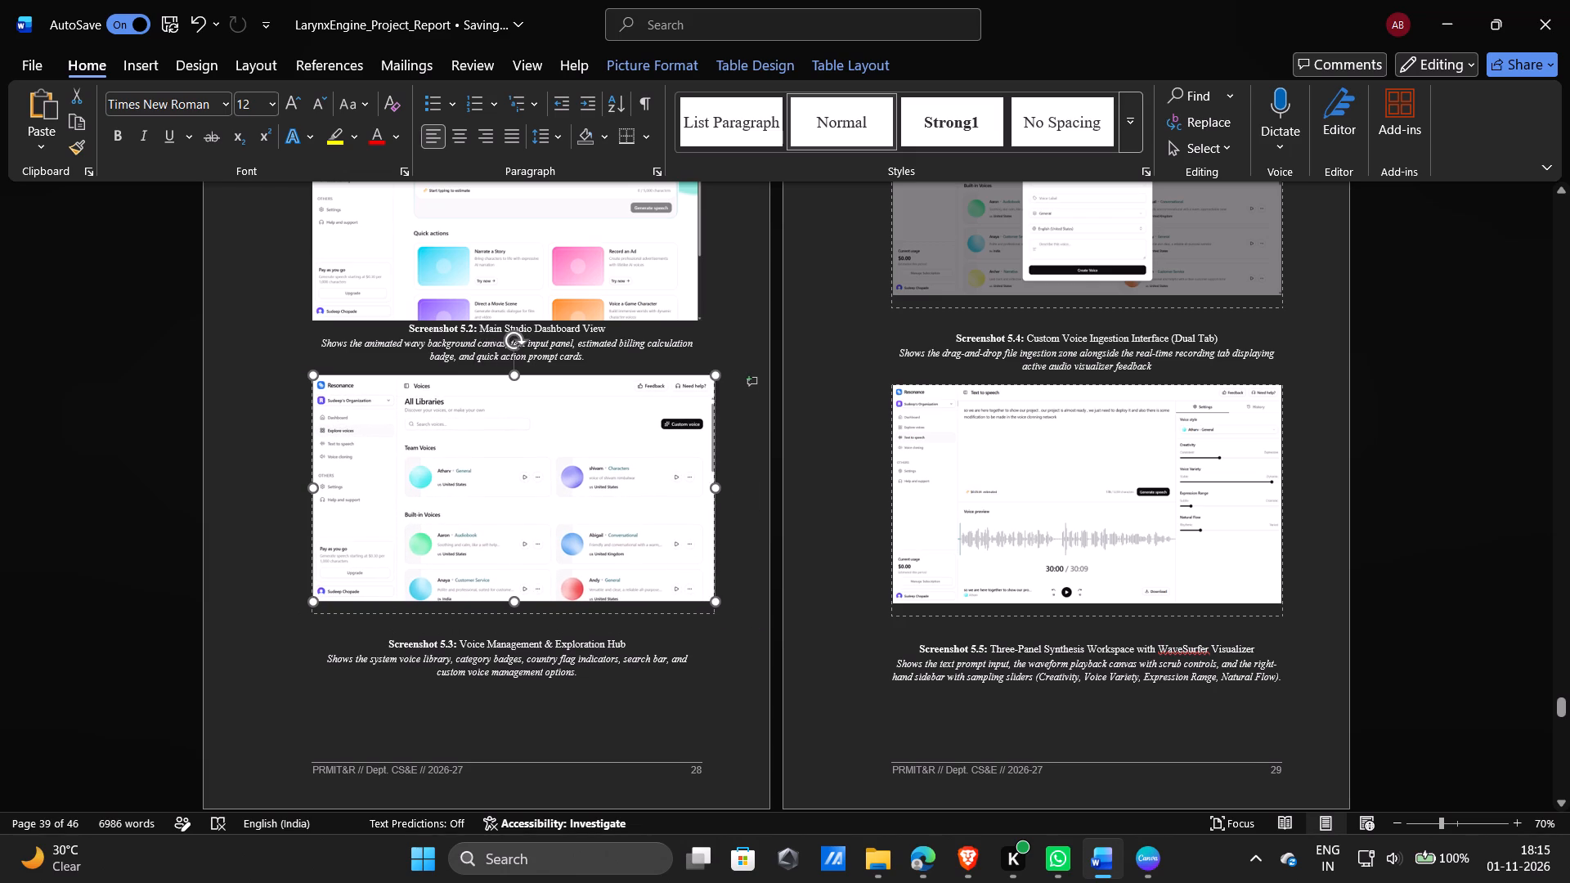
{"action": "left_click_drag", "start_coordinate": [680, 601], "coordinate": [666, 604]}
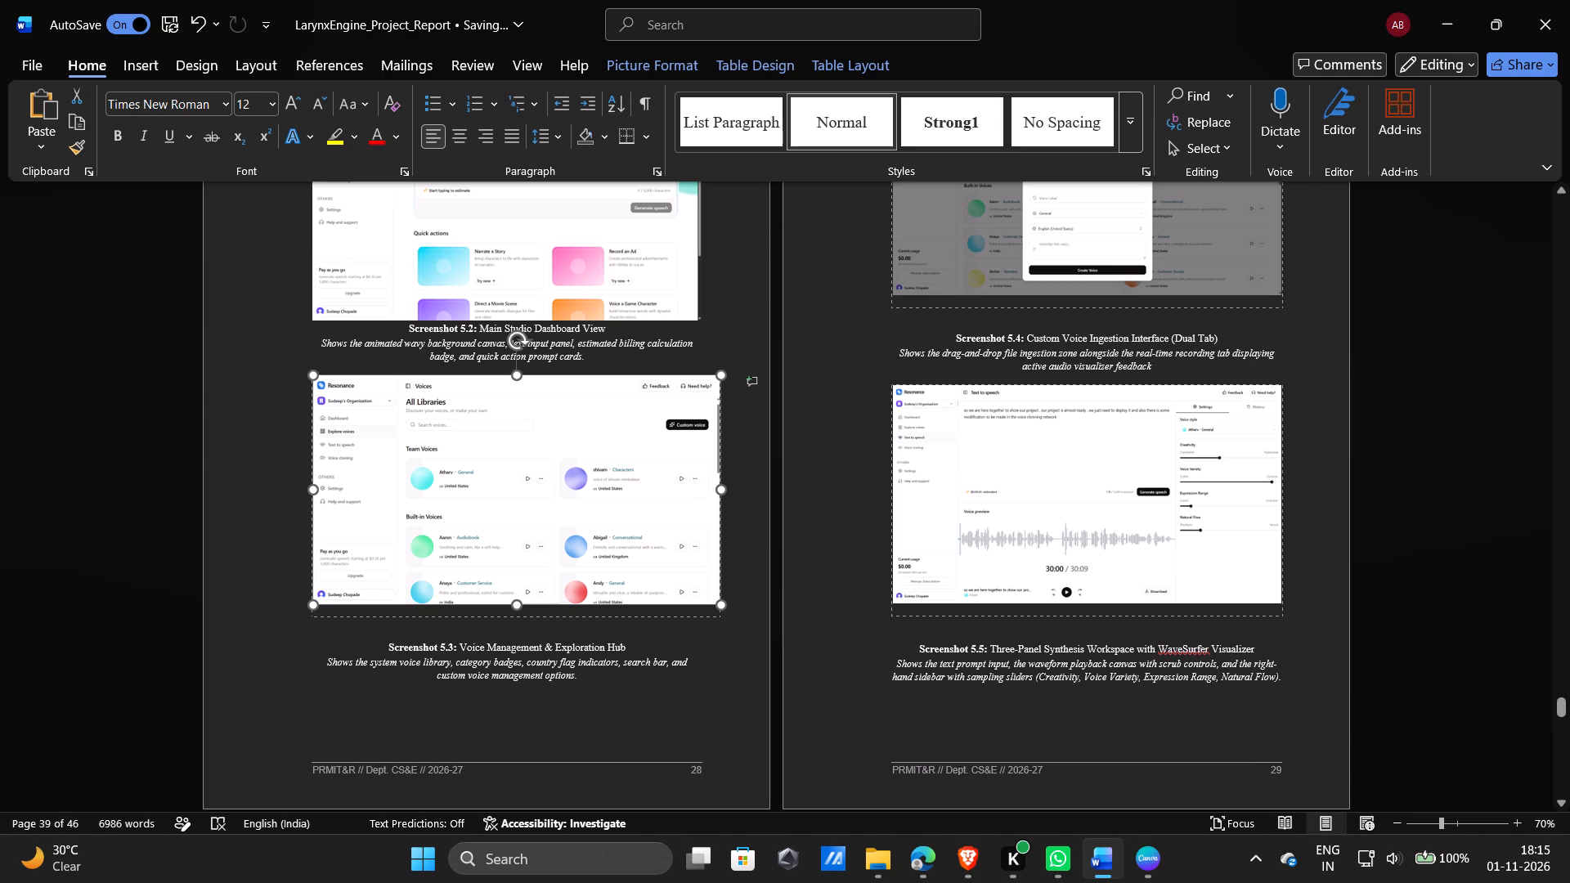
Enlarge the Screenshot 5.2 dashboard picture to about the same width as the Screenshot 5.3 picture.
{"action": "left_click", "coordinate": [624, 239]}
{"action": "left_click_drag", "start_coordinate": [700, 322], "coordinate": [711, 332]}
{"action": "left_click", "coordinate": [742, 402]}
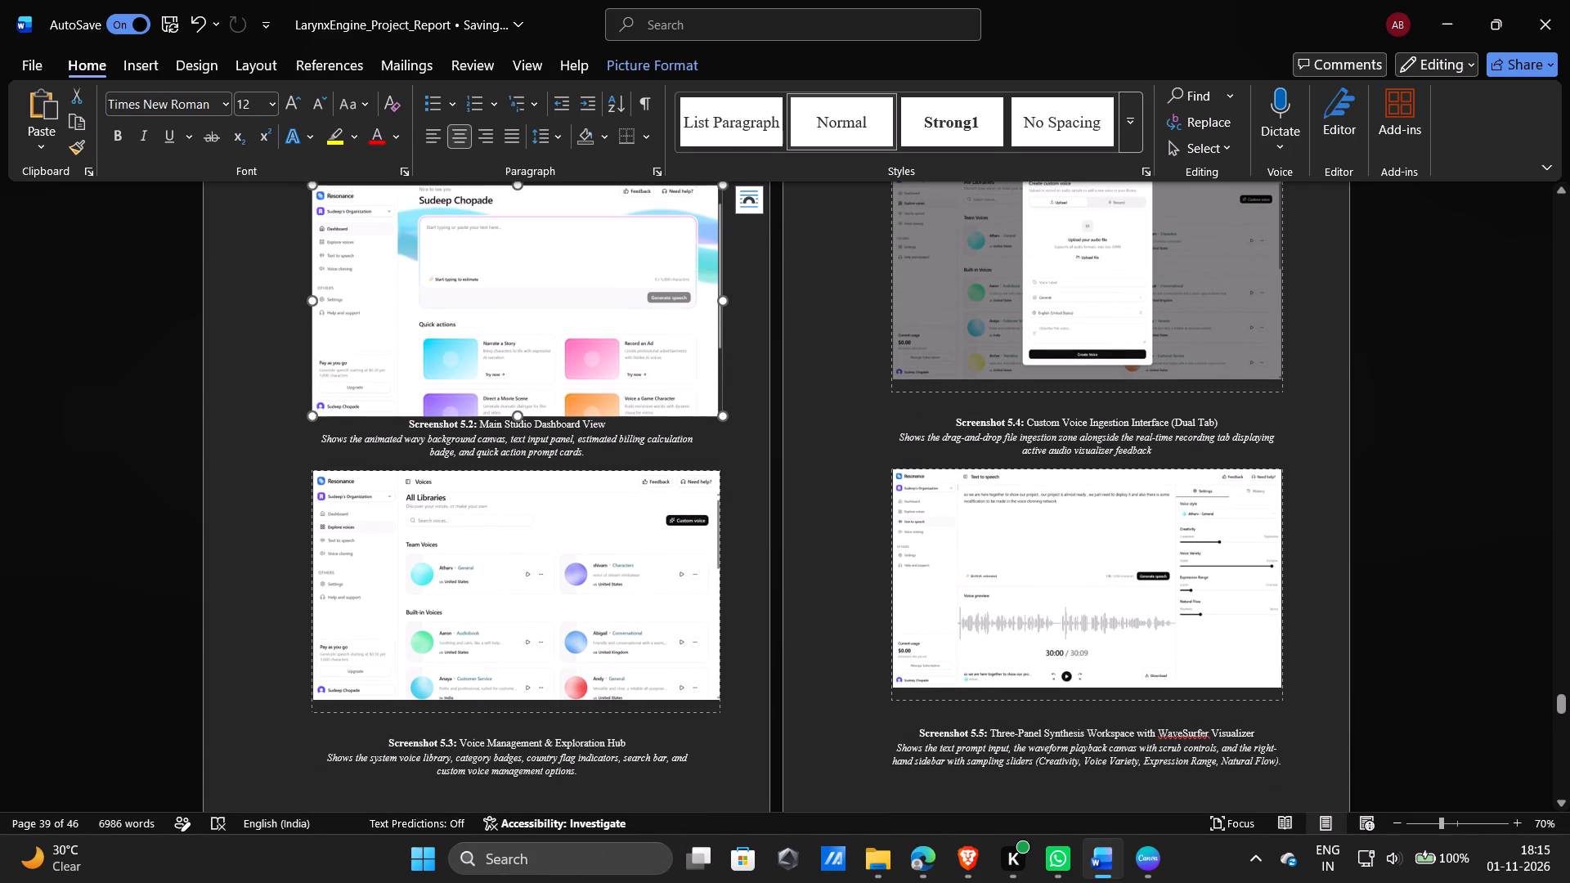
Crop the Screenshot 5.4 picture to the area around the Create custom voice dialog, about 7.86 cm high by 7.92 cm wide.
{"action": "scroll", "coordinate": [732, 444], "scroll_direction": "up", "scroll_amount": 1}
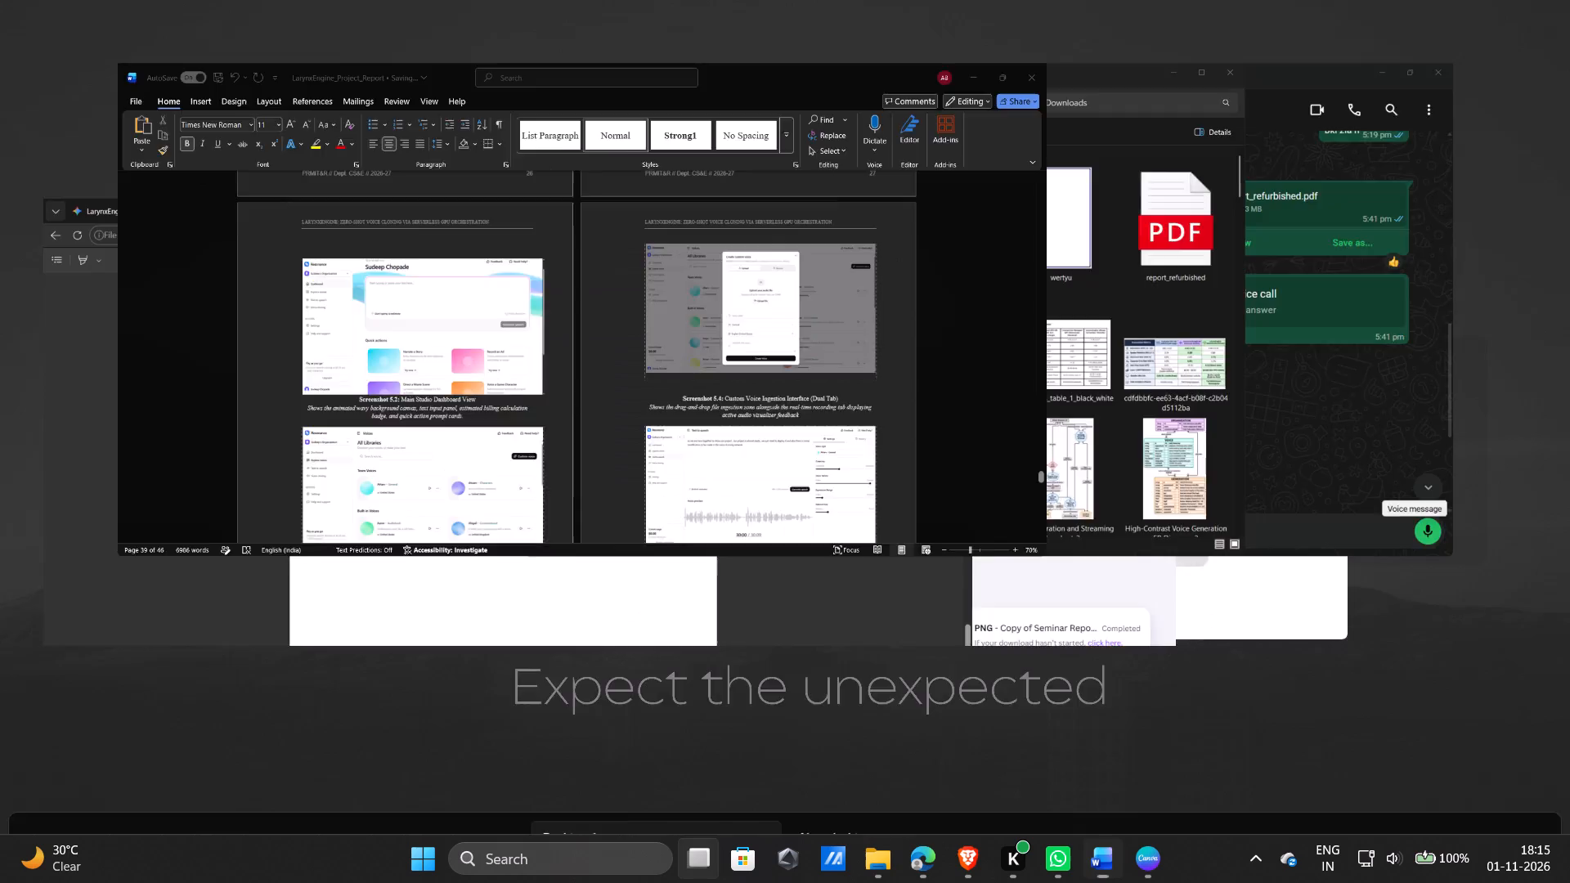
{"action": "left_click", "coordinate": [1132, 408]}
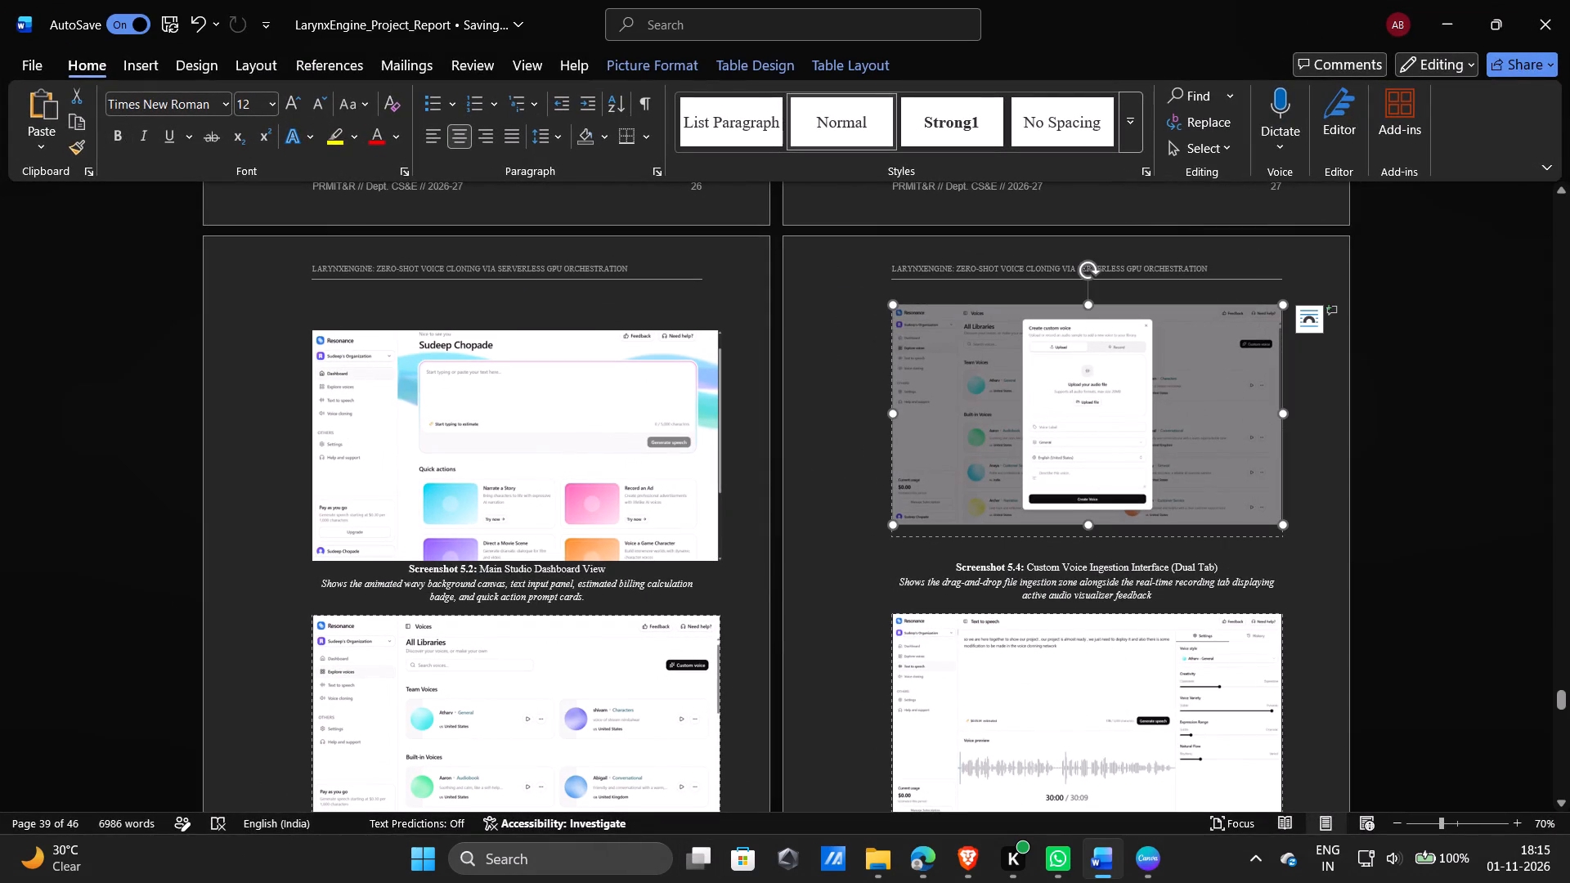
{"action": "double_click", "coordinate": [1097, 395]}
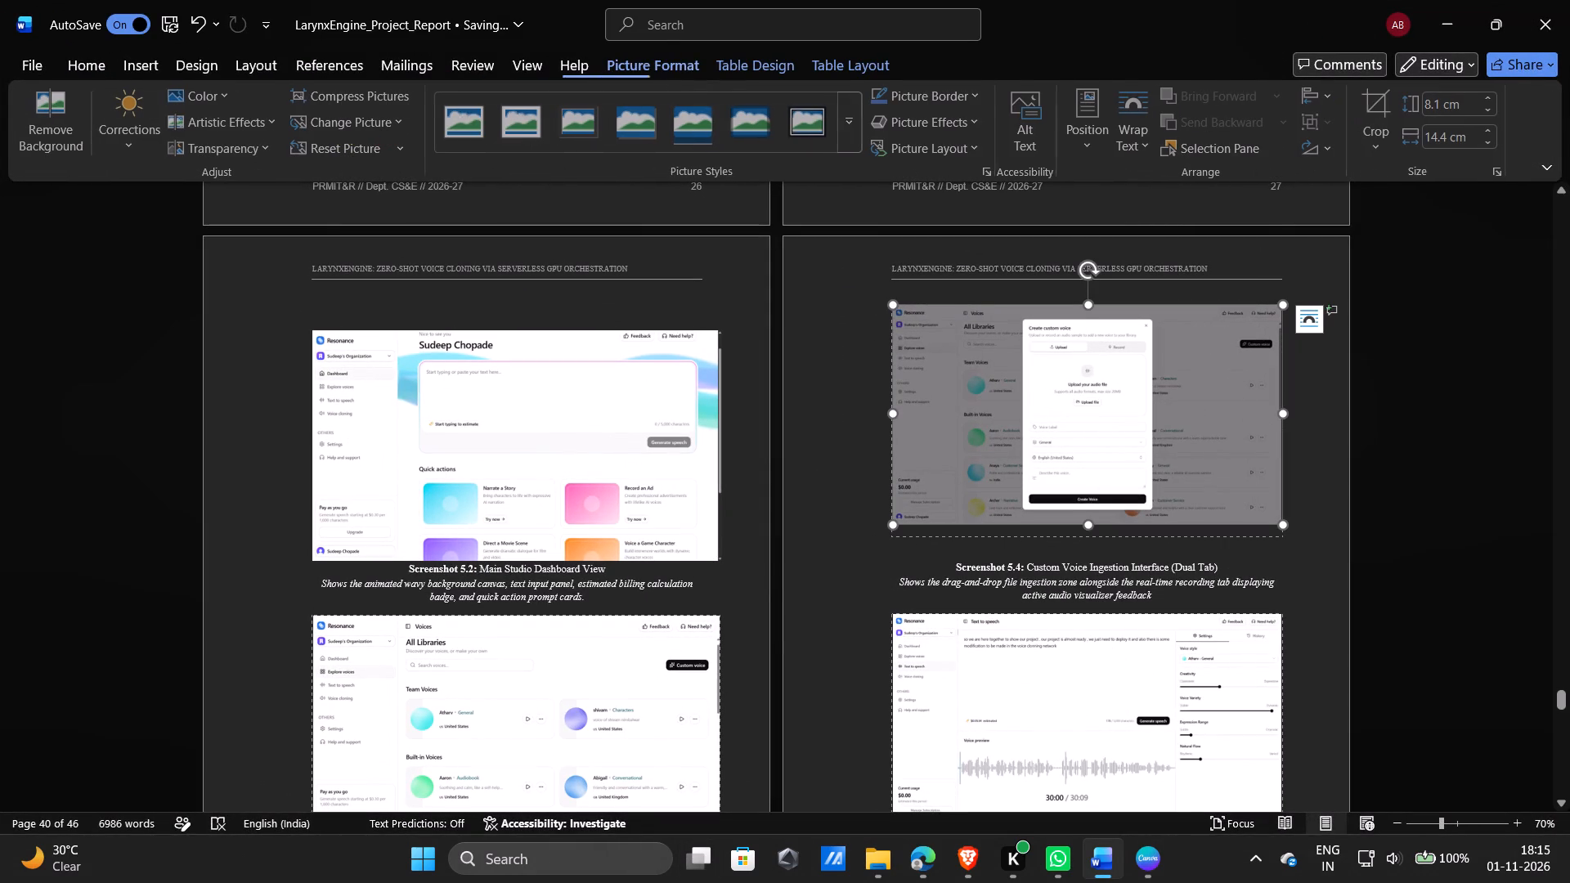
{"action": "left_click", "coordinate": [1392, 101]}
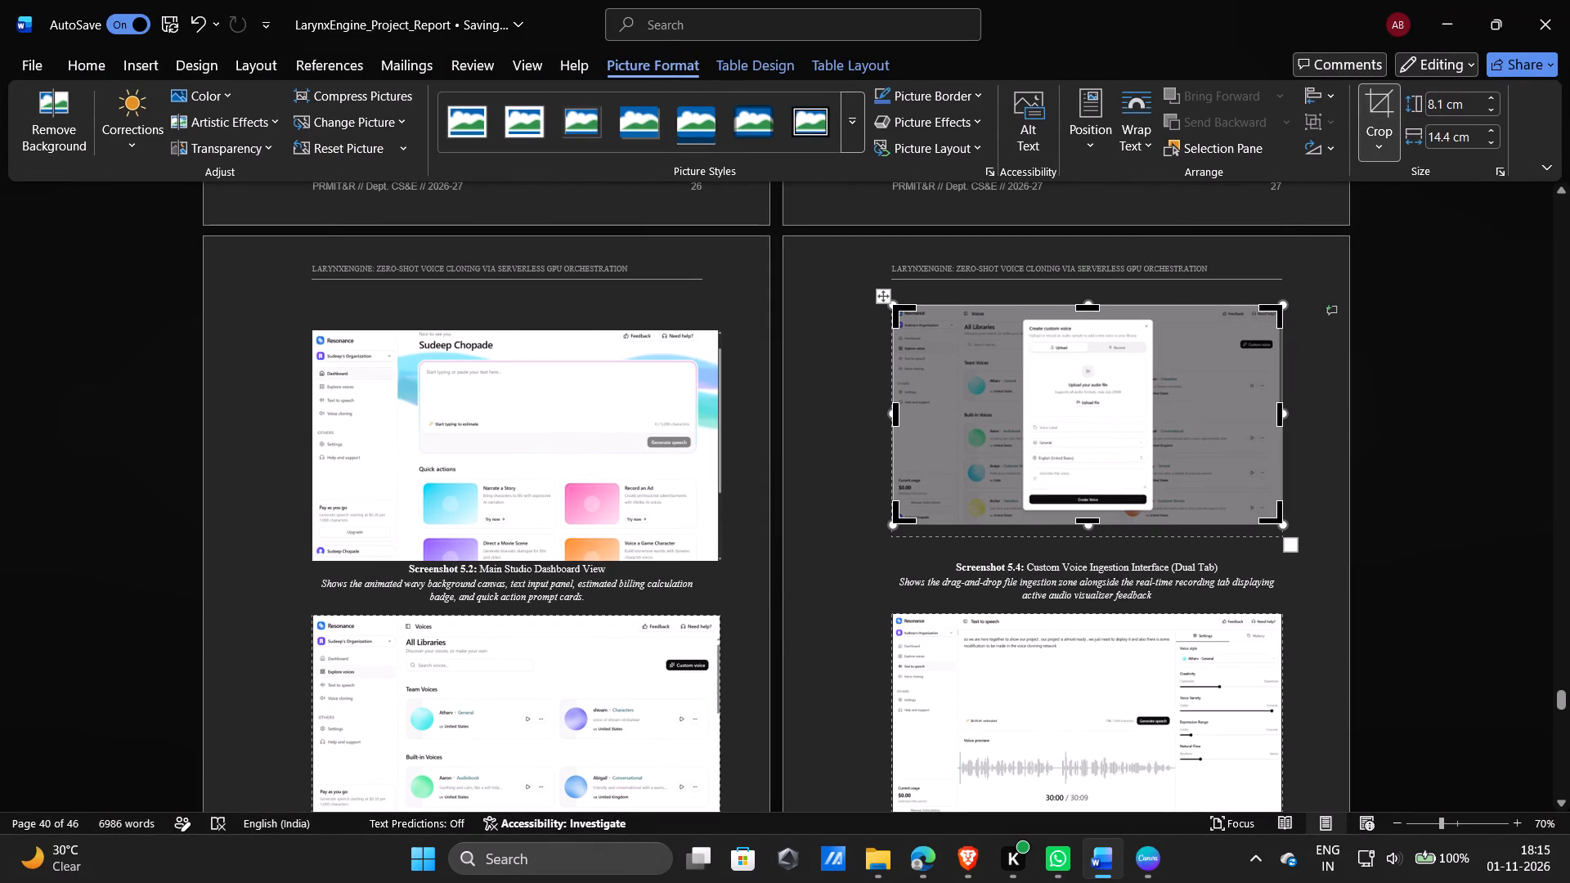
{"action": "left_click_drag", "start_coordinate": [899, 521], "coordinate": [980, 516]}
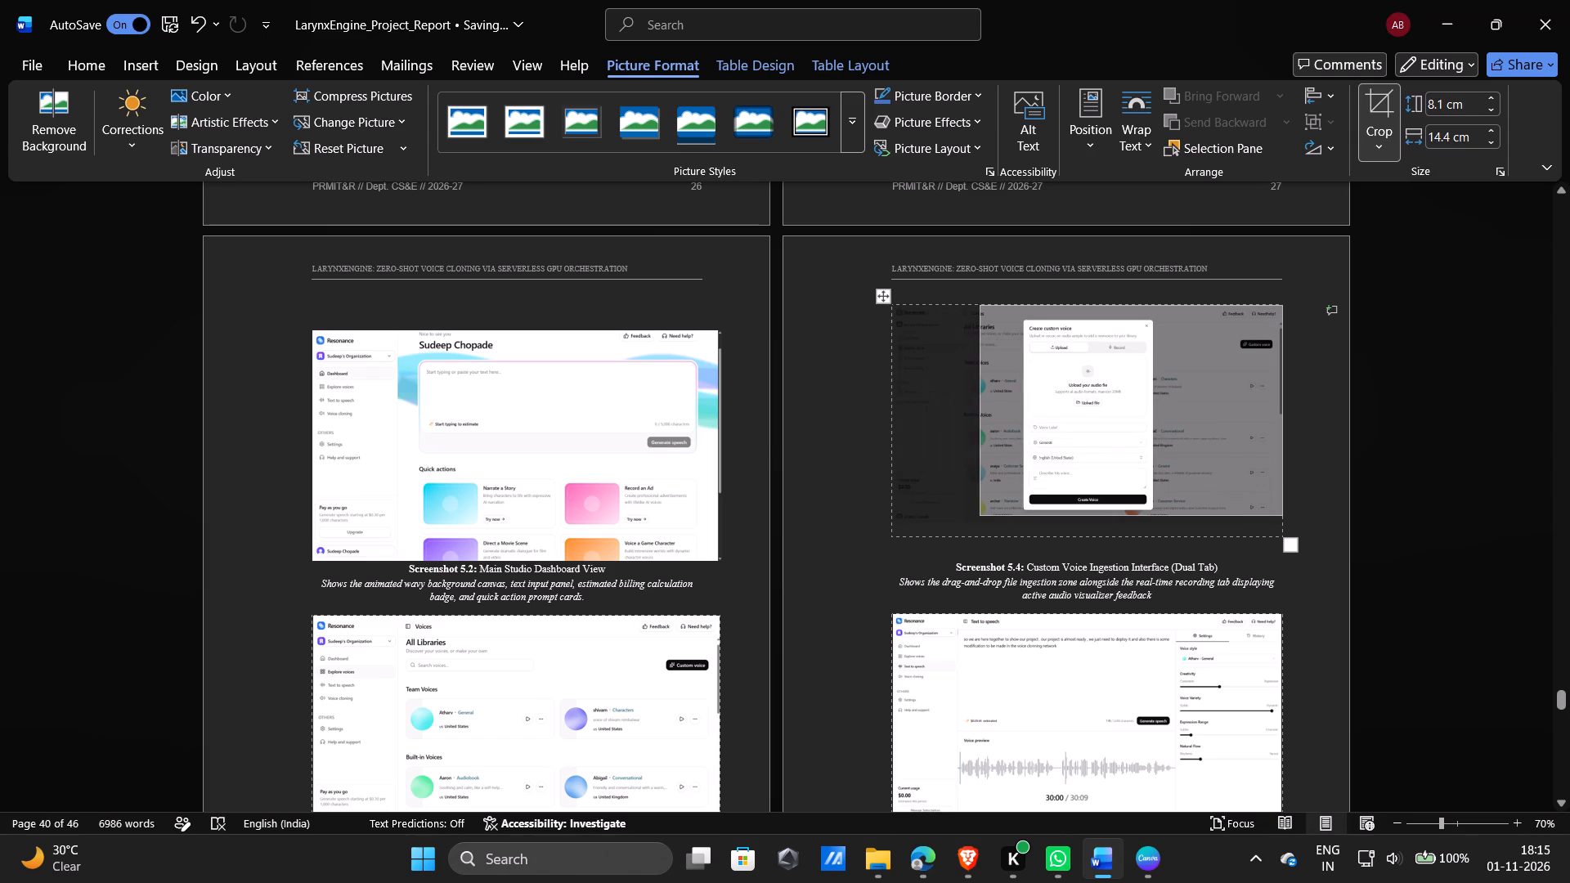
{"action": "left_click_drag", "start_coordinate": [980, 516], "coordinate": [980, 522]}
{"action": "left_click_drag", "start_coordinate": [1236, 312], "coordinate": [1151, 310]}
{"action": "left_click", "coordinate": [1420, 434]}
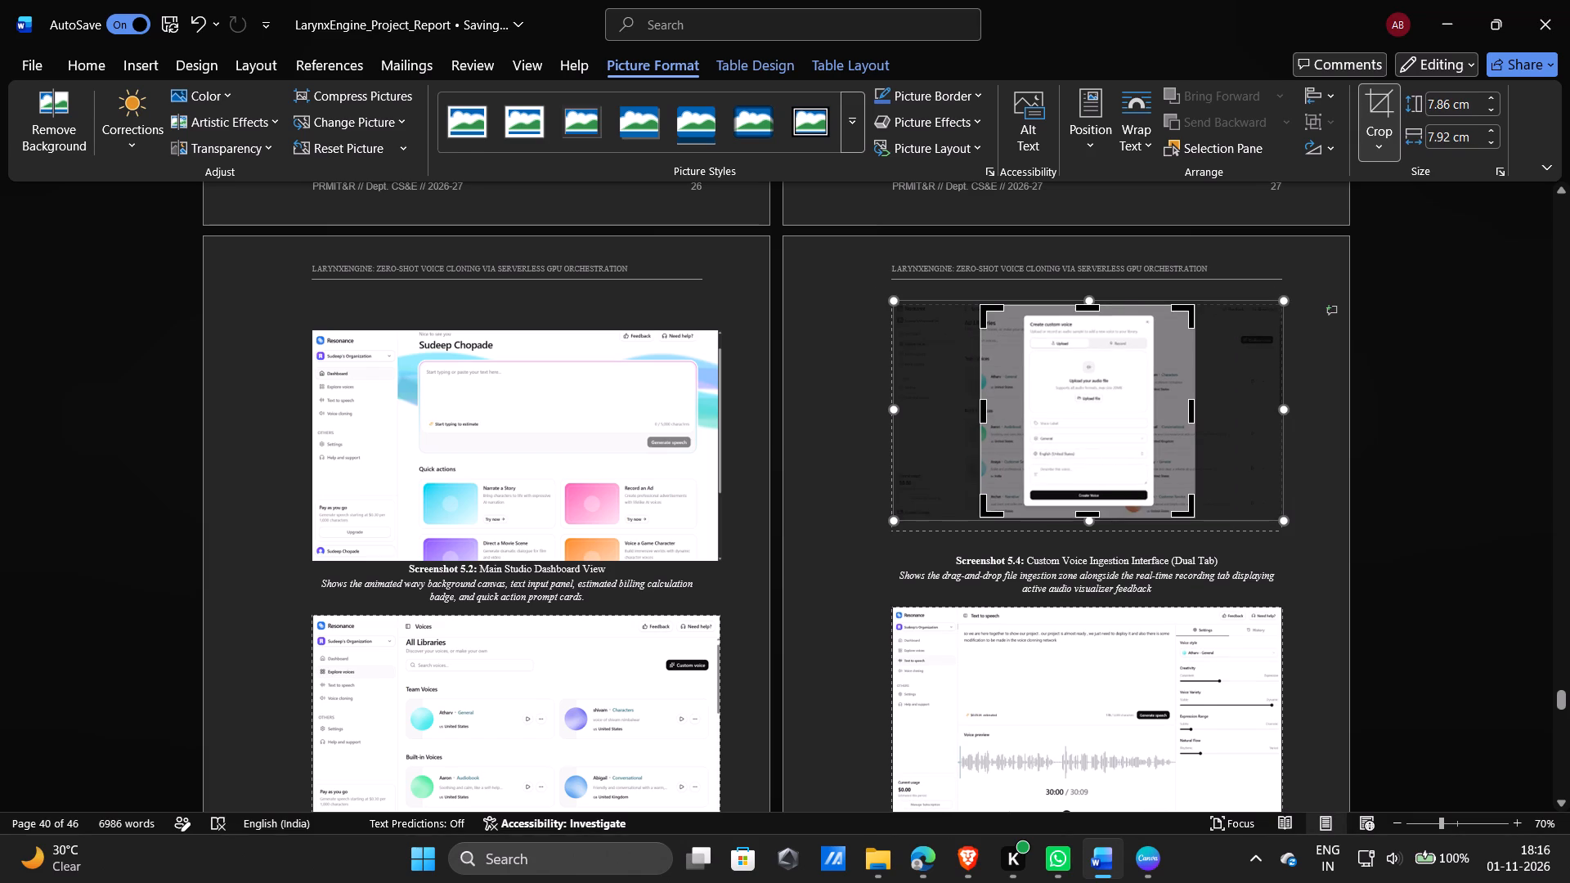
Enlarge the cropped Screenshot 5.4 picture to about 11.34 cm high by 11.43 cm wide.
{"action": "left_click", "coordinate": [1097, 423]}
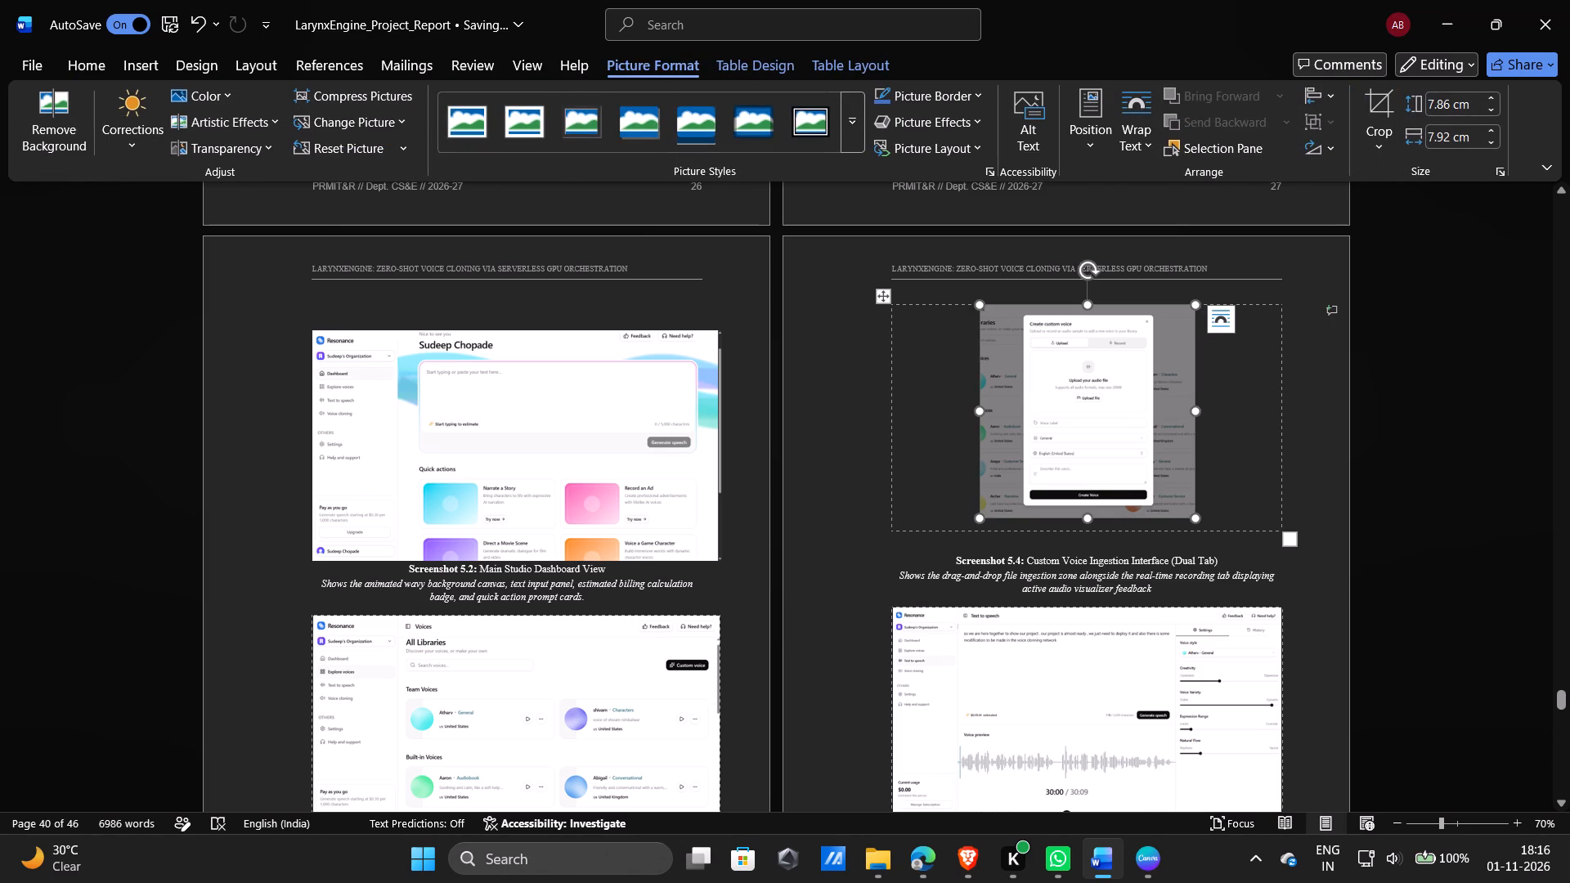
{"action": "left_click_drag", "start_coordinate": [976, 520], "coordinate": [930, 584]}
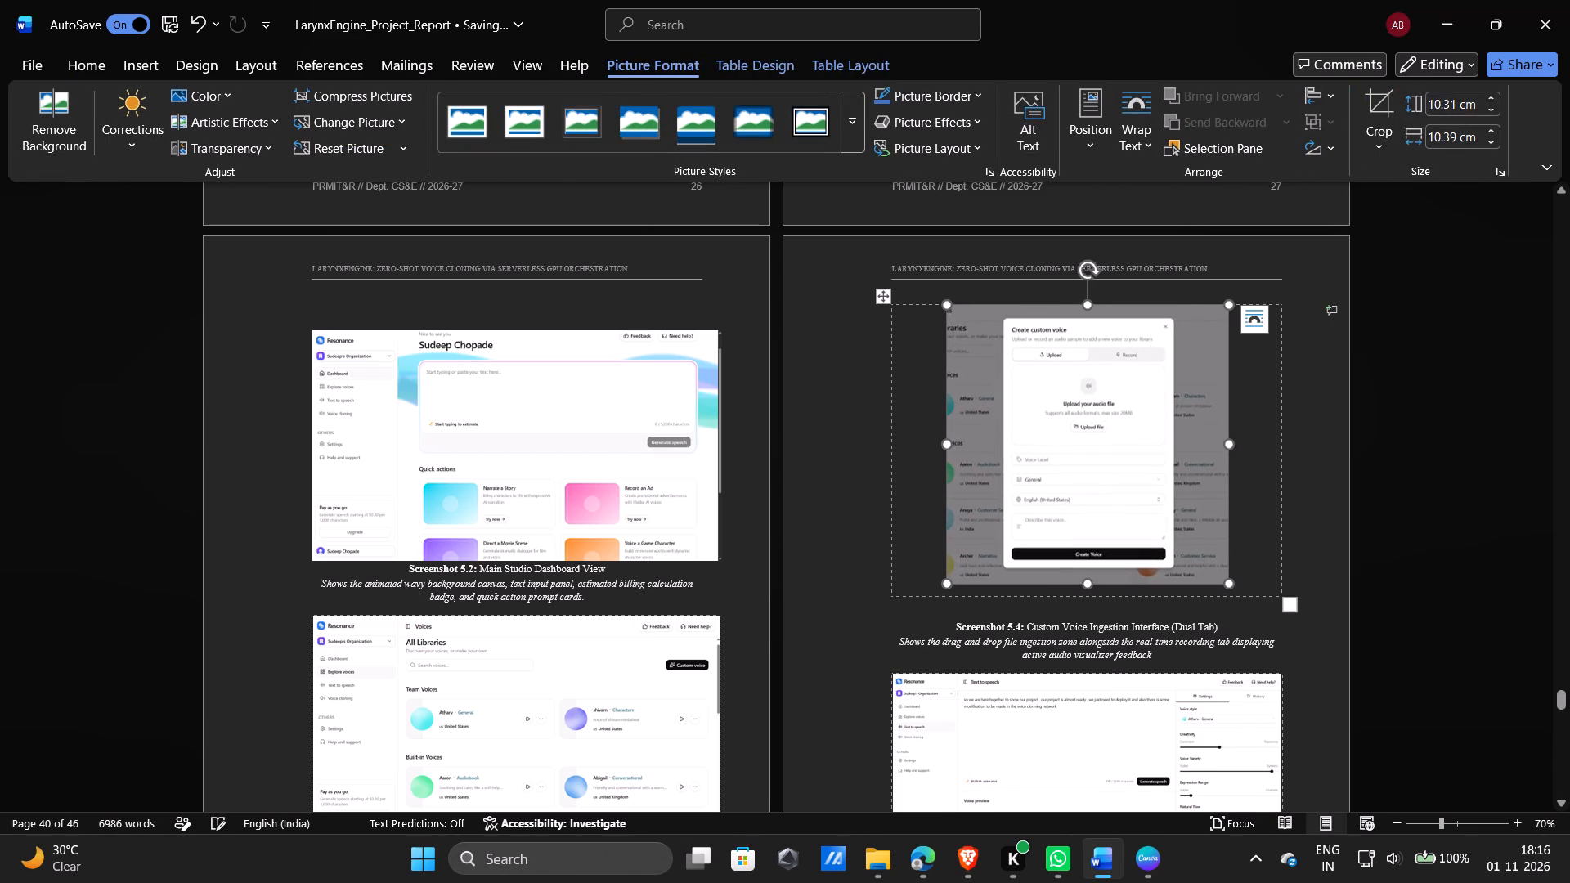
{"action": "scroll", "coordinate": [930, 584], "scroll_direction": "down", "scroll_amount": 1}
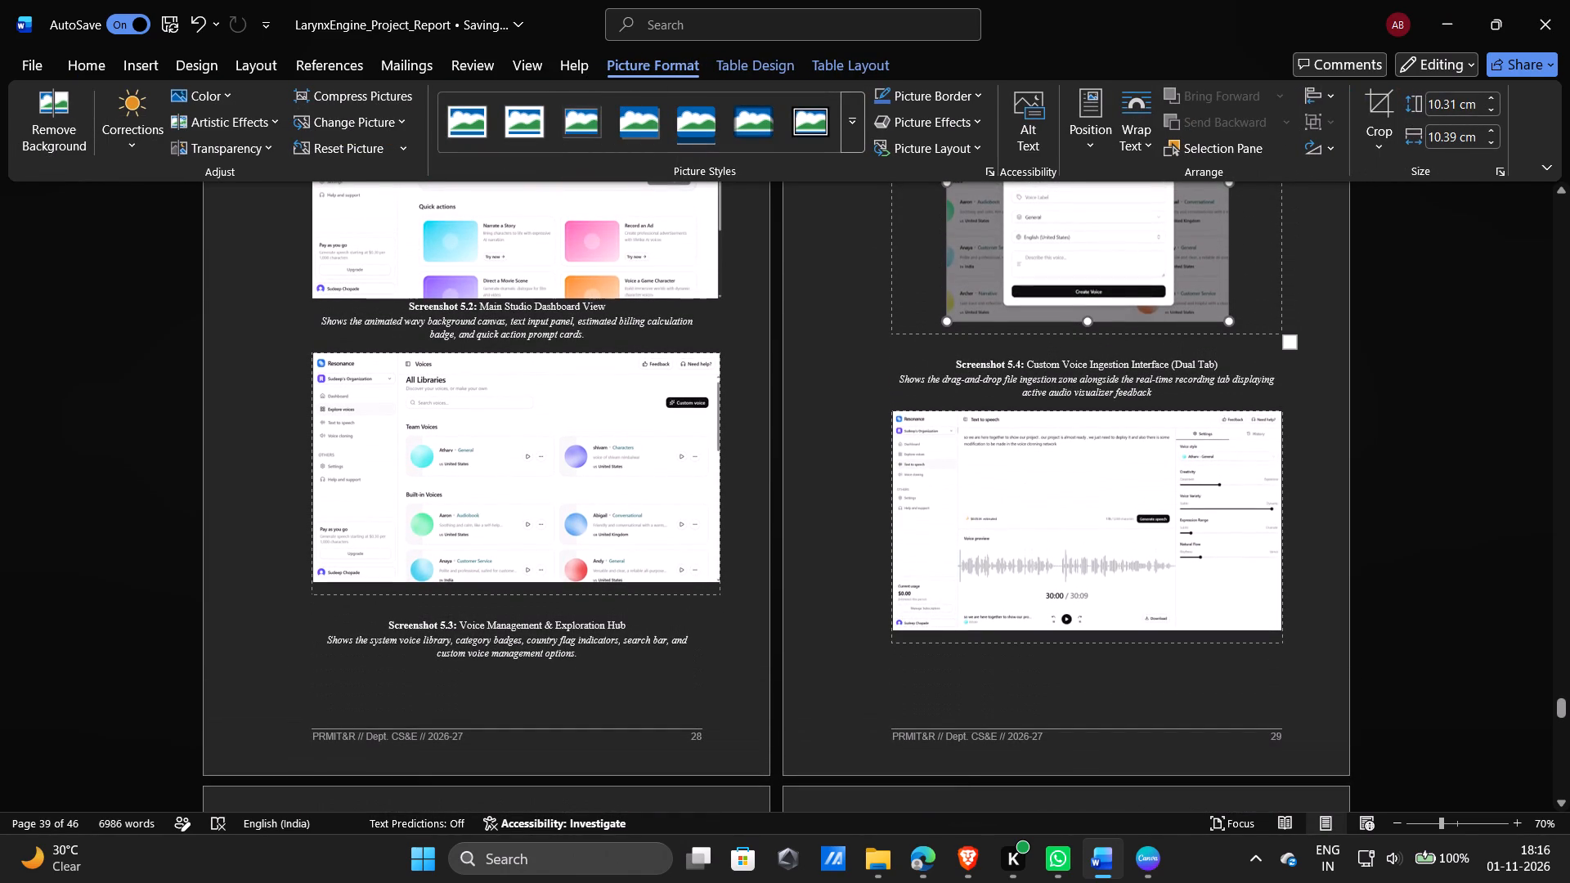
{"action": "left_click_drag", "start_coordinate": [944, 319], "coordinate": [932, 336]}
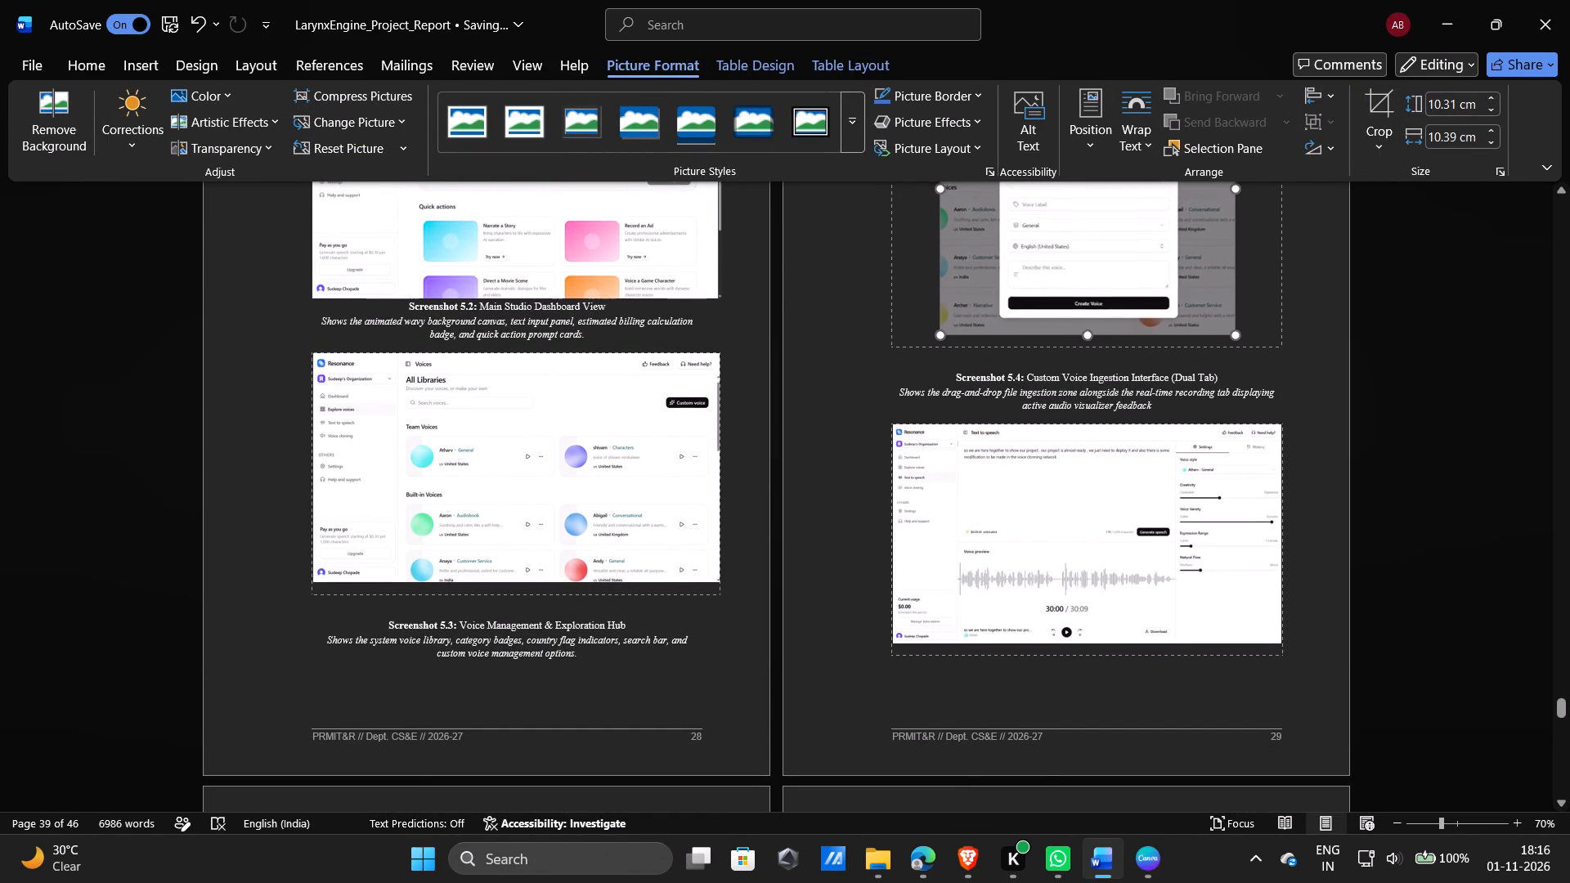
{"action": "left_click_drag", "start_coordinate": [932, 336], "coordinate": [920, 349]}
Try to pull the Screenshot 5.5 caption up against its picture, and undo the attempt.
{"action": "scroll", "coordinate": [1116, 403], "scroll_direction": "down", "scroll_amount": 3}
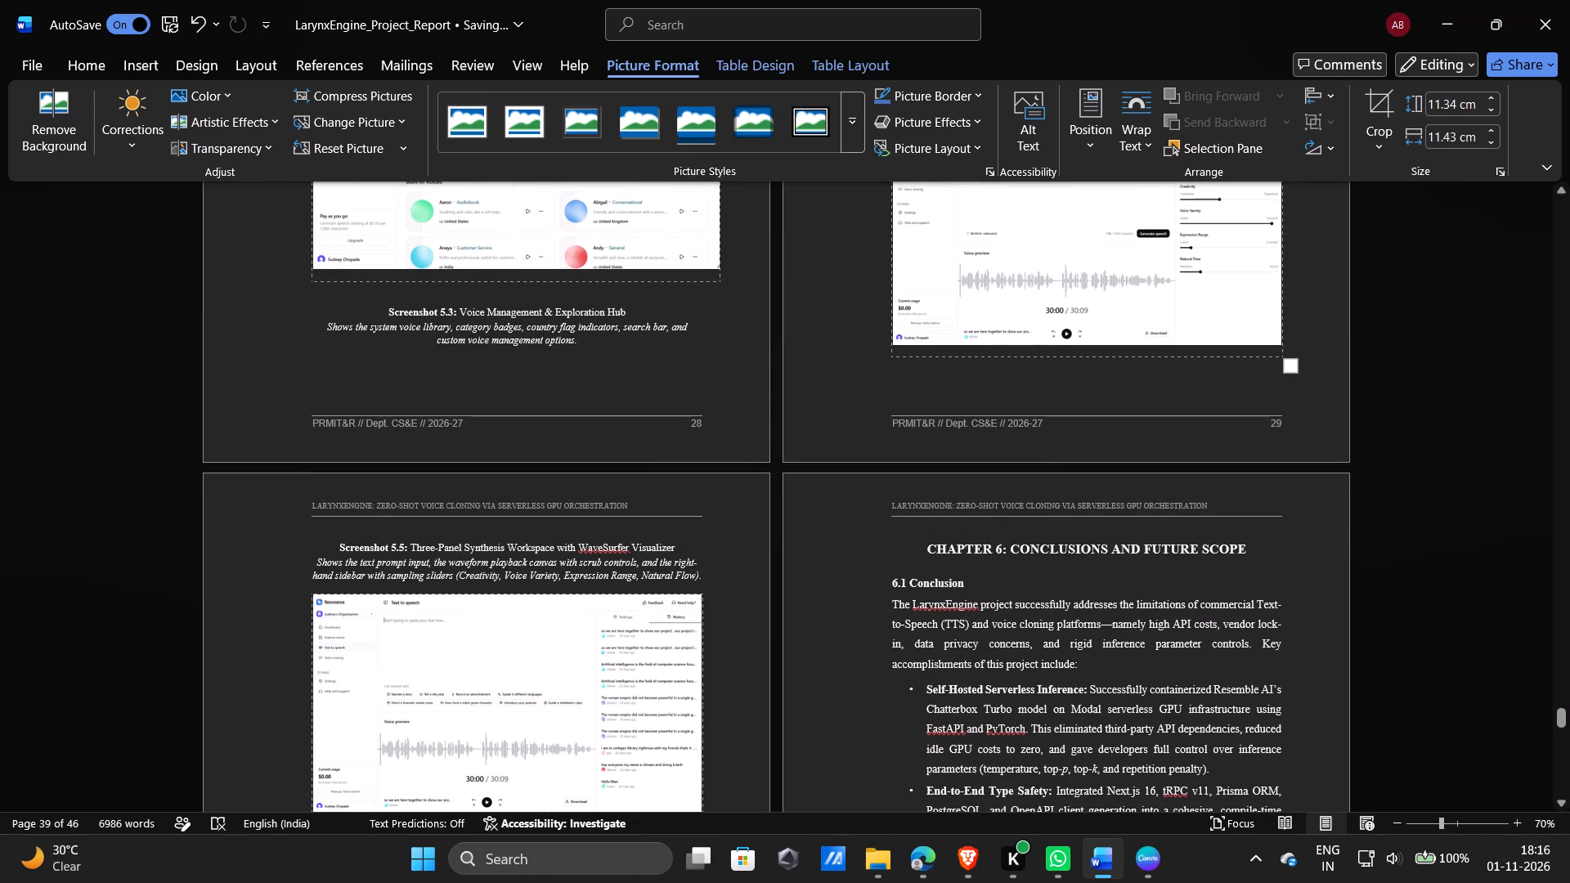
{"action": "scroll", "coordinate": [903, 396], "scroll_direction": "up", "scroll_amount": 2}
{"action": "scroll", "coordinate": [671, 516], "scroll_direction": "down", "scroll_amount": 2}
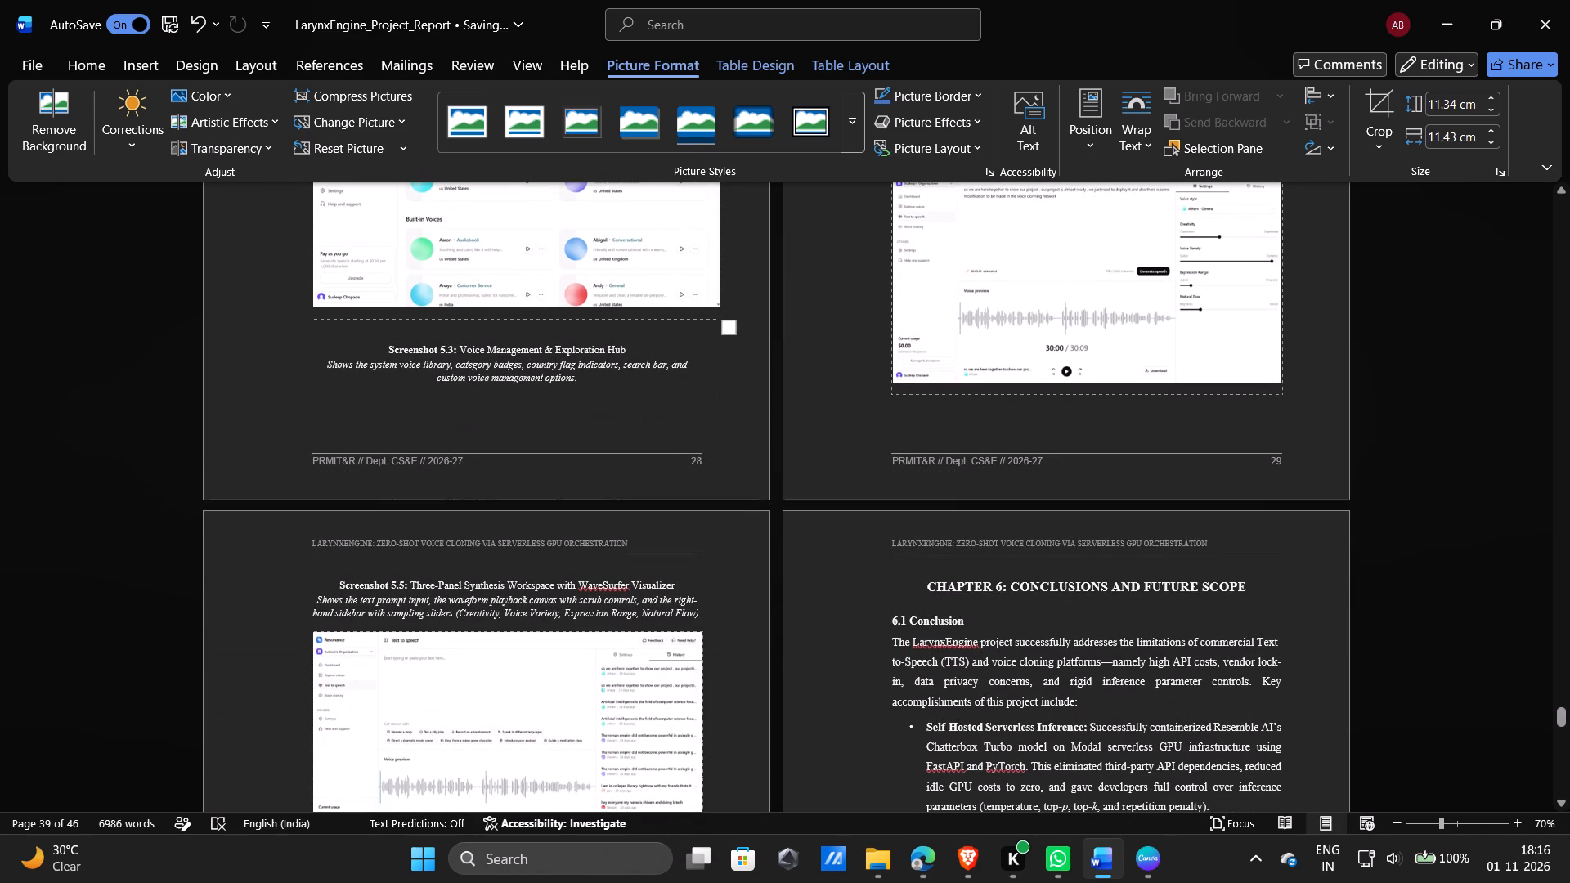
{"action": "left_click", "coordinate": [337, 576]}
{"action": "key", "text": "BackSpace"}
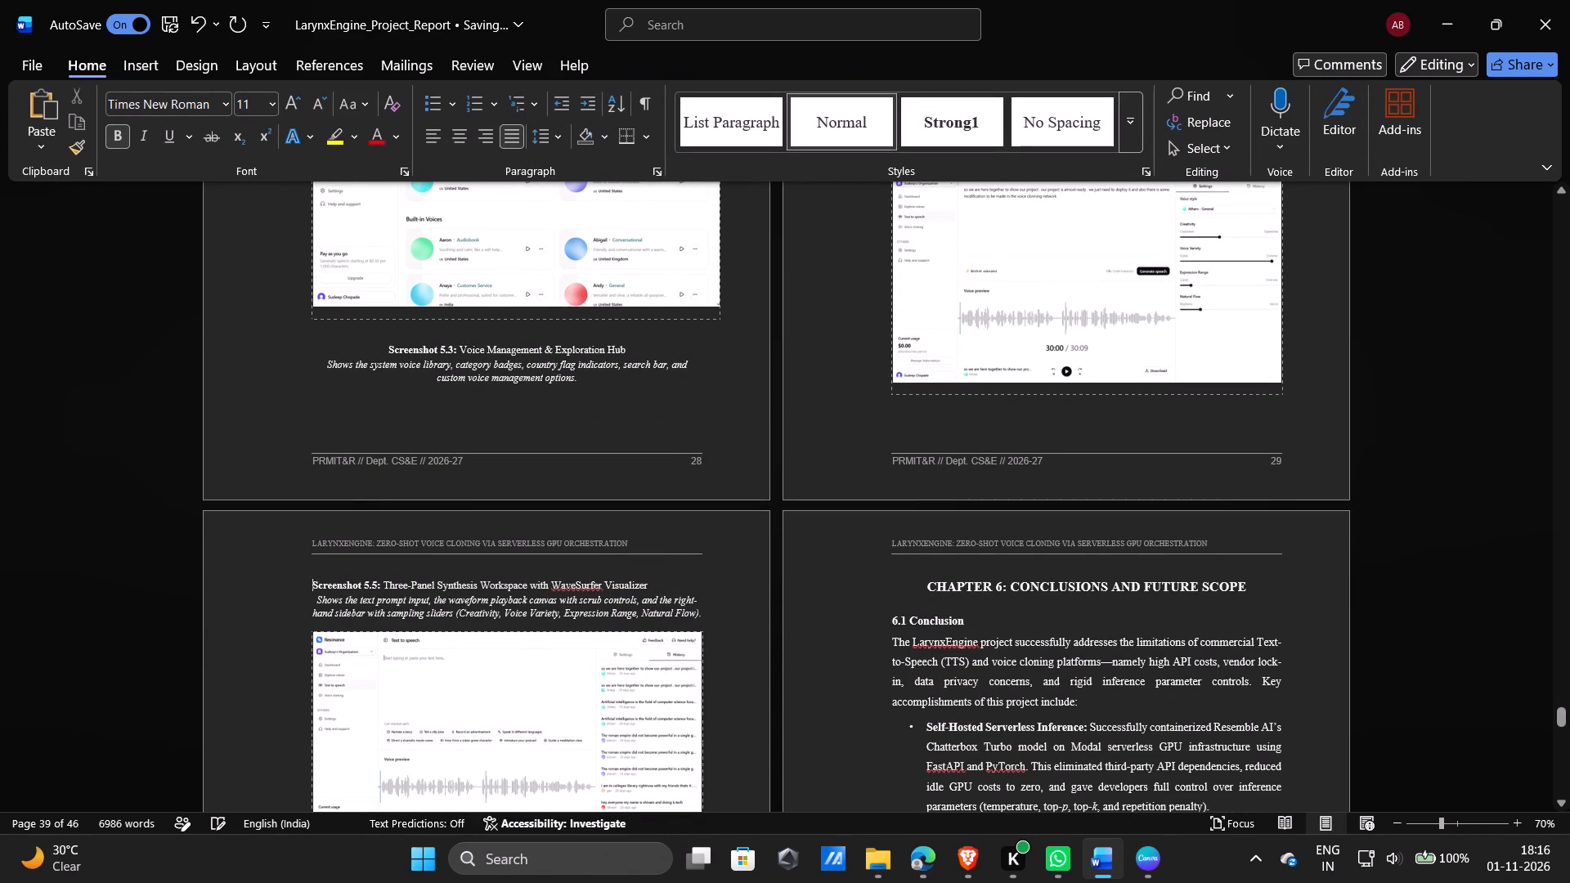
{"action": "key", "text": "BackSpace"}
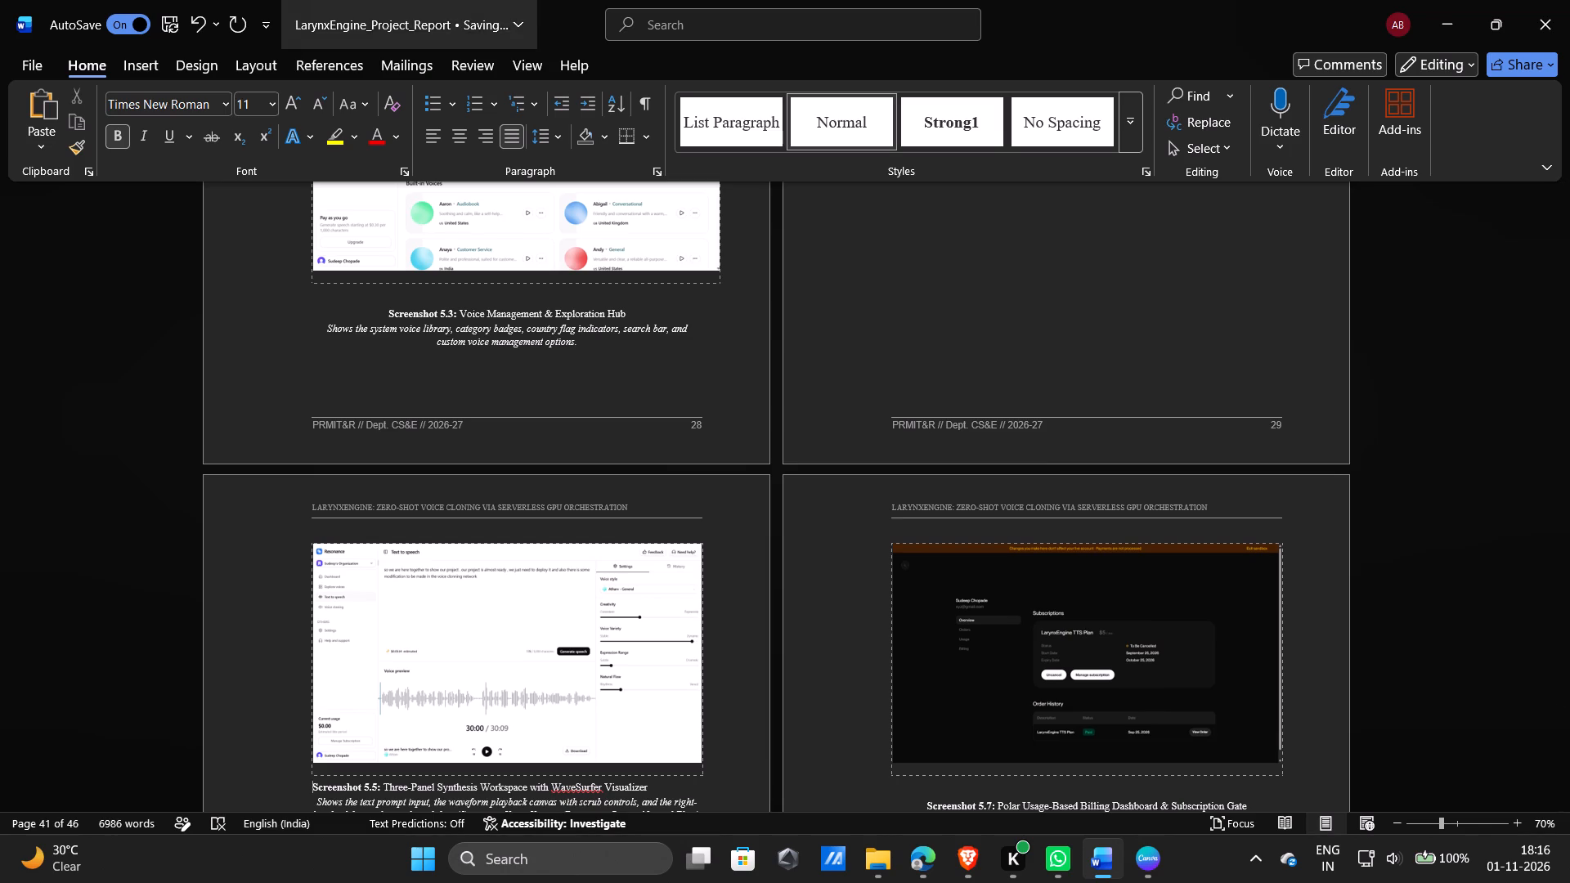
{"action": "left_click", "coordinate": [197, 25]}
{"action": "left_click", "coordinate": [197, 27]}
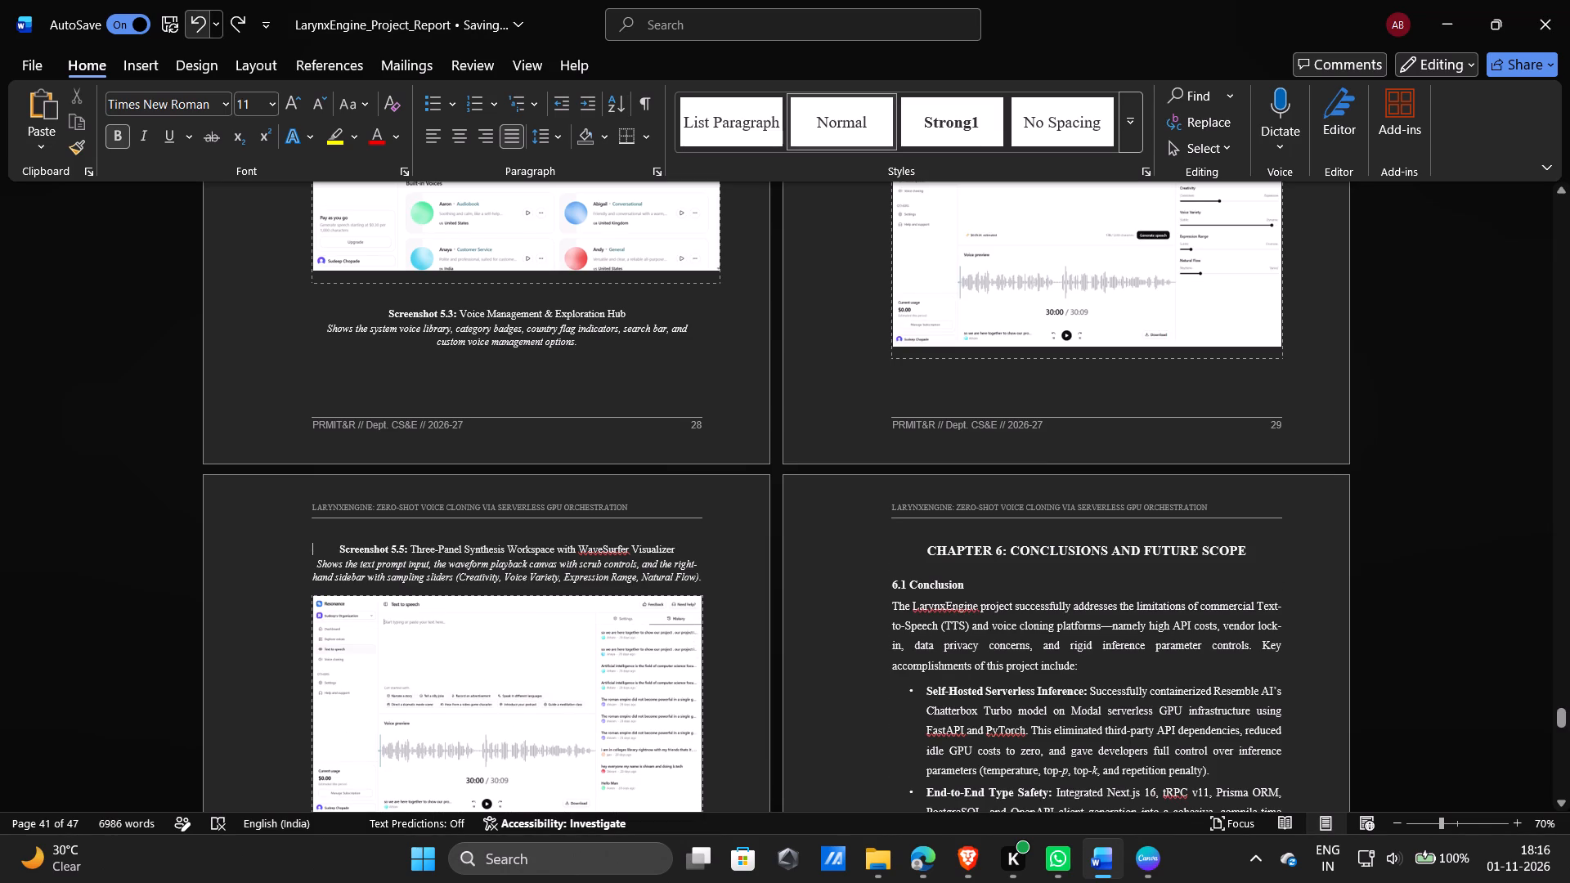
Shrink the Screenshot 5.5 picture slightly to make room for its caption on page 29.
{"action": "scroll", "coordinate": [1071, 307], "scroll_direction": "up", "scroll_amount": 1}
{"action": "left_click", "coordinate": [1031, 335]}
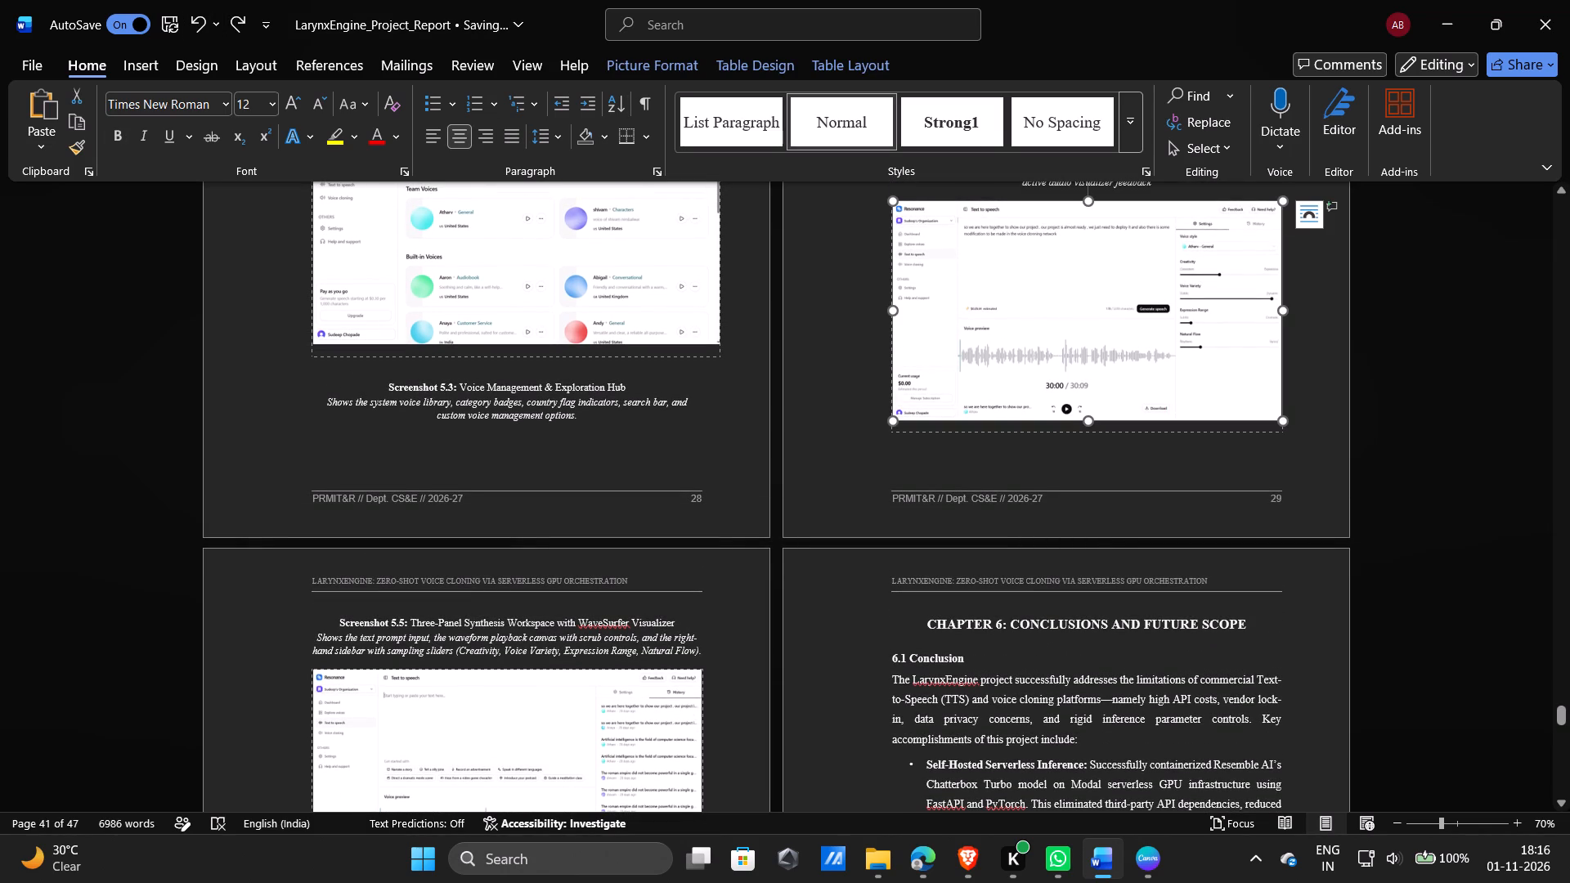
{"action": "left_click_drag", "start_coordinate": [890, 423], "coordinate": [920, 379]}
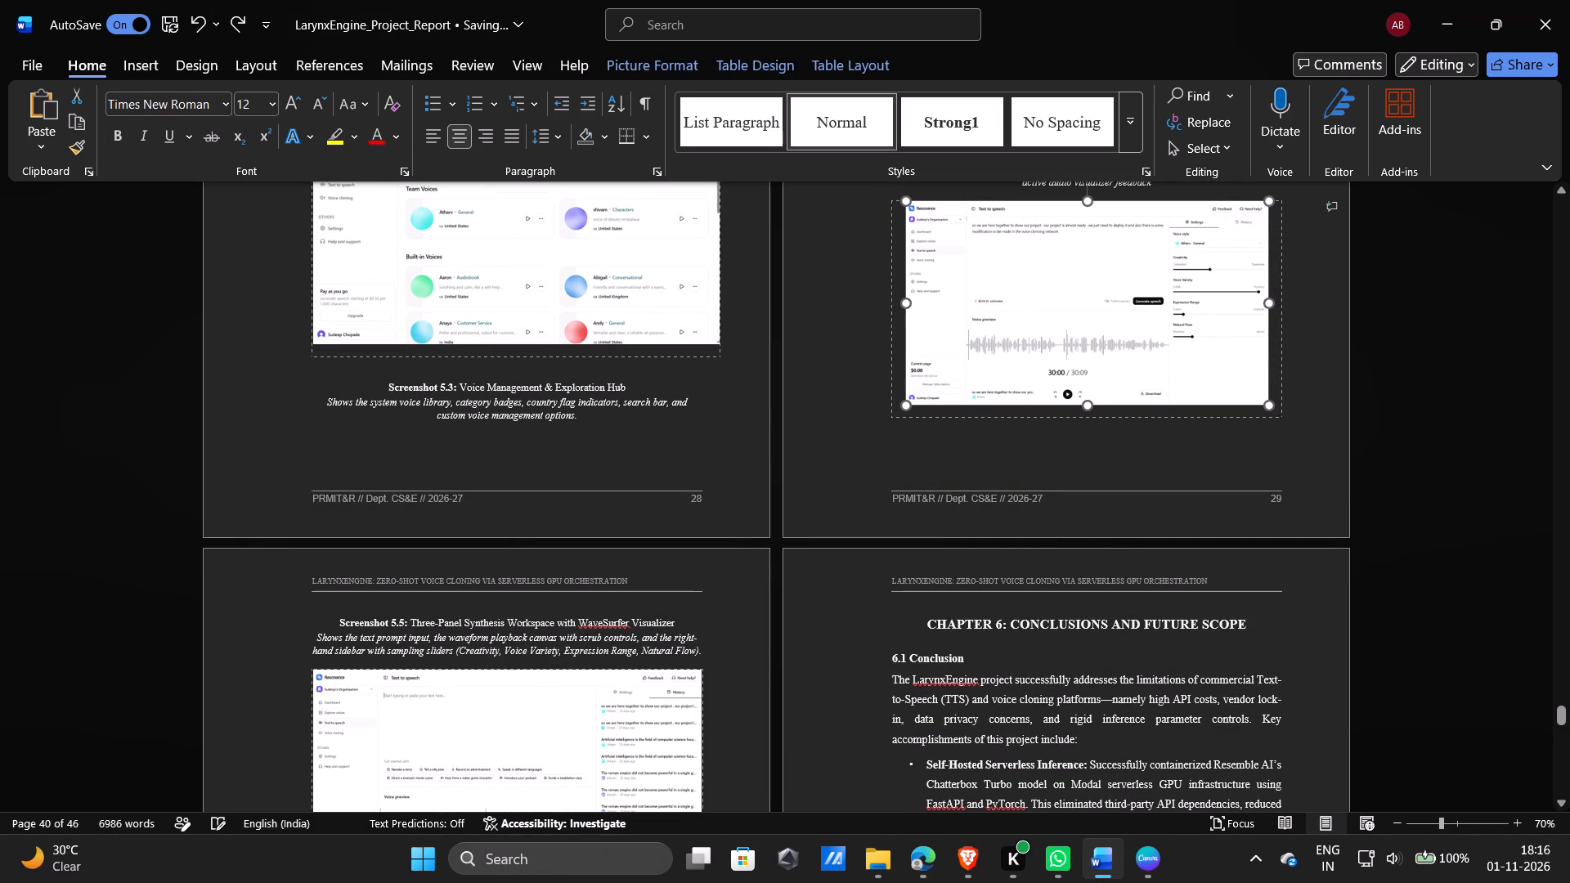
Bring the Screenshot 5.5 caption back under its picture on page 29 and indent its first line with seven spaces to centre it.
{"action": "left_click", "coordinate": [334, 626]}
{"action": "key", "text": "BackSpace"}
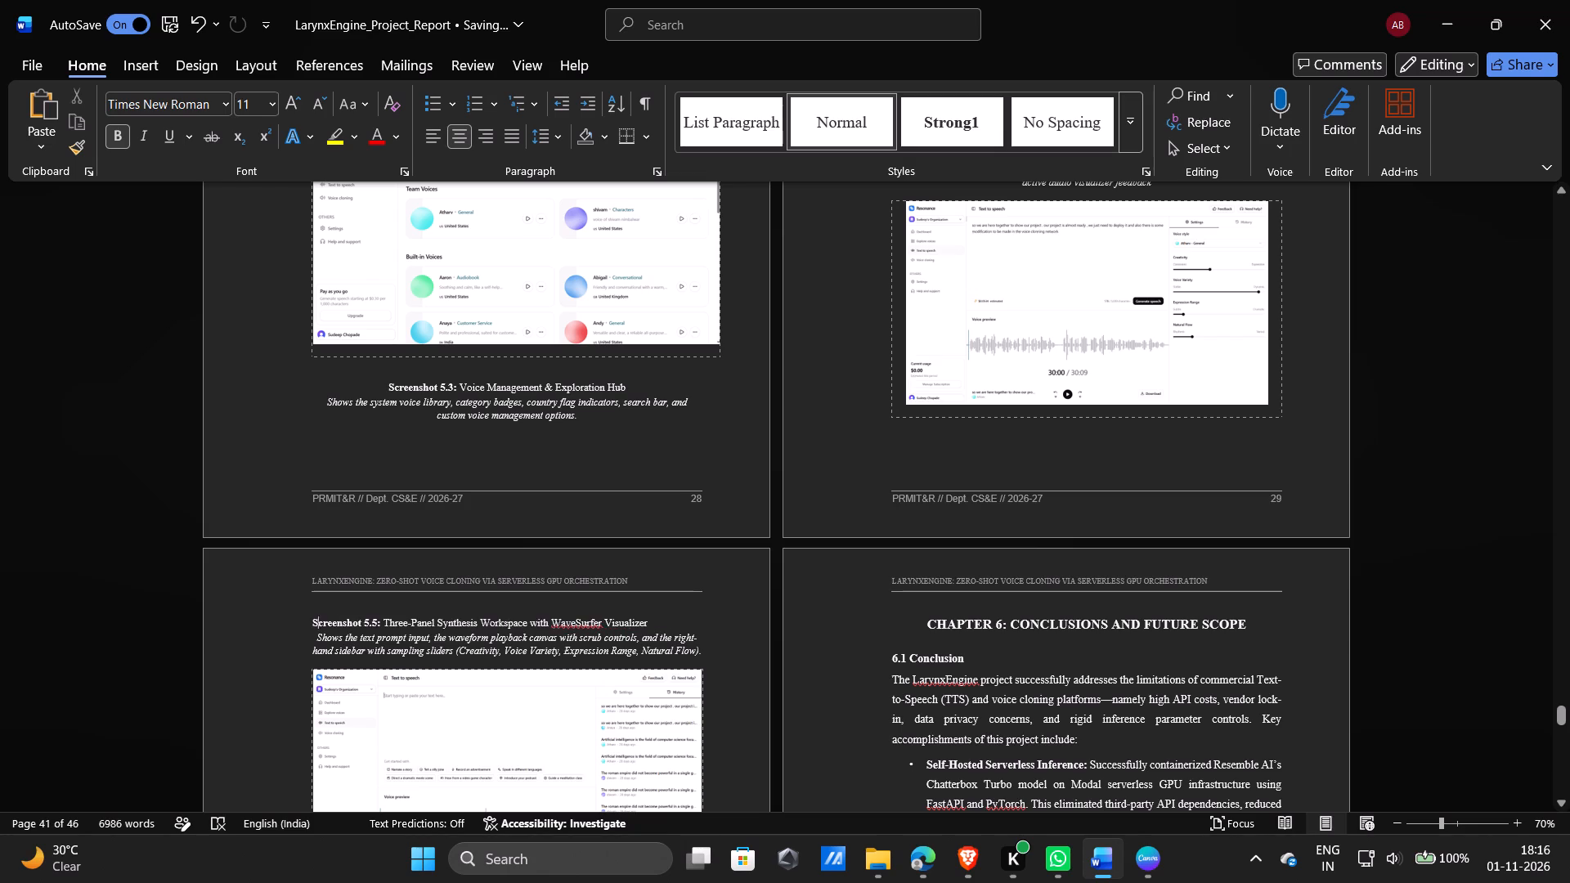
{"action": "key", "text": "BackSpace"}
{"action": "key", "text": "space"}
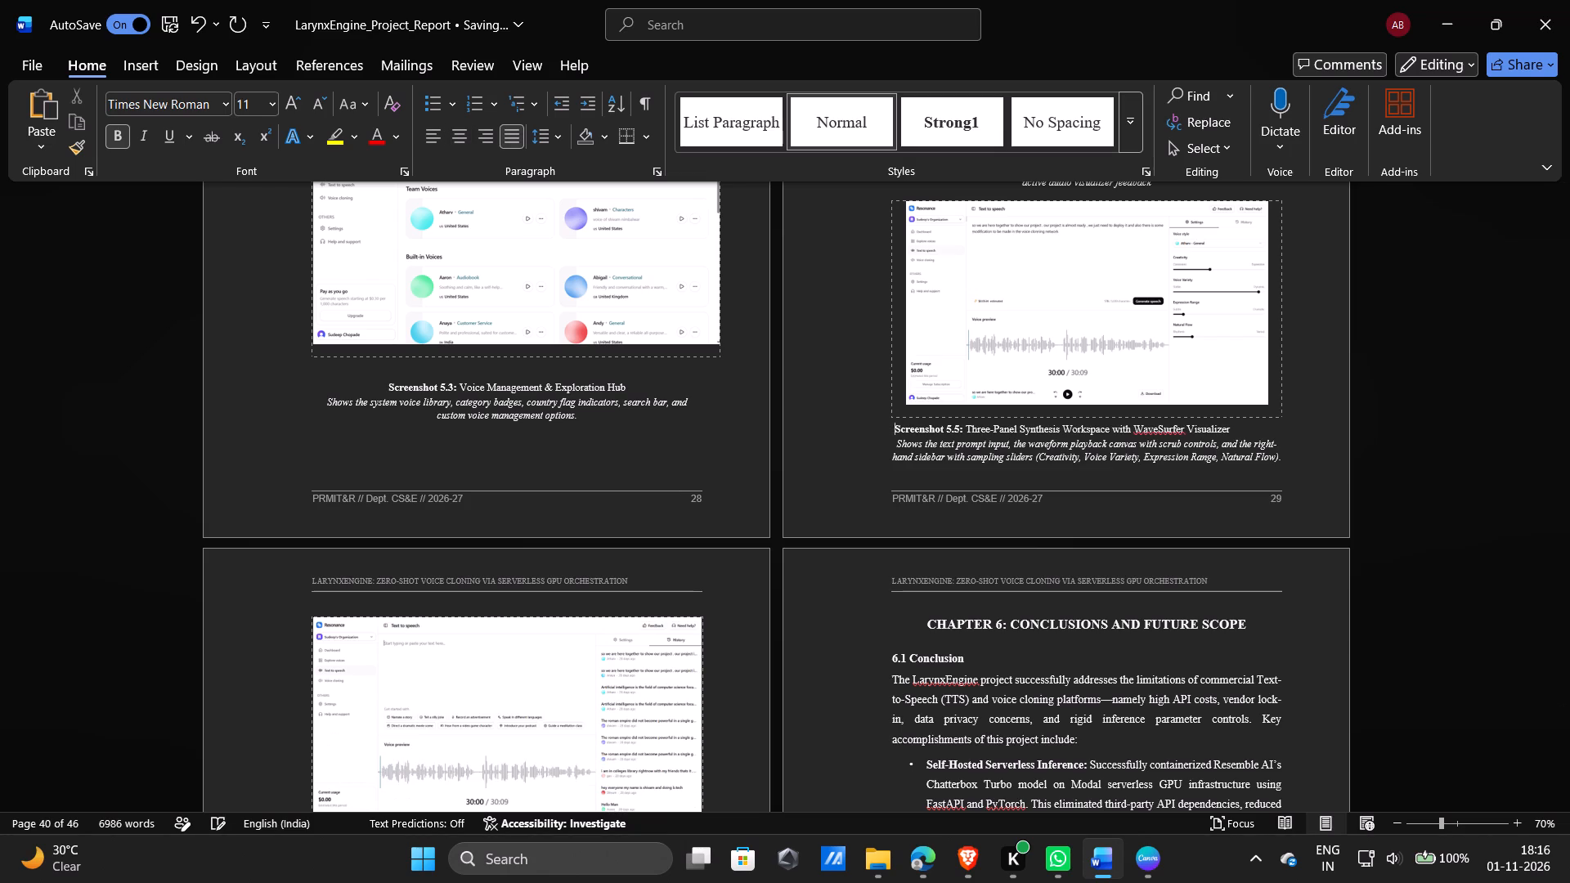
{"action": "key", "text": "space"}
{"action": "key", "text": "space"}
{"action": "key", "text": "space"}
{"action": "key", "text": "space"}
{"action": "key", "text": "space"}
{"action": "key", "text": "space"}
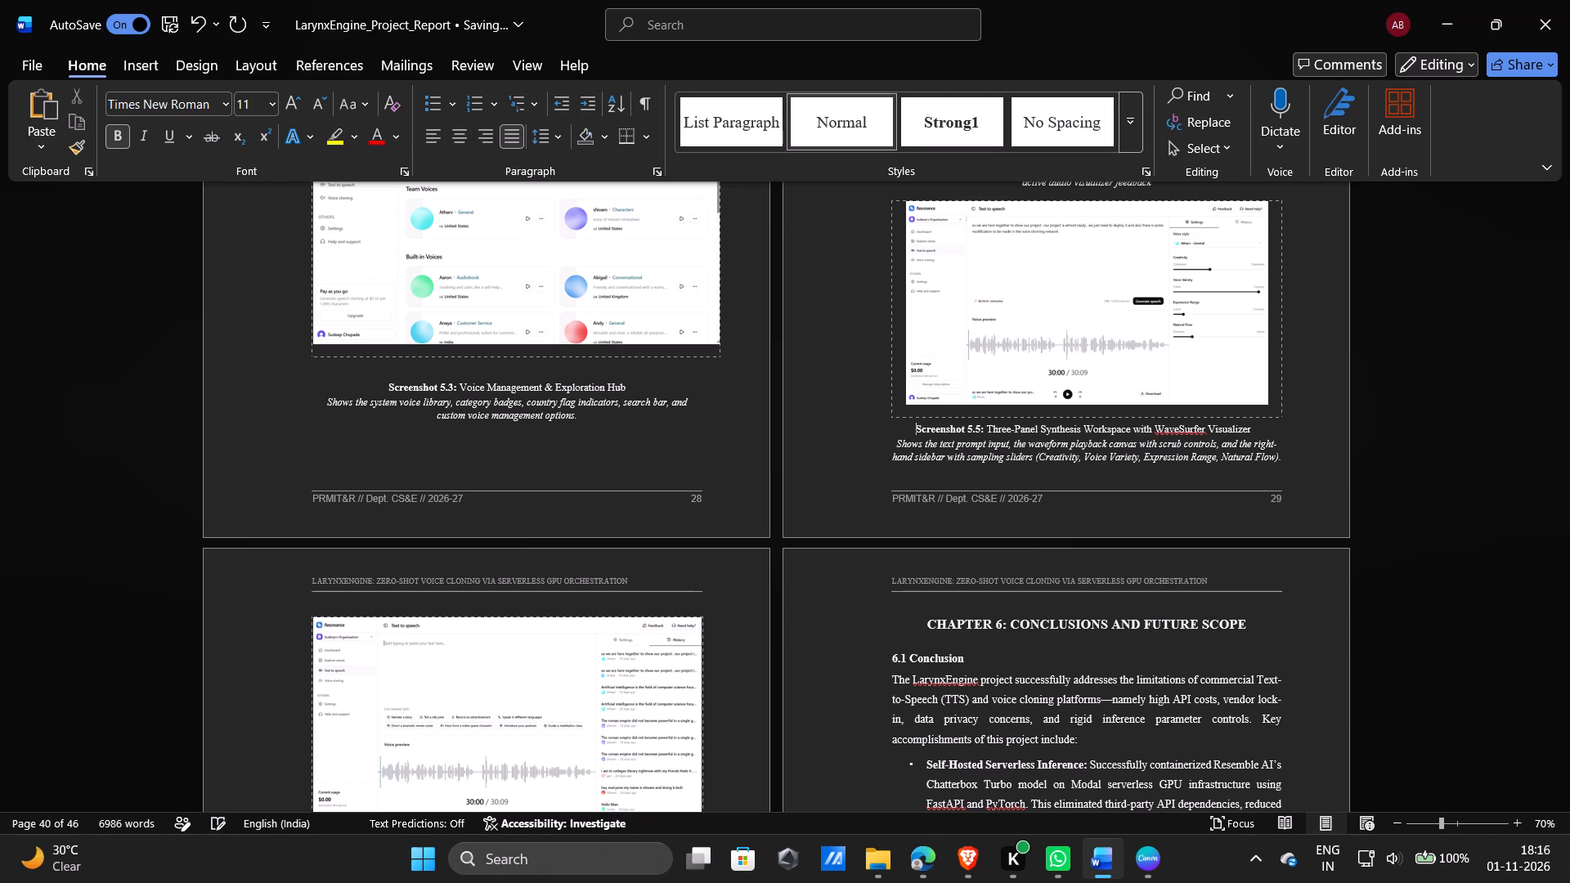
Review the layout of Screenshots 5.2 to 5.5 and their captions on pages 28 and 29.
{"action": "scroll", "coordinate": [1065, 490], "scroll_direction": "up", "scroll_amount": 1}
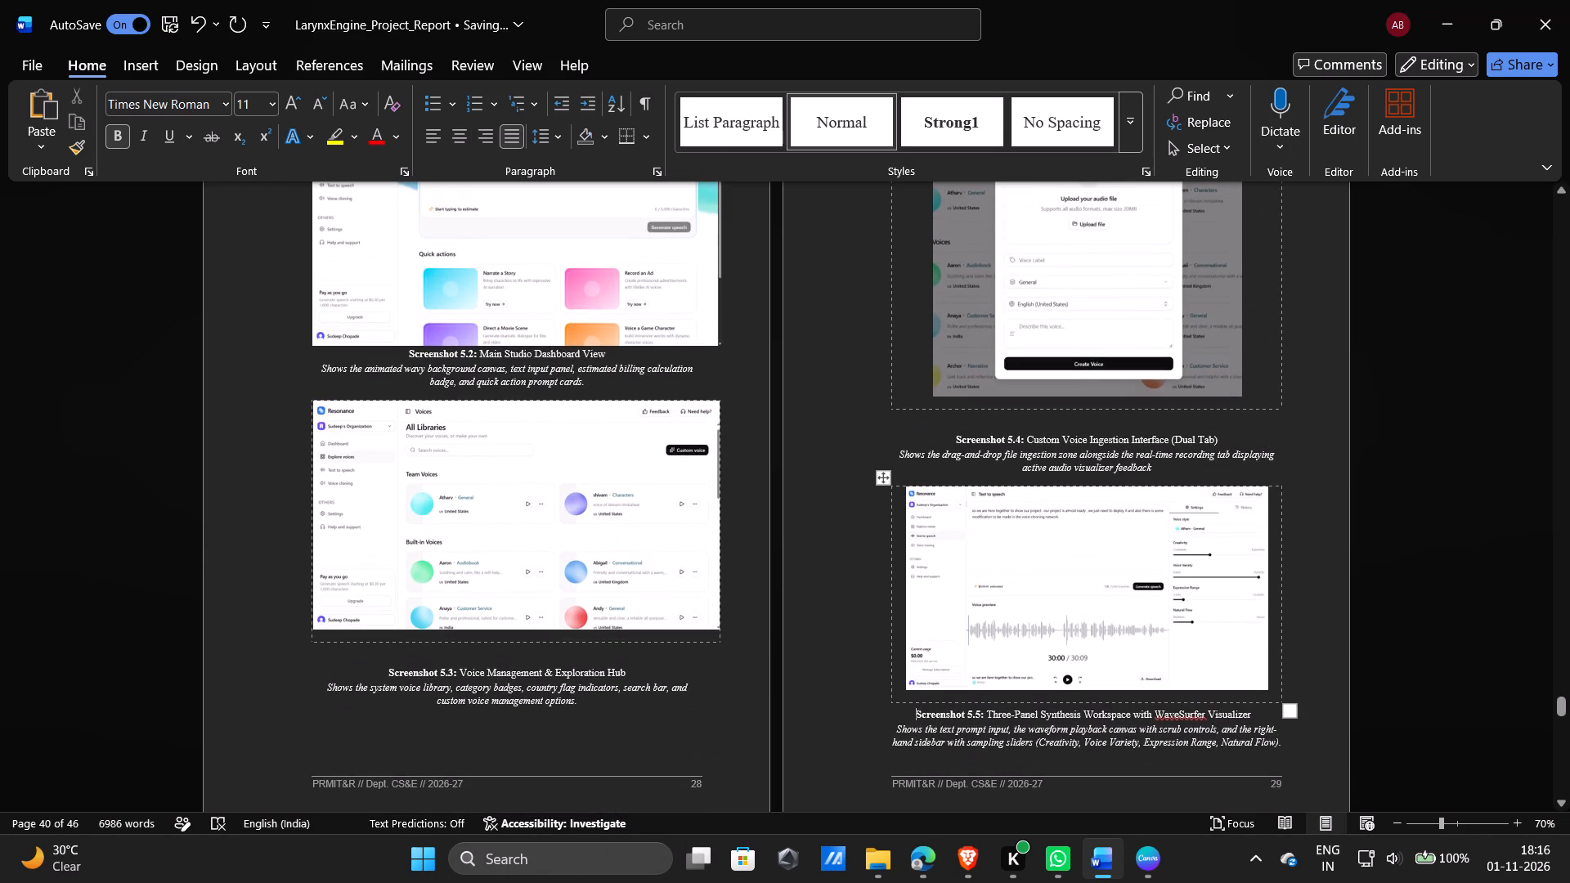
{"action": "left_click", "coordinate": [1563, 383]}
{"action": "left_click", "coordinate": [1399, 433]}
{"action": "scroll", "coordinate": [1399, 433], "scroll_direction": "down", "scroll_amount": 2}
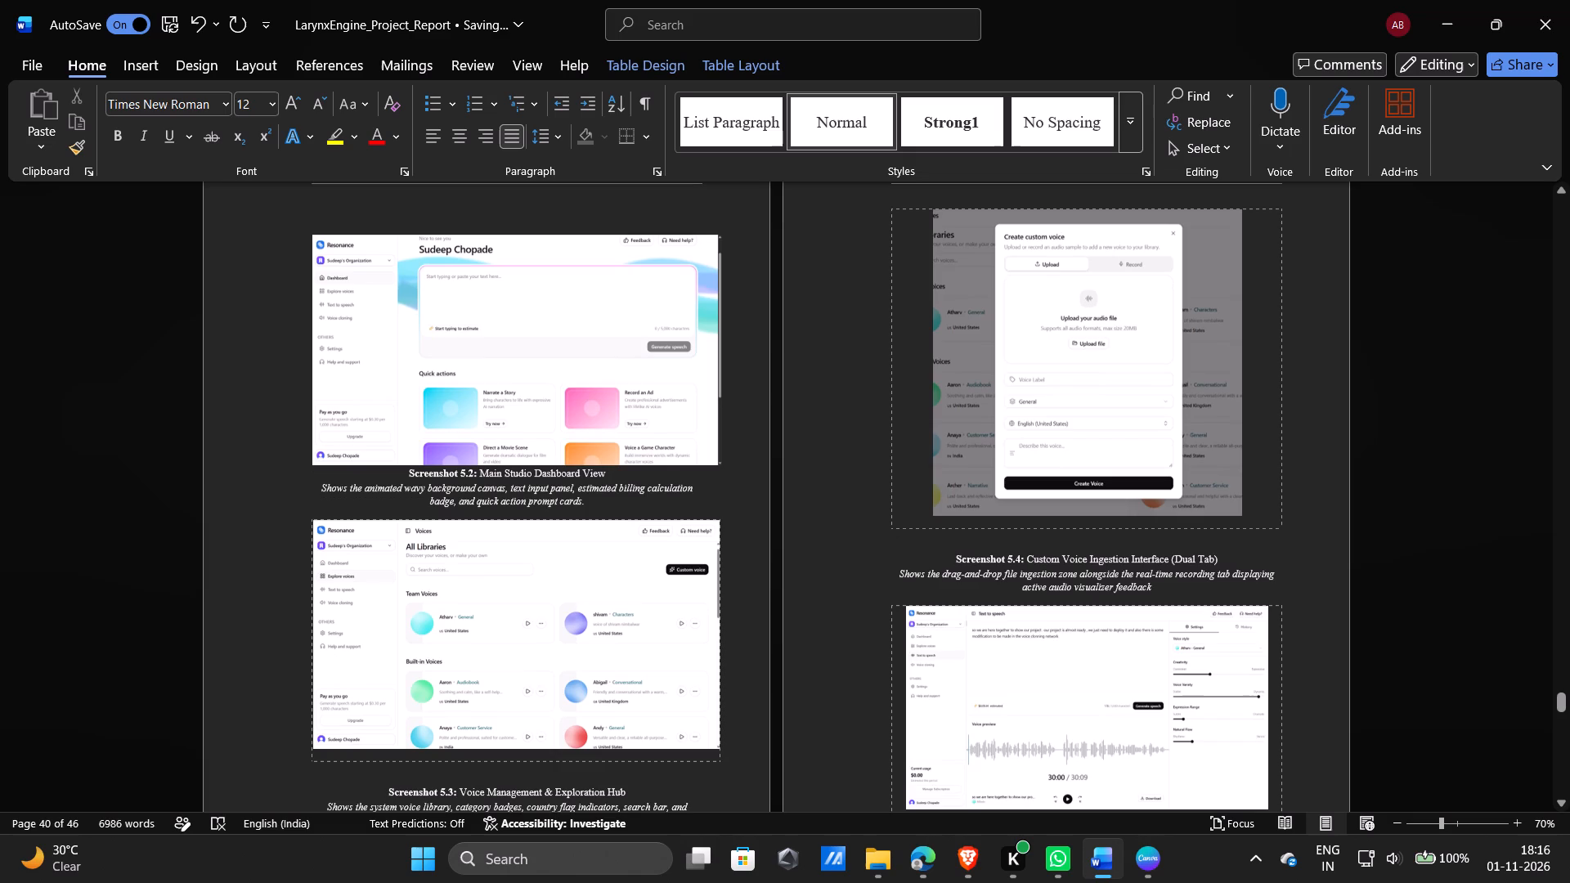
{"action": "left_click", "coordinate": [1399, 433]}
{"action": "scroll", "coordinate": [1399, 433], "scroll_direction": "down", "scroll_amount": 1}
{"action": "left_click", "coordinate": [1399, 433]}
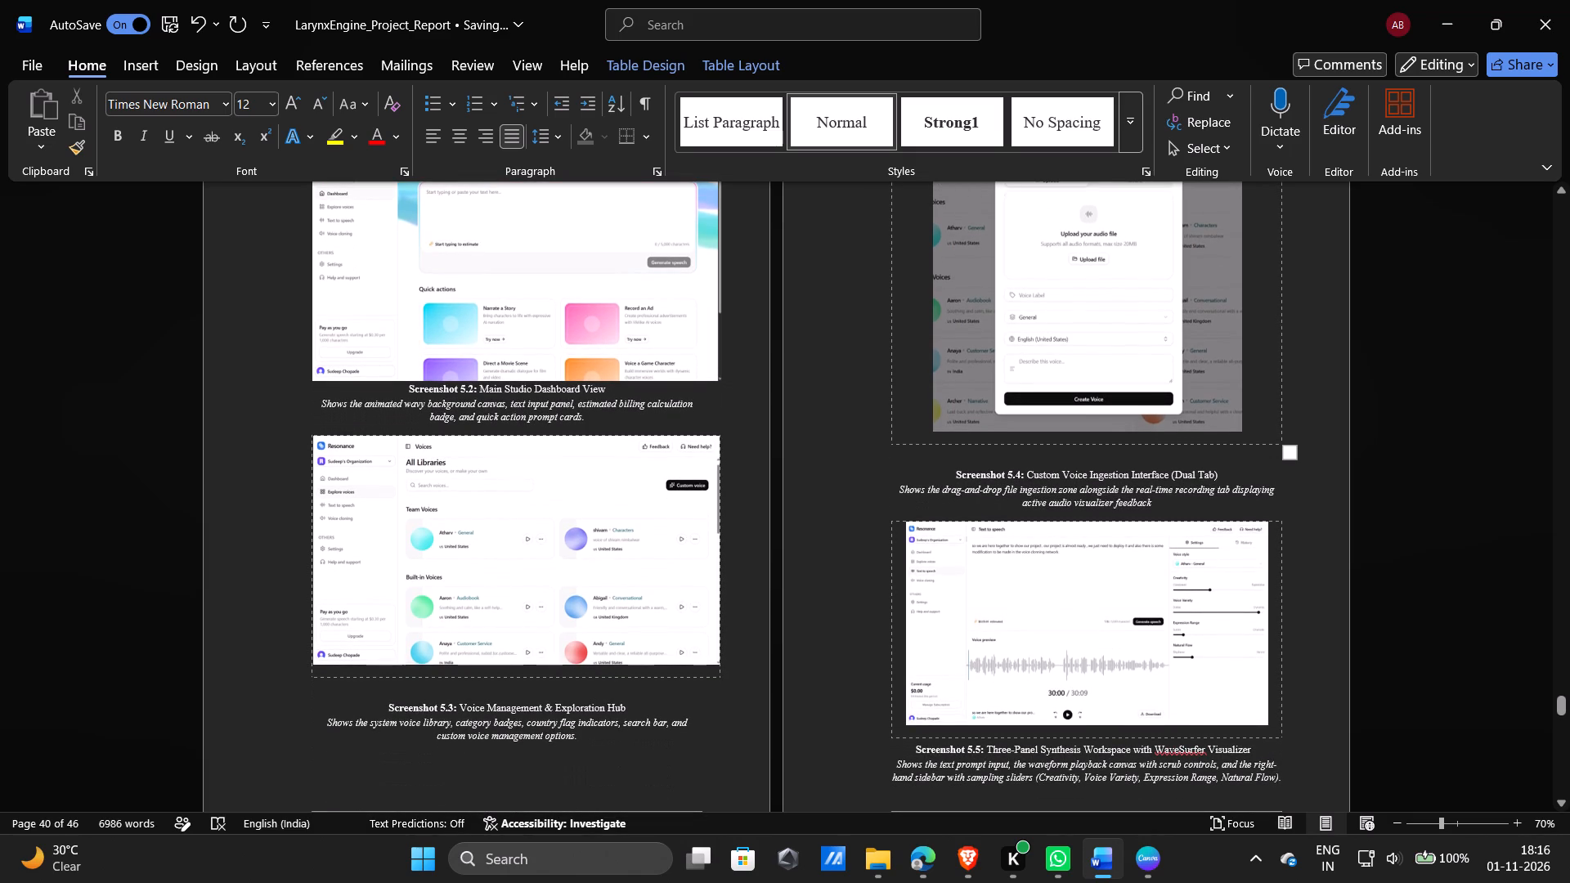
{"action": "scroll", "coordinate": [1399, 433], "scroll_direction": "down", "scroll_amount": 1}
{"action": "left_click", "coordinate": [1113, 441]}
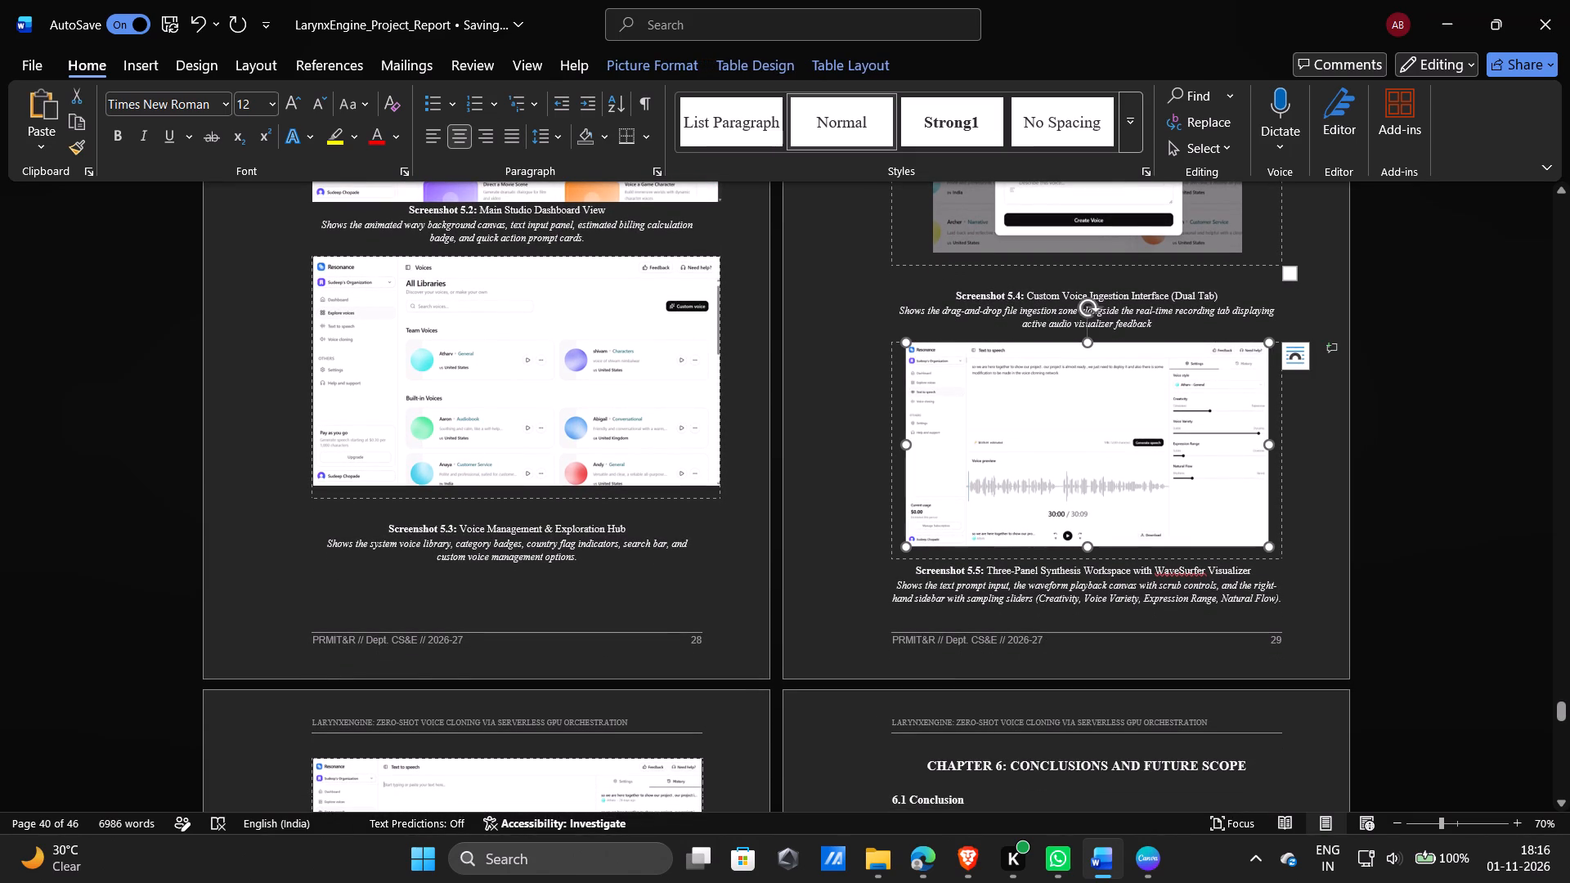
{"action": "scroll", "coordinate": [1090, 380], "scroll_direction": "up", "scroll_amount": 2}
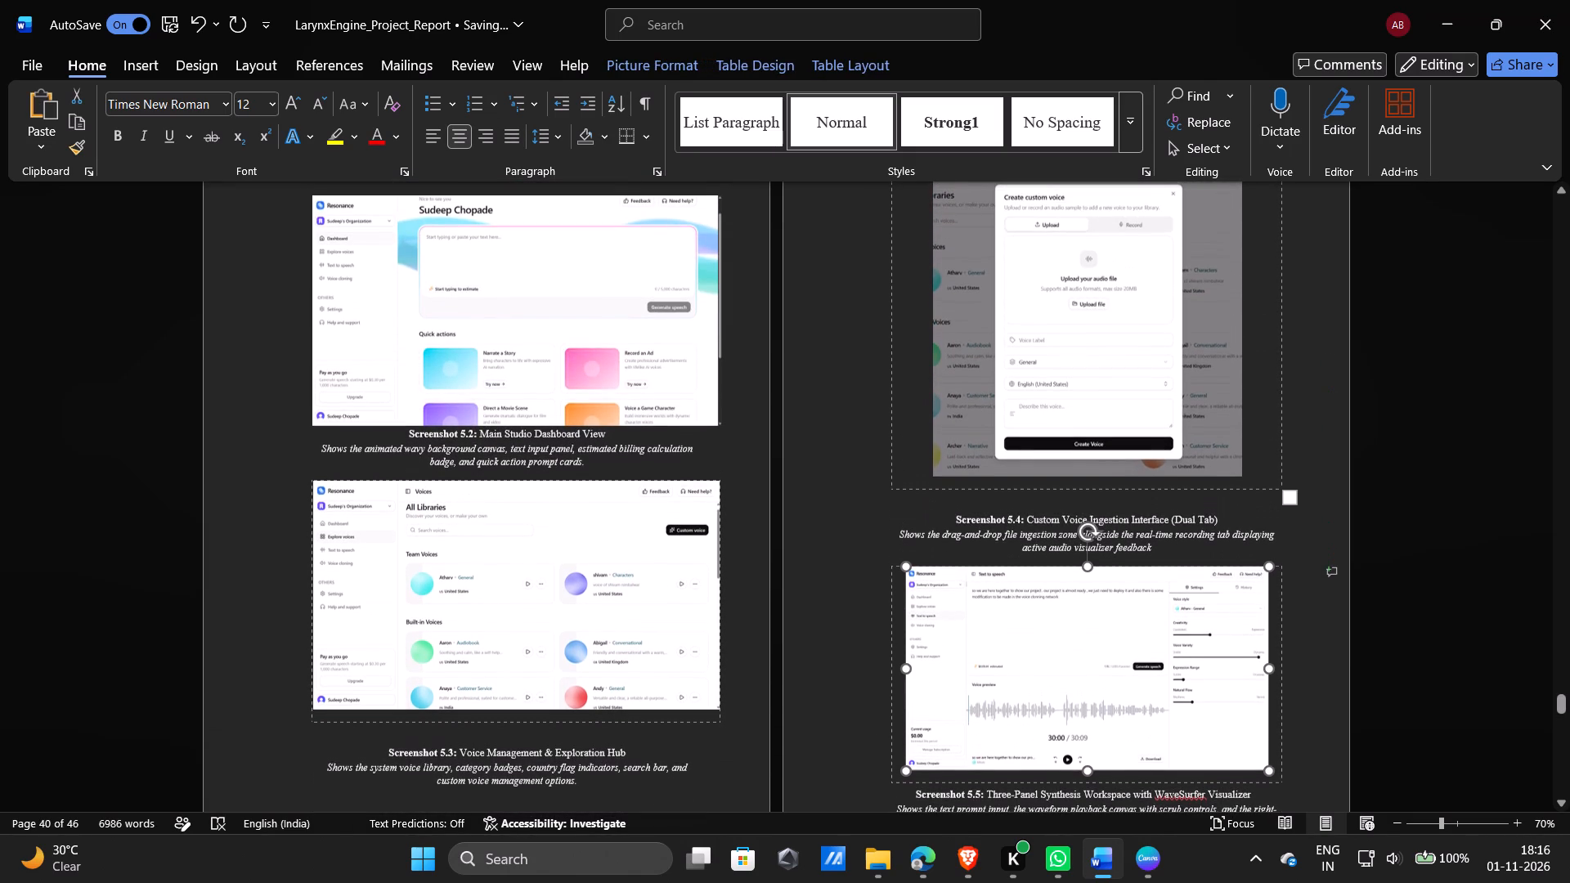
Shrink the cropped Screenshot 5.4 picture proportionally so it is a little smaller above its caption.
{"action": "left_click", "coordinate": [938, 398]}
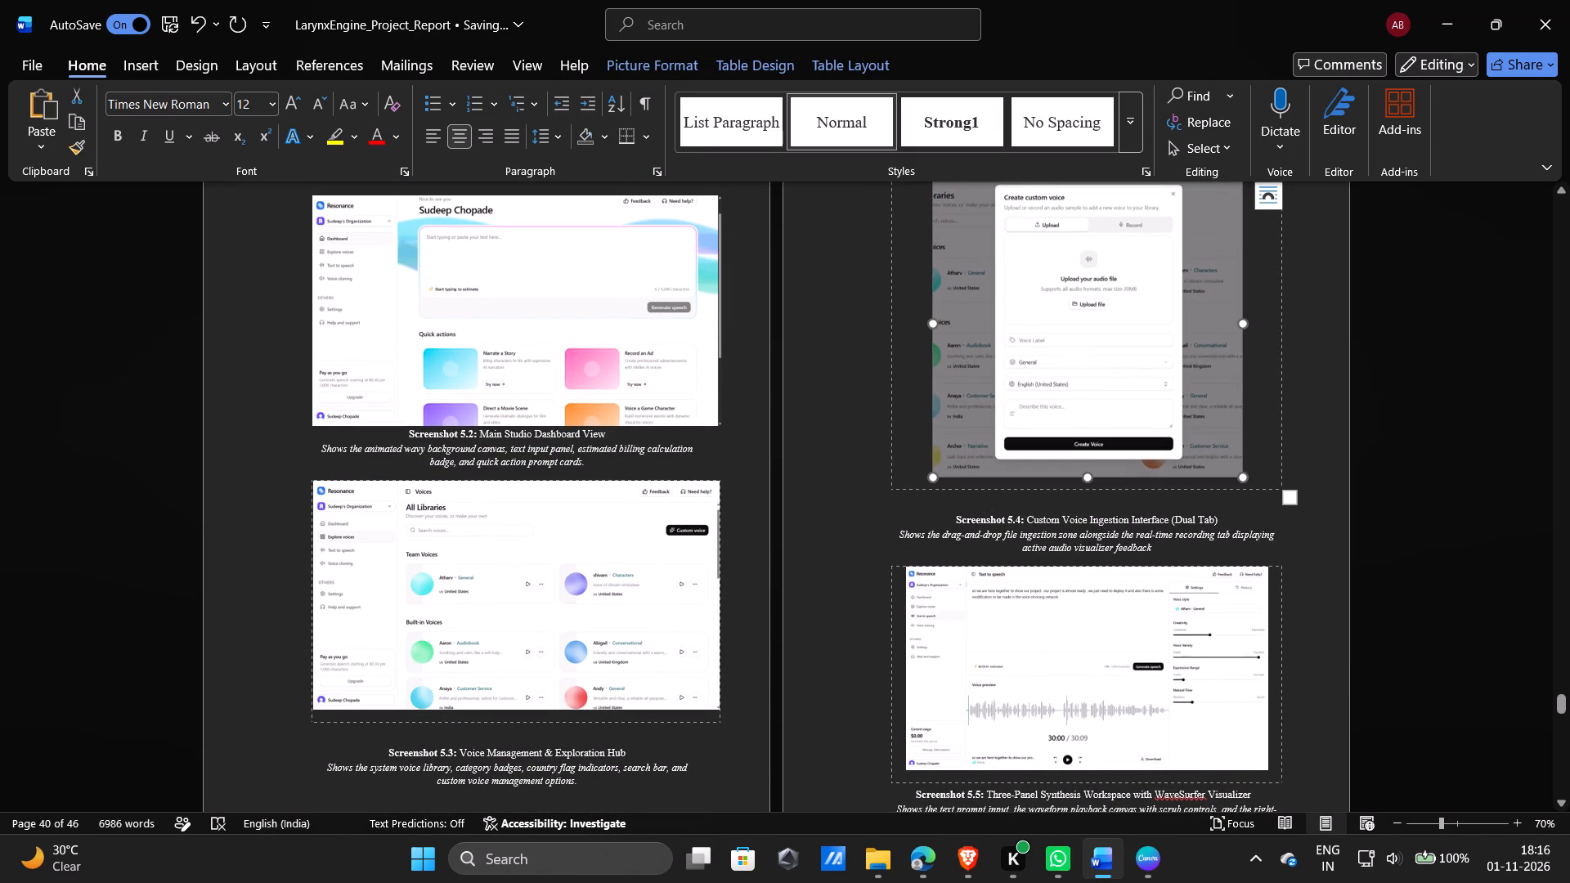
{"action": "left_click_drag", "start_coordinate": [933, 477], "coordinate": [973, 397]}
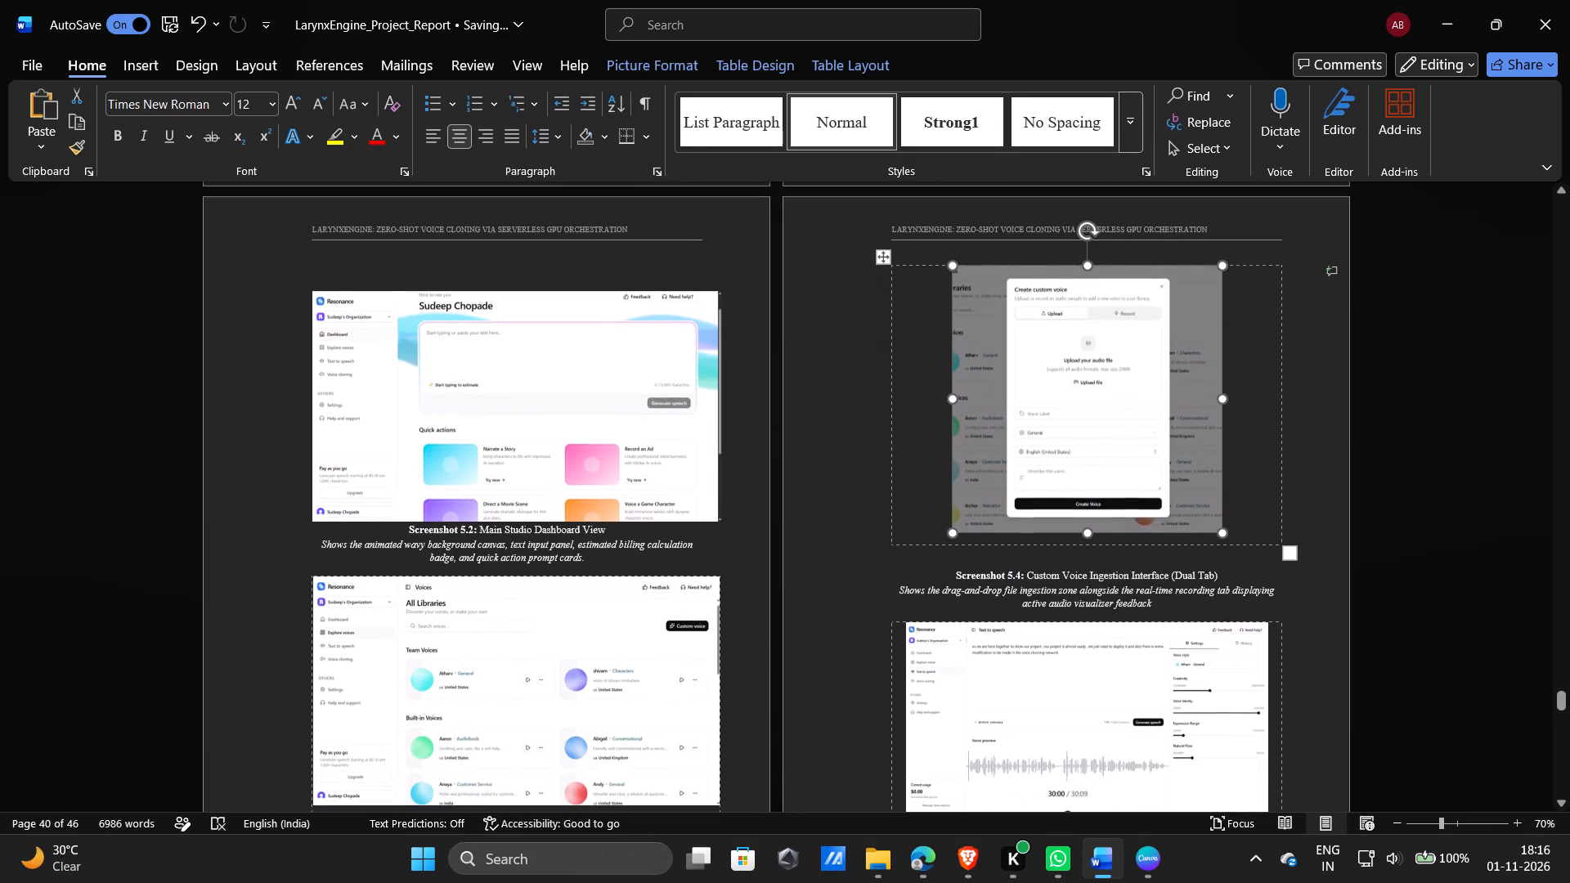
Enlarge the Screenshot 5.5 picture proportionally on page 29, keeping its caption beneath it on the same page.
{"action": "left_click", "coordinate": [1167, 428]}
{"action": "scroll", "coordinate": [1167, 428], "scroll_direction": "down", "scroll_amount": 1}
{"action": "left_click", "coordinate": [1028, 507]}
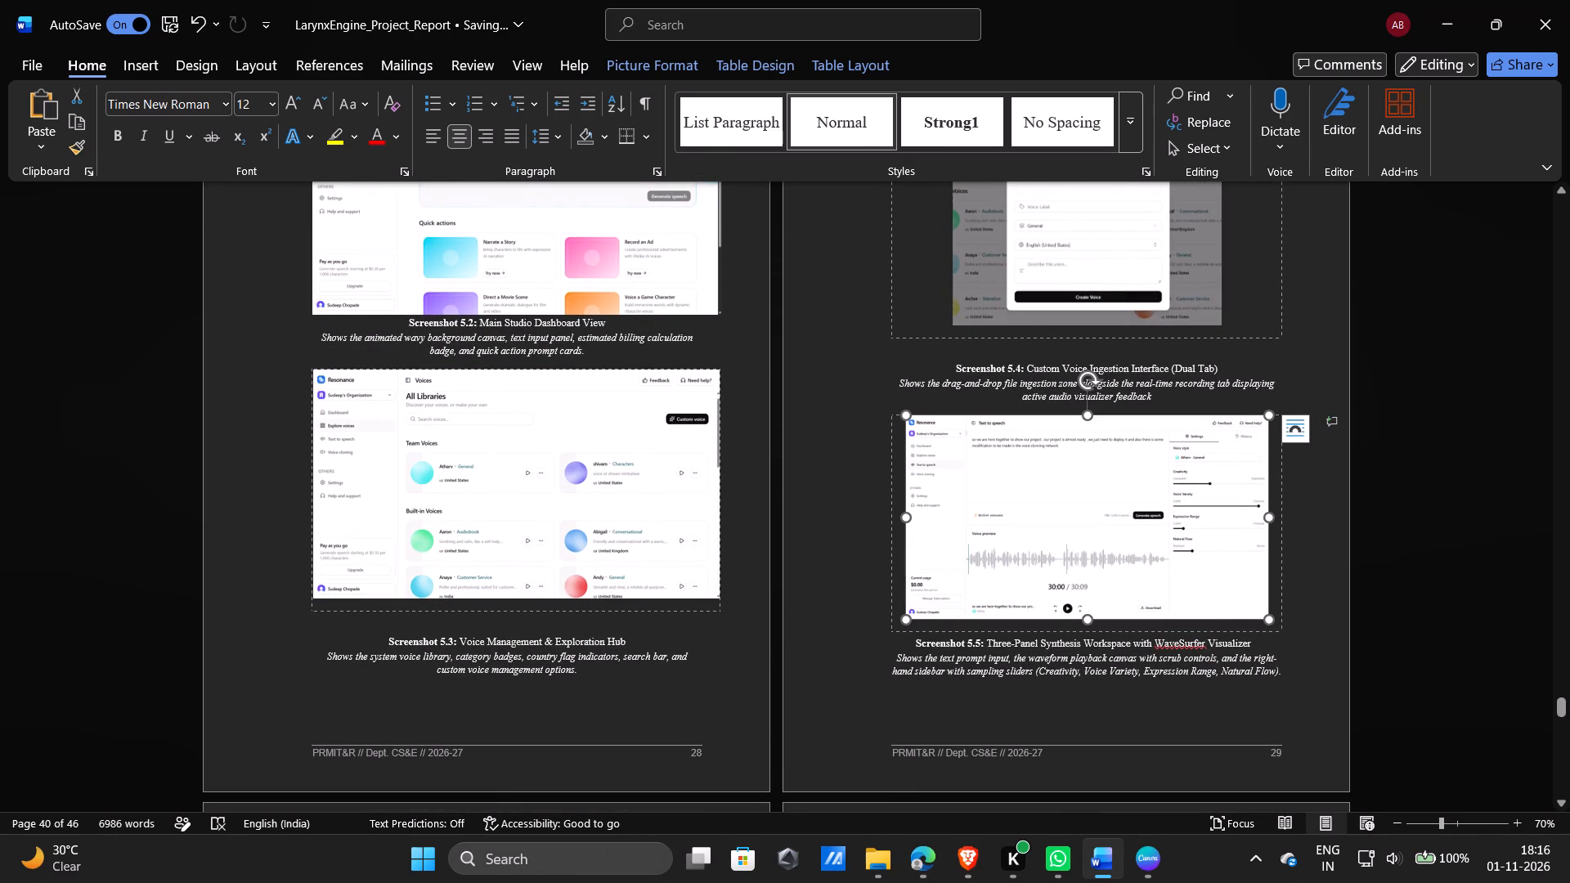
{"action": "left_click_drag", "start_coordinate": [906, 617], "coordinate": [891, 650]}
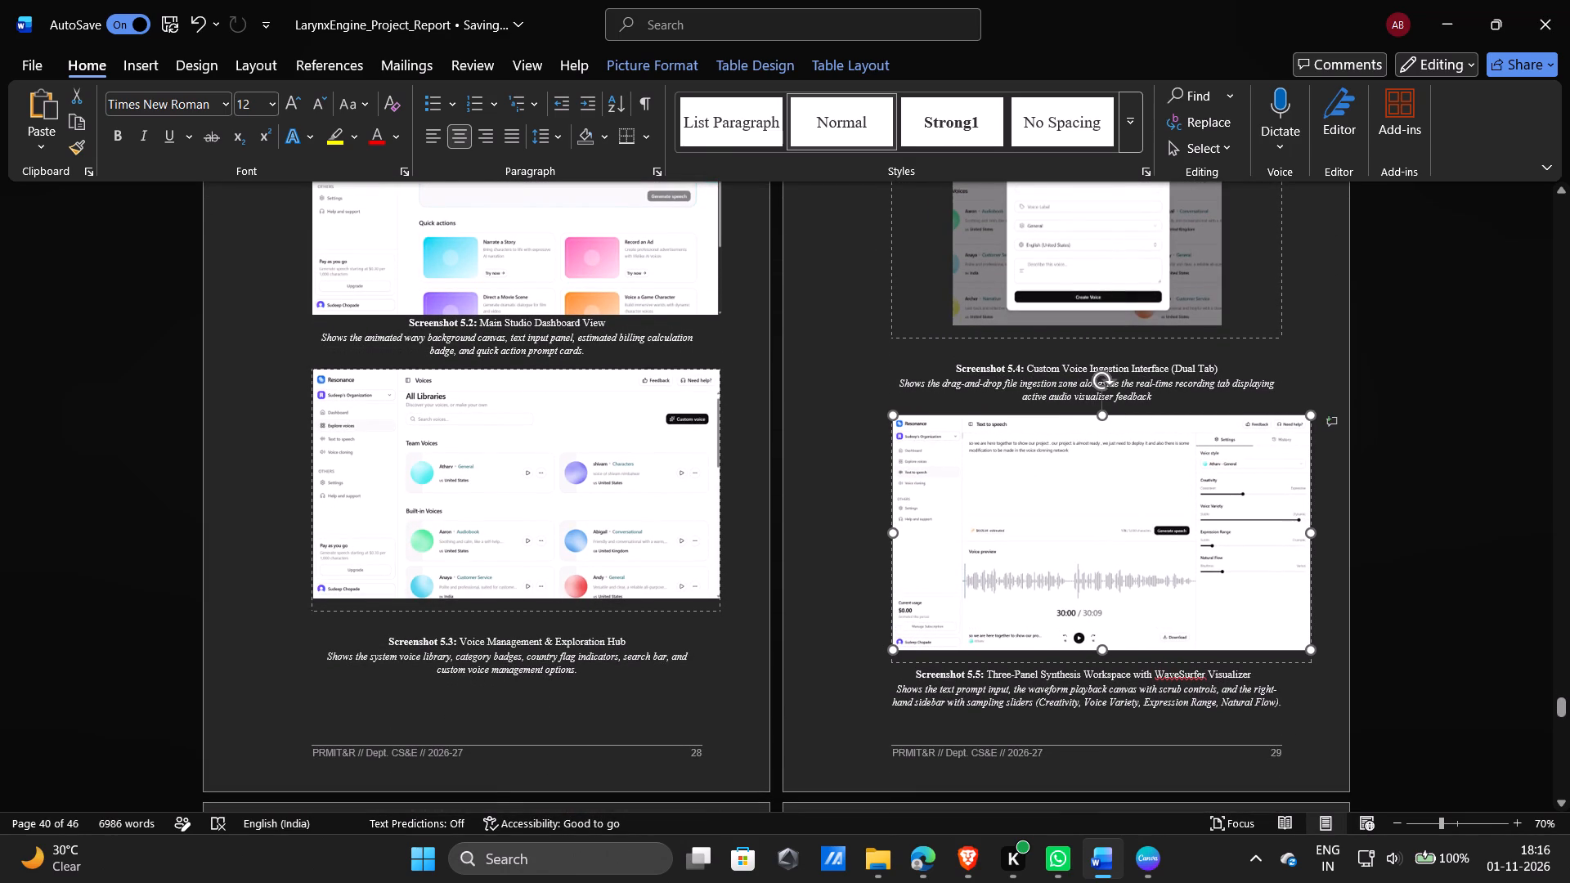
{"action": "left_click_drag", "start_coordinate": [891, 650], "coordinate": [884, 661]}
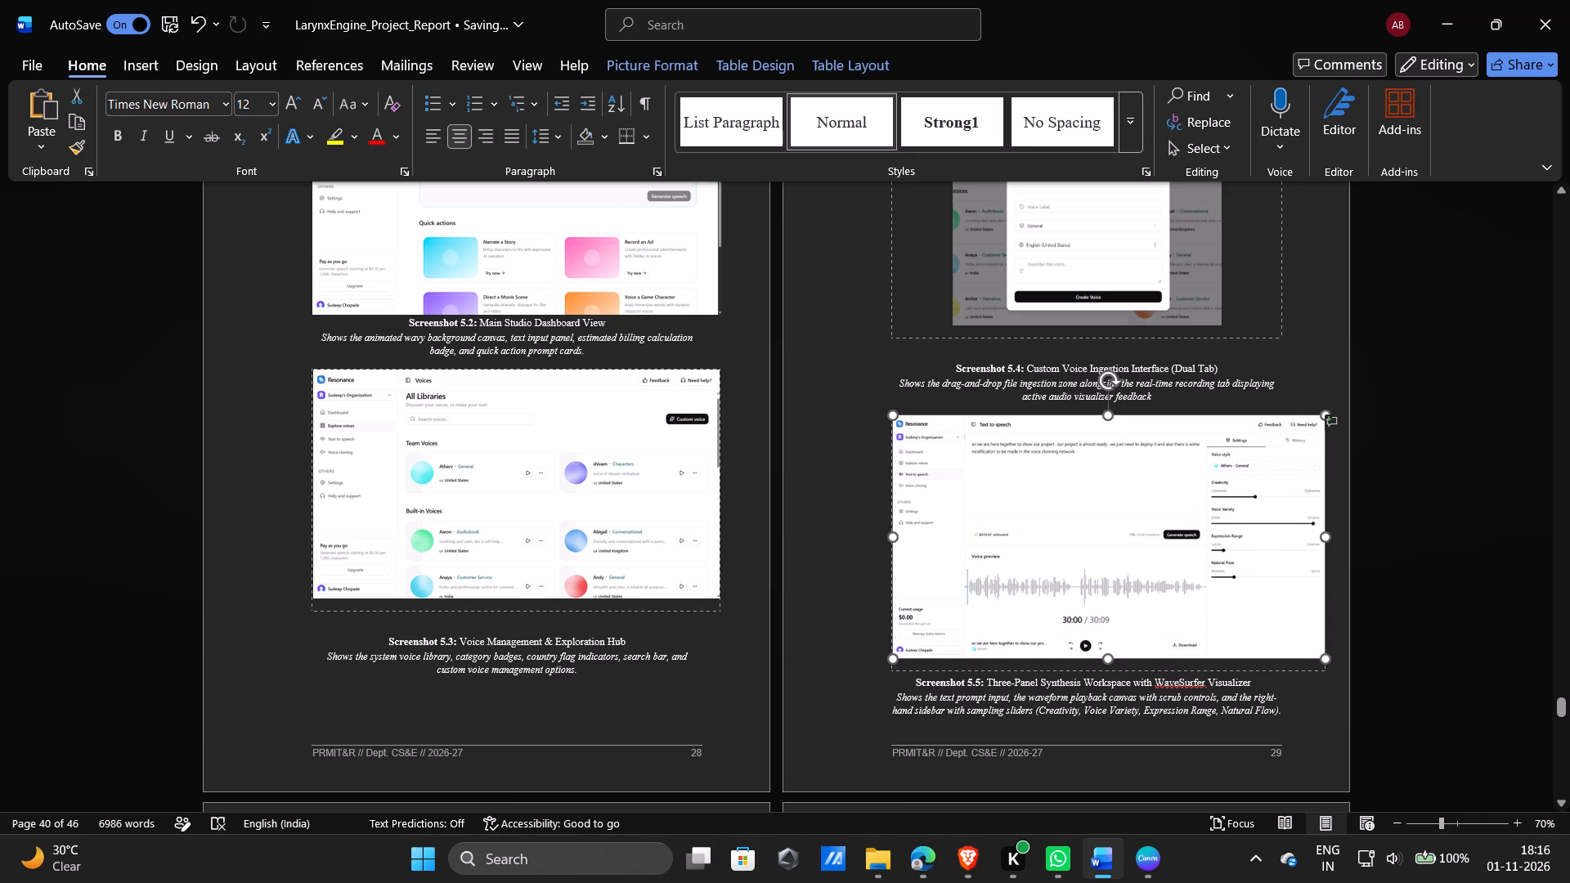
{"action": "left_click_drag", "start_coordinate": [884, 661], "coordinate": [886, 649]}
Enlarge the Screenshot 5.4 picture slightly and proportionally above its caption on page 29.
{"action": "left_click", "coordinate": [1117, 237]}
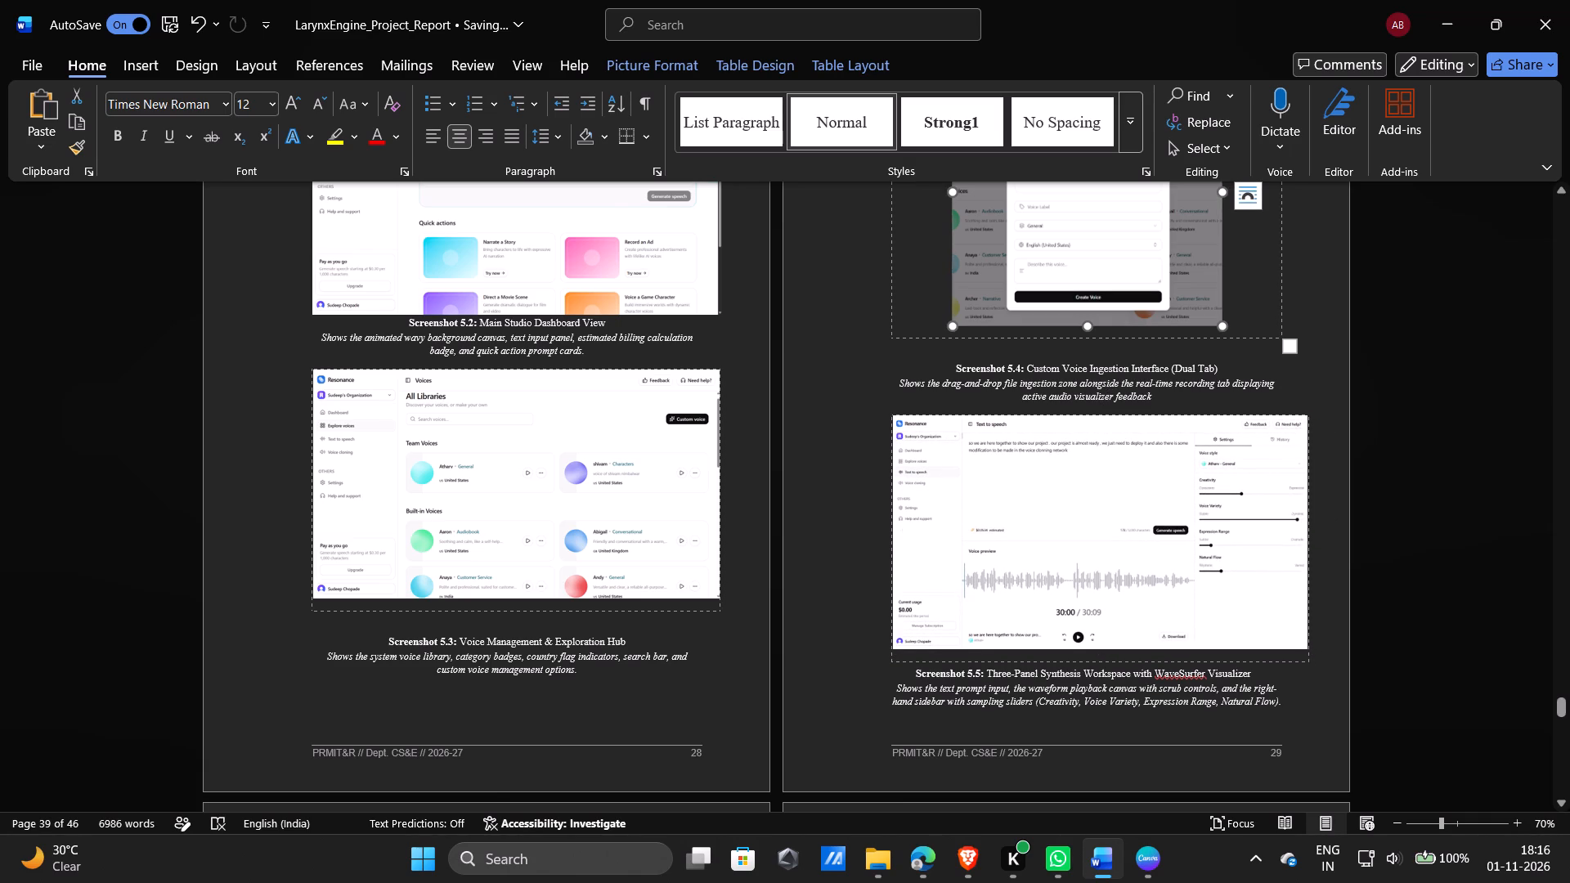
{"action": "left_click_drag", "start_coordinate": [955, 325], "coordinate": [948, 334]}
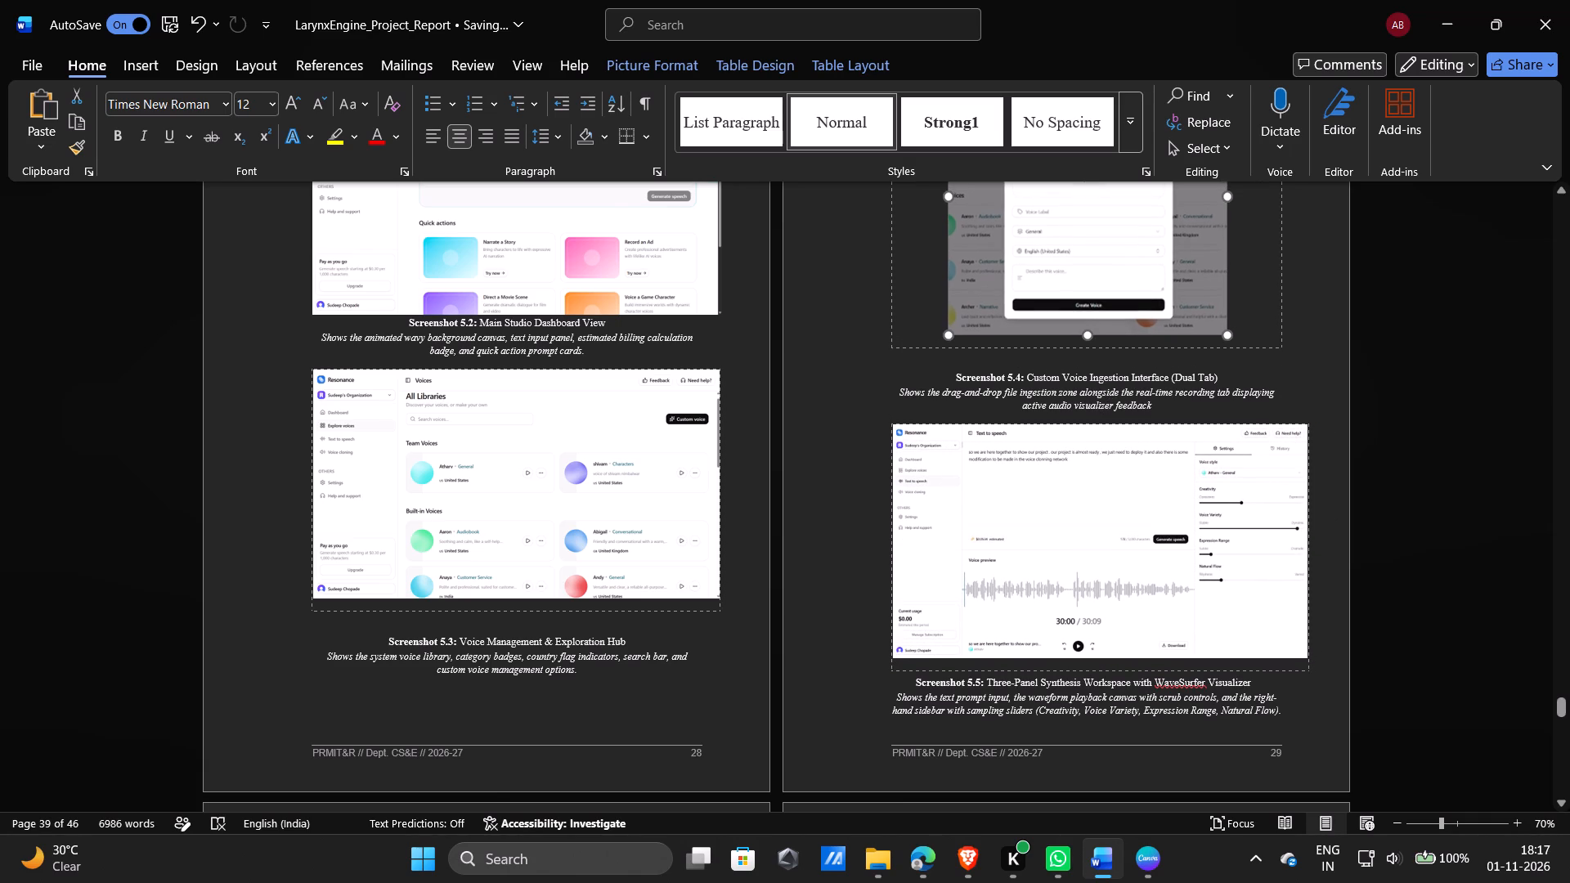
{"action": "left_click_drag", "start_coordinate": [948, 334], "coordinate": [939, 343]}
{"action": "left_click", "coordinate": [1461, 312]}
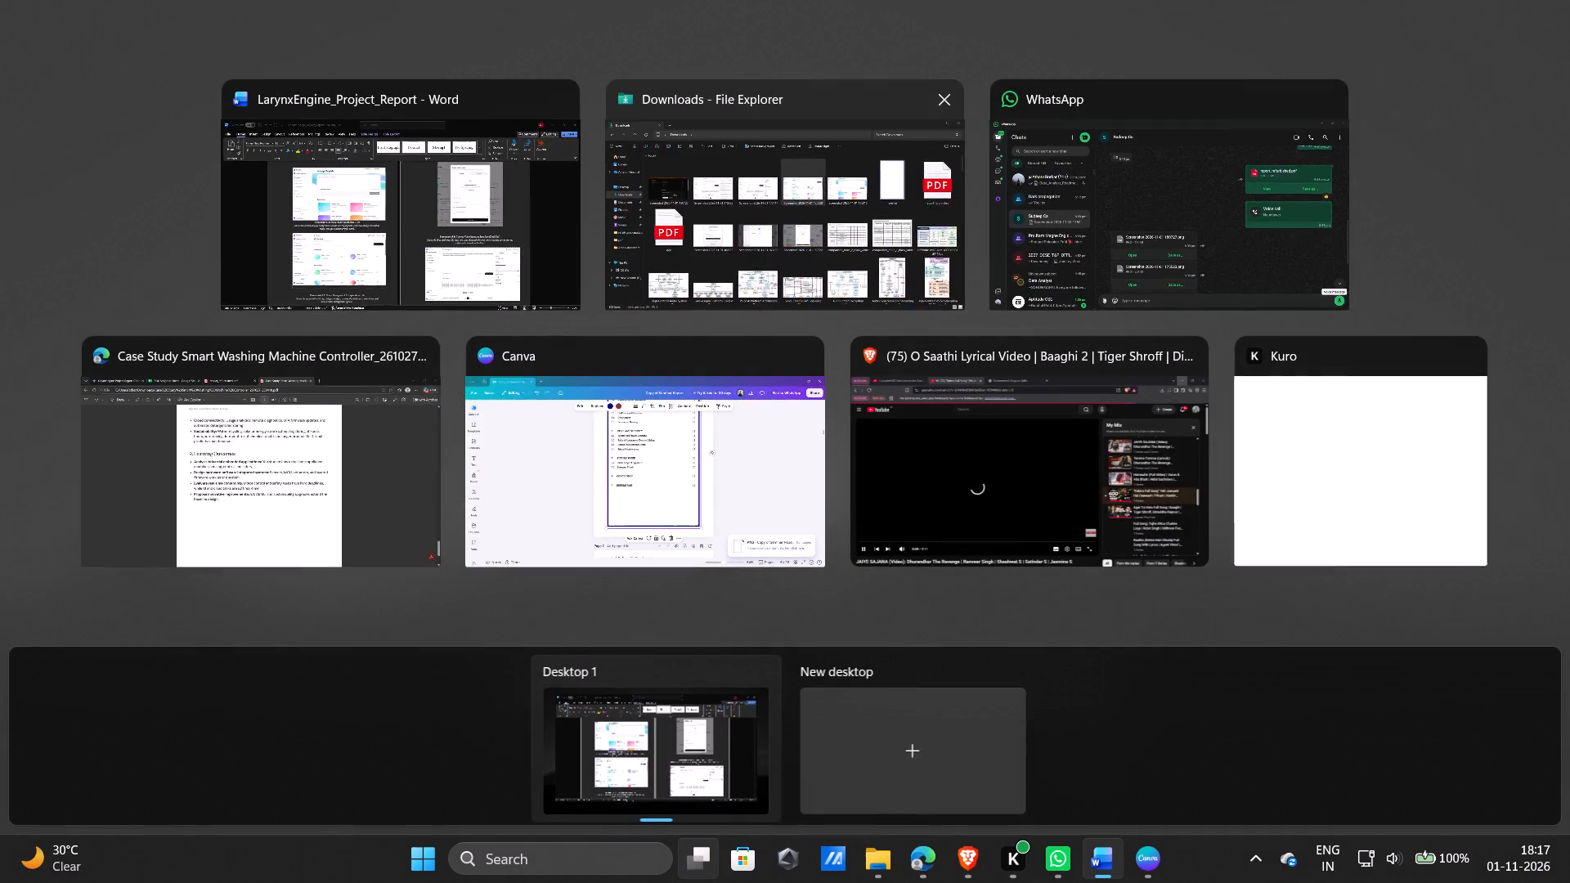
Switch to the Downloads folder window in File Explorer.
{"action": "left_click", "coordinate": [760, 195]}
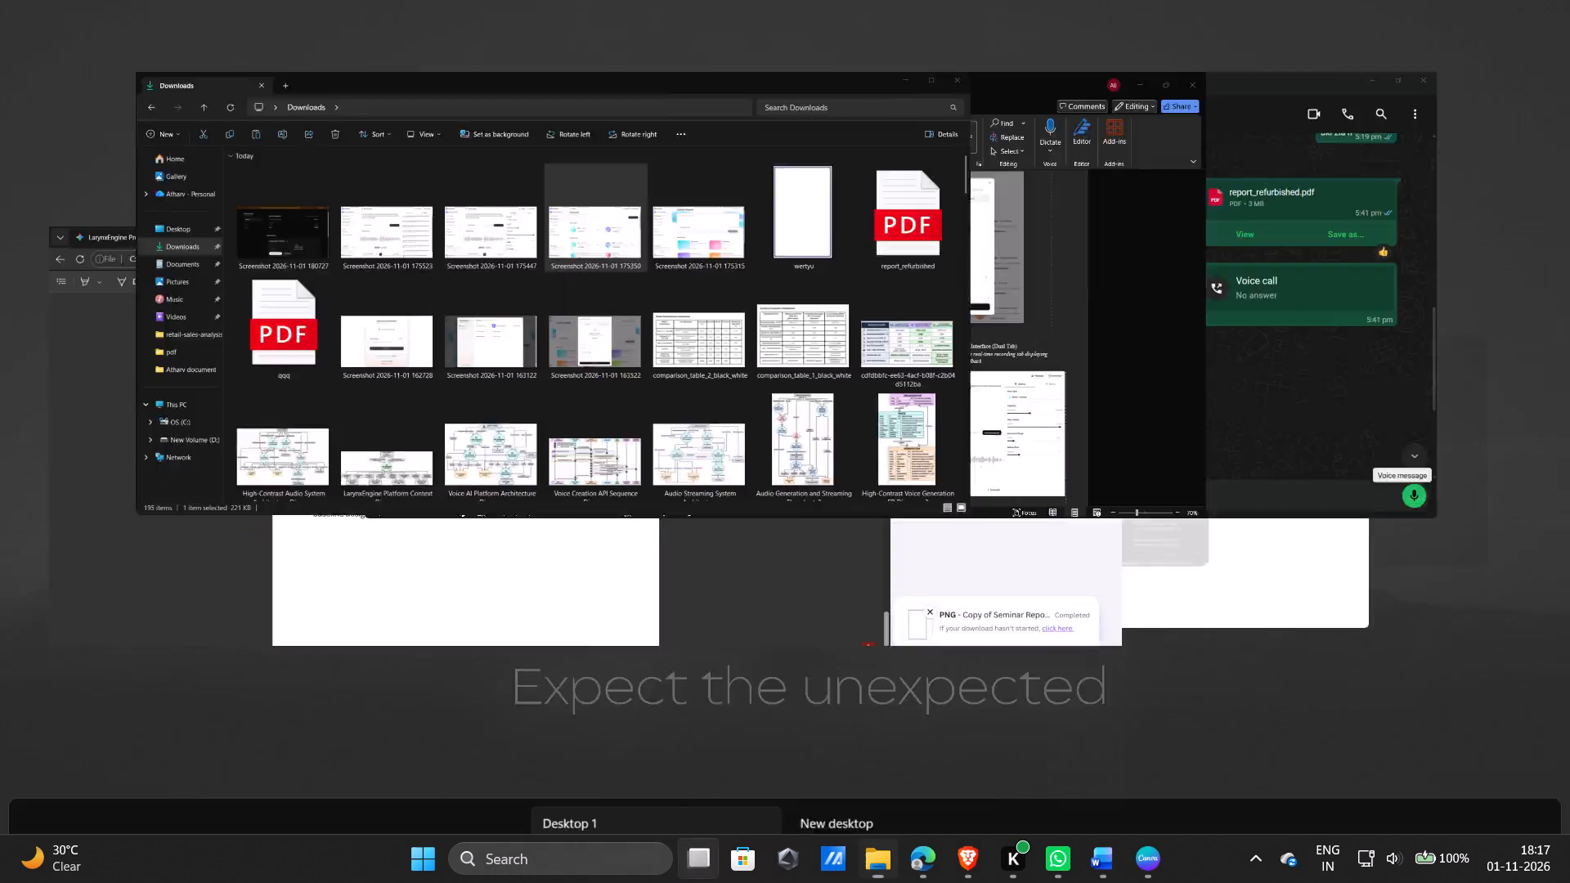
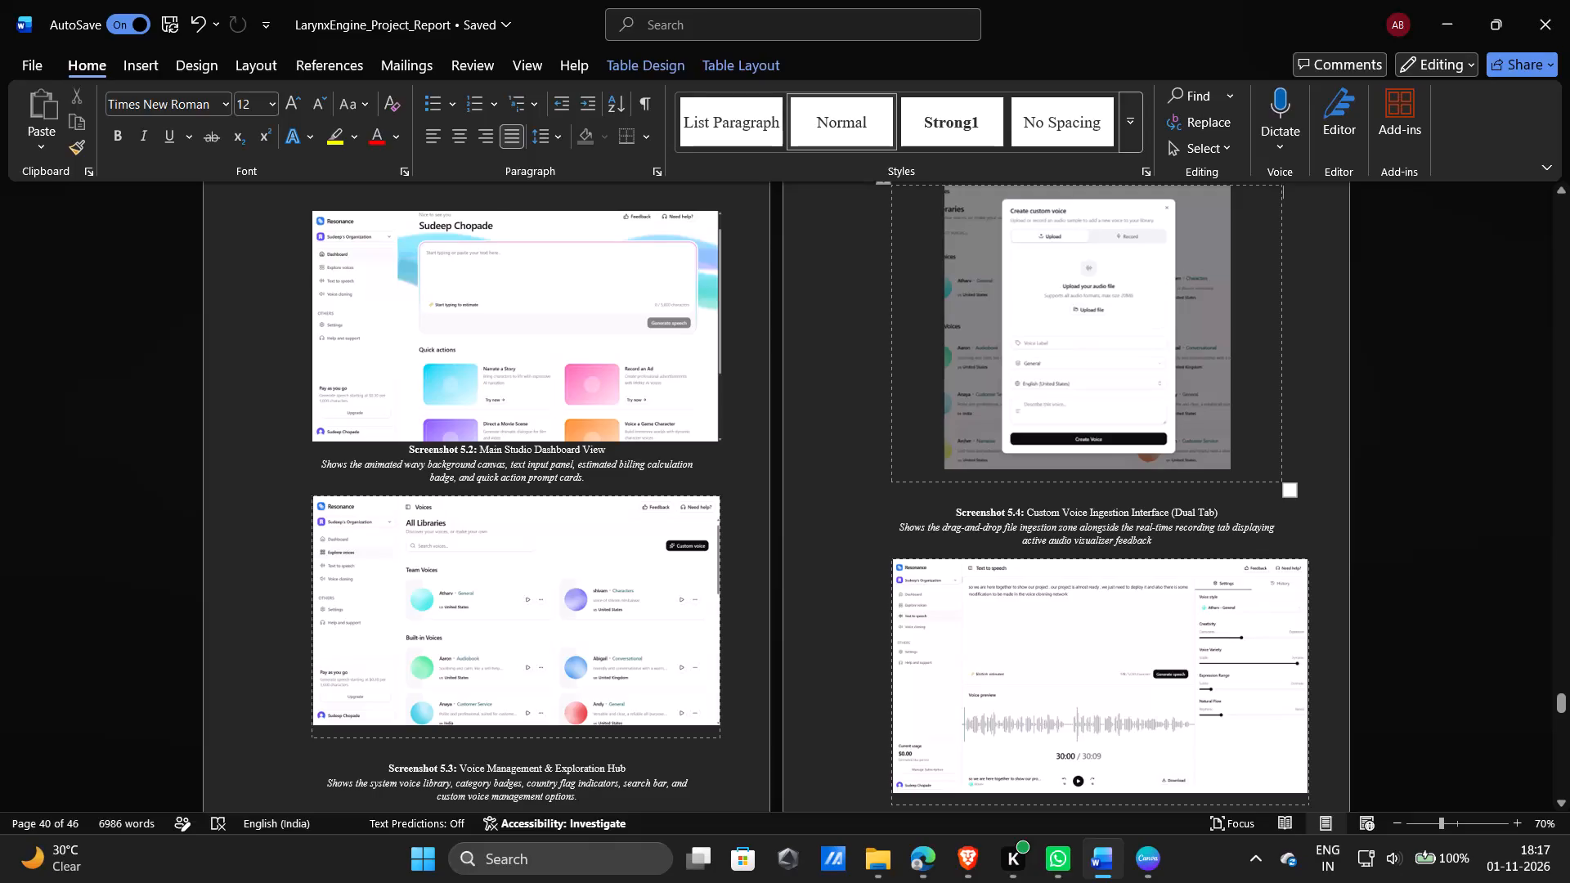
Review the screenshots and captions on pages 28 to 30 to see which pictures still need replacing or adjusting.
{"action": "left_click", "coordinate": [1451, 381]}
{"action": "scroll", "coordinate": [1122, 469], "scroll_direction": "down", "scroll_amount": 3}
{"action": "scroll", "coordinate": [1122, 469], "scroll_direction": "up", "scroll_amount": 1}
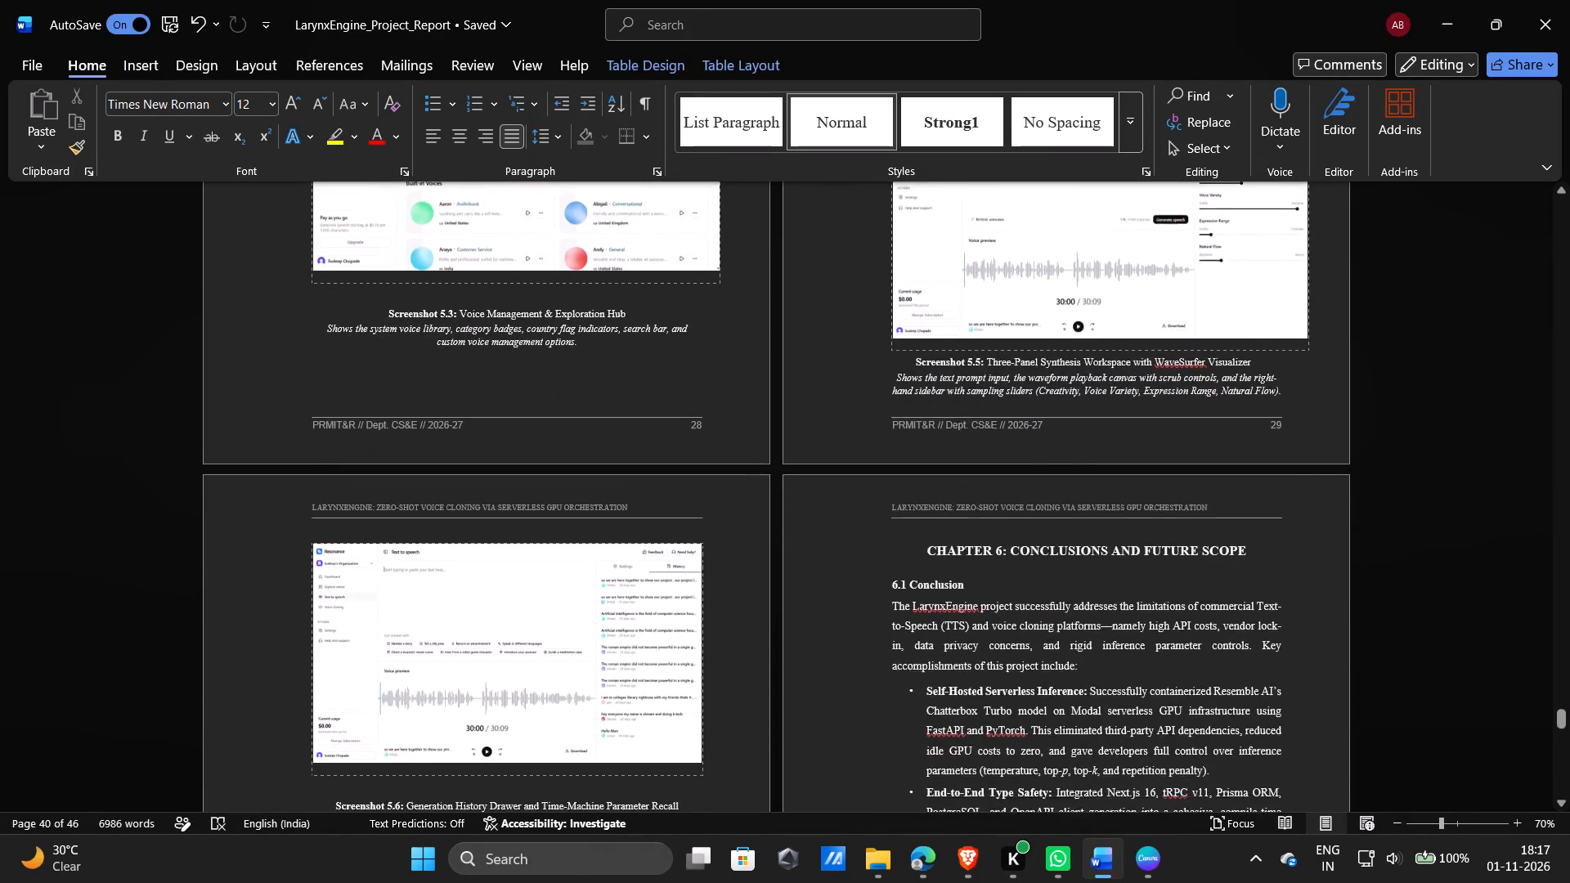
{"action": "scroll", "coordinate": [1122, 469], "scroll_direction": "up", "scroll_amount": 1}
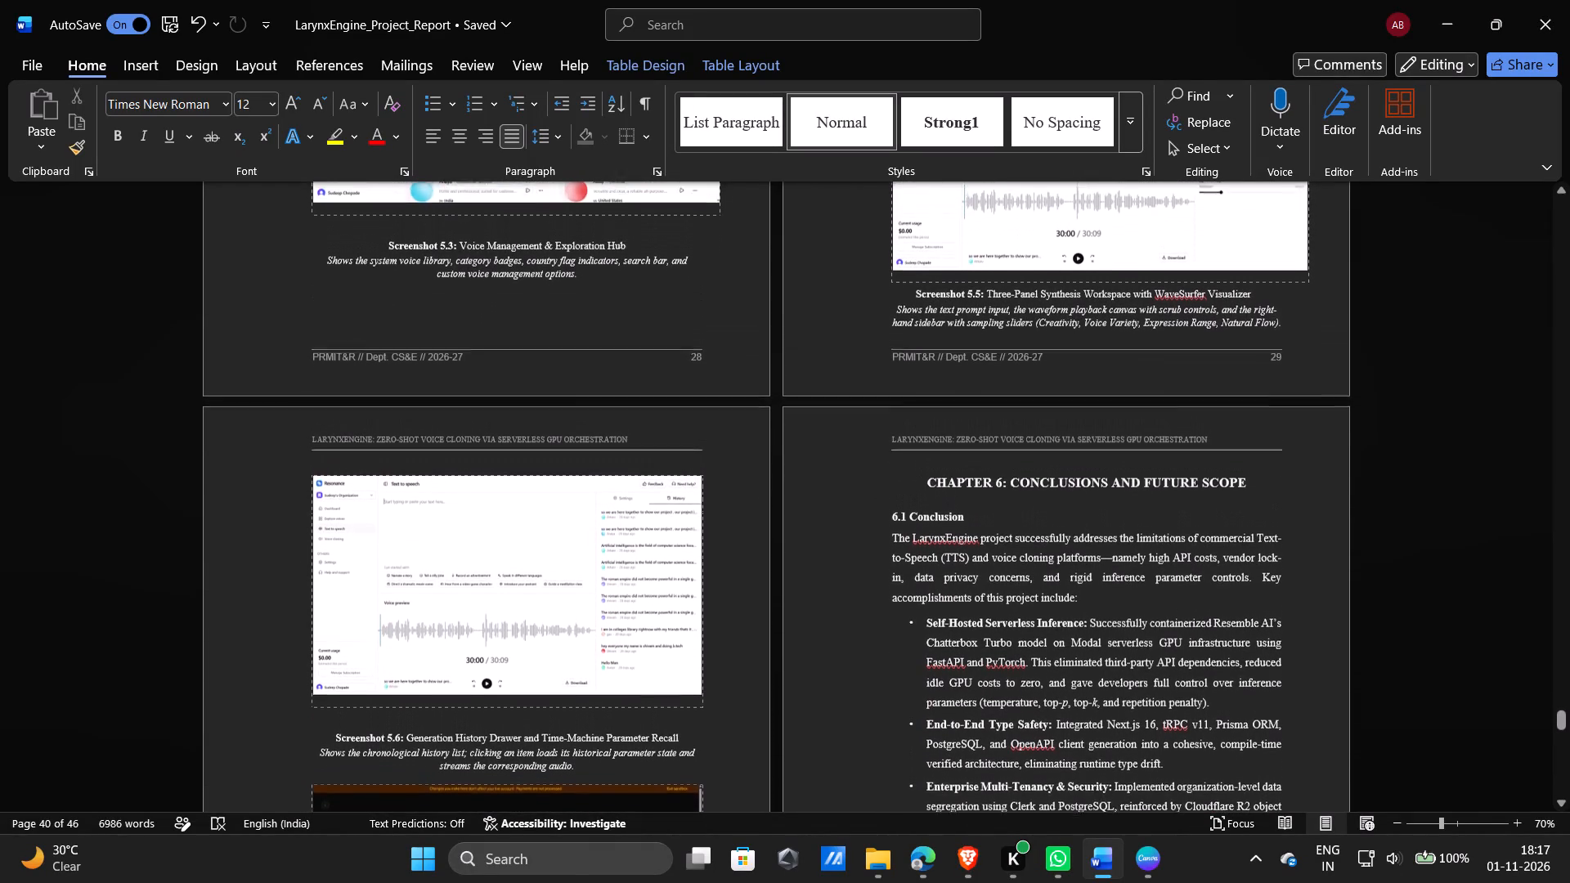
{"action": "scroll", "coordinate": [1122, 469], "scroll_direction": "up", "scroll_amount": 1}
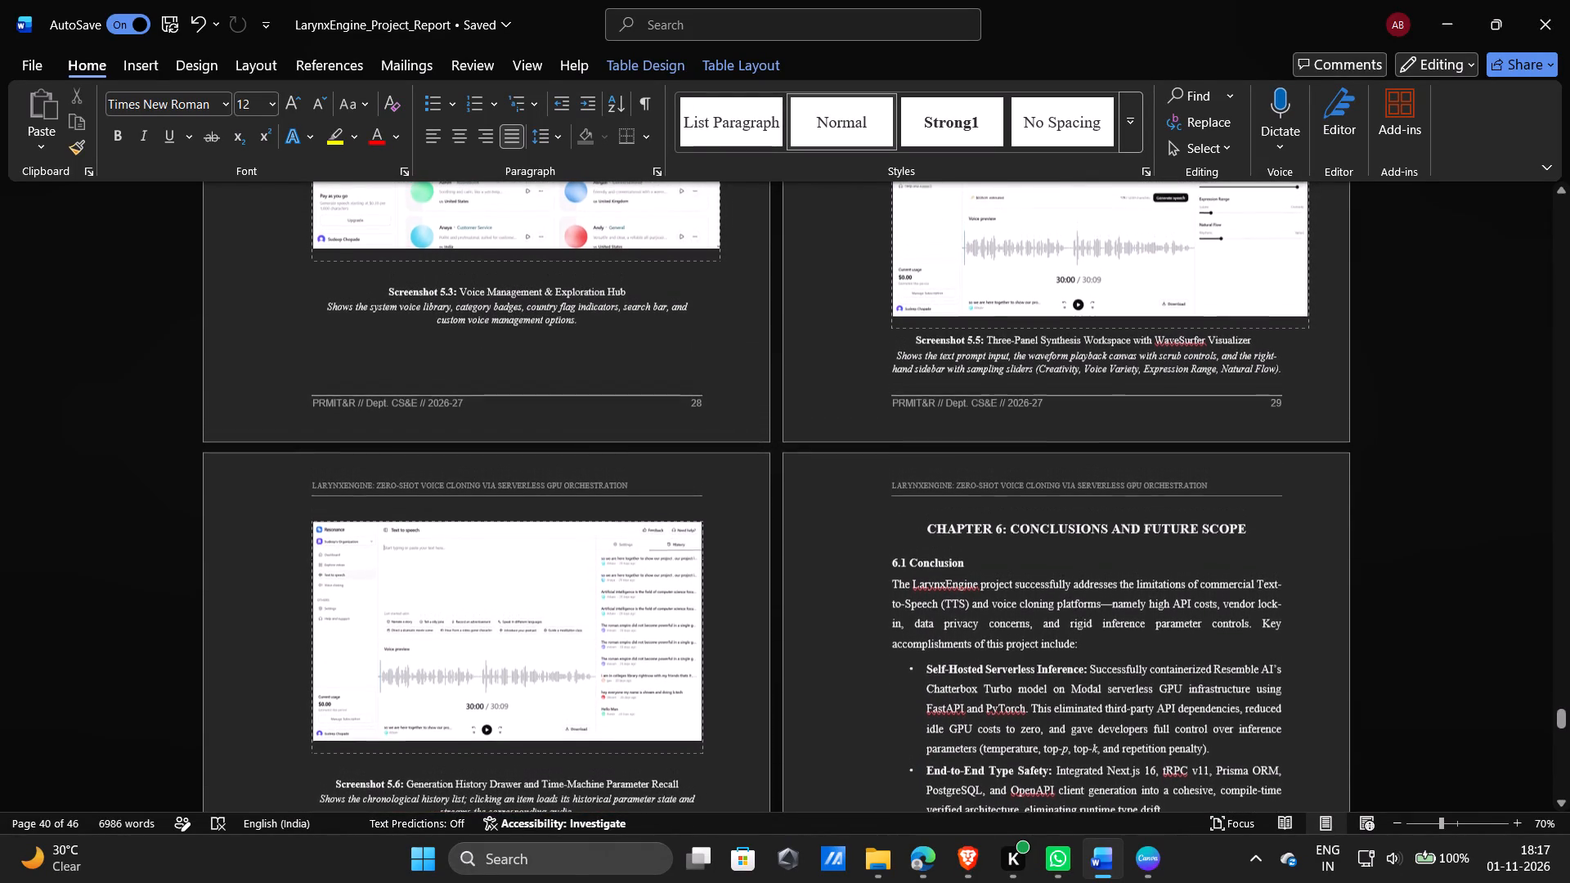
{"action": "scroll", "coordinate": [1122, 469], "scroll_direction": "up", "scroll_amount": 2}
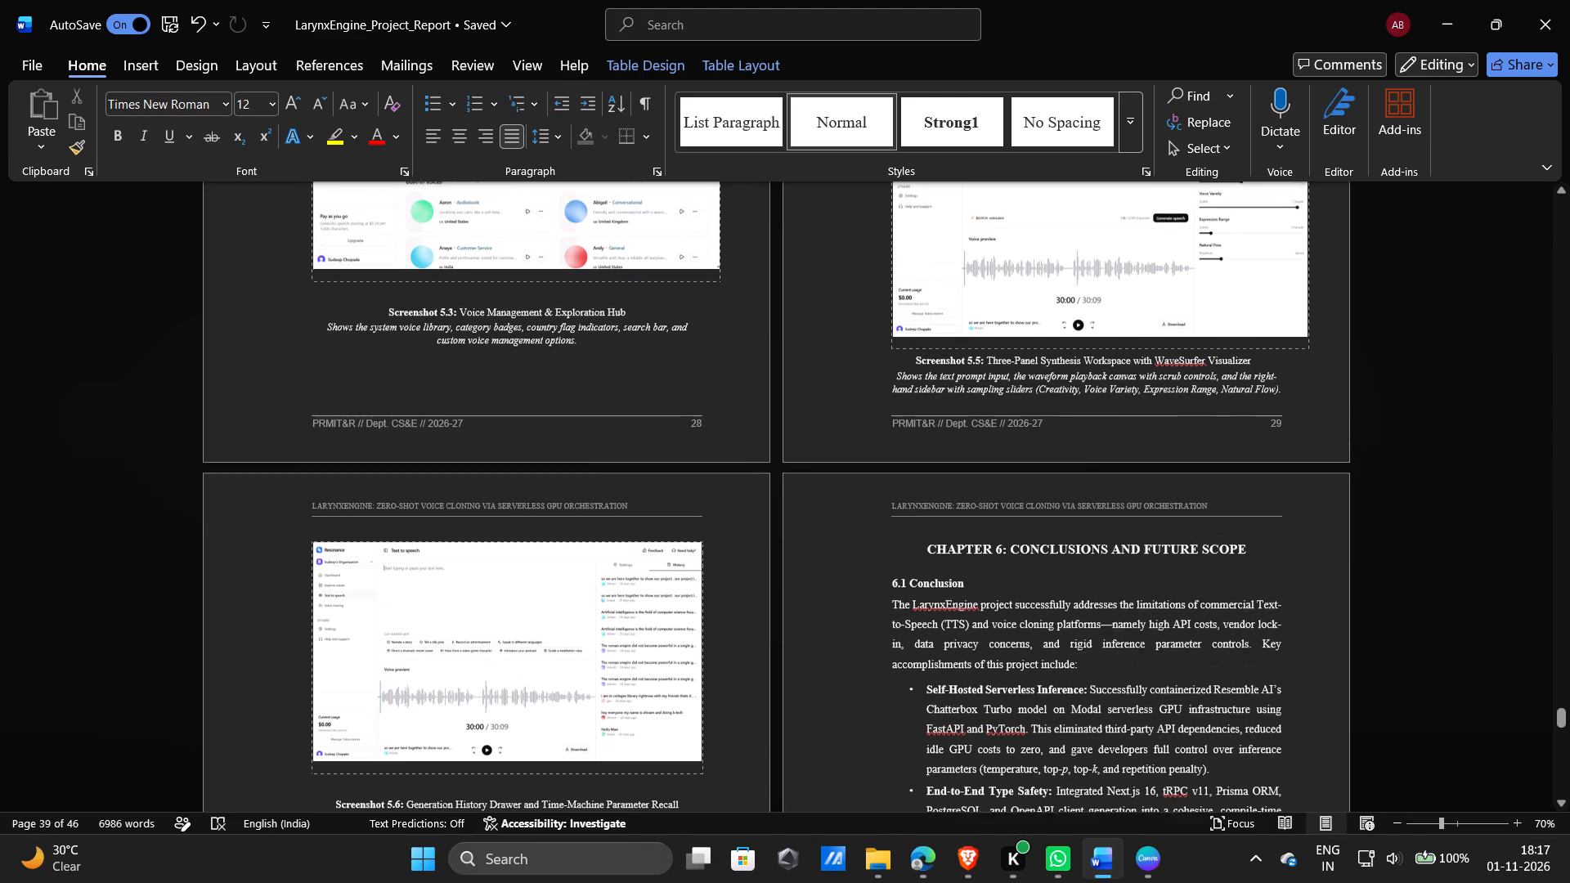
{"action": "scroll", "coordinate": [1122, 469], "scroll_direction": "up", "scroll_amount": 1}
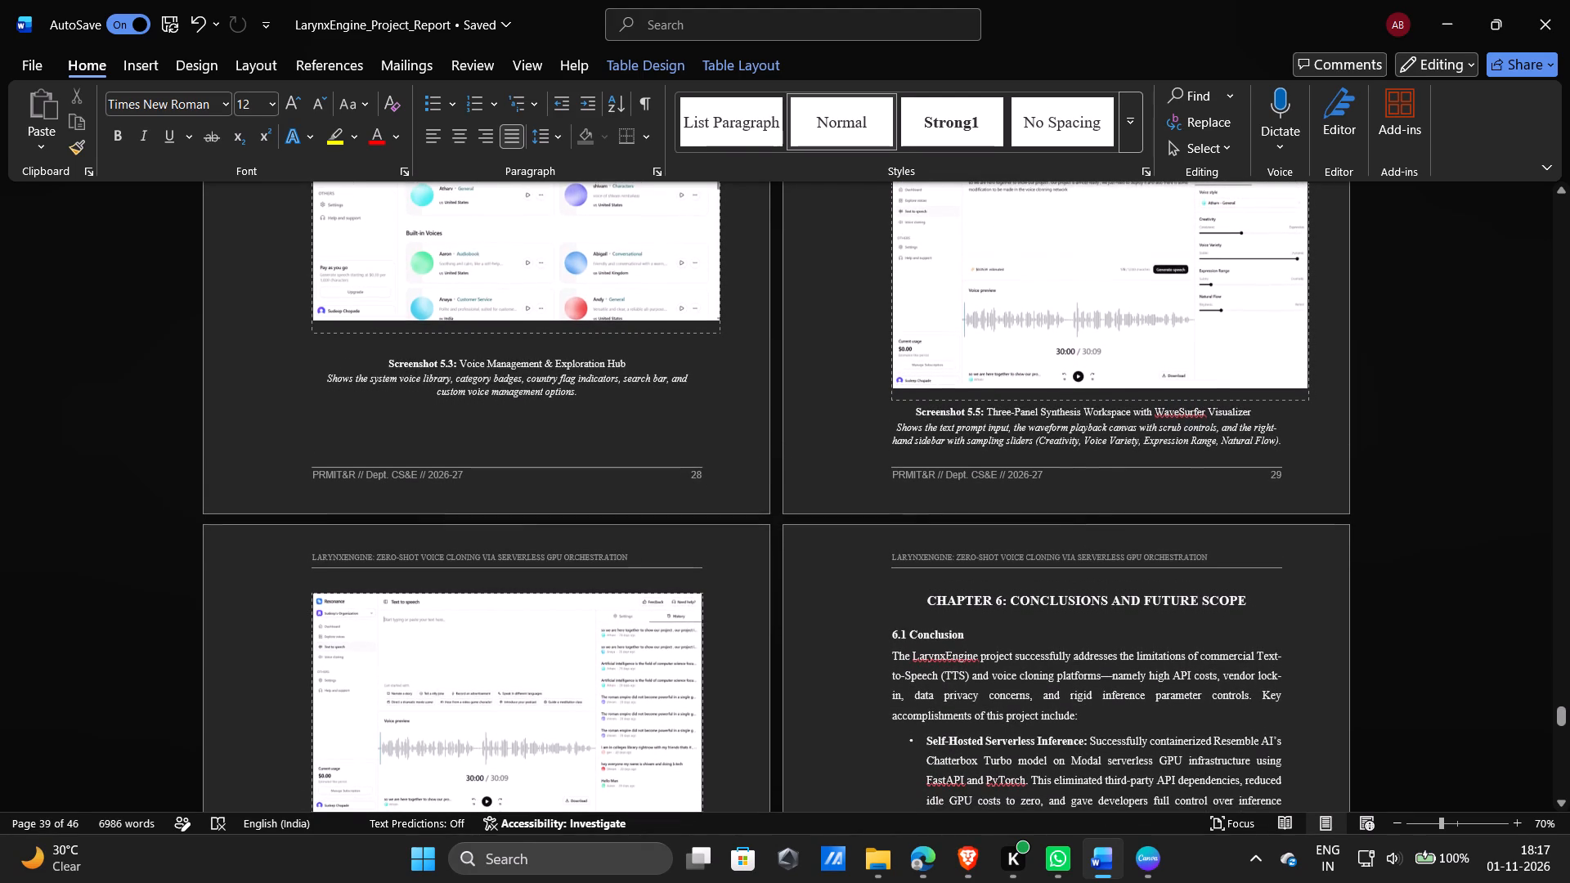
{"action": "scroll", "coordinate": [1122, 469], "scroll_direction": "up", "scroll_amount": 1}
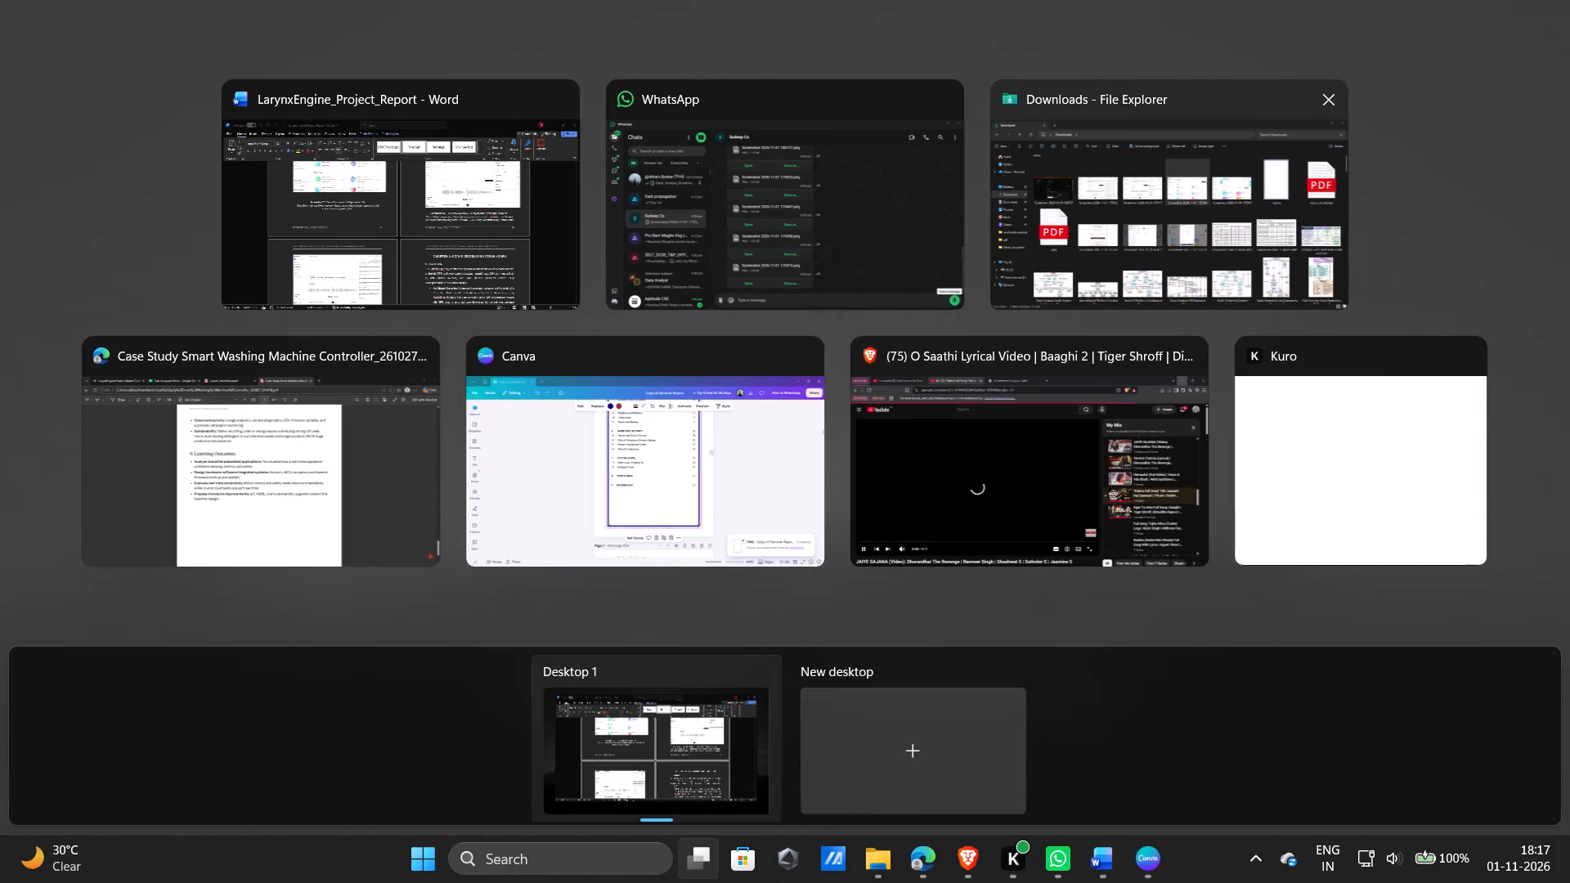
{"action": "left_click", "coordinate": [1094, 285]}
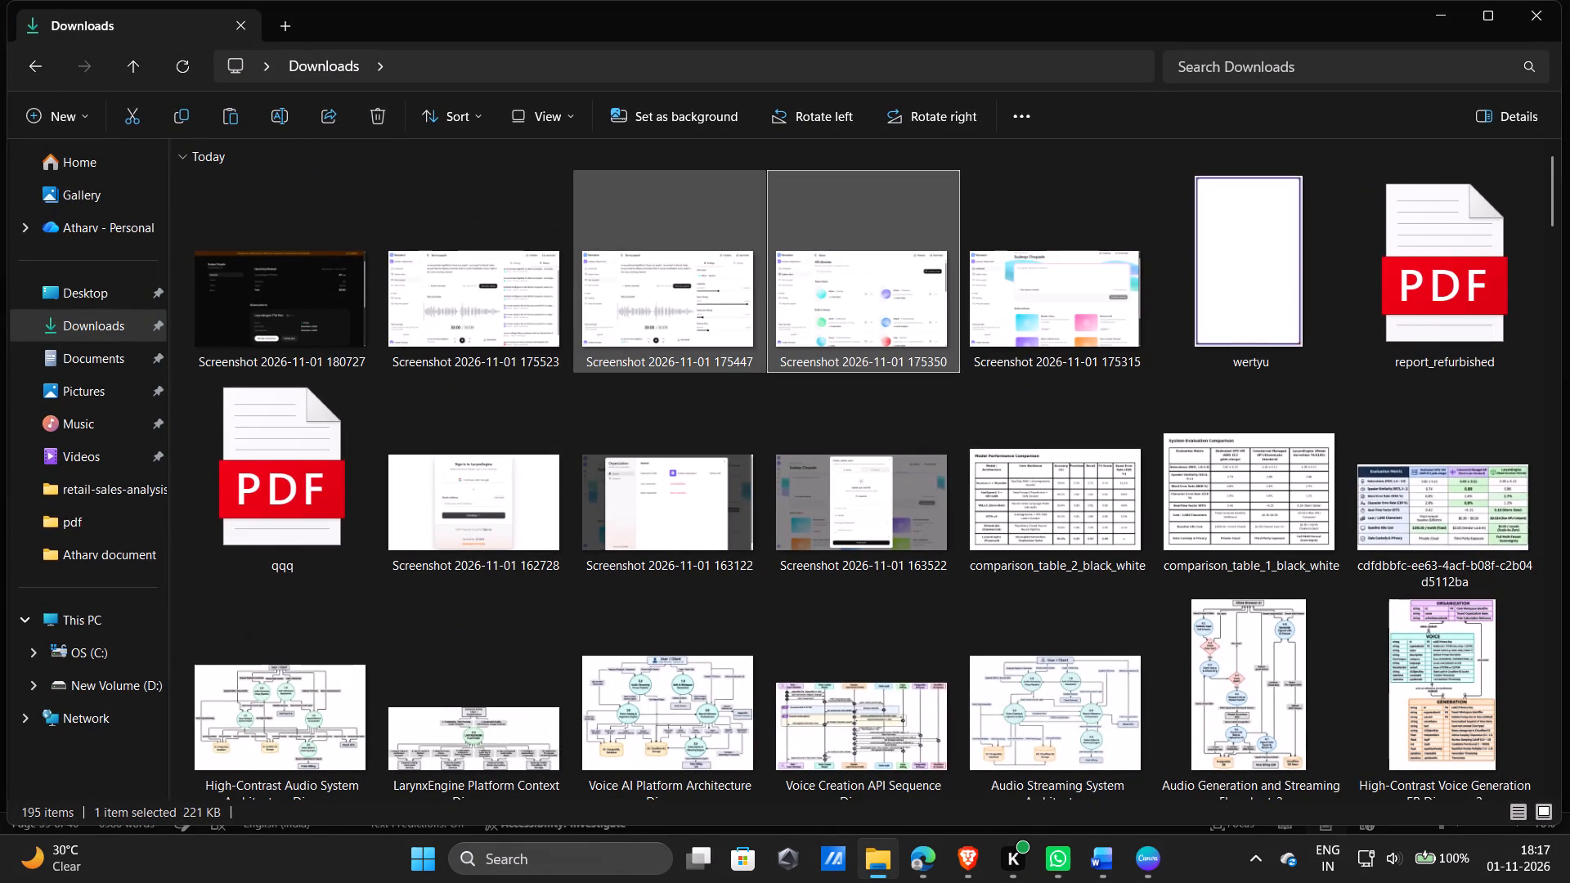
{"action": "left_click", "coordinate": [462, 301]}
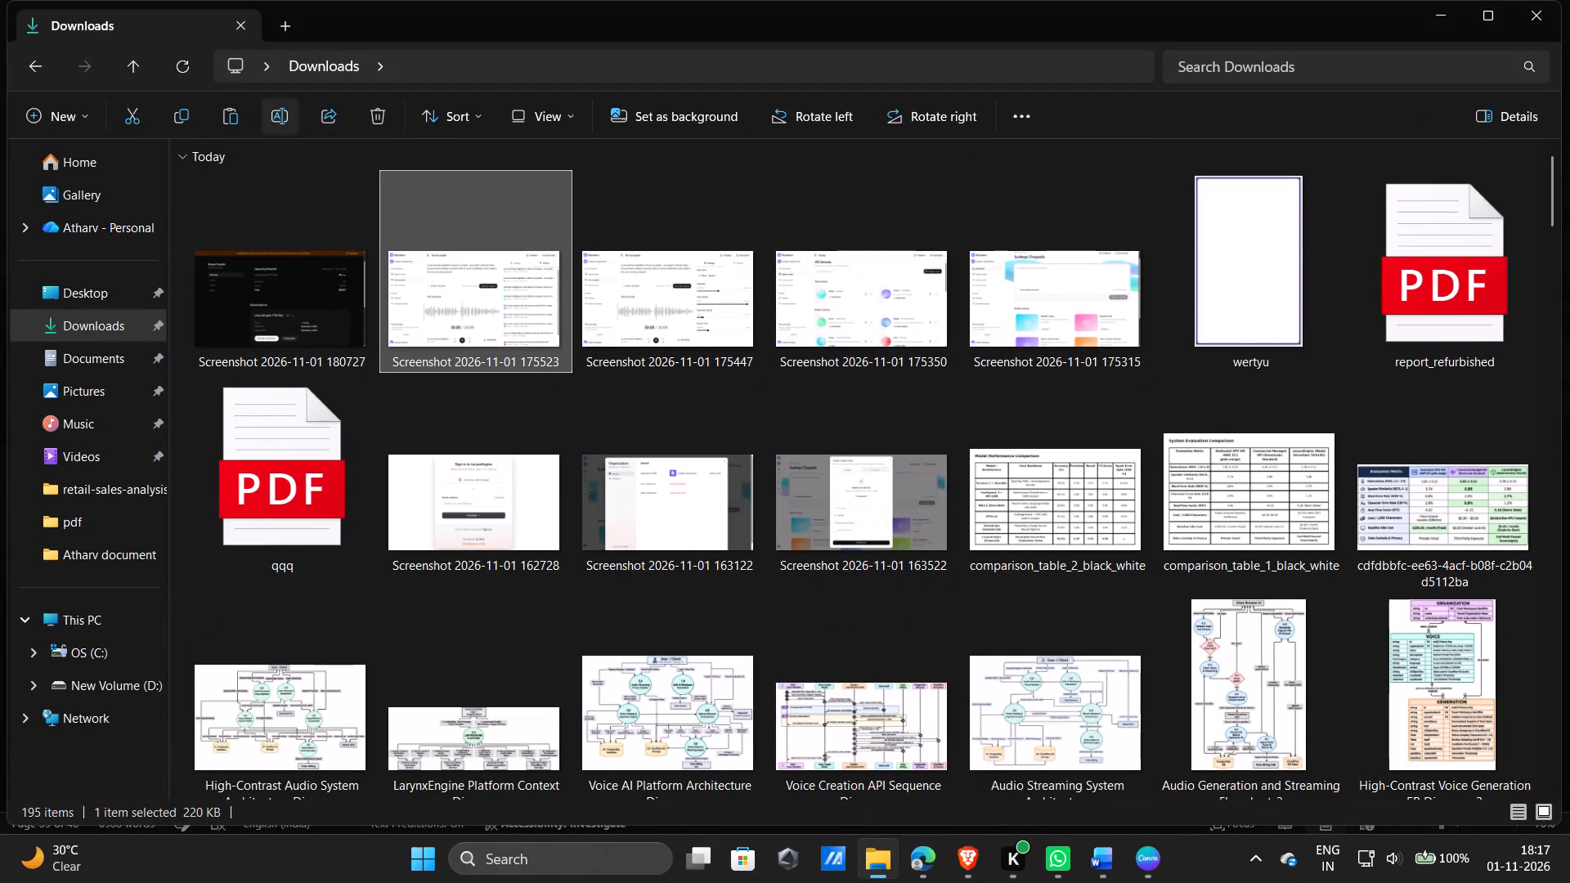
{"action": "left_click", "coordinate": [182, 122]}
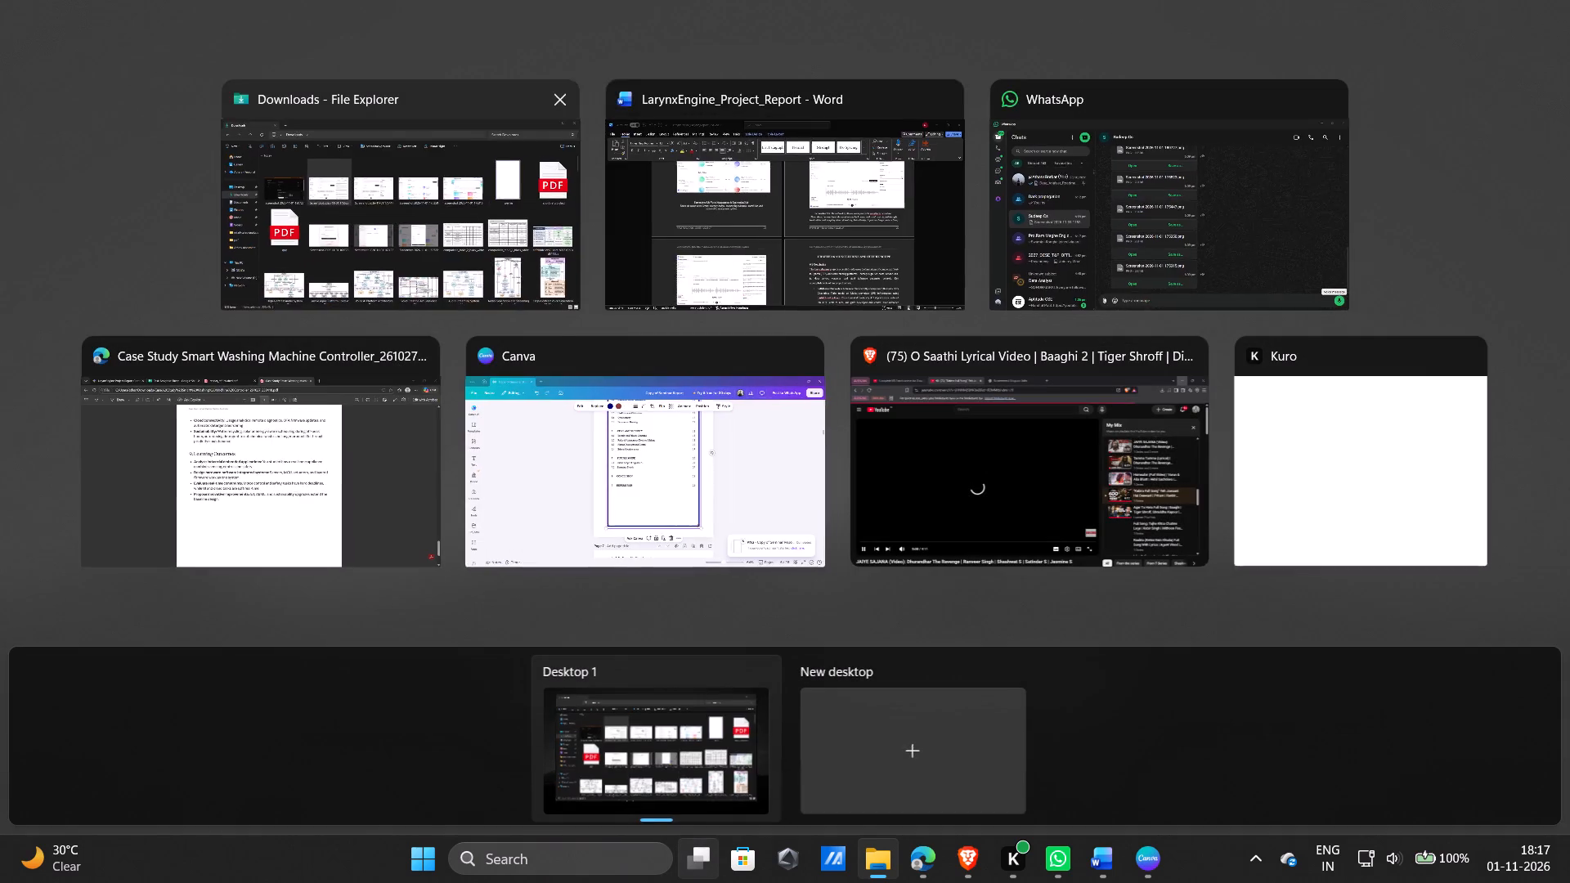
{"action": "left_click", "coordinate": [801, 330]}
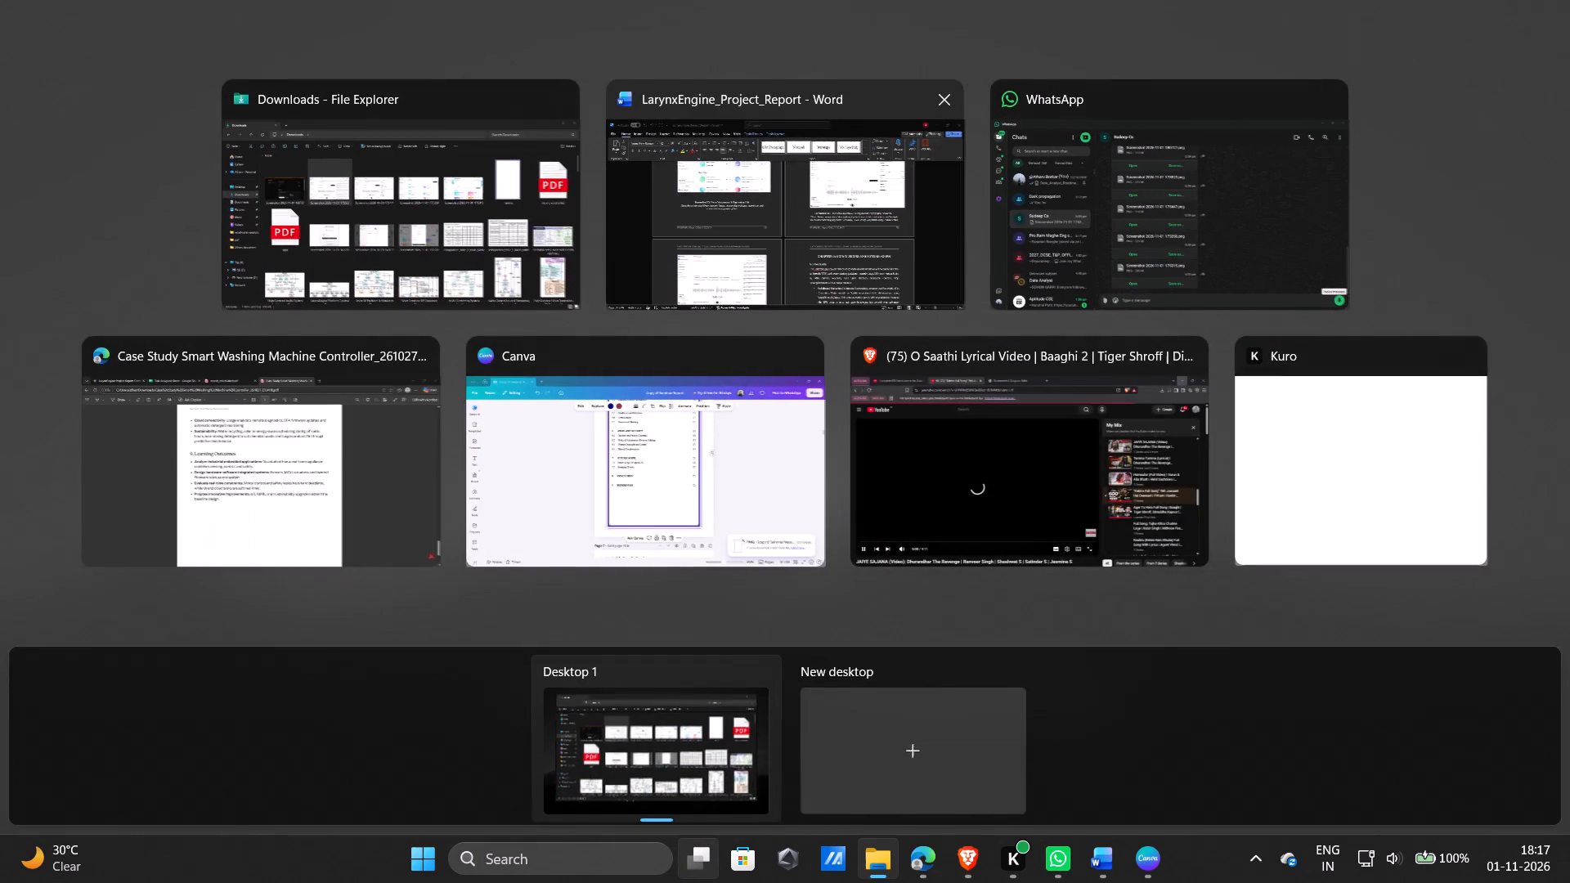
{"action": "left_click", "coordinate": [793, 242]}
{"action": "scroll", "coordinate": [728, 475], "scroll_direction": "down", "scroll_amount": 1}
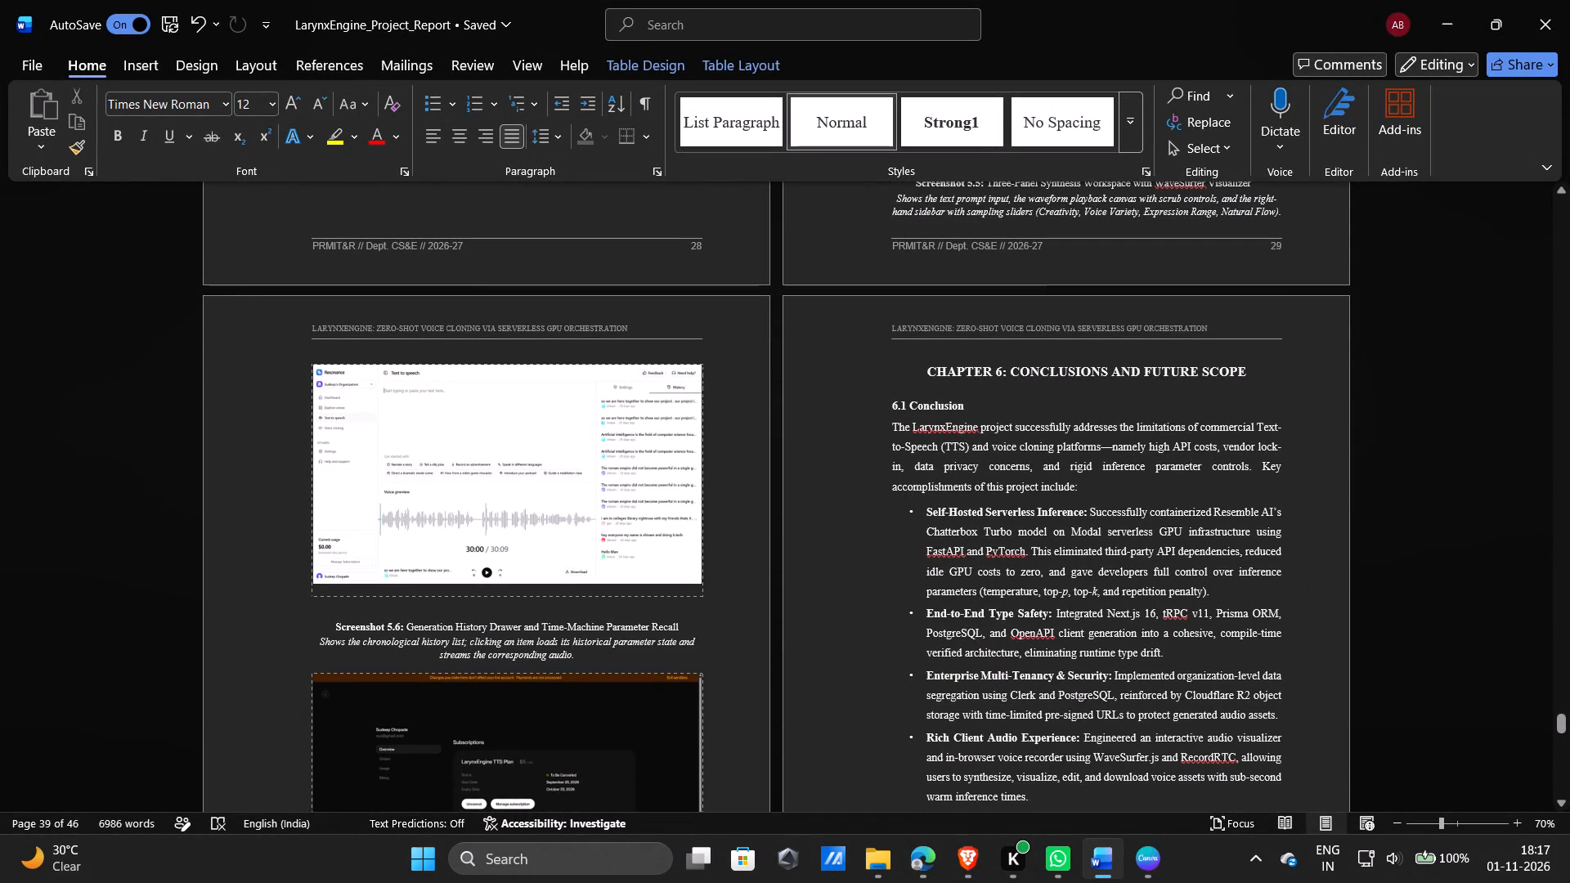
{"action": "left_click", "coordinate": [585, 471]}
{"action": "key", "text": "Delete"}
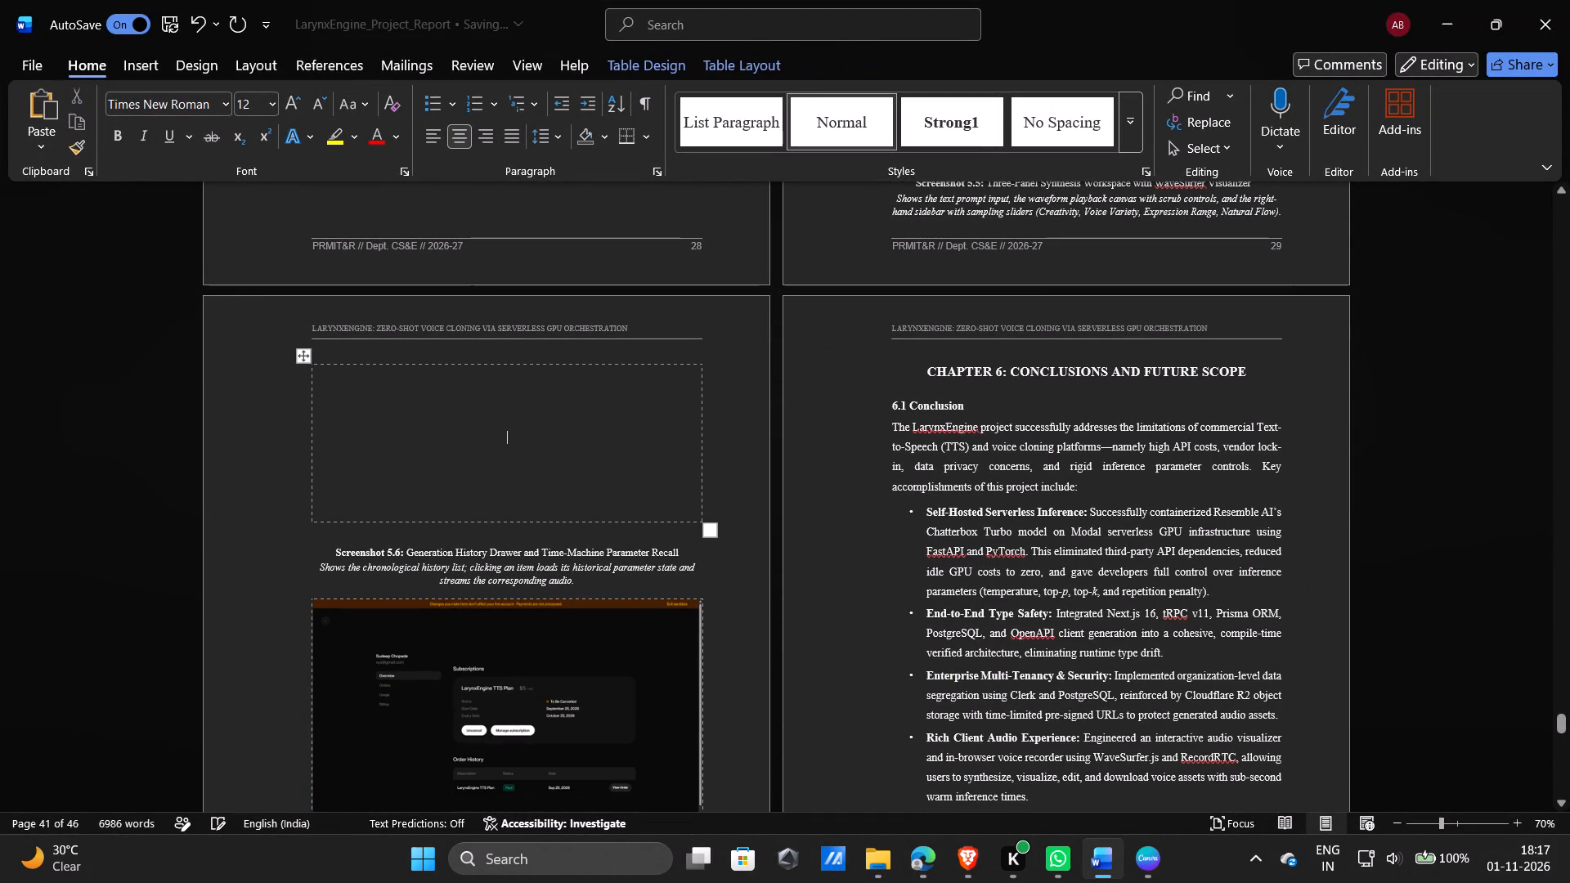
{"action": "key", "text": "ctrl+v"}
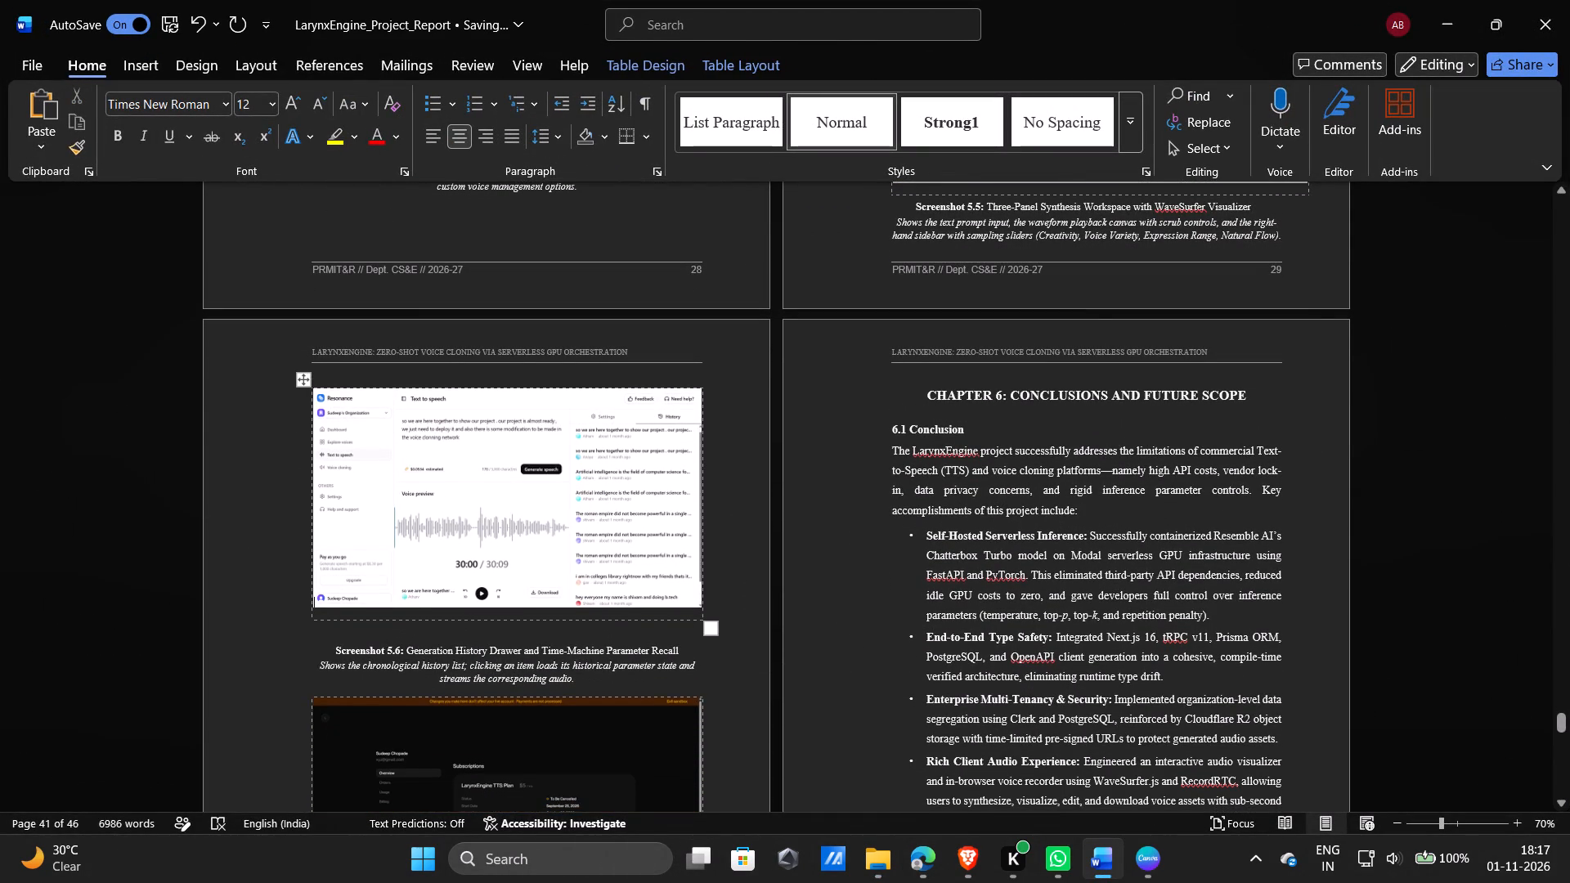
Enlarge the new Screenshot 5.6 picture slightly and proportionally above its caption, undoing the accidental widening of its table frame.
{"action": "left_click_drag", "start_coordinate": [710, 626], "coordinate": [738, 654]}
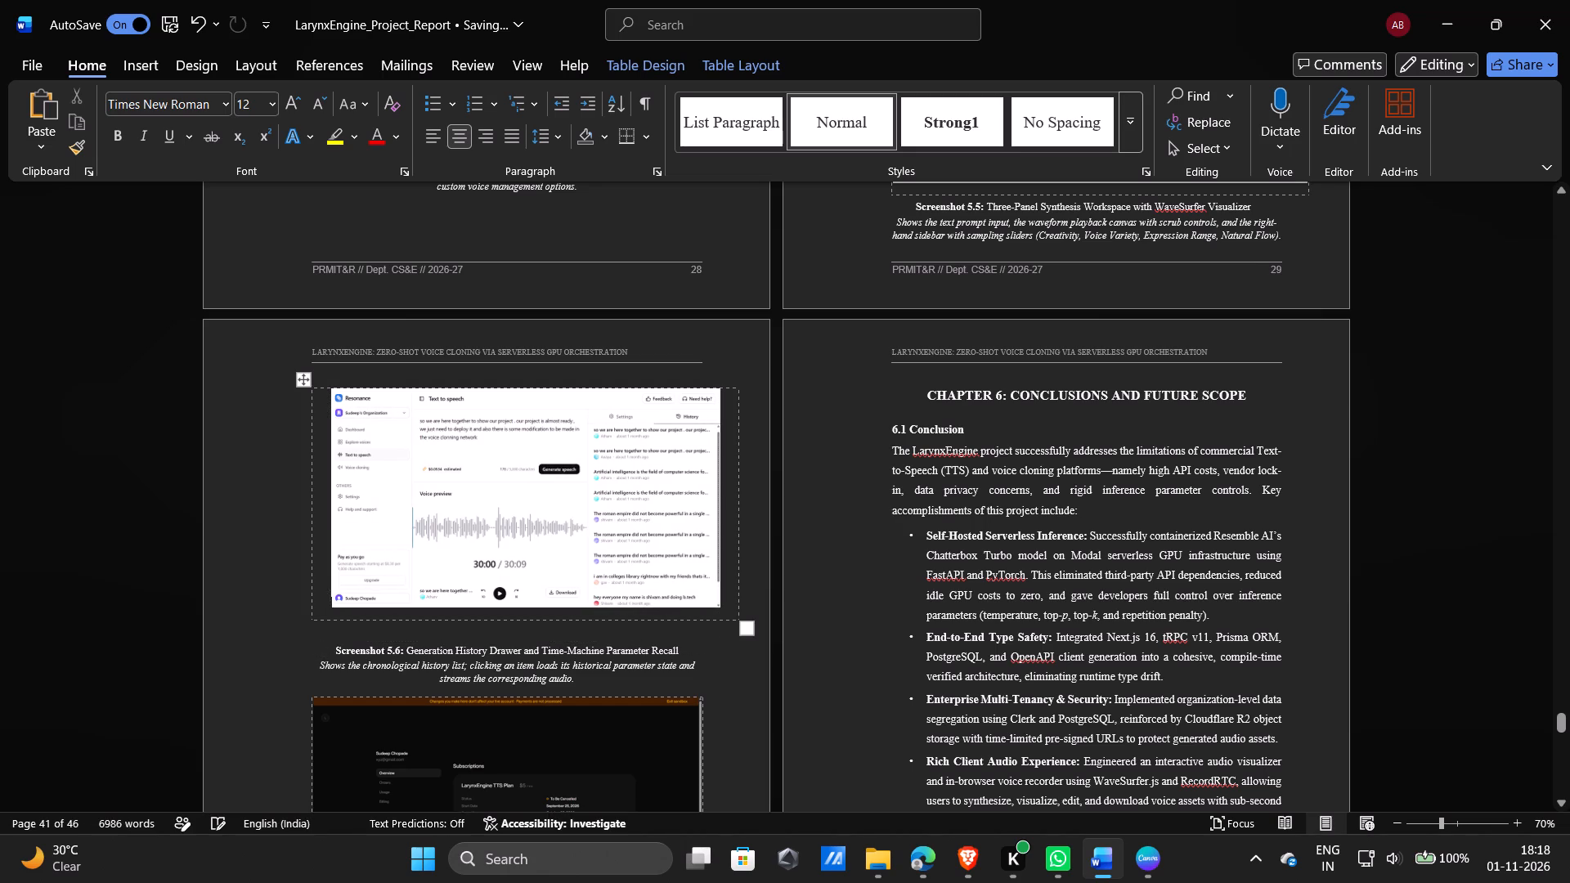
{"action": "left_click", "coordinate": [200, 17]}
{"action": "left_click", "coordinate": [485, 452]}
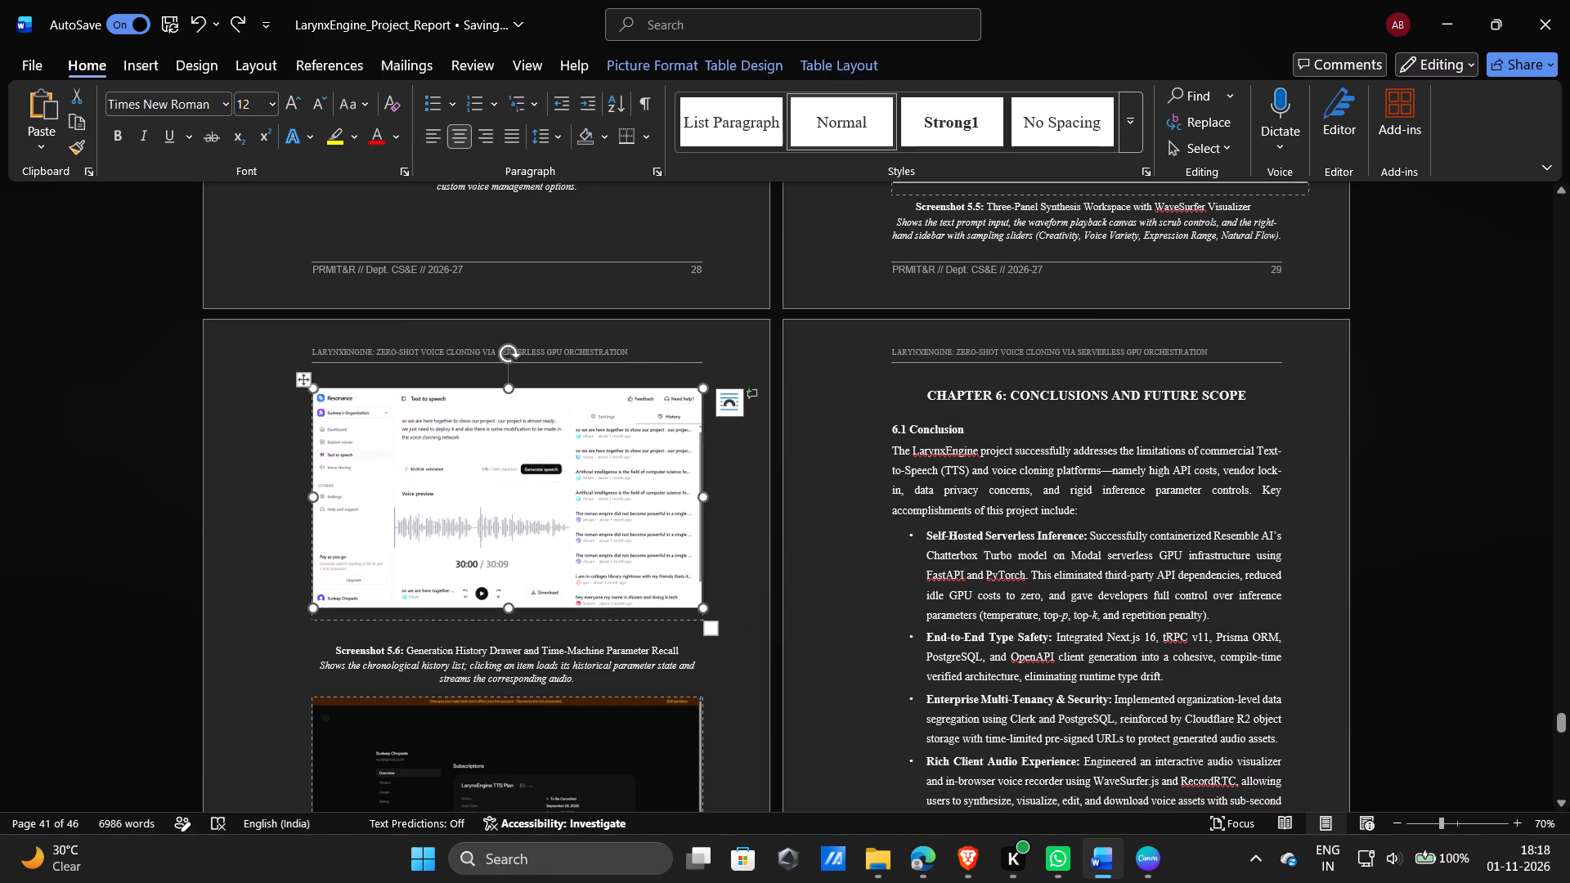
{"action": "left_click_drag", "start_coordinate": [698, 607], "coordinate": [725, 626]}
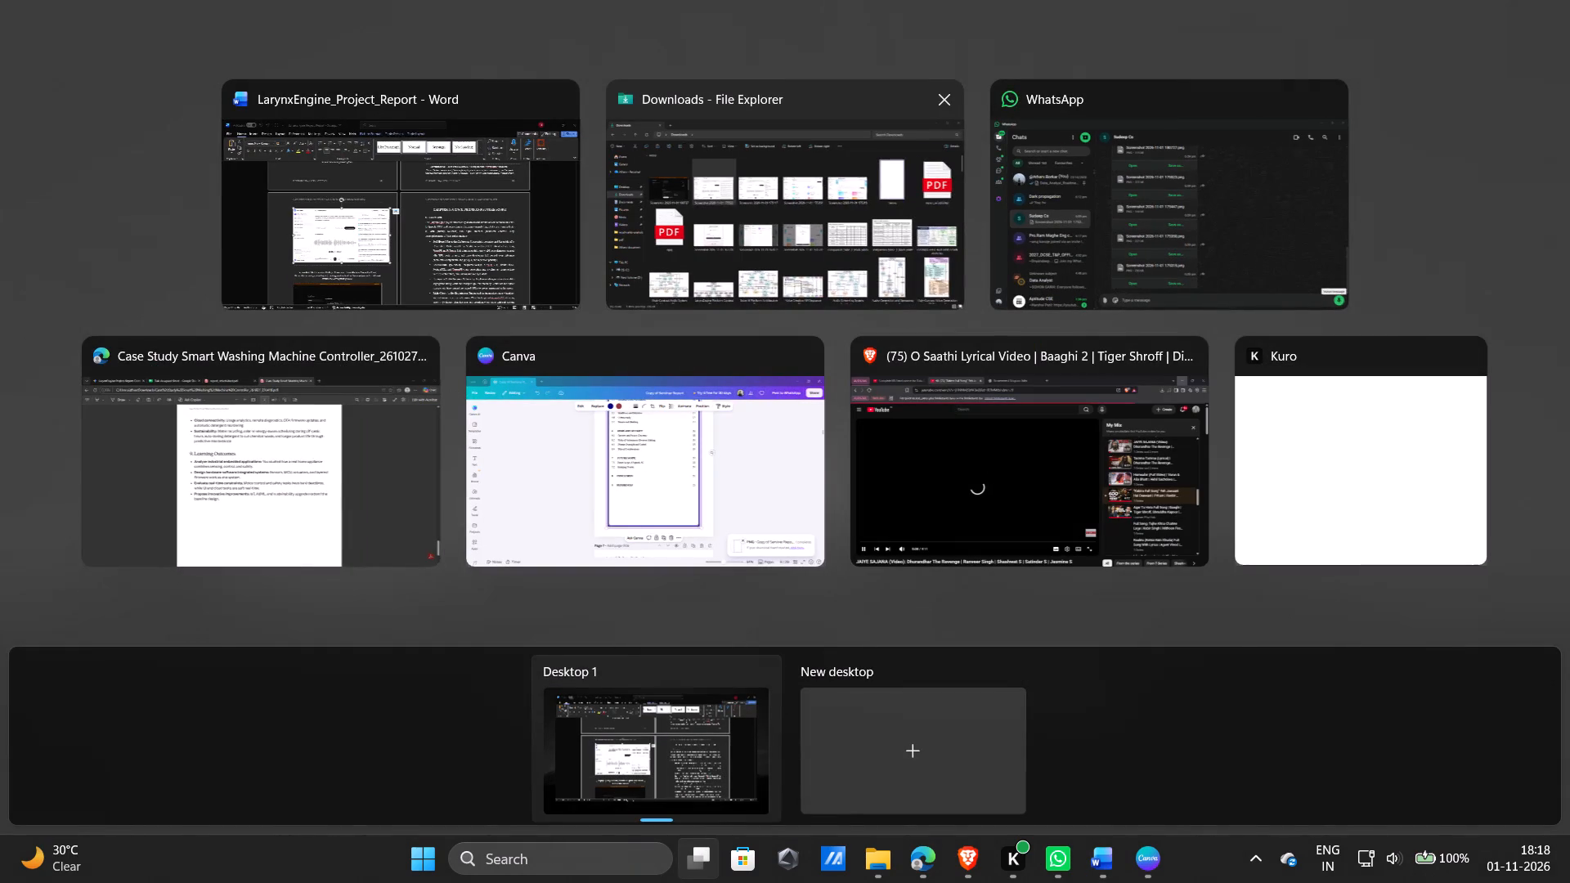
{"action": "left_click", "coordinate": [855, 199]}
{"action": "left_click", "coordinate": [291, 274]}
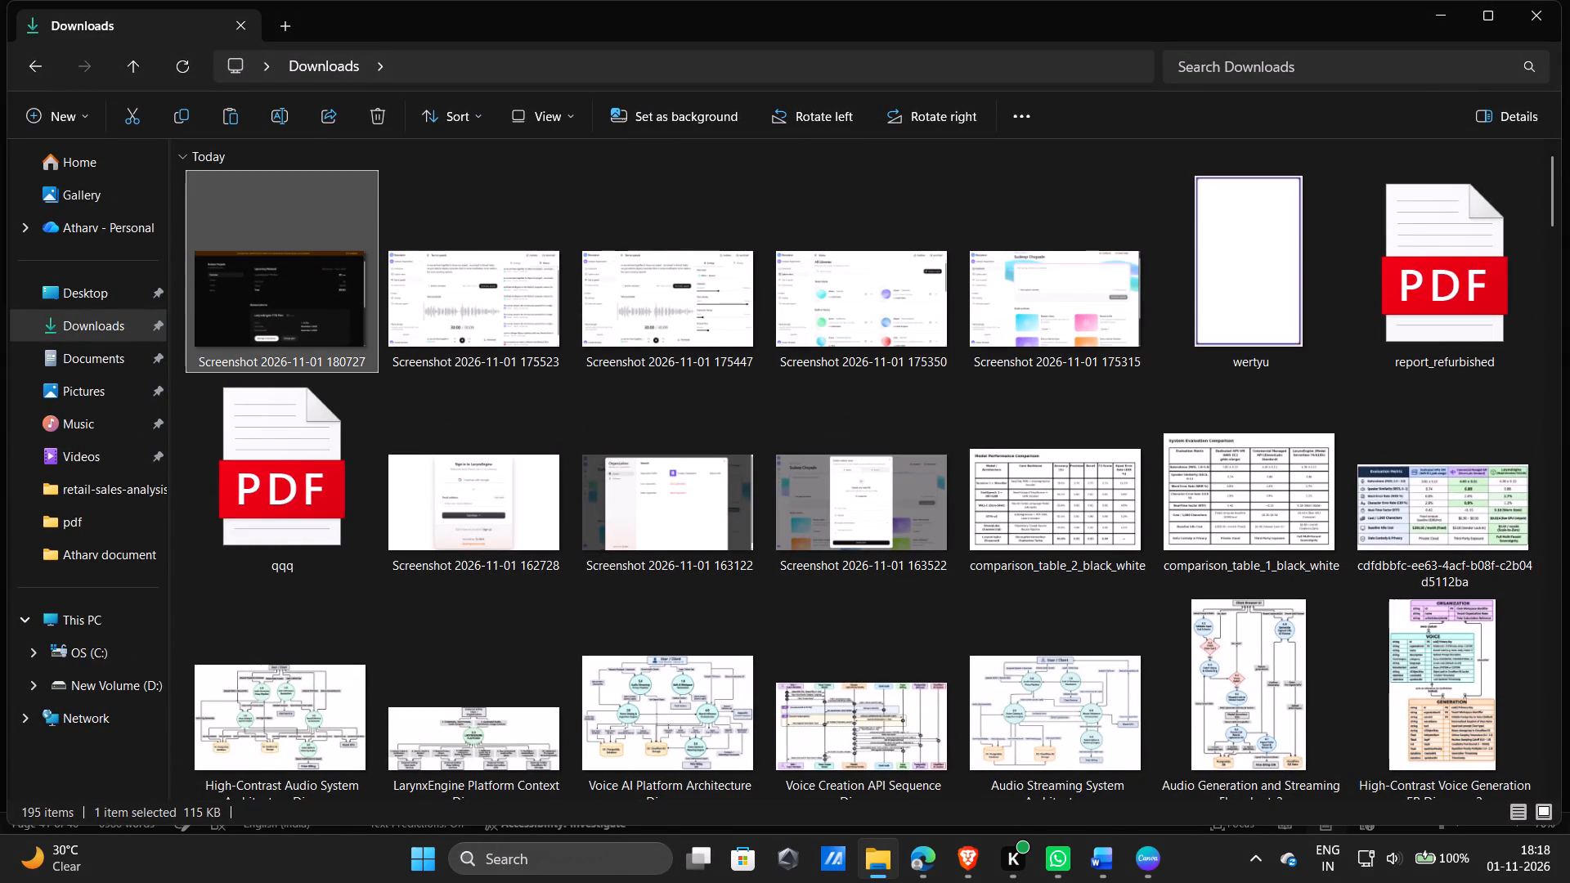
{"action": "left_click", "coordinate": [174, 103]}
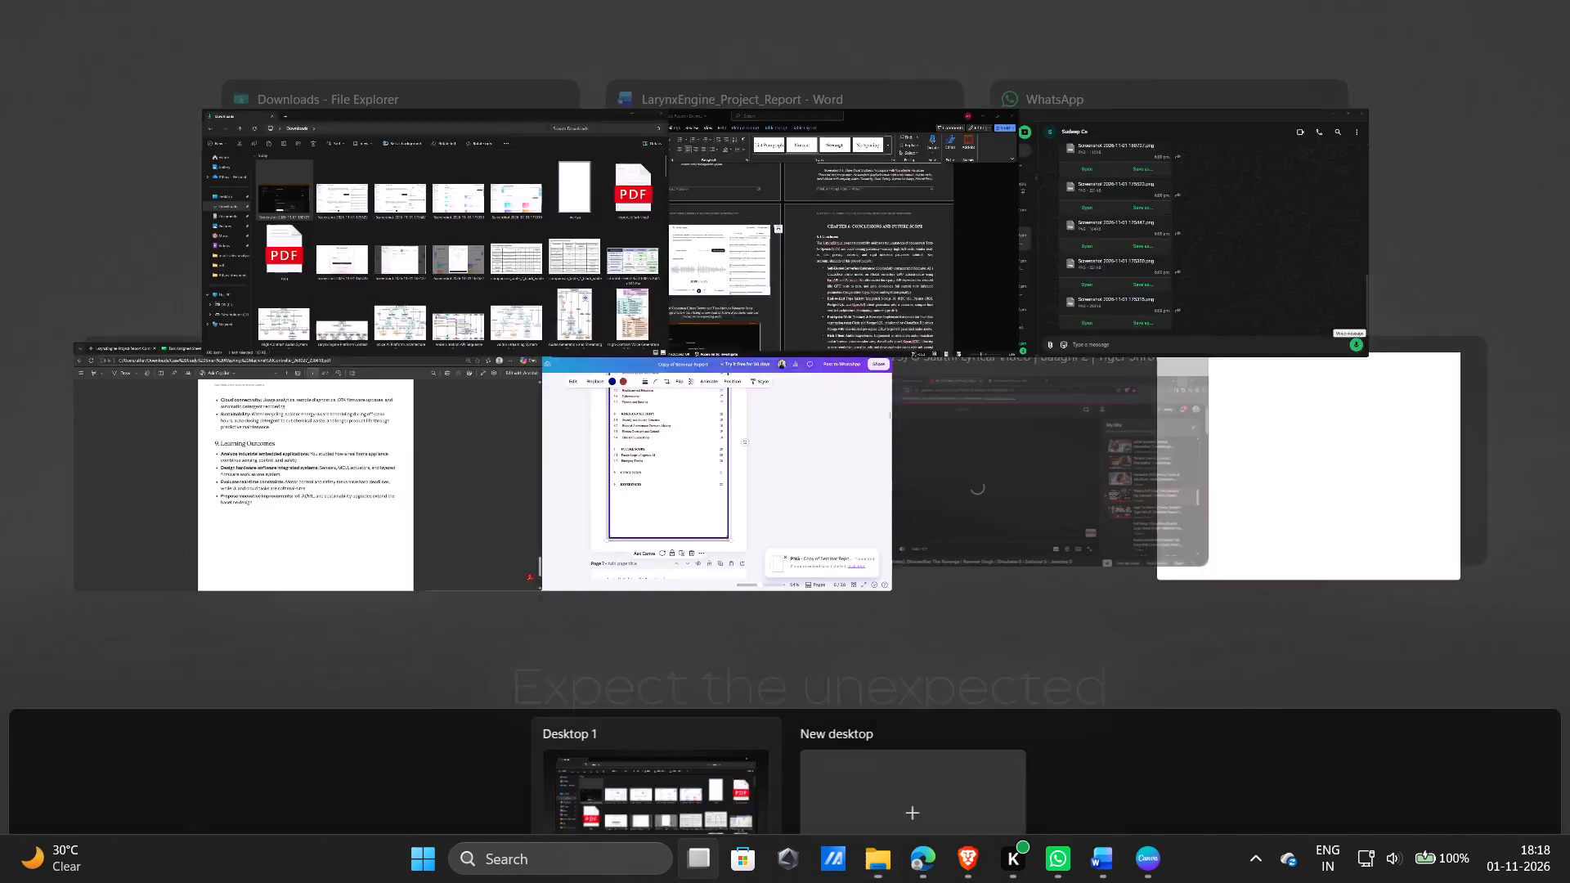
{"action": "left_click", "coordinate": [763, 249]}
{"action": "scroll", "coordinate": [685, 489], "scroll_direction": "down", "scroll_amount": 1}
{"action": "scroll", "coordinate": [685, 489], "scroll_direction": "up", "scroll_amount": 1, "text": "ctrl"}
{"action": "scroll", "coordinate": [685, 489], "scroll_direction": "down", "scroll_amount": 1, "text": "ctrl"}
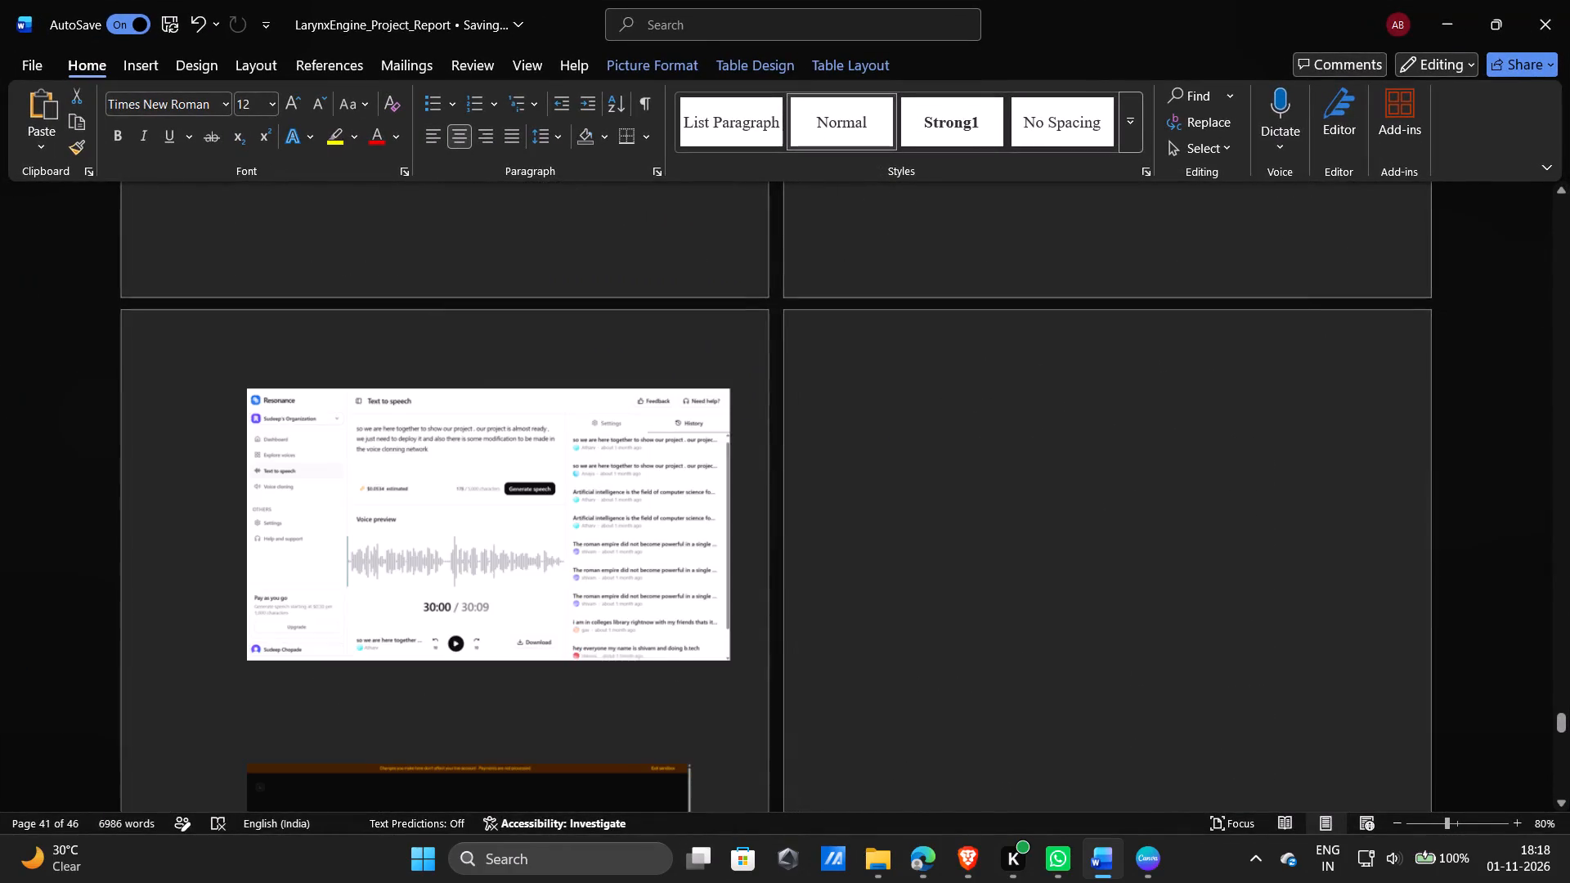
{"action": "scroll", "coordinate": [685, 489], "scroll_direction": "down", "scroll_amount": 1, "text": "ctrl"}
{"action": "scroll", "coordinate": [685, 489], "scroll_direction": "down", "scroll_amount": 2}
{"action": "left_click", "coordinate": [545, 503]}
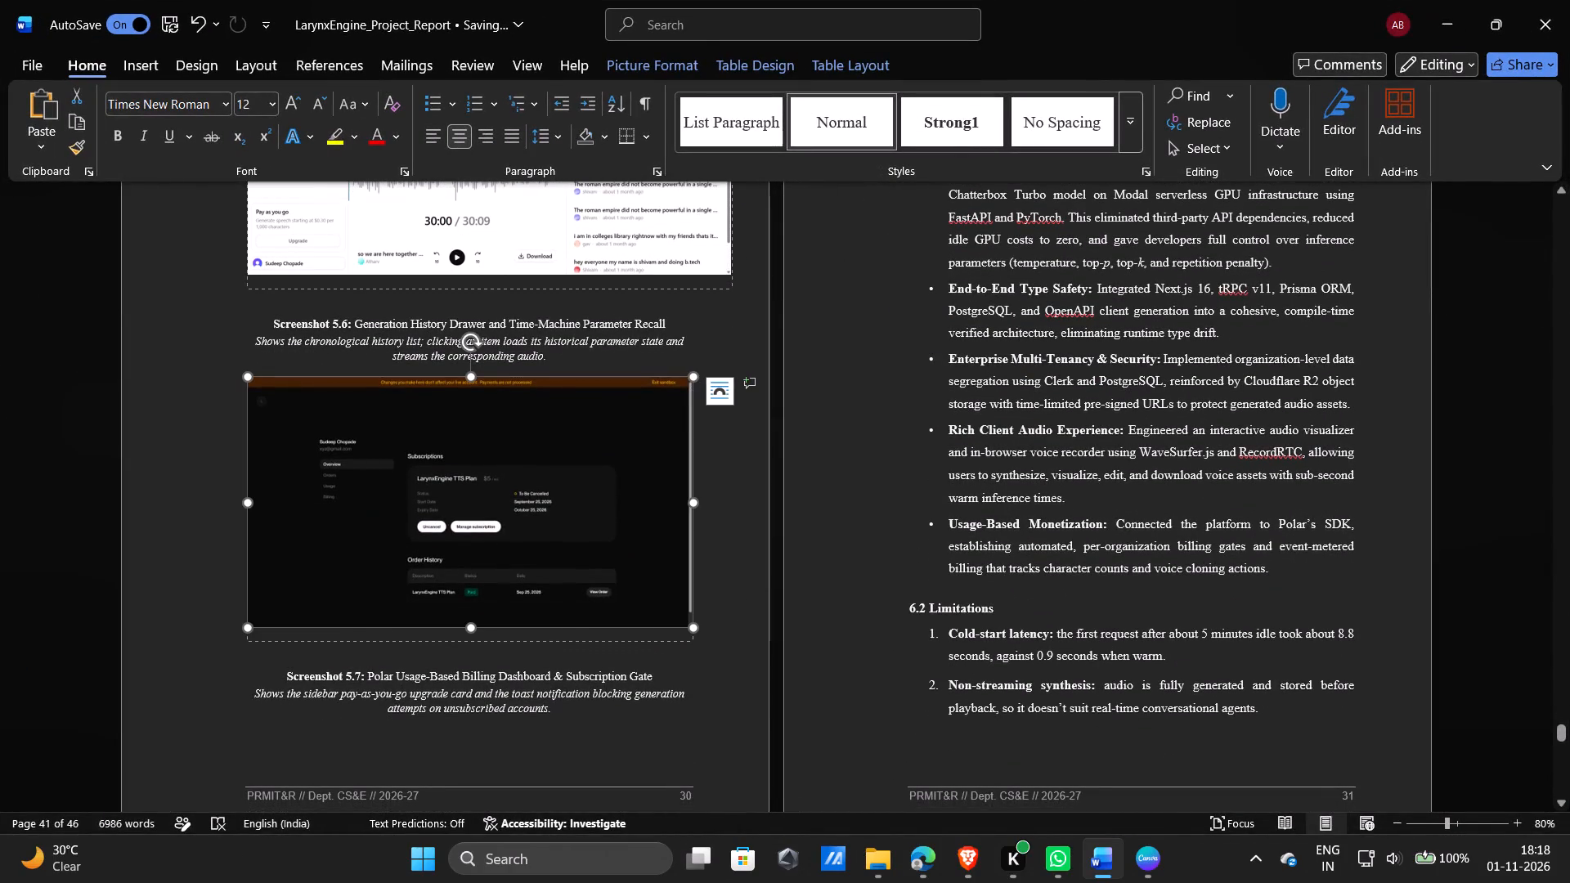
{"action": "key", "text": "Delete"}
{"action": "key", "text": "ctrl+v"}
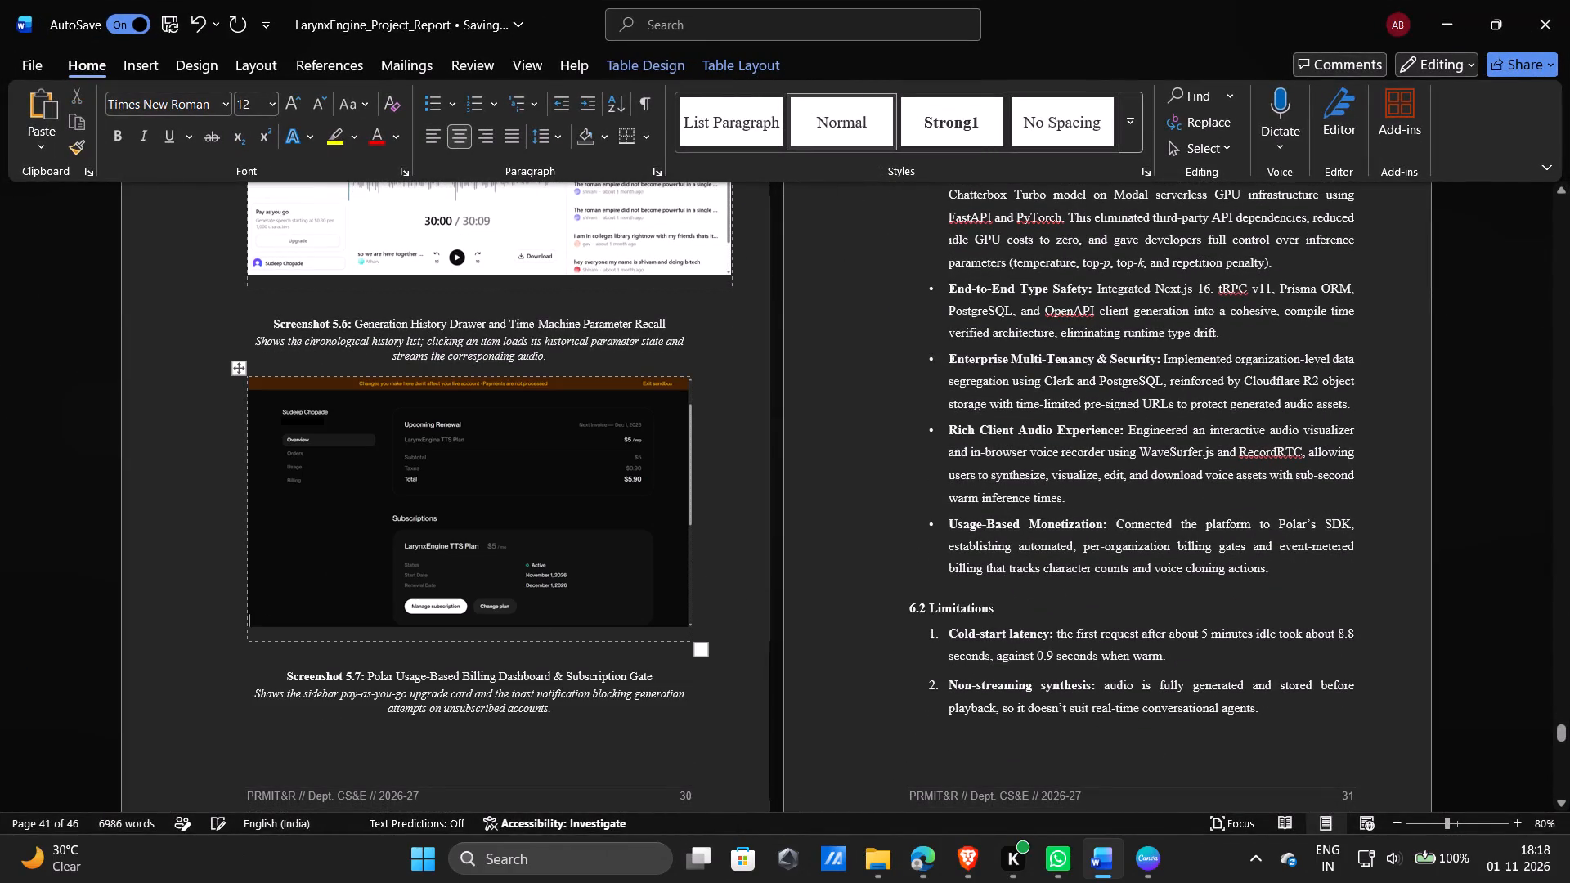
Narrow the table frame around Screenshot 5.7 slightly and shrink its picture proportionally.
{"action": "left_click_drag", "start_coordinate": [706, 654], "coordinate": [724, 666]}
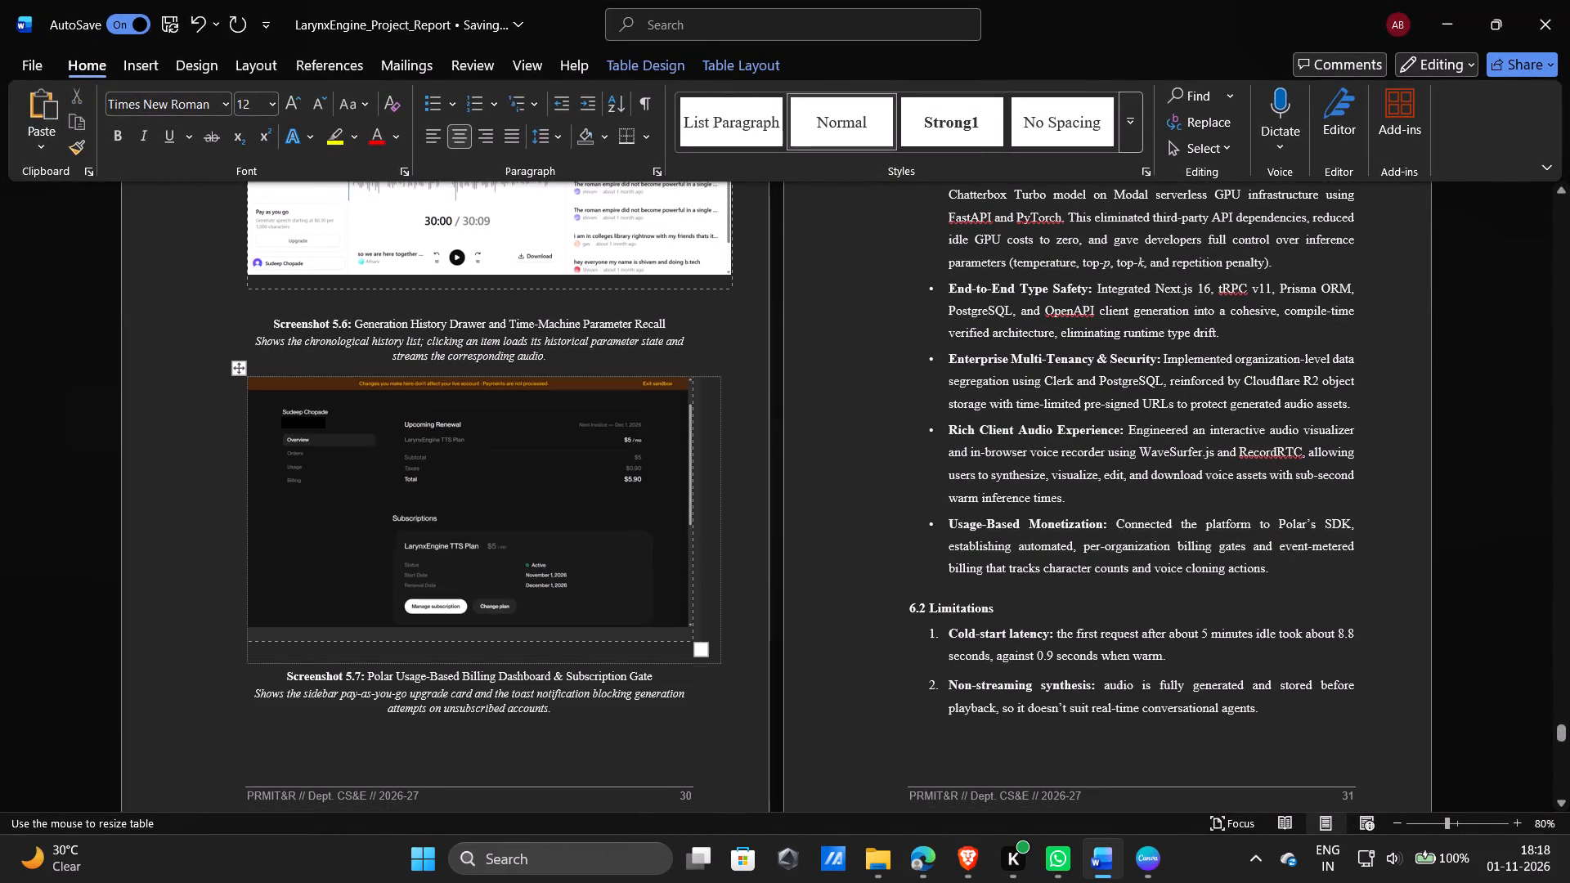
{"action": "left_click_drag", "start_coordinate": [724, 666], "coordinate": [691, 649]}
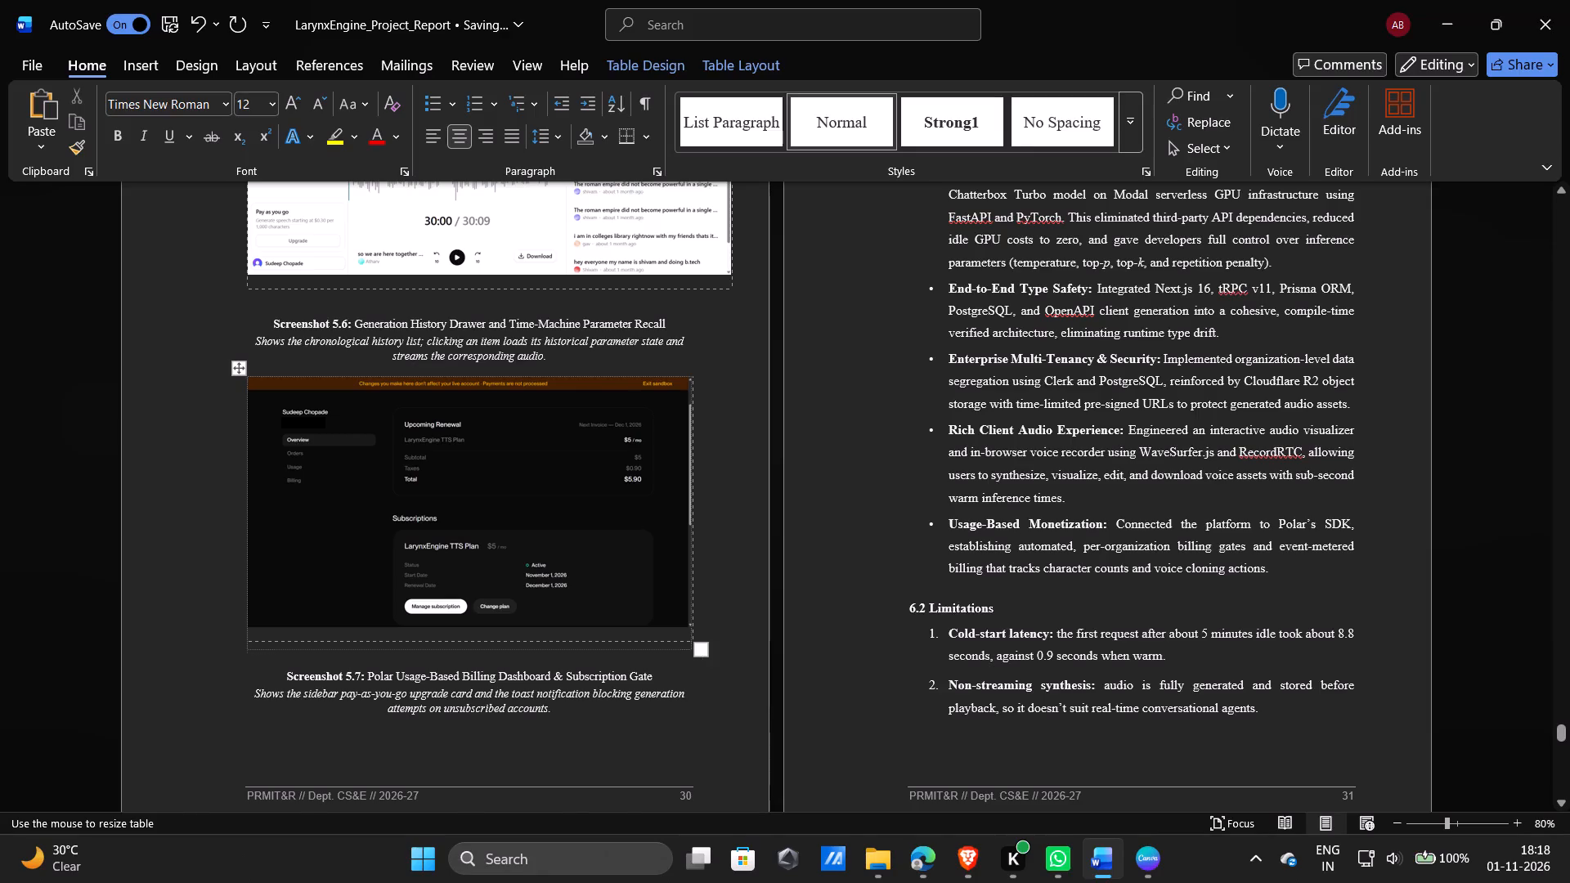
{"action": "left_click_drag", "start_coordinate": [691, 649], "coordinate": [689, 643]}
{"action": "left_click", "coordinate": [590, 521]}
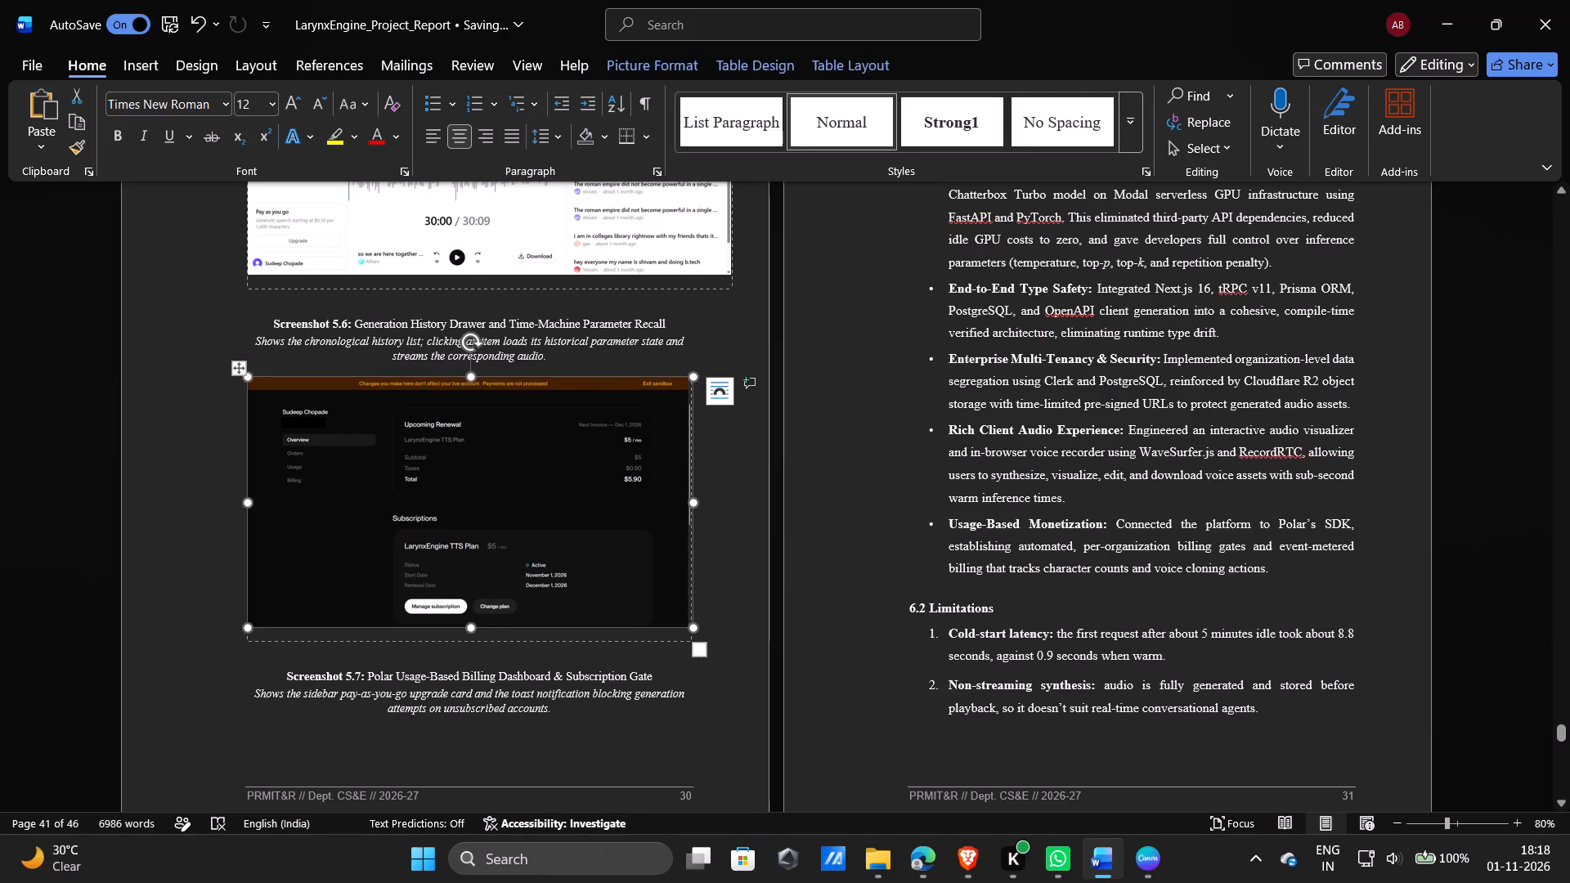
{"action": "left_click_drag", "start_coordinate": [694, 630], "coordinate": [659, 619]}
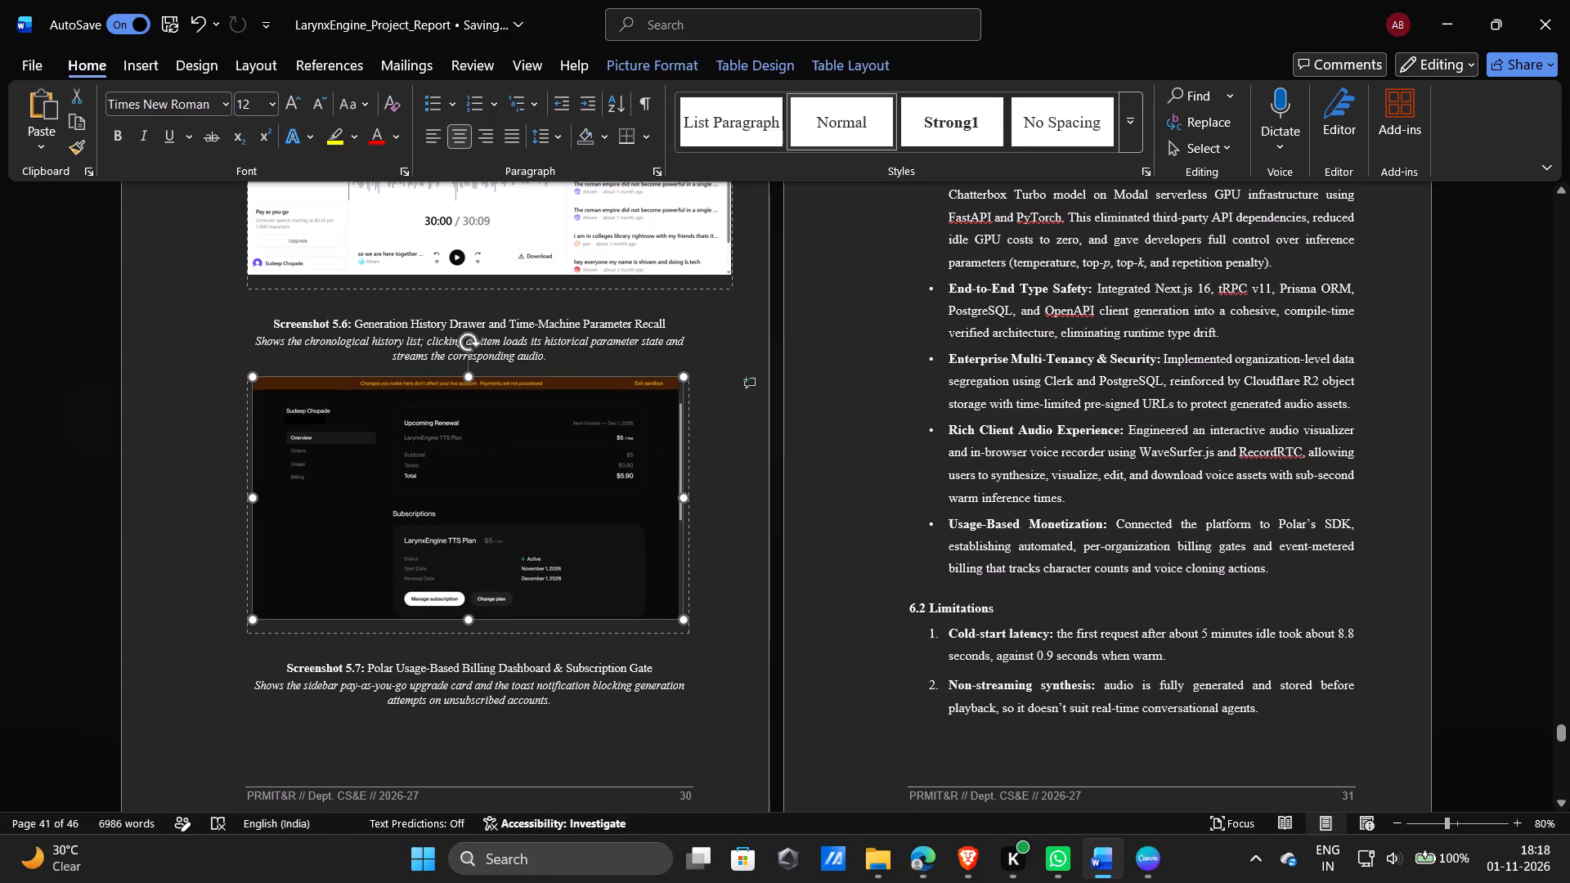
Widen the Screenshot 5.7 table frame and enlarge its picture proportionally to about 8.76 cm high and 15.57 cm wide.
{"action": "left_click_drag", "start_coordinate": [703, 643], "coordinate": [721, 661]}
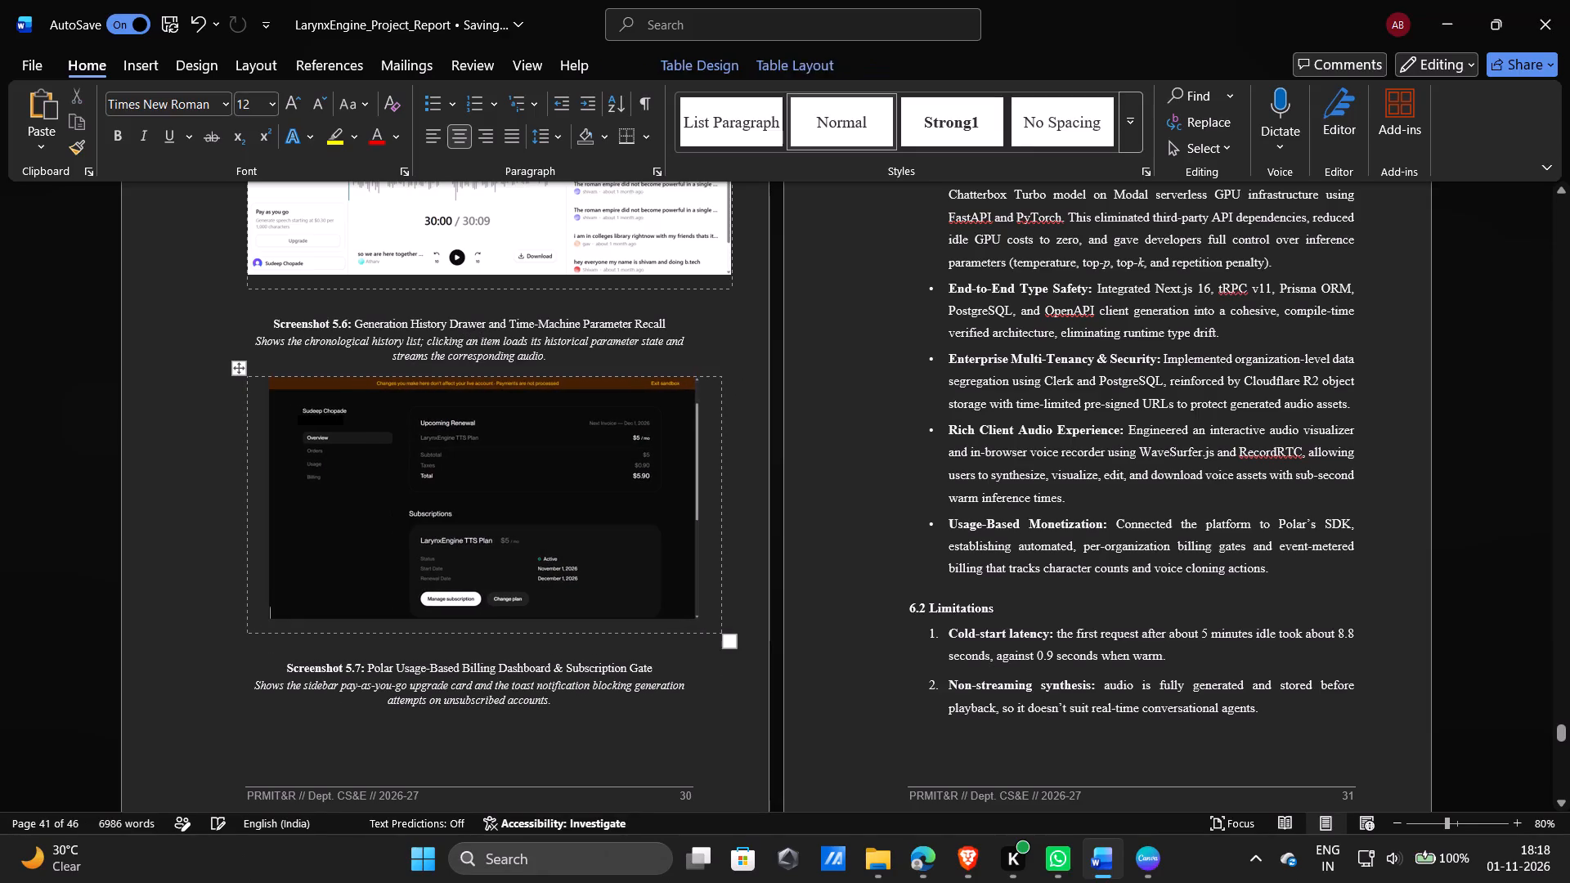
{"action": "left_click", "coordinate": [658, 607]}
{"action": "left_click_drag", "start_coordinate": [698, 623], "coordinate": [724, 638]}
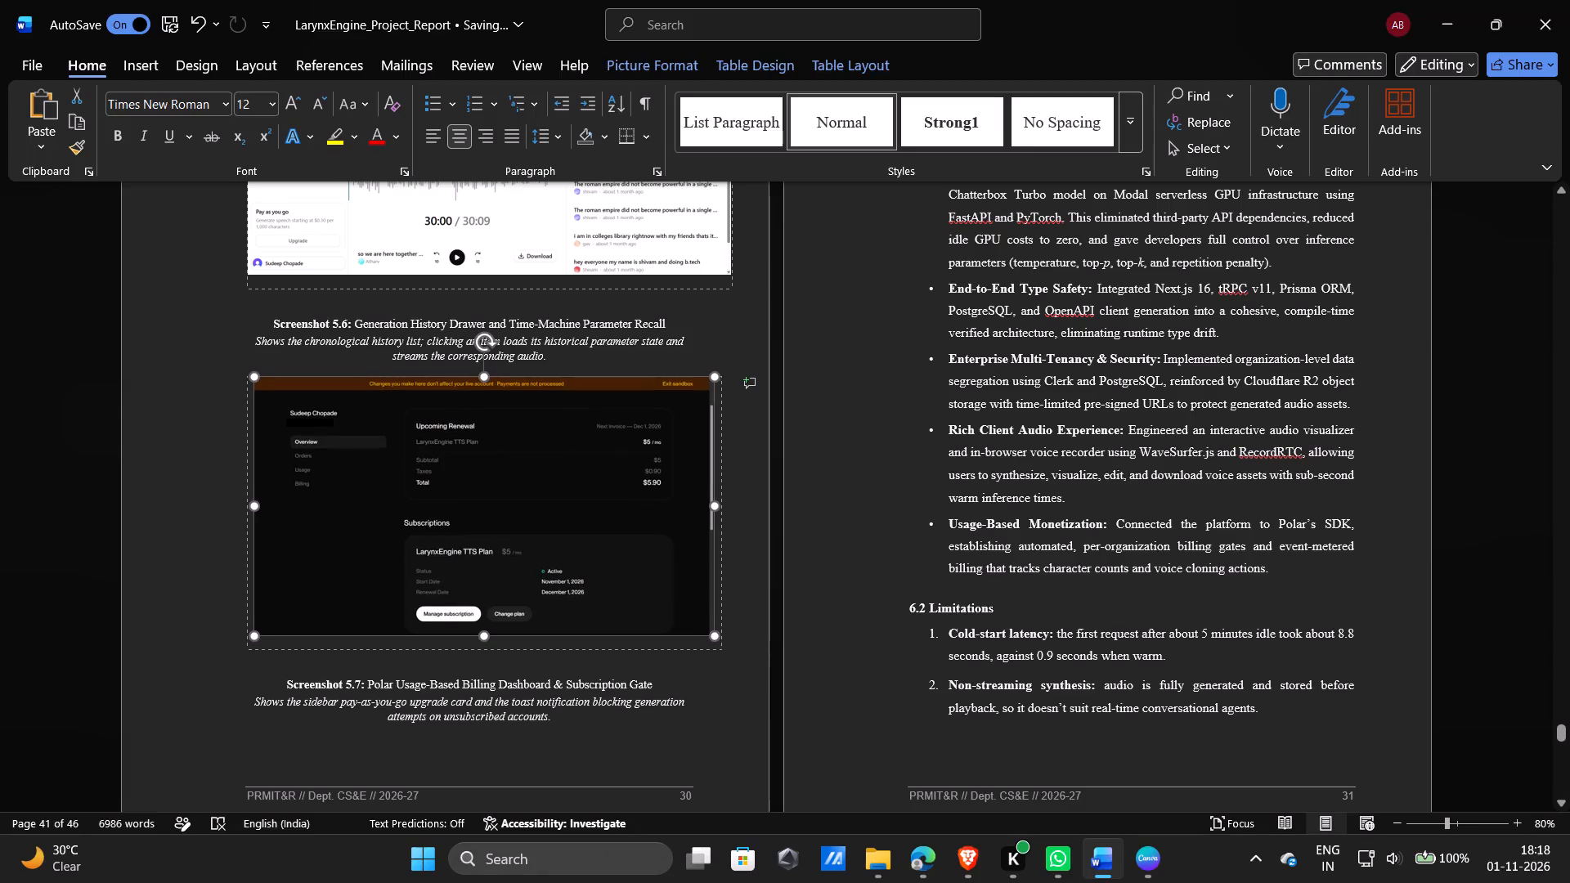
{"action": "left_click_drag", "start_coordinate": [724, 638], "coordinate": [733, 644]}
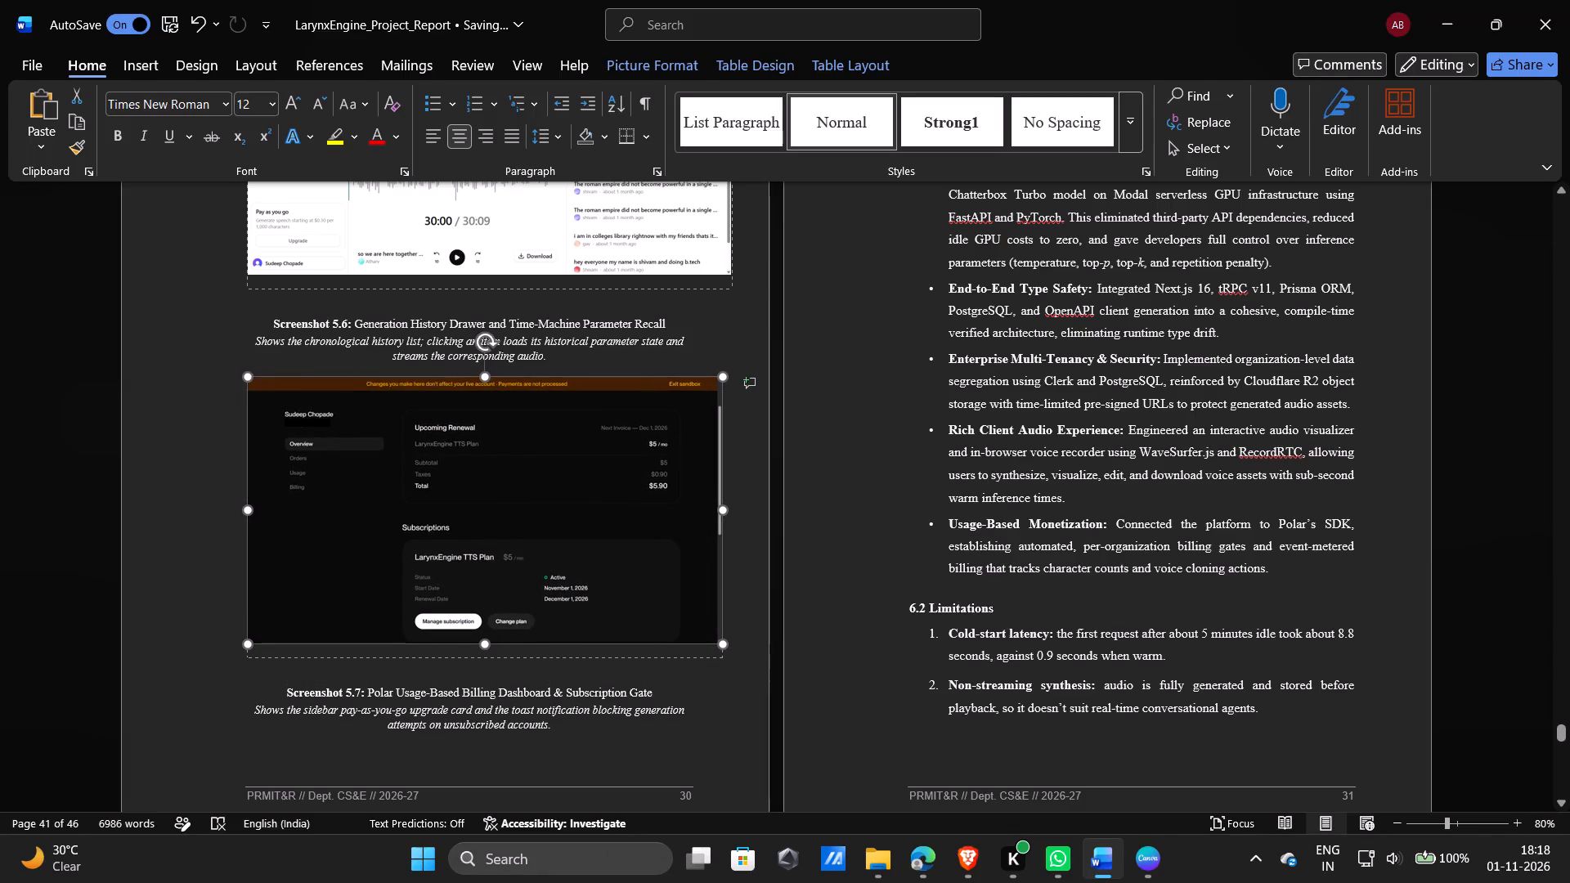
{"action": "left_click_drag", "start_coordinate": [733, 644], "coordinate": [726, 647]}
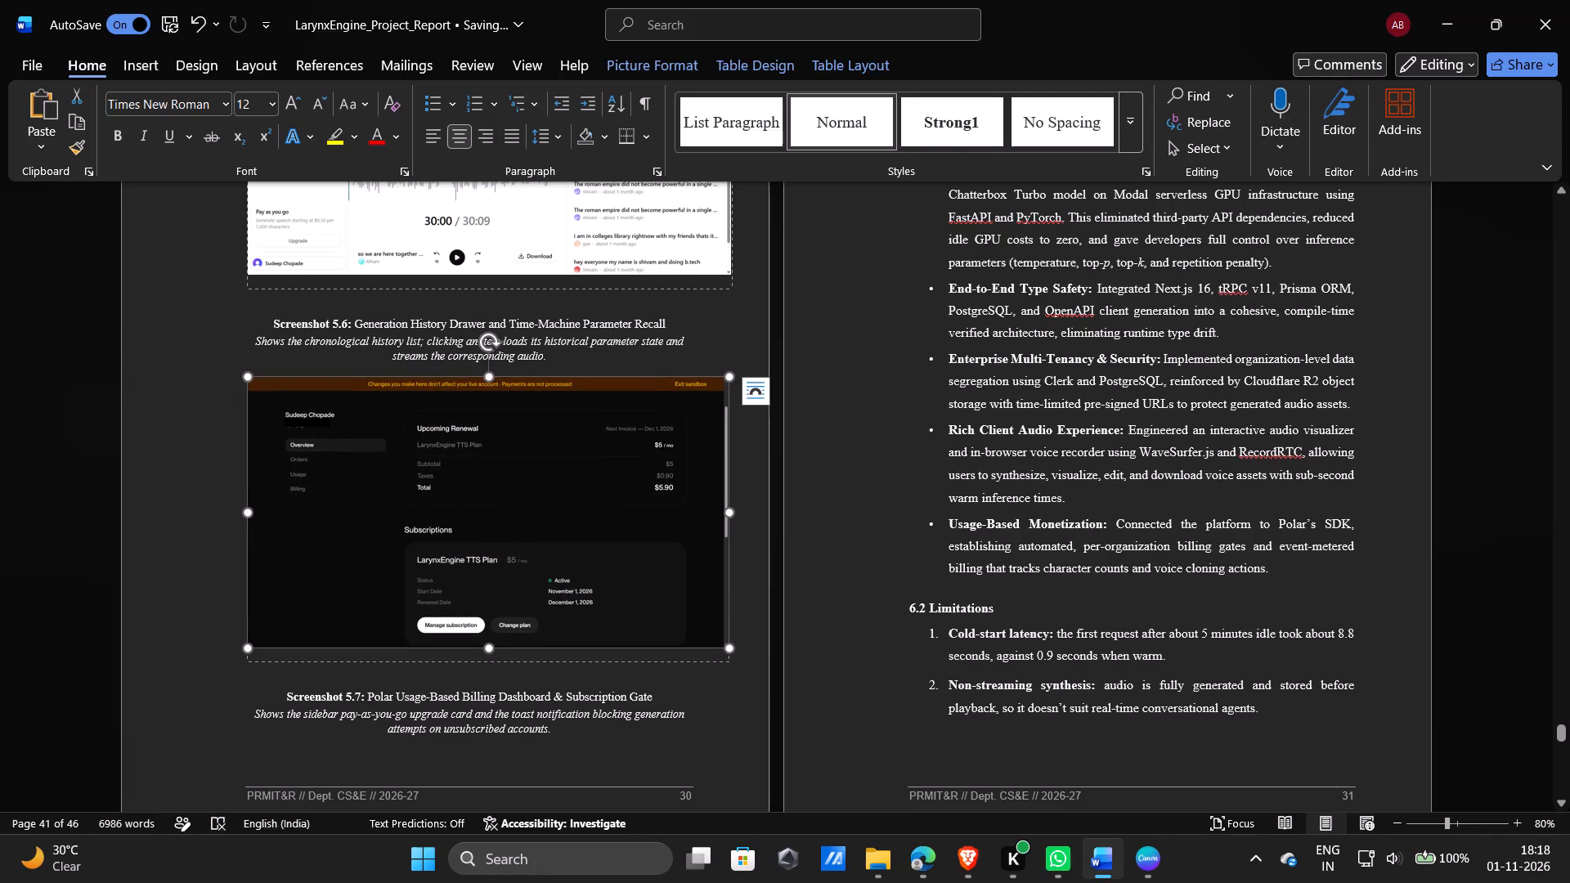
{"action": "left_click", "coordinate": [177, 555]}
Crop the left and right edges of the Screenshot 5.7 picture to a width of about 14.16 cm.
{"action": "left_click", "coordinate": [531, 408]}
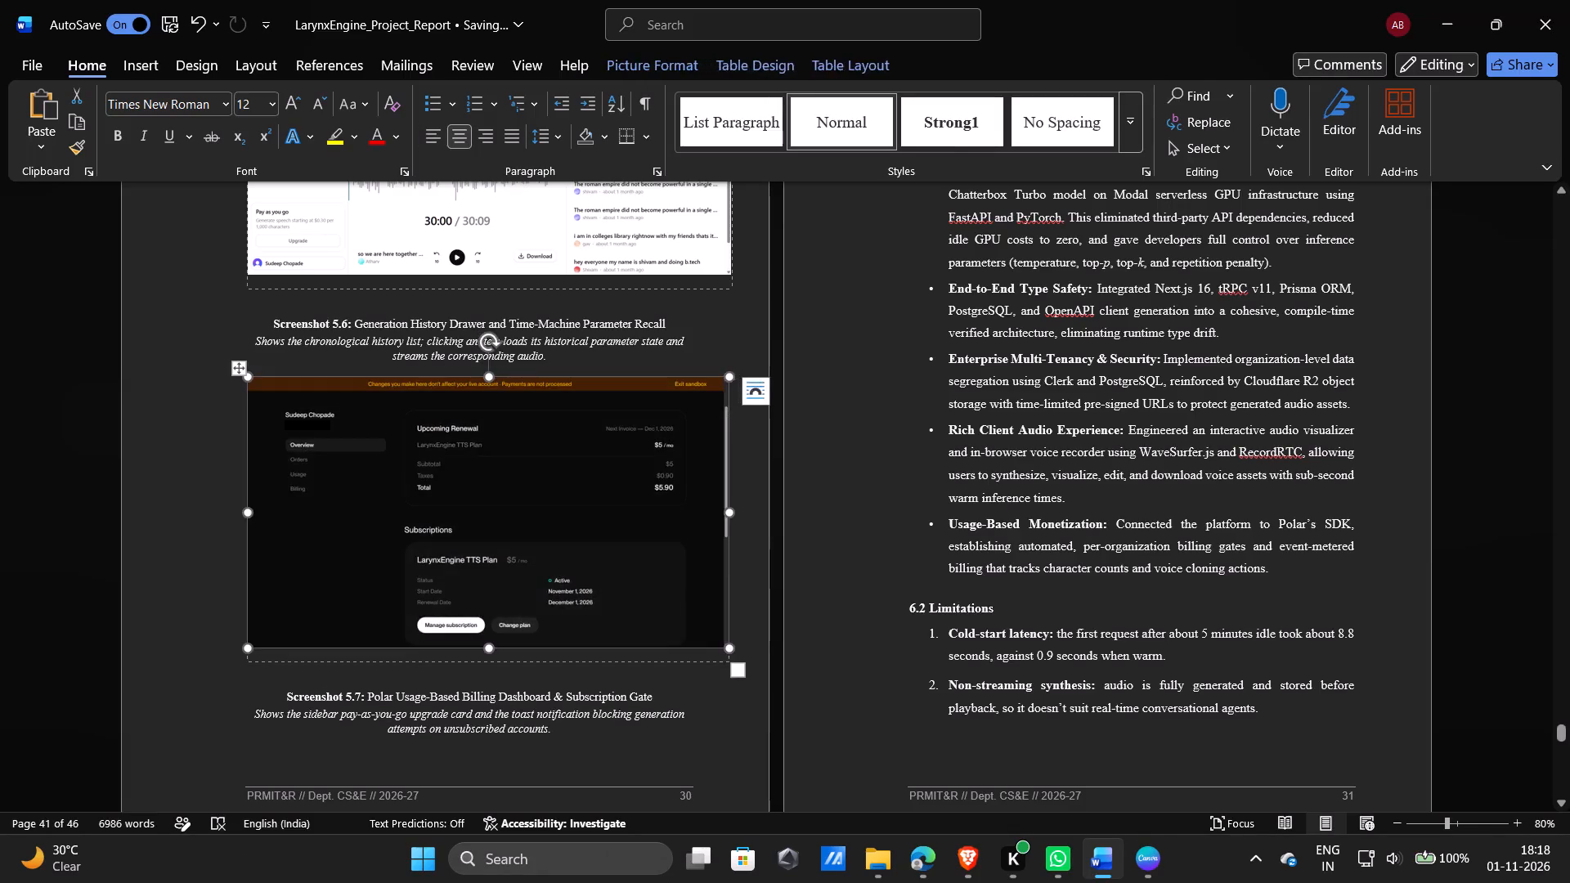
{"action": "double_click", "coordinate": [388, 457]}
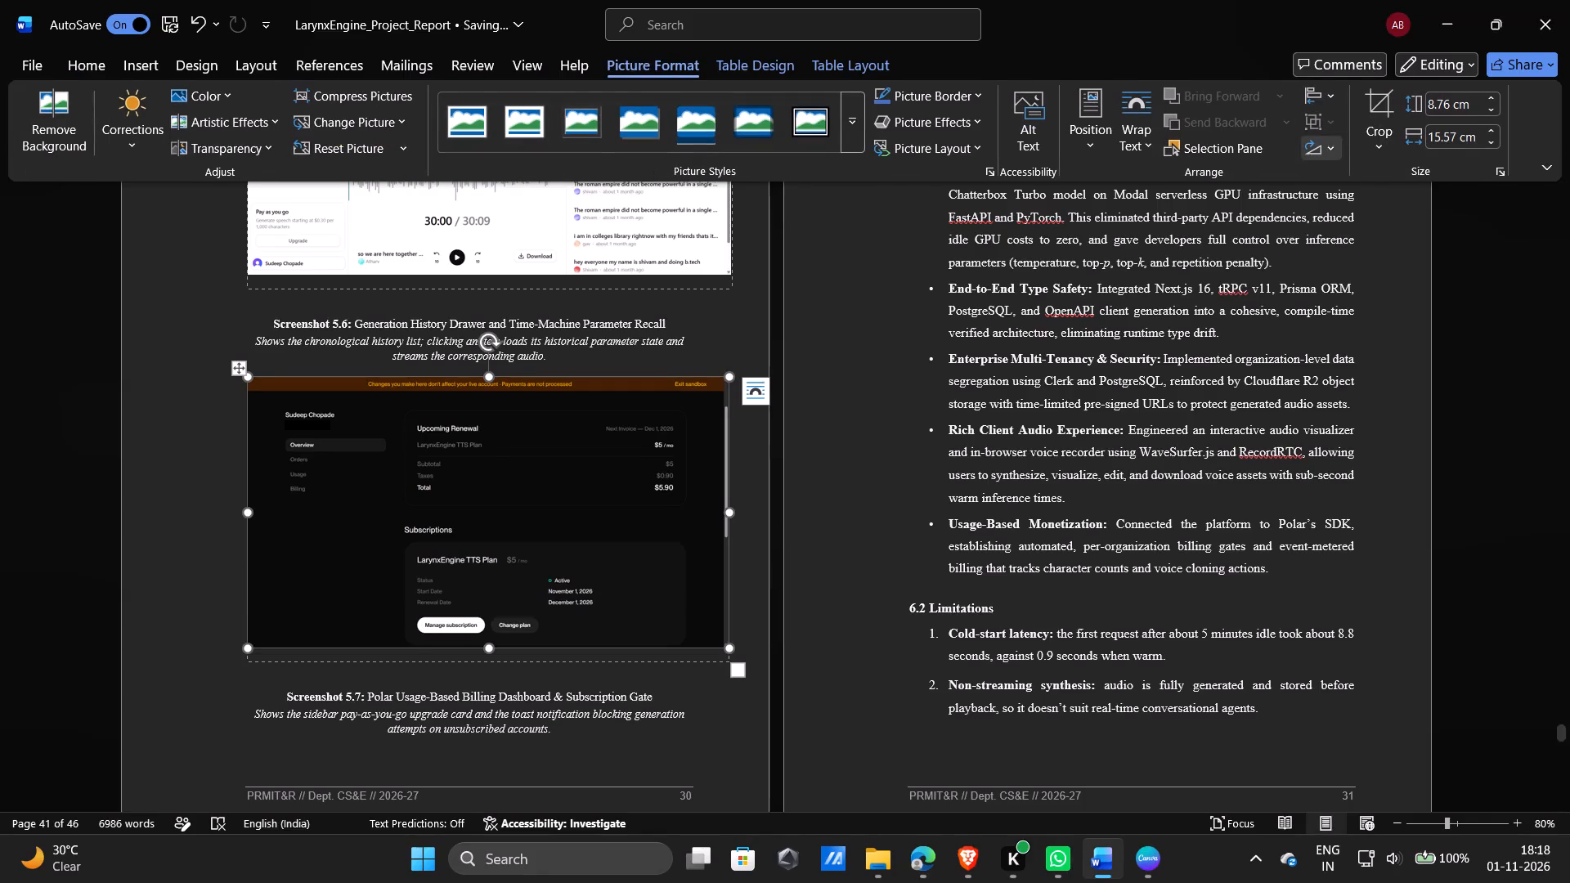
{"action": "left_click", "coordinate": [1370, 110]}
{"action": "left_click_drag", "start_coordinate": [253, 513], "coordinate": [276, 511]}
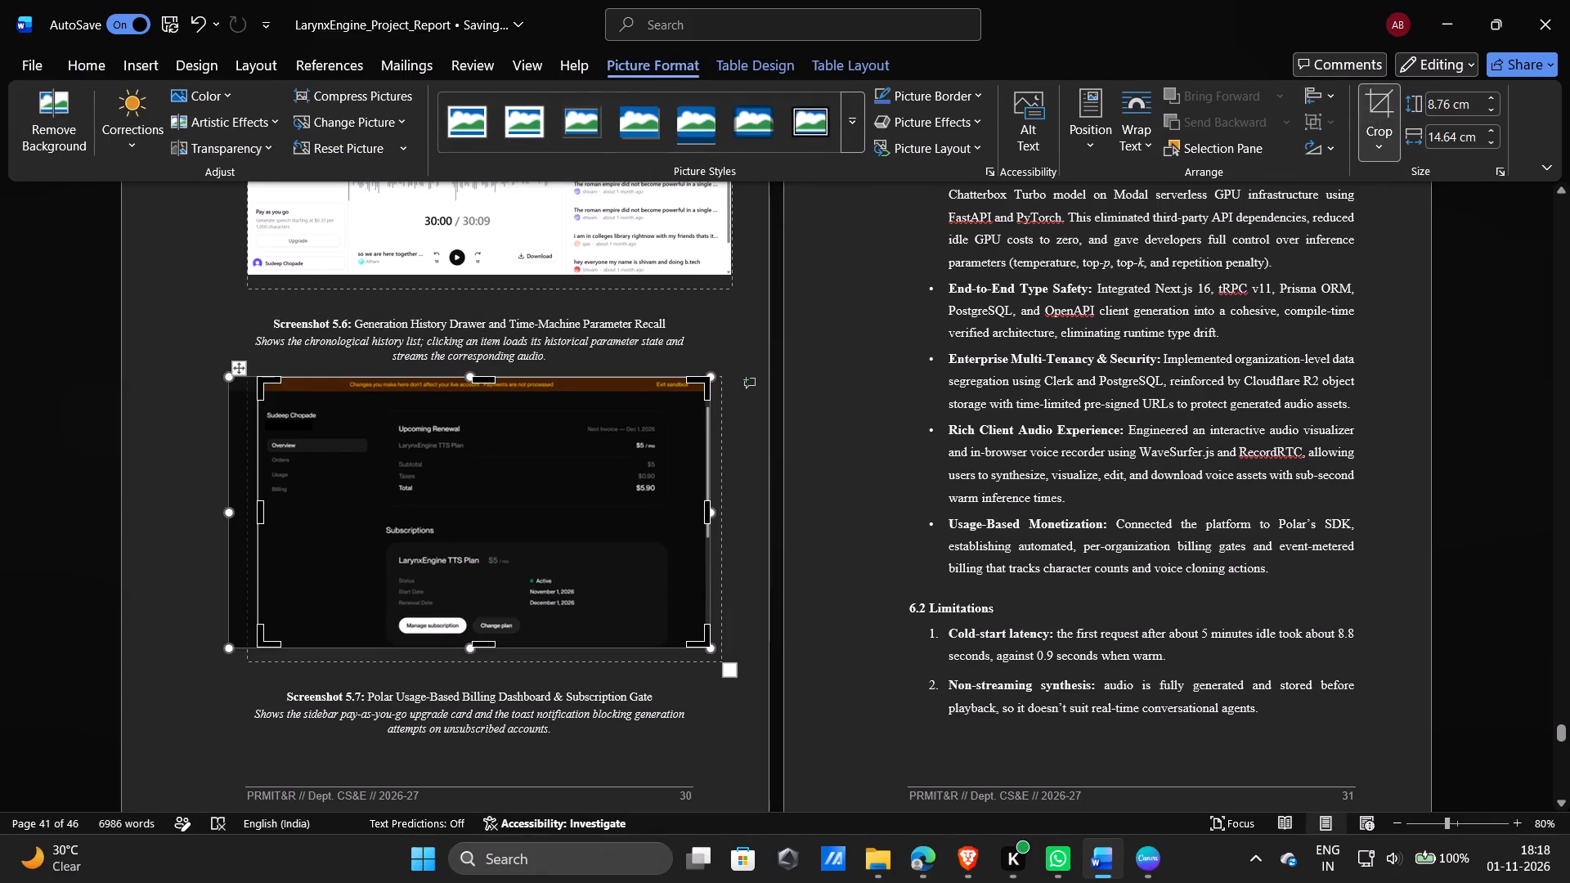
{"action": "left_click_drag", "start_coordinate": [707, 507], "coordinate": [695, 508]}
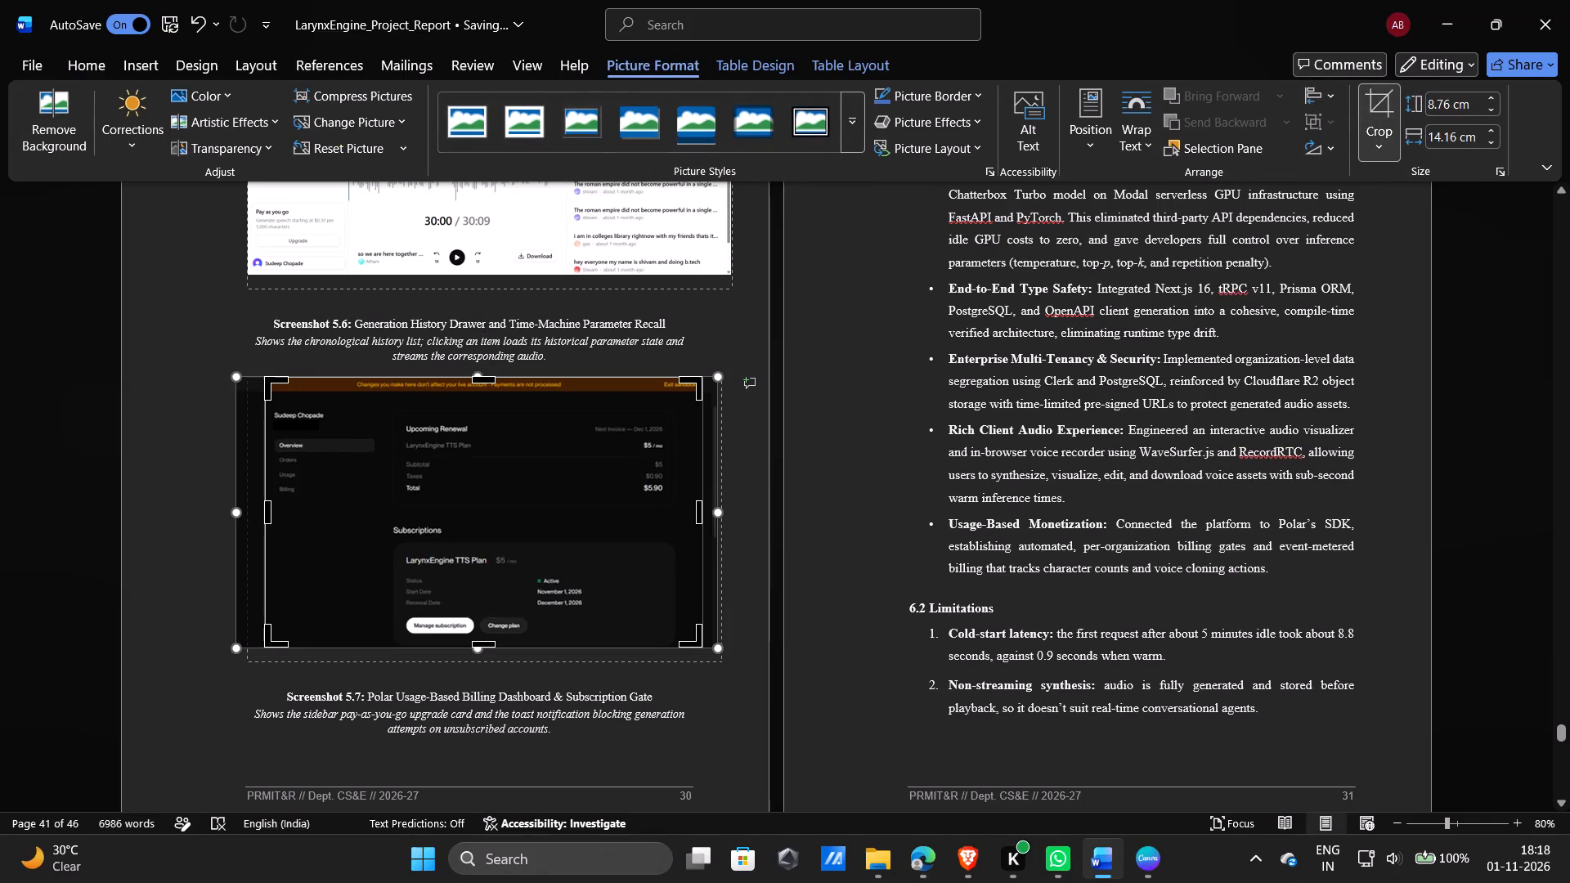
{"action": "left_click", "coordinate": [745, 458]}
Enlarge the cropped Screenshot 5.7 picture proportionally to fill its table frame, keeping the caption on page 30.
{"action": "left_click", "coordinate": [494, 499]}
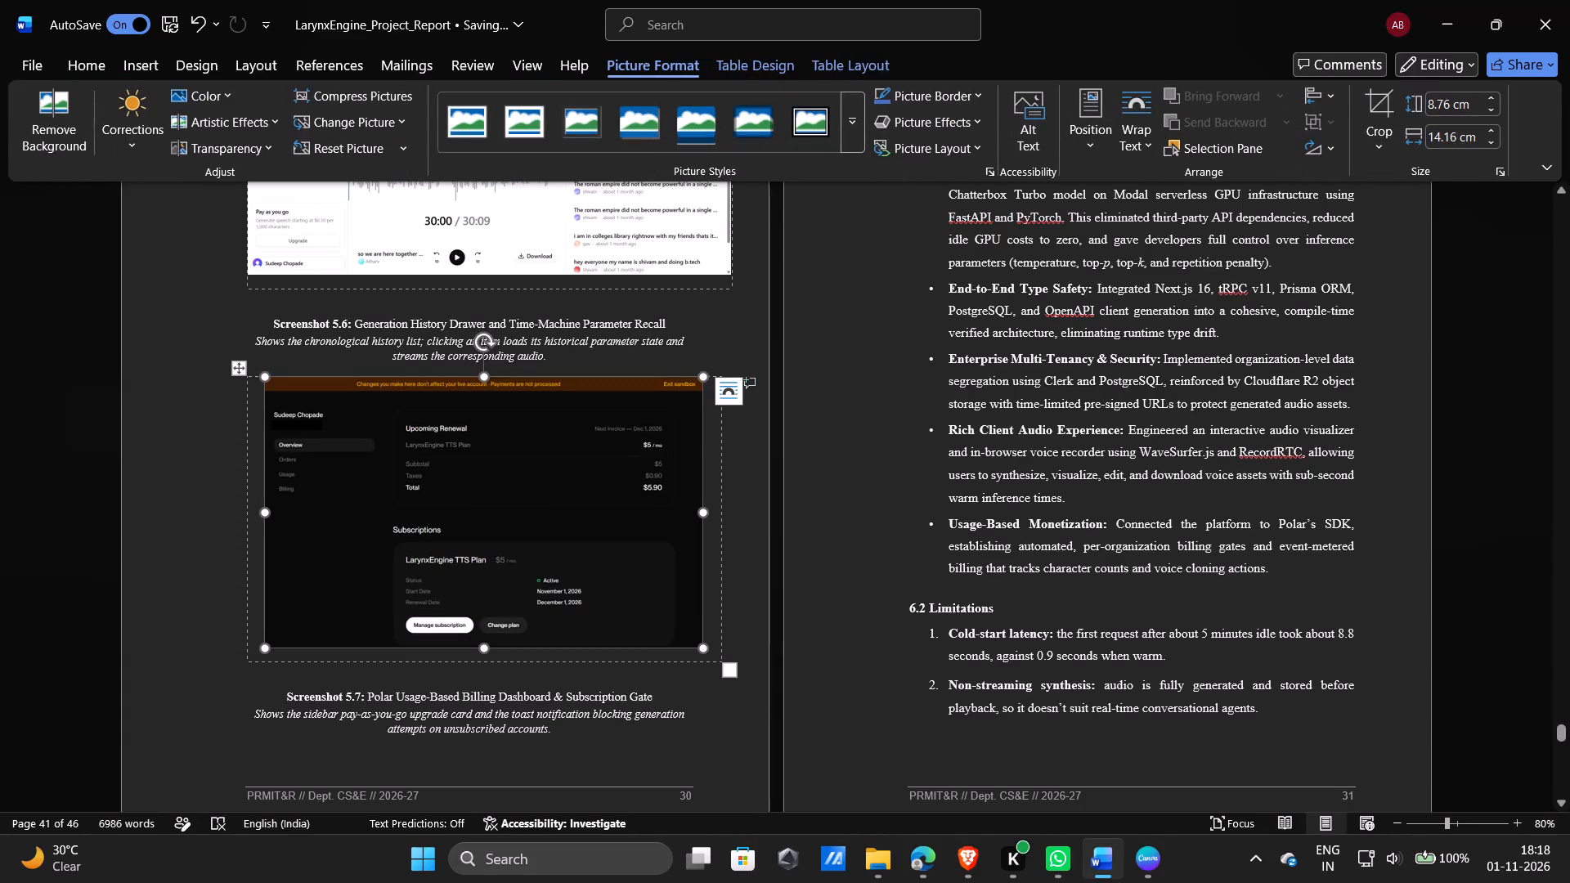
{"action": "left_click_drag", "start_coordinate": [266, 651], "coordinate": [248, 666]}
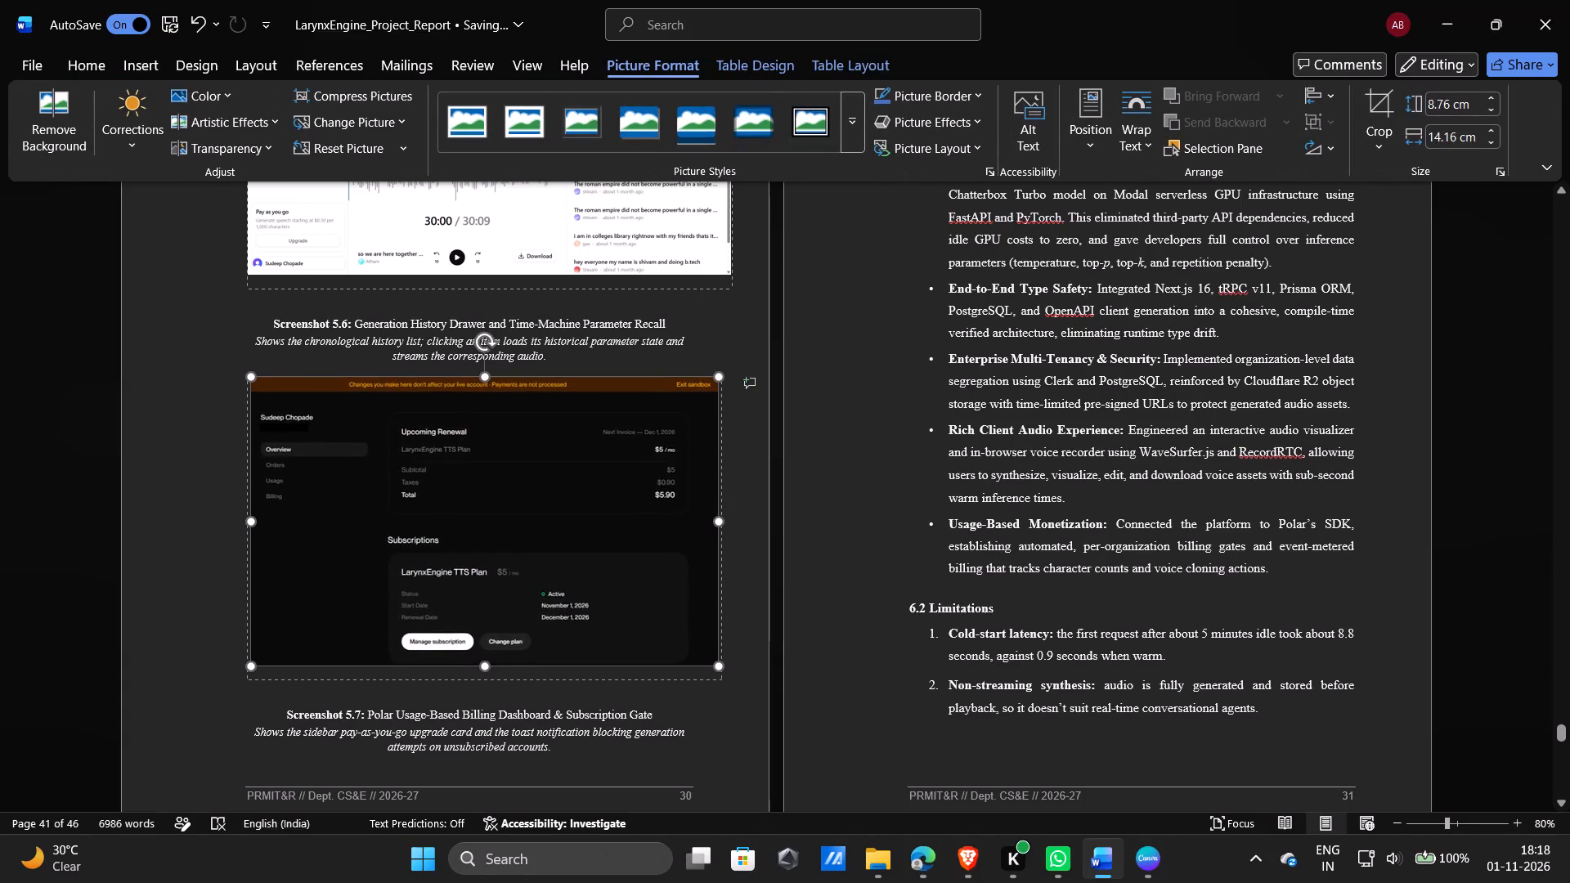
{"action": "left_click_drag", "start_coordinate": [248, 666], "coordinate": [228, 670]}
{"action": "left_click", "coordinate": [855, 327]}
Look through the pages after Screenshot 5.7, from the Chapter 6 limitations to the References.
{"action": "scroll", "coordinate": [530, 483], "scroll_direction": "up", "scroll_amount": 1, "text": "ctrl"}
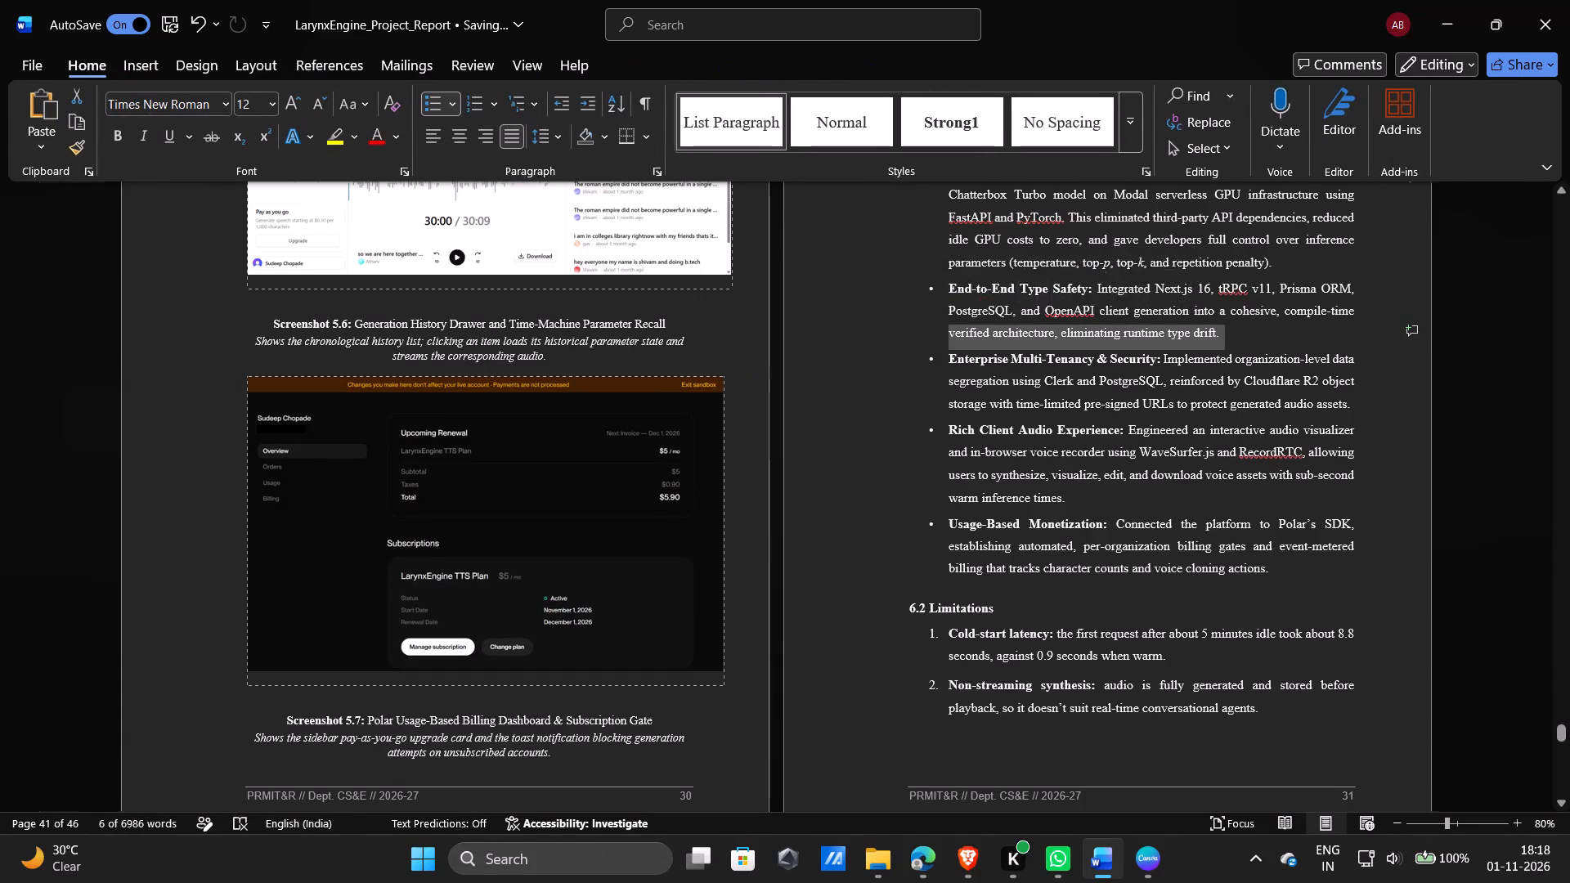
{"action": "scroll", "coordinate": [530, 483], "scroll_direction": "up", "scroll_amount": 2, "text": "ctrl"}
{"action": "scroll", "coordinate": [985, 392], "scroll_direction": "down", "scroll_amount": 2}
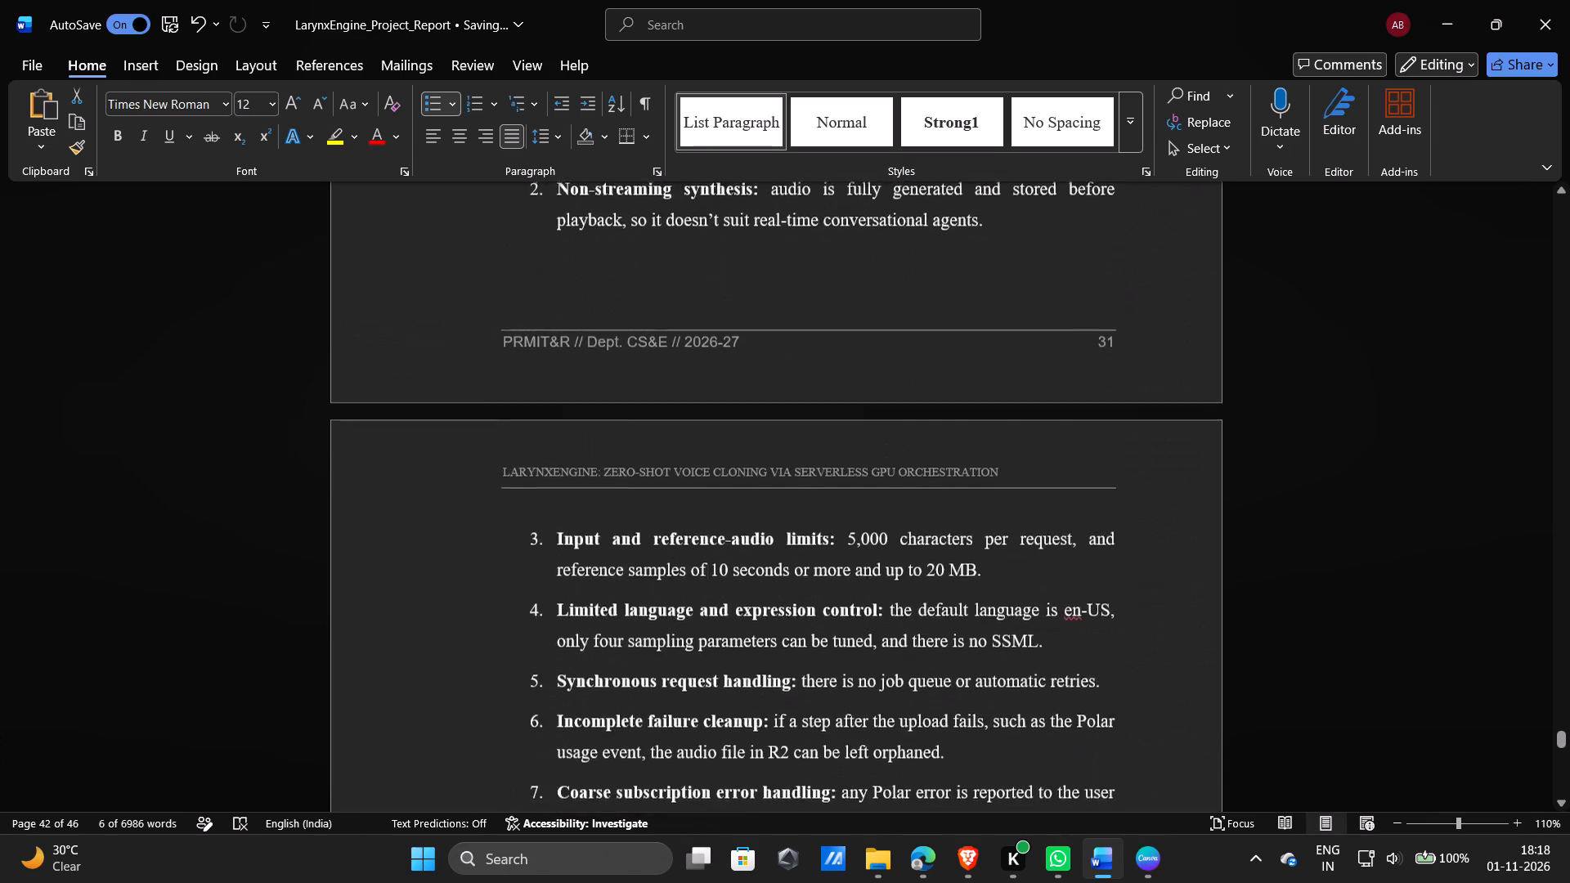
{"action": "scroll", "coordinate": [985, 392], "scroll_direction": "down", "scroll_amount": 3}
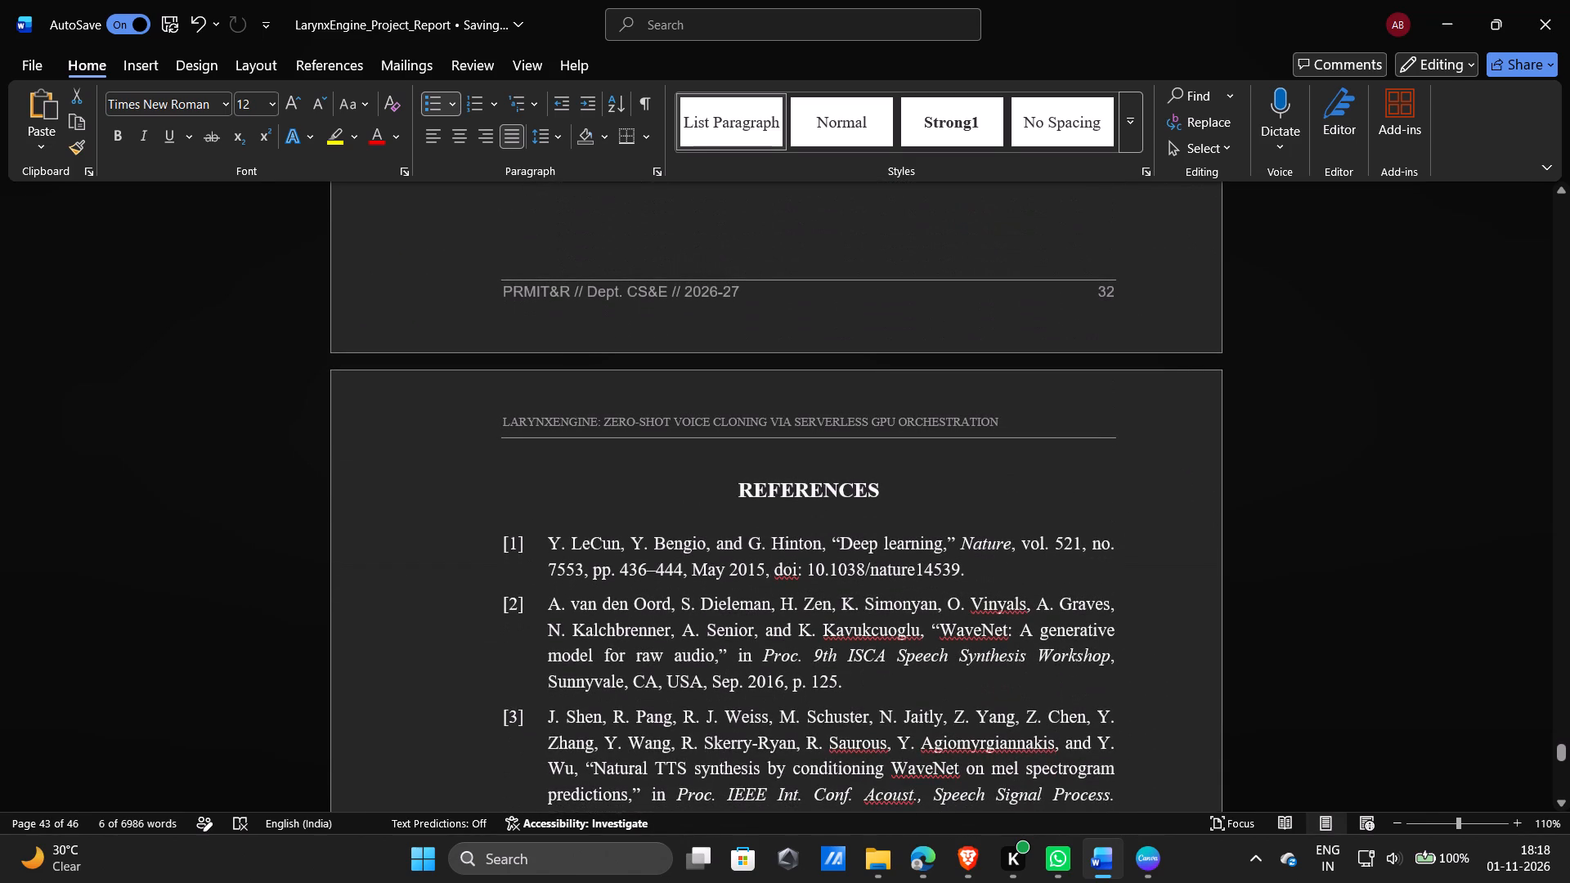
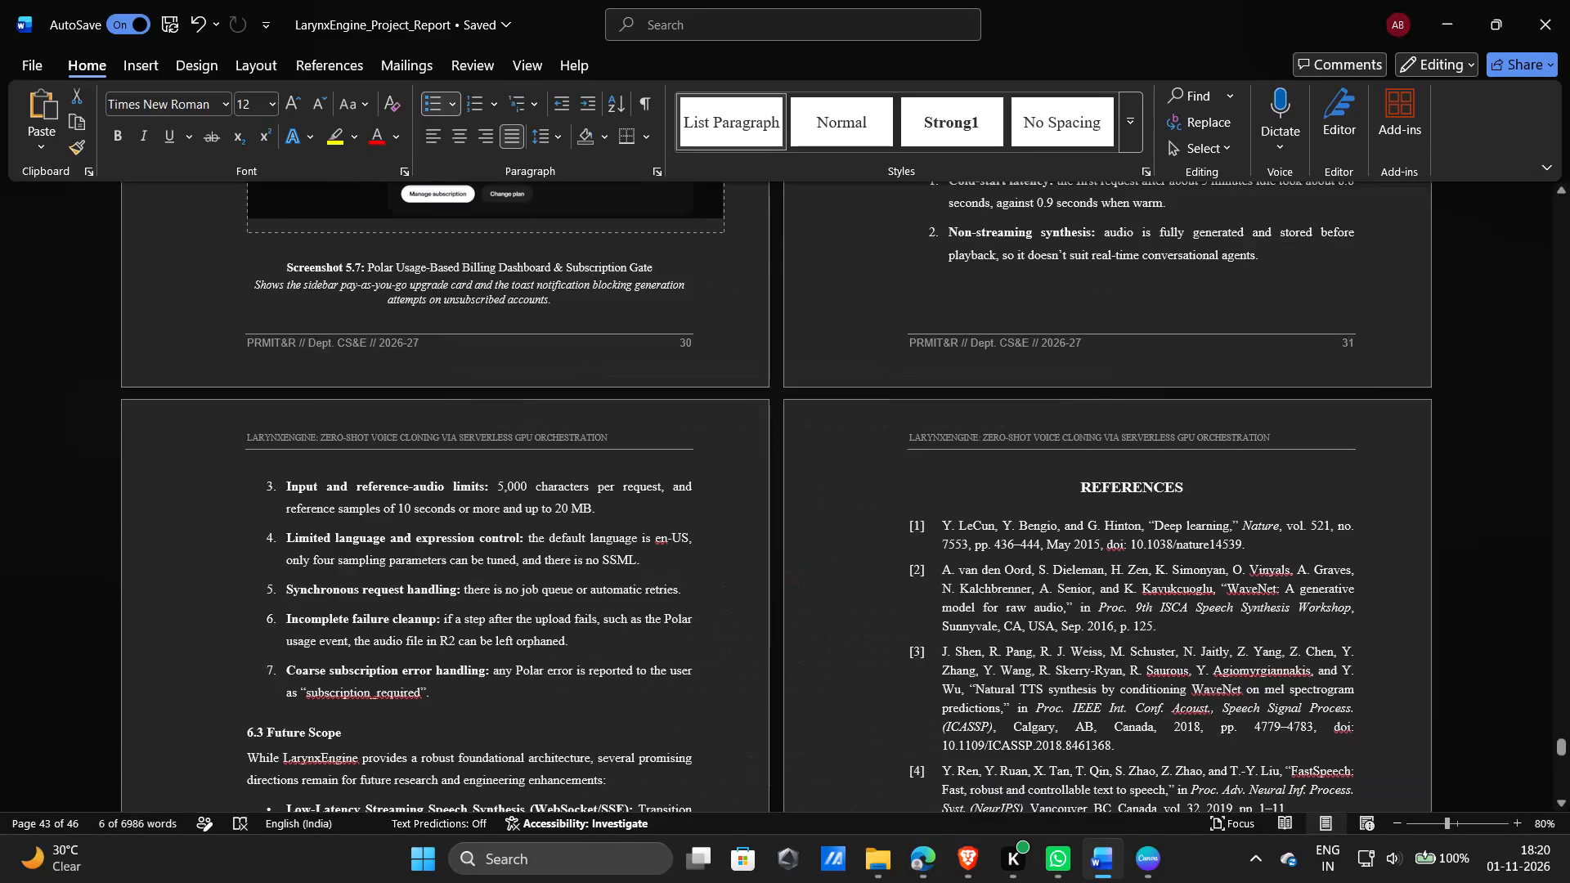
Look through the Future Scope, References and student resumes appendix pages, and back over the screenshot pages to section 5.4.
{"action": "scroll", "coordinate": [985, 392], "scroll_direction": "down", "scroll_amount": 2}
{"action": "scroll", "coordinate": [985, 392], "scroll_direction": "down", "scroll_amount": 3, "text": "ctrl"}
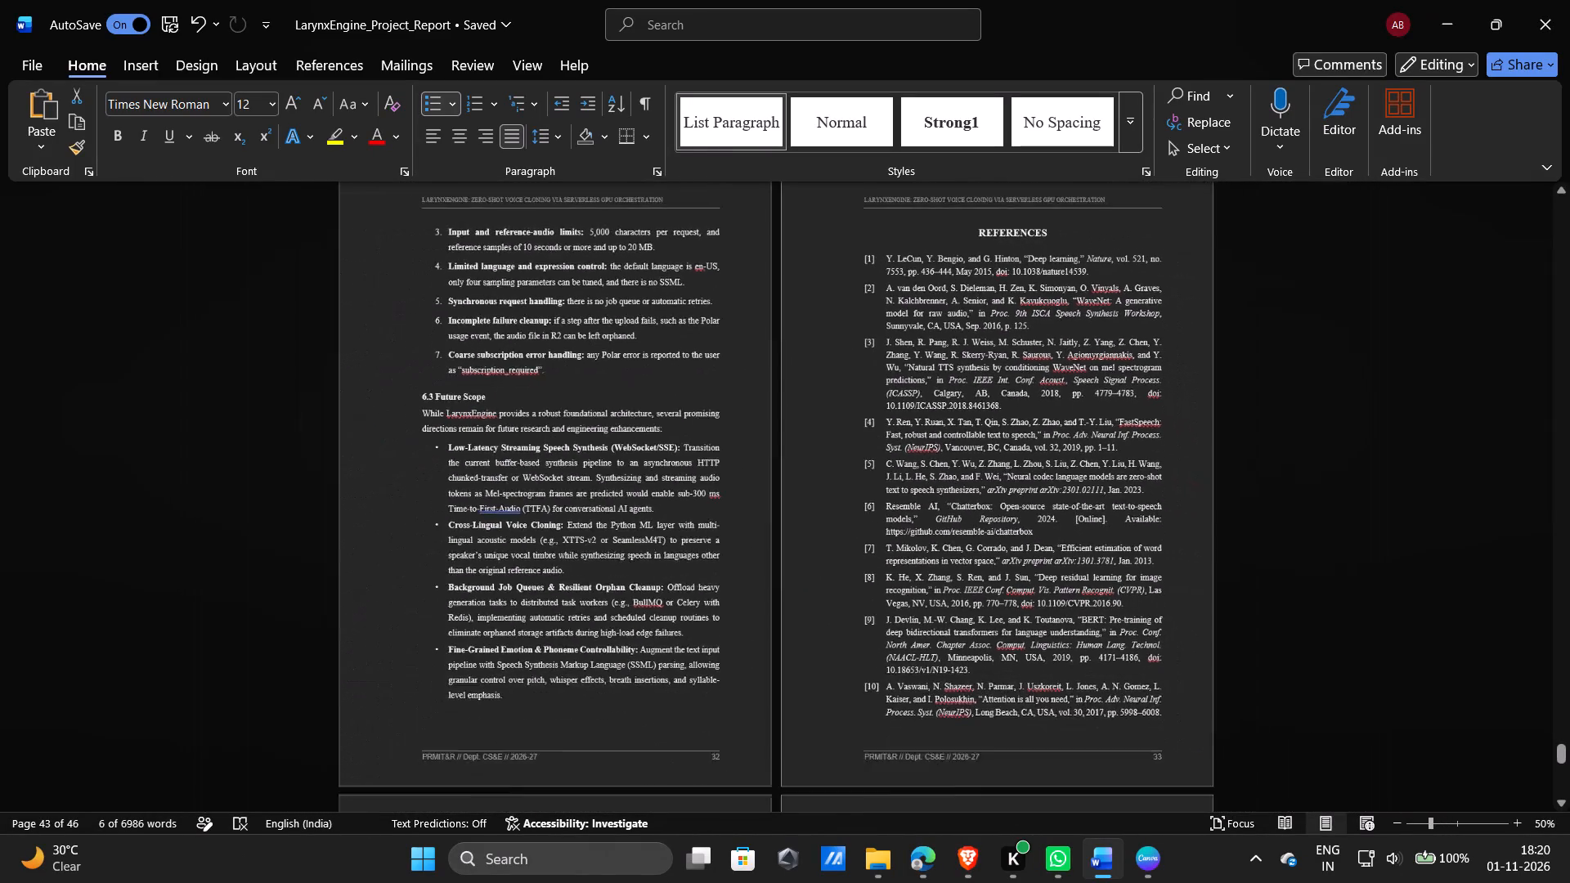
{"action": "scroll", "coordinate": [985, 392], "scroll_direction": "down", "scroll_amount": 3}
{"action": "scroll", "coordinate": [985, 392], "scroll_direction": "up", "scroll_amount": 2}
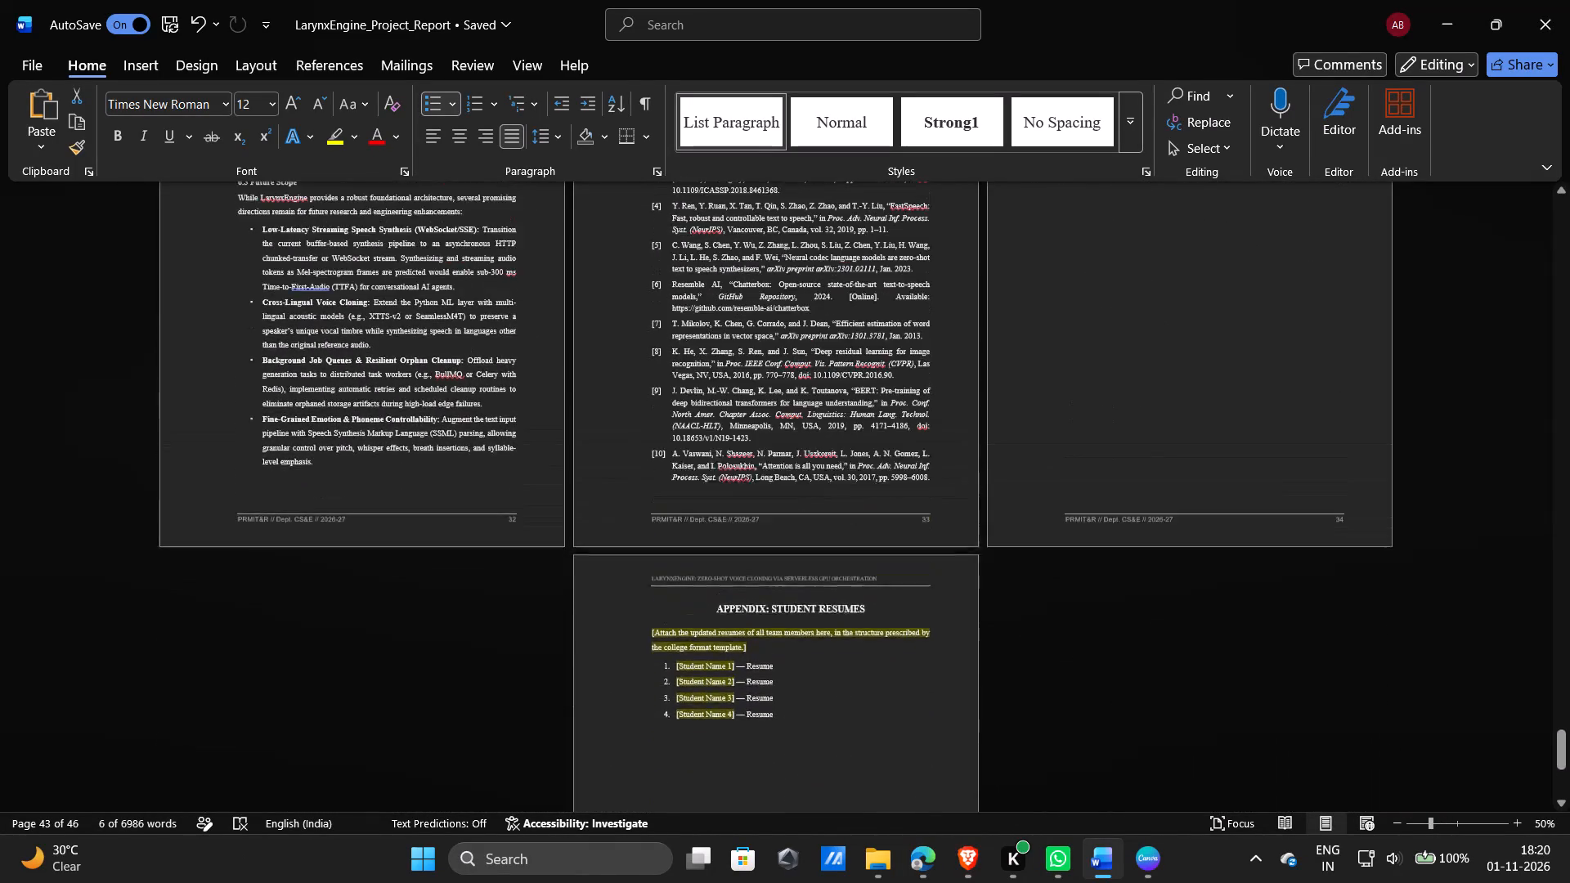
{"action": "scroll", "coordinate": [985, 392], "scroll_direction": "up", "scroll_amount": 5}
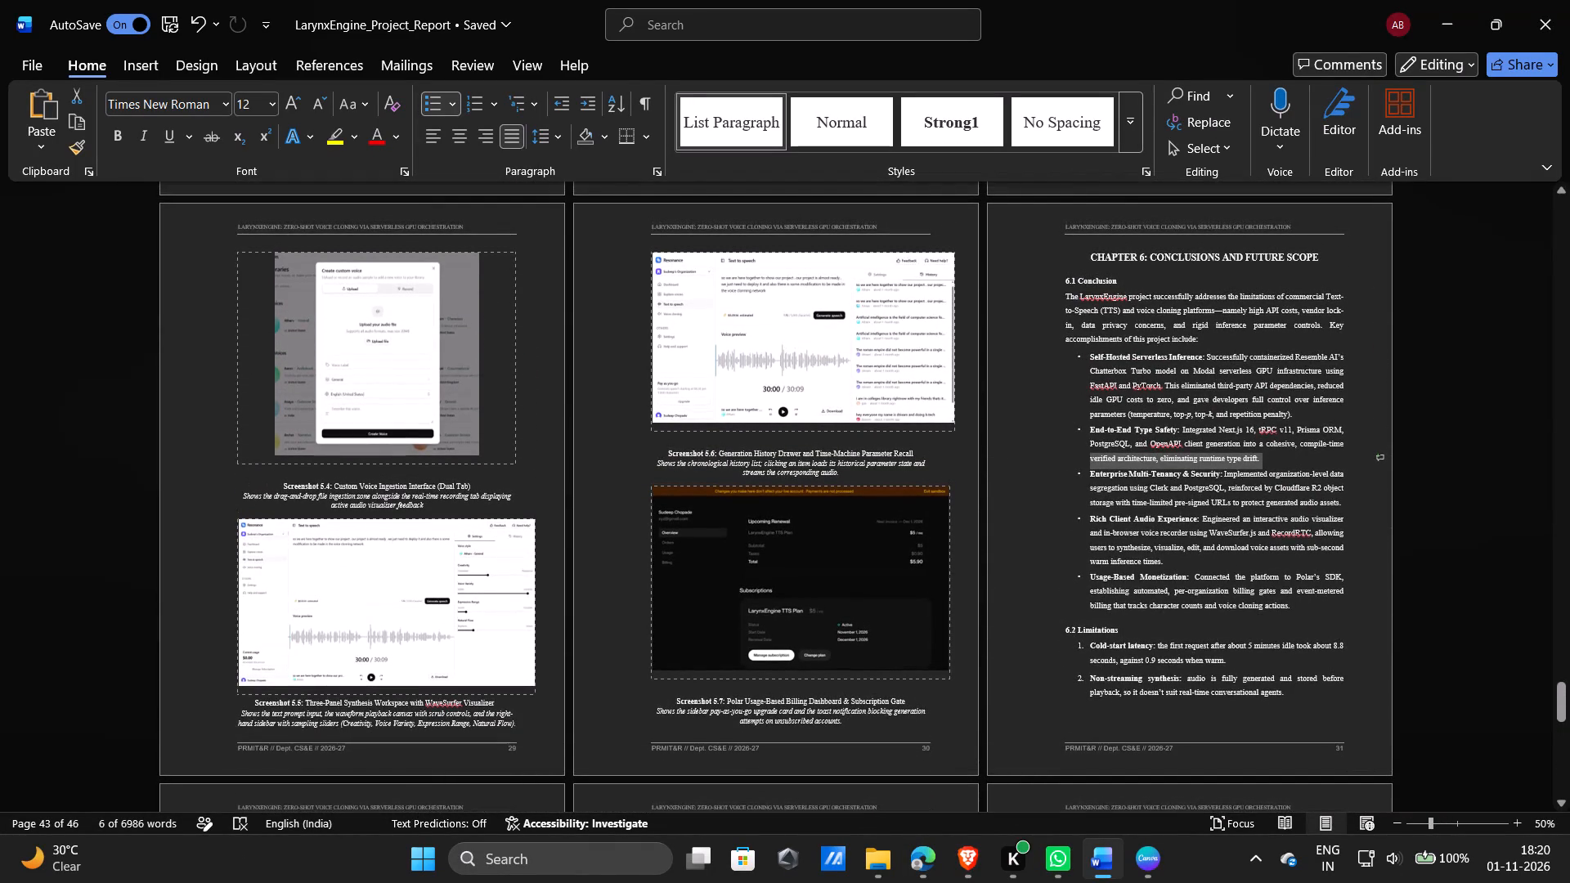
{"action": "scroll", "coordinate": [985, 392], "scroll_direction": "up", "scroll_amount": 2}
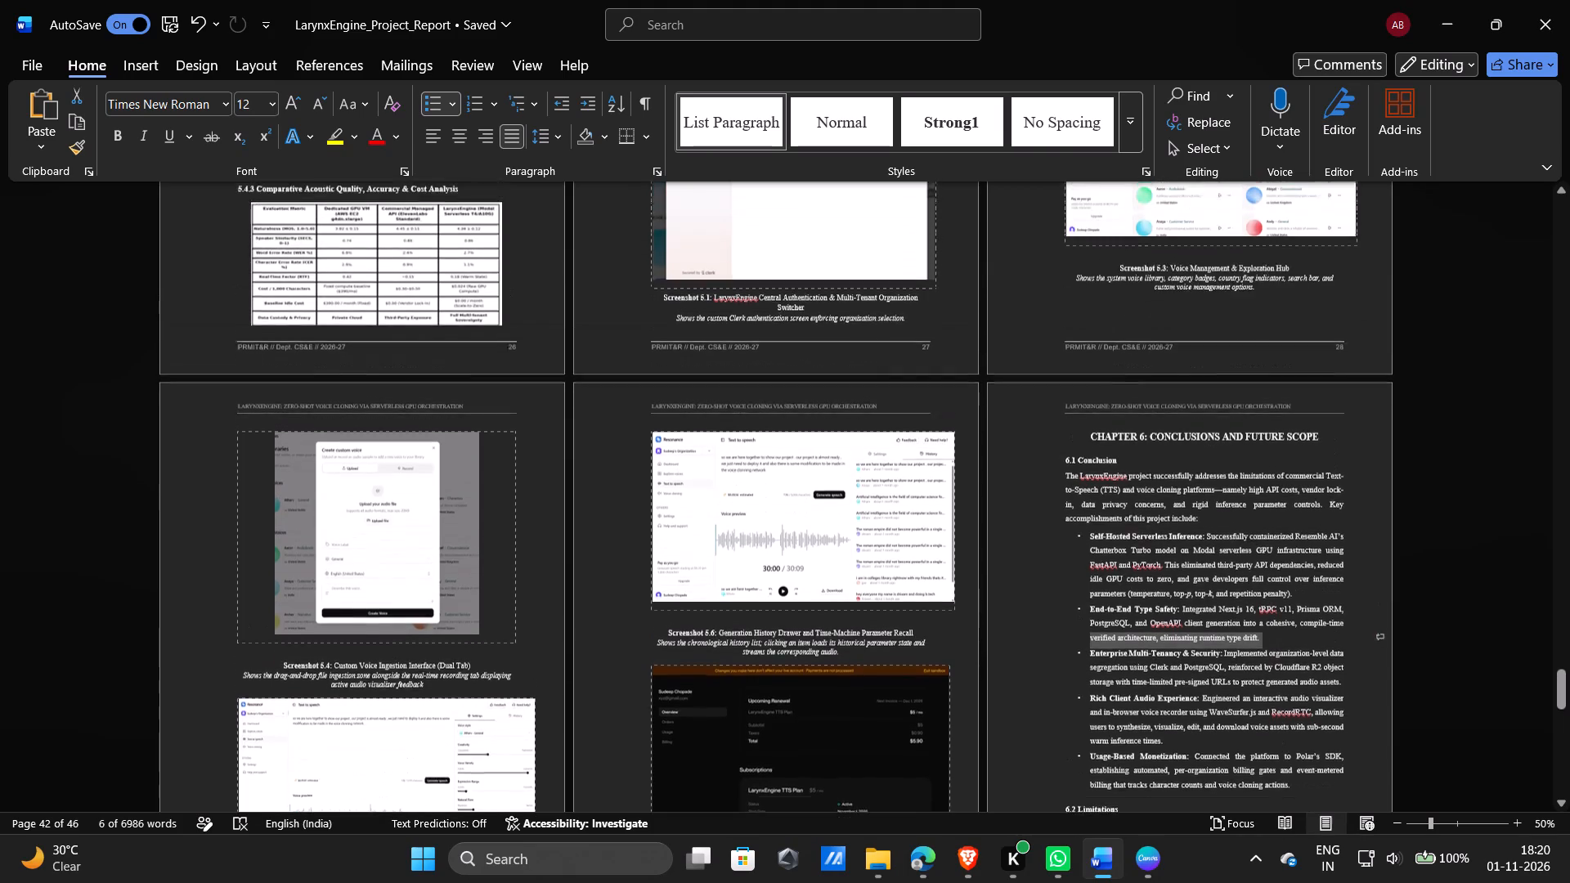
{"action": "scroll", "coordinate": [985, 392], "scroll_direction": "up", "scroll_amount": 2}
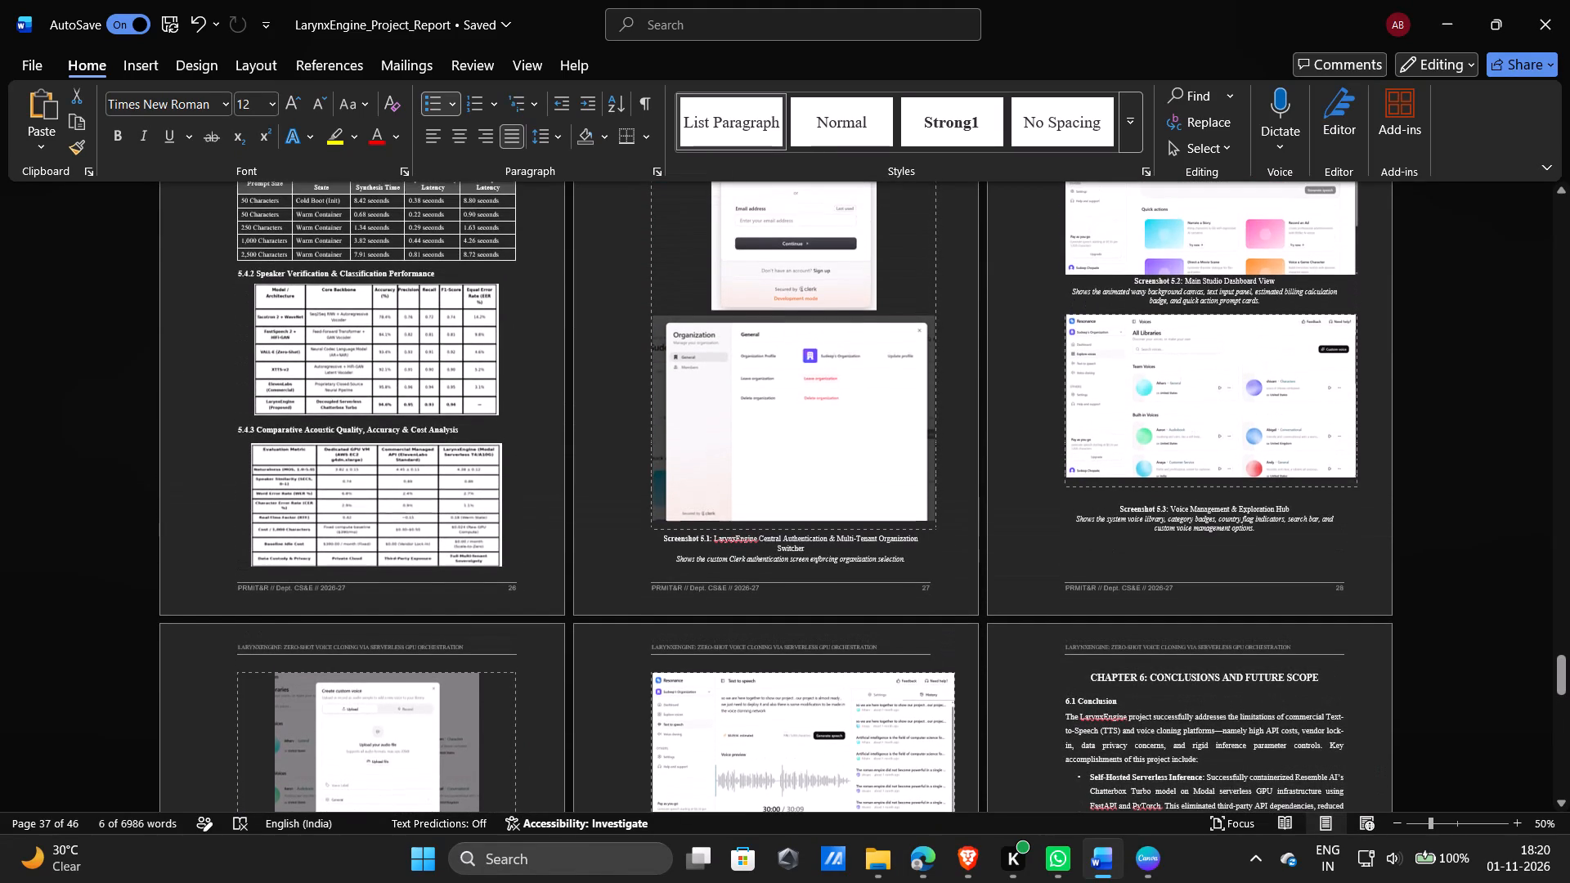
{"action": "scroll", "coordinate": [985, 392], "scroll_direction": "up", "scroll_amount": 3}
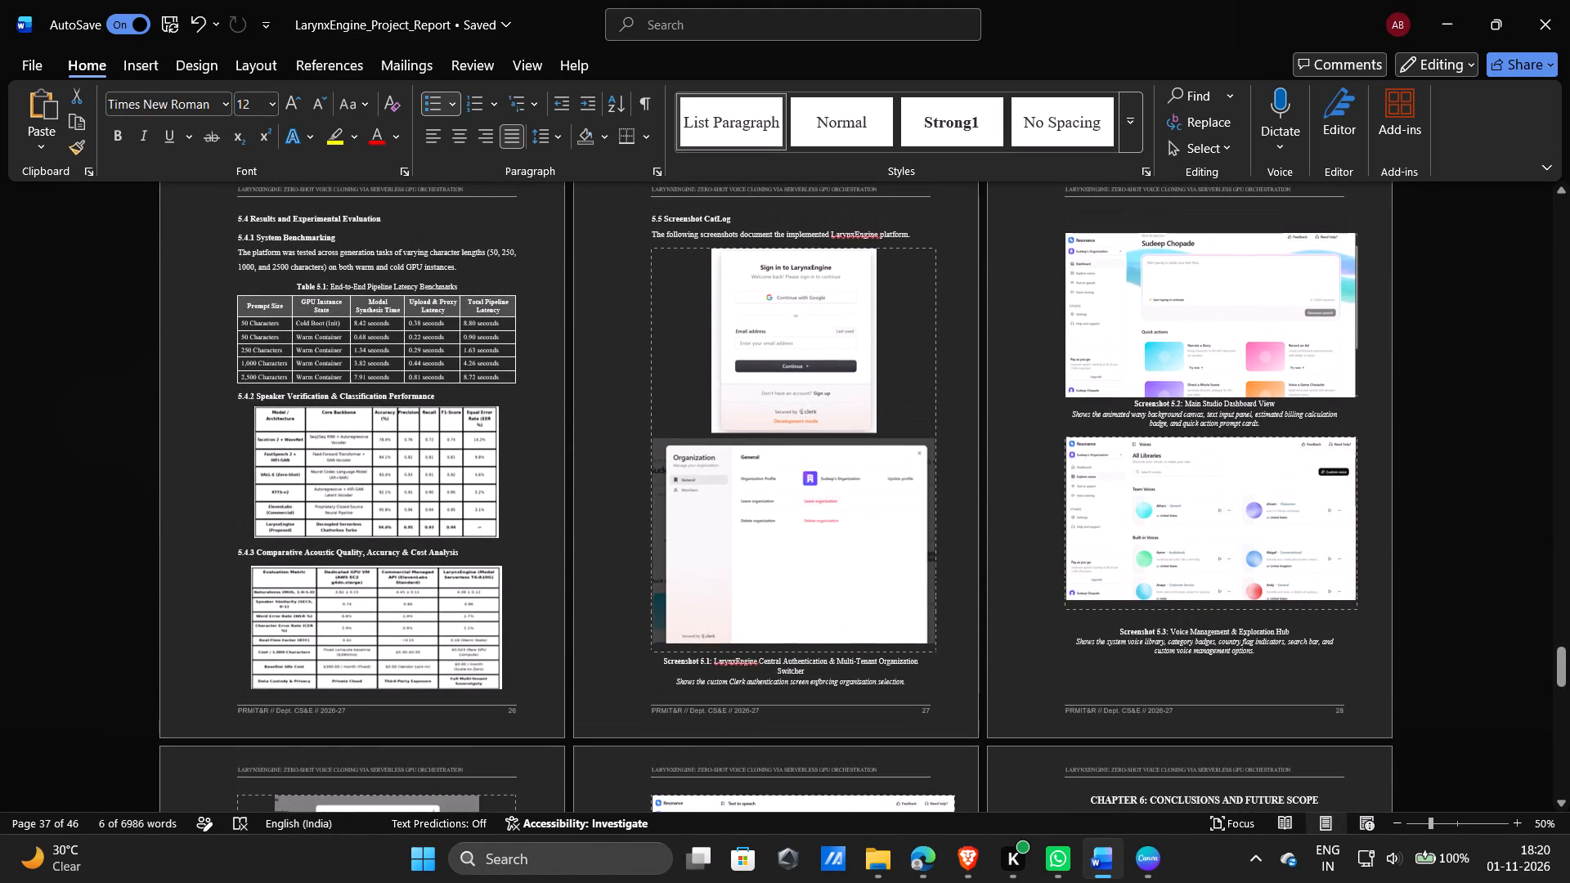
Enlarge the Screenshot 5.2 dashboard picture on page 28 proportionally so it extends slightly past the text margin.
{"action": "scroll", "coordinate": [985, 392], "scroll_direction": "up", "scroll_amount": 1}
{"action": "left_click", "coordinate": [1230, 343]}
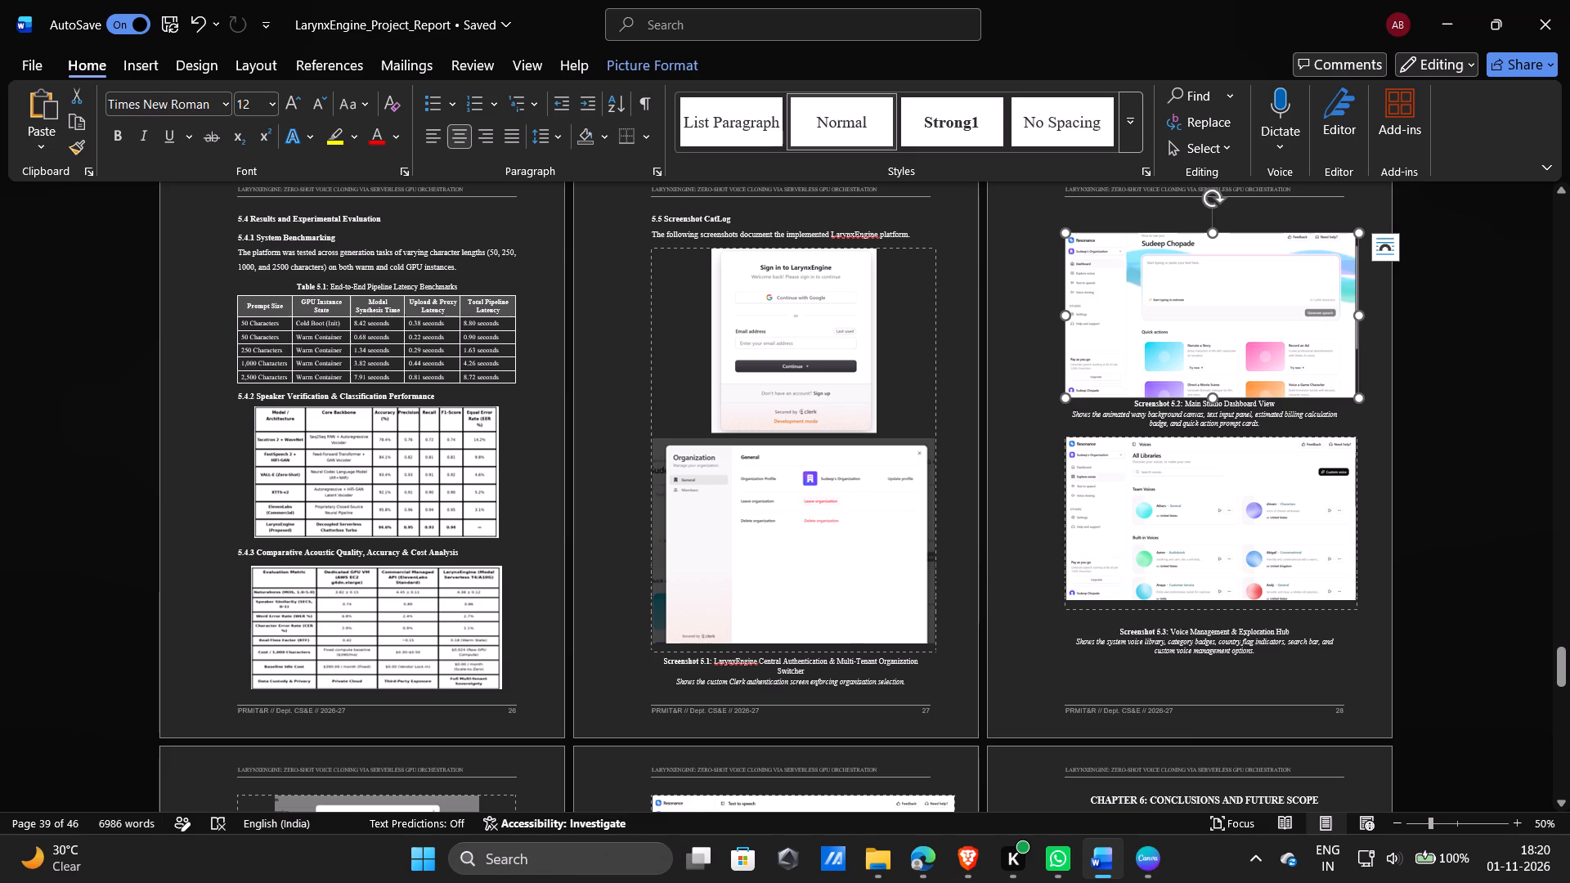
{"action": "left_click_drag", "start_coordinate": [1065, 396], "coordinate": [1055, 410]}
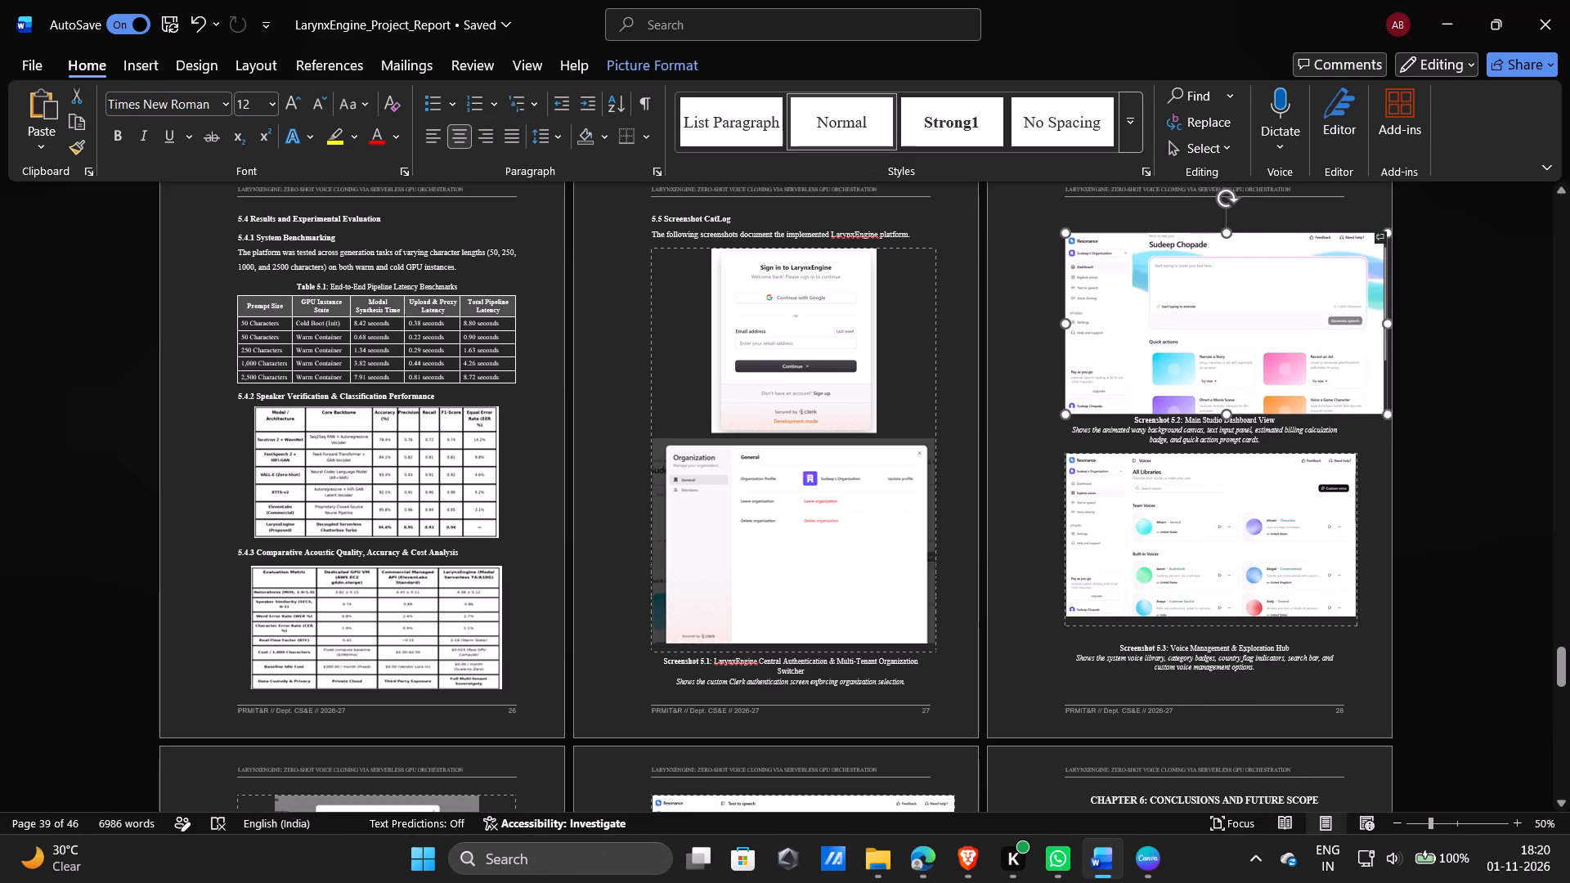
{"action": "left_click_drag", "start_coordinate": [1055, 410], "coordinate": [1055, 407]}
Enlarge the Screenshot 5.3 voice library picture proportionally to nearly the same width as the Screenshot 5.2 picture above it.
{"action": "left_click", "coordinate": [1199, 541]}
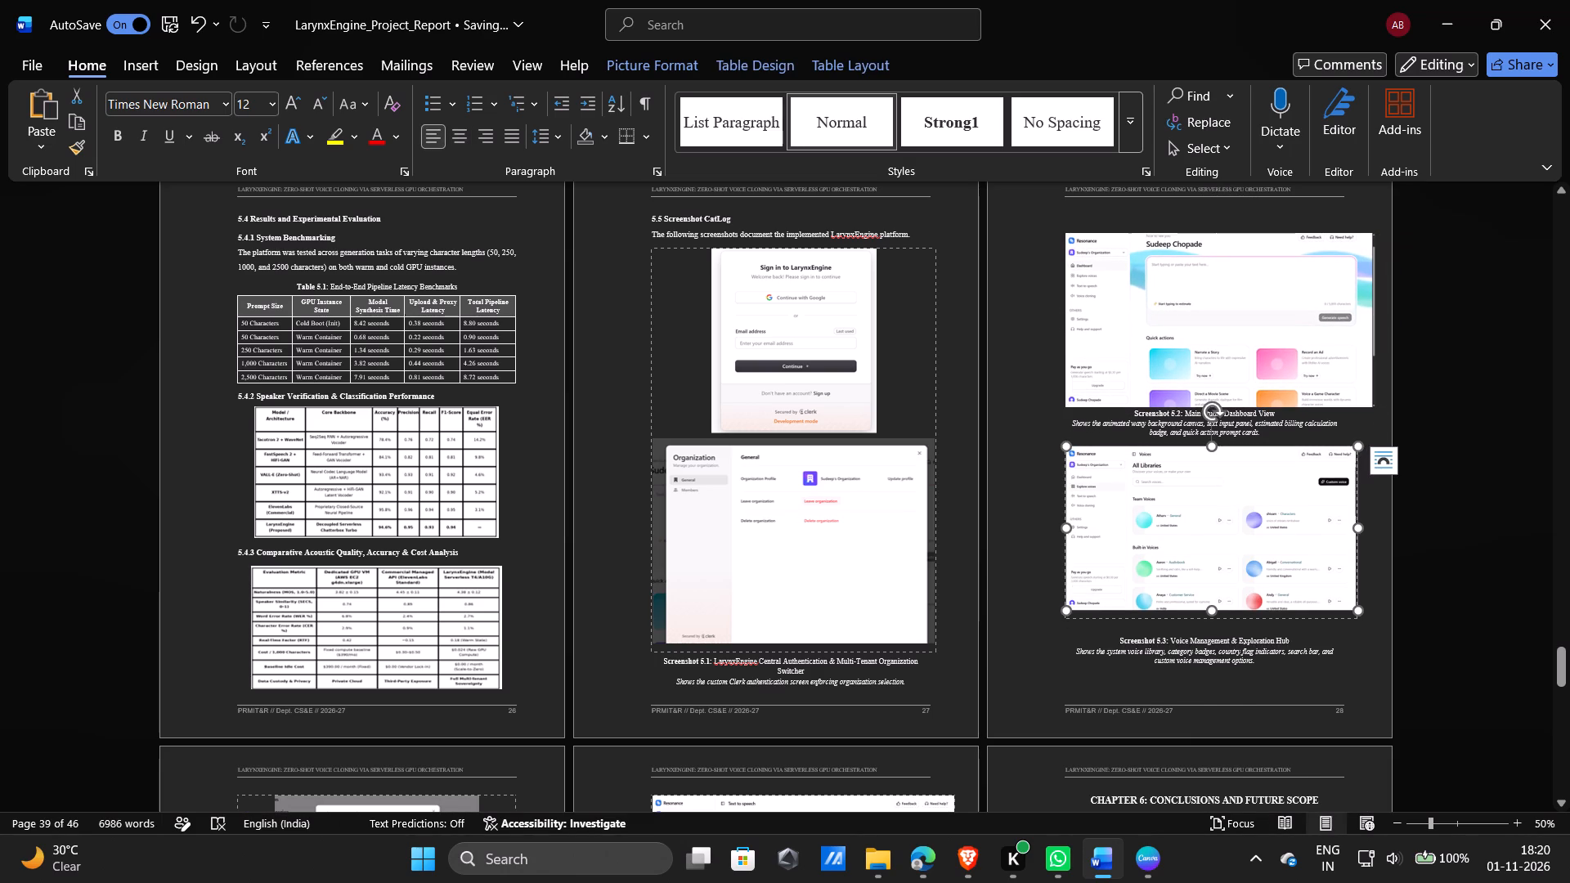
{"action": "left_click_drag", "start_coordinate": [1065, 610], "coordinate": [1052, 622]}
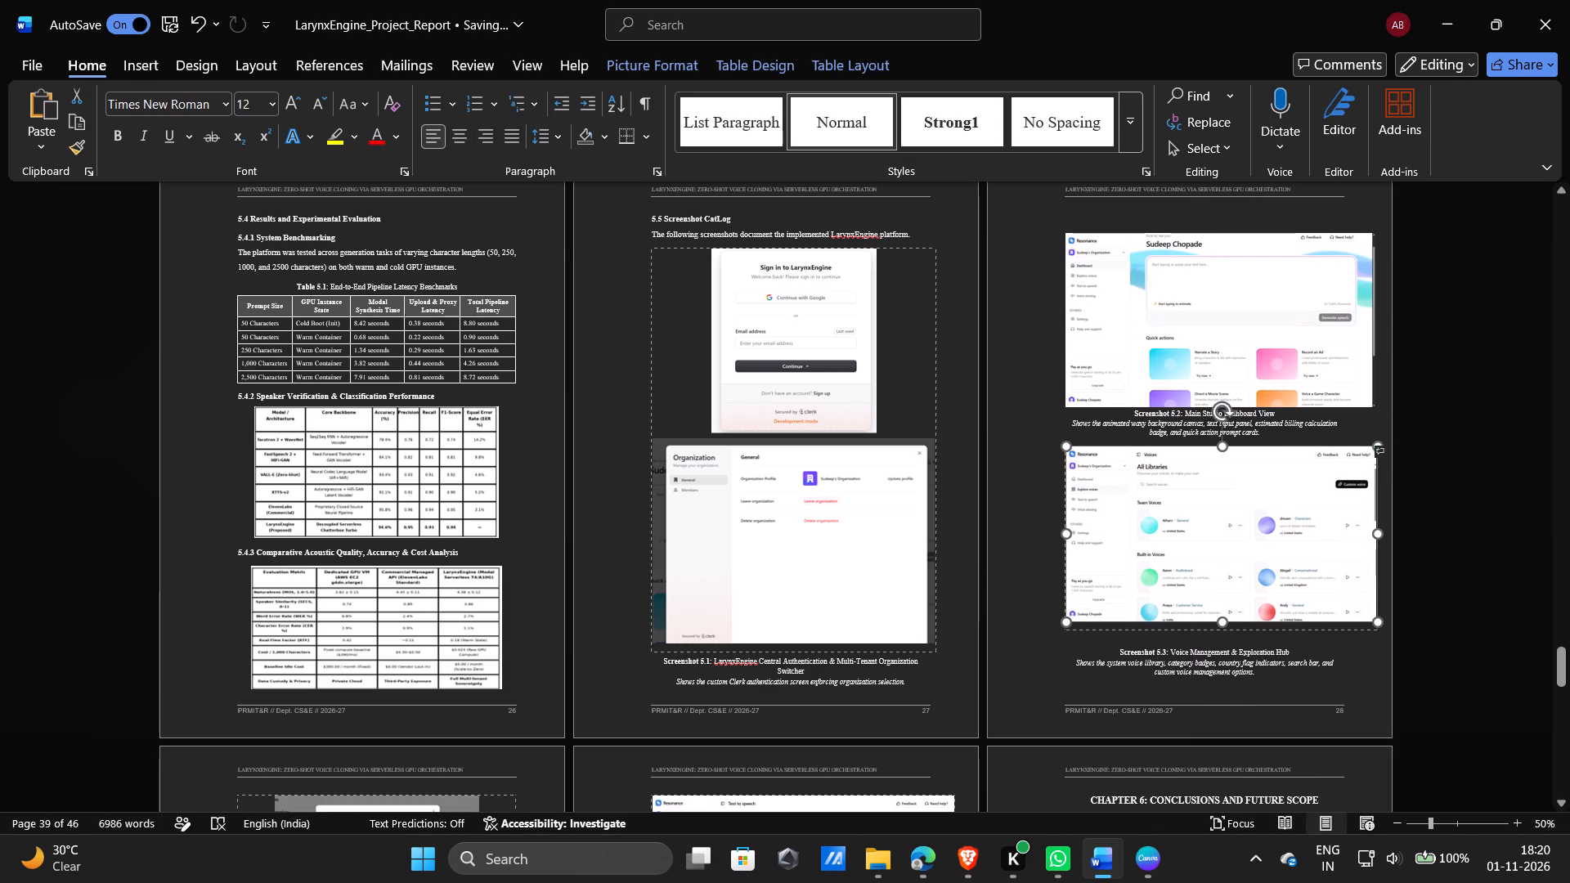
{"action": "left_click_drag", "start_coordinate": [1052, 622], "coordinate": [1057, 615]}
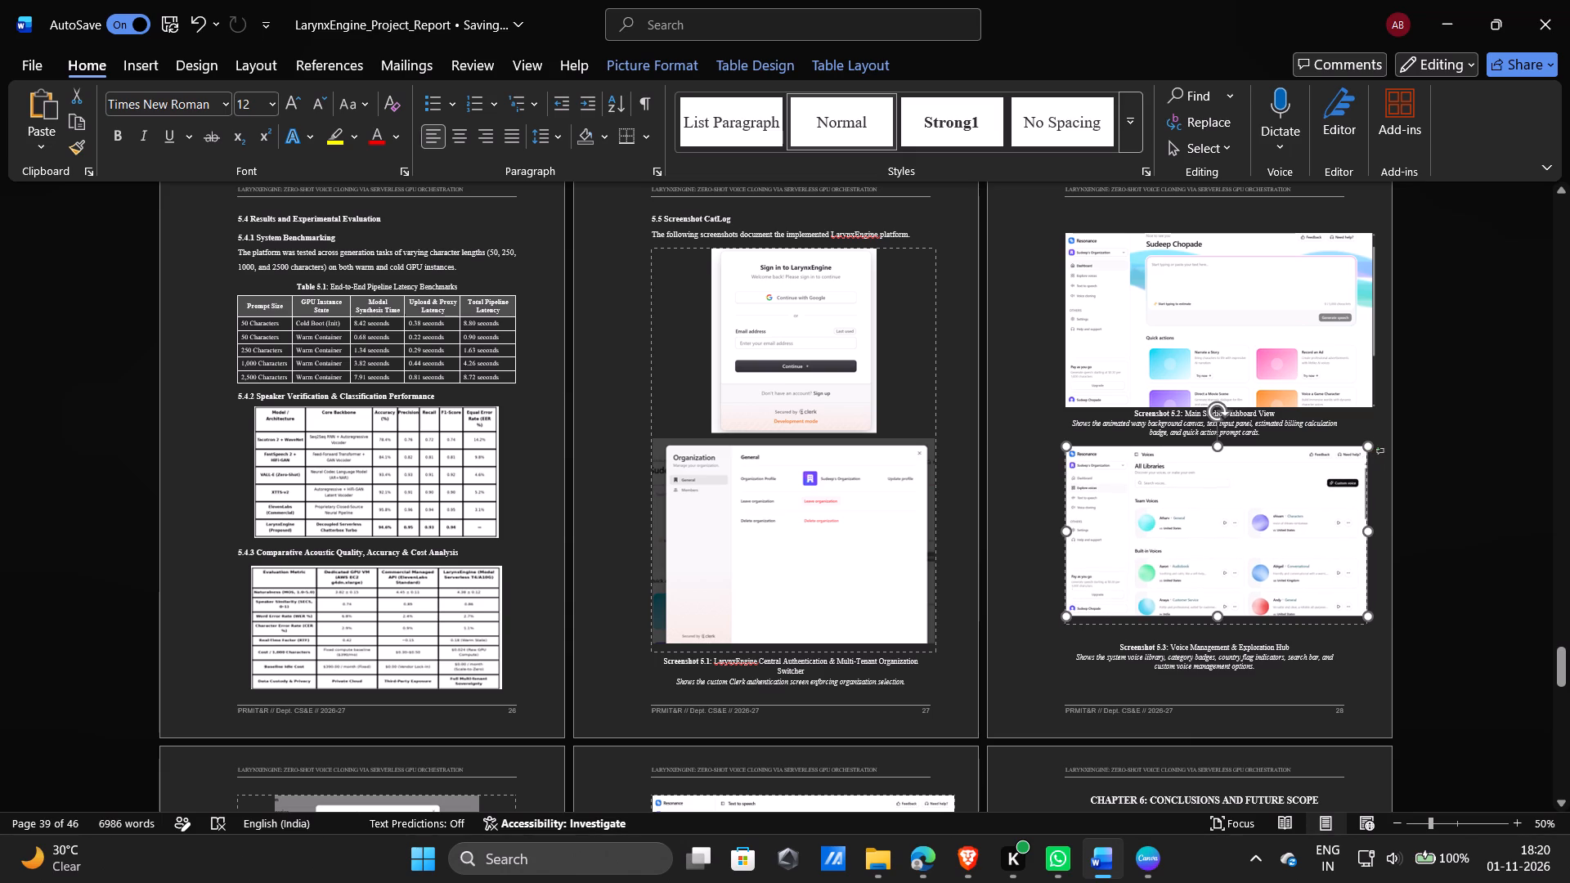
{"action": "left_click_drag", "start_coordinate": [1057, 615], "coordinate": [1055, 621]}
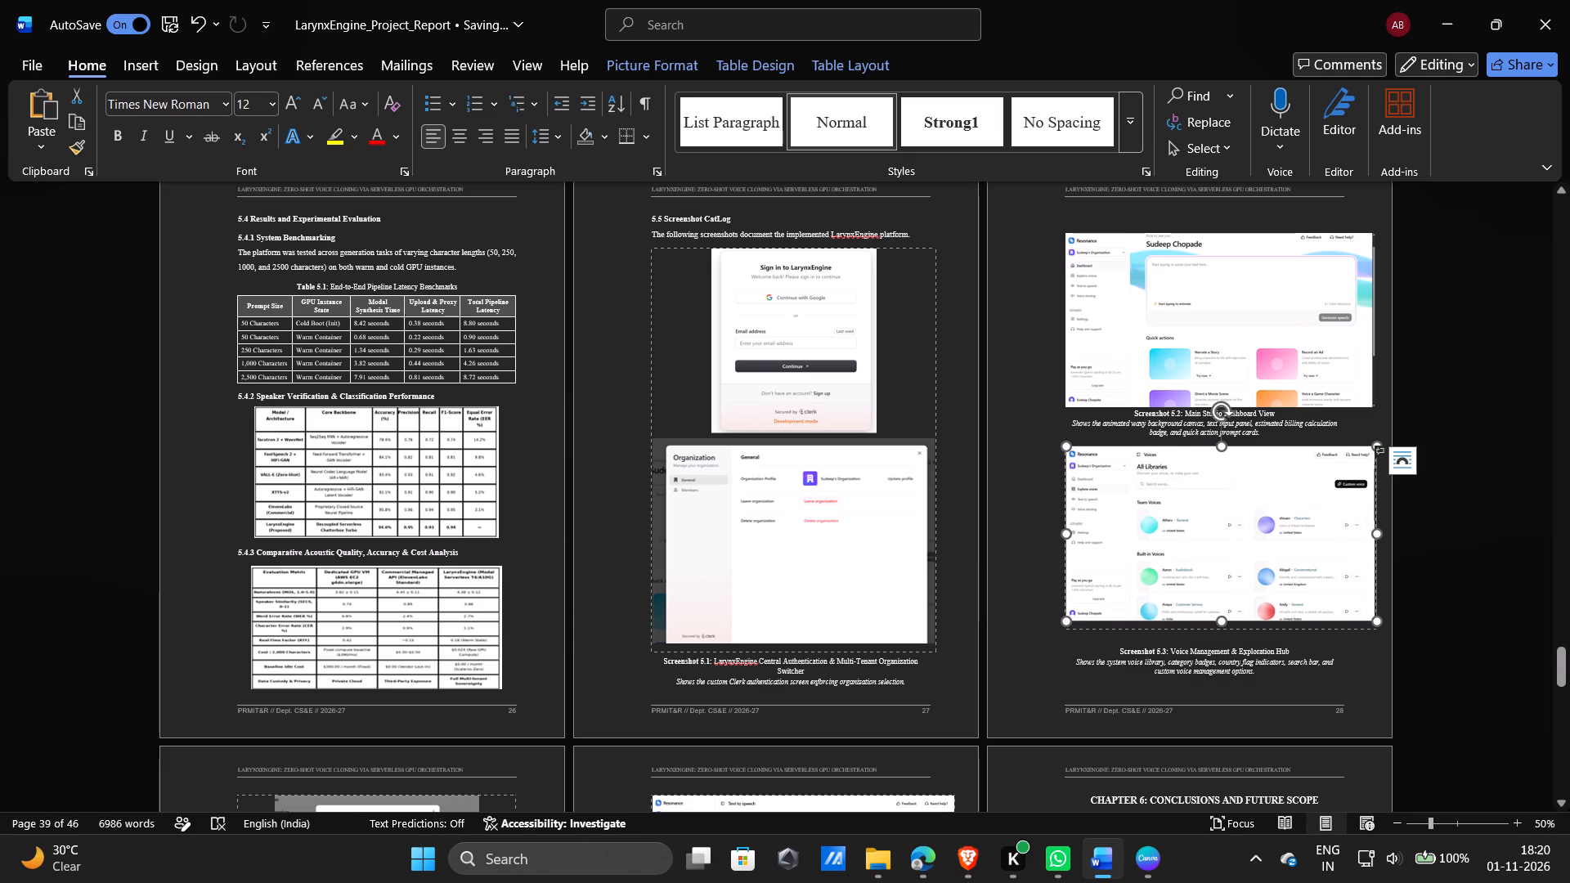
{"action": "left_click", "coordinate": [1447, 530]}
{"action": "left_click", "coordinate": [1467, 433]}
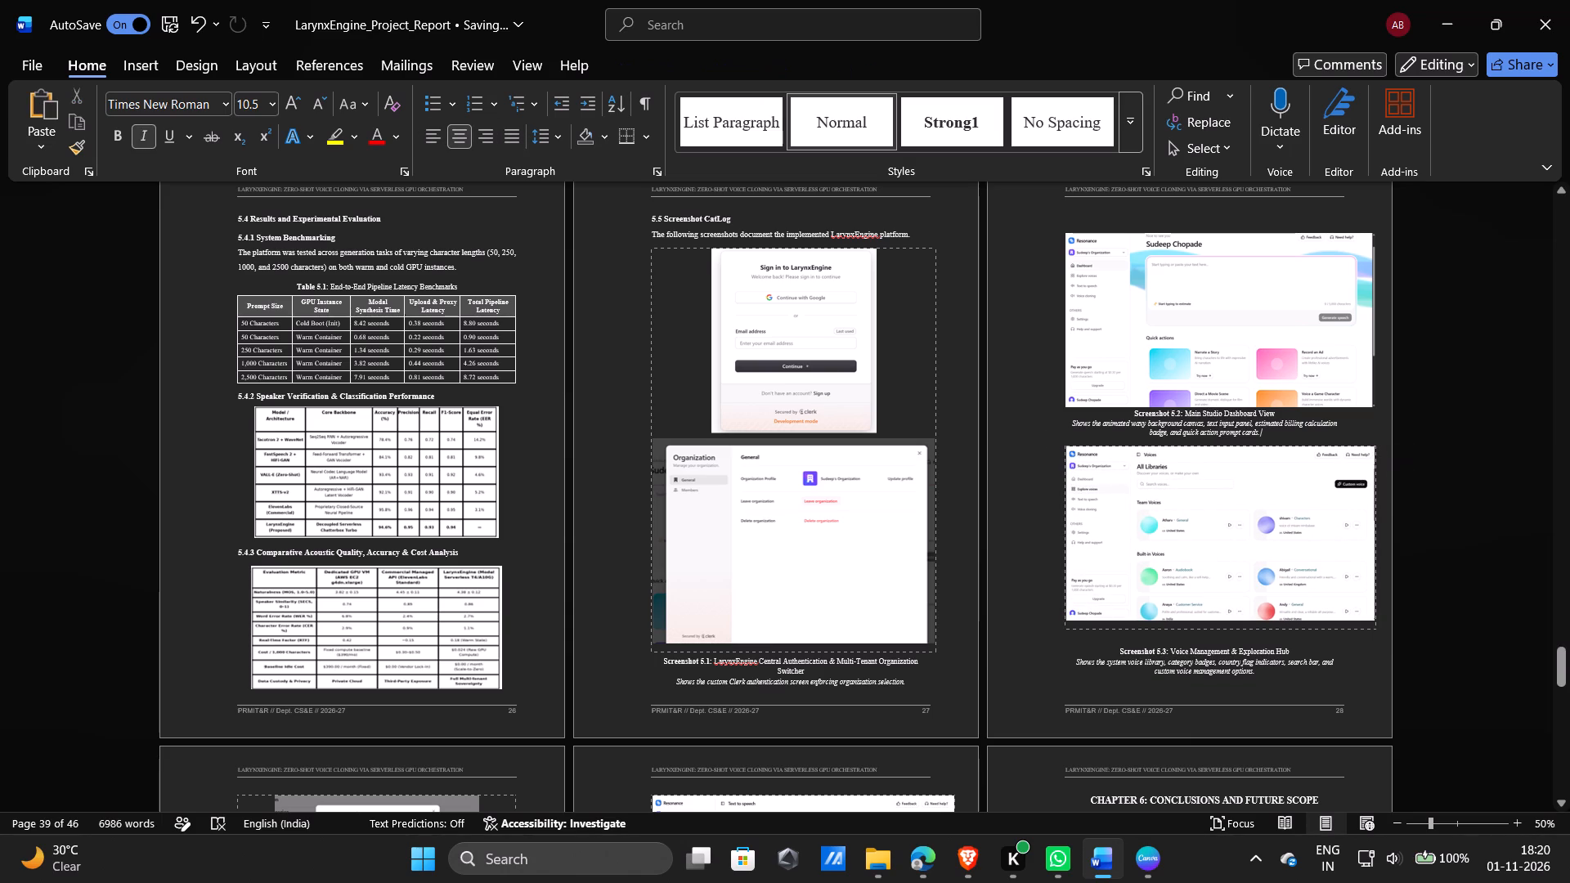
Remove the empty line above the Screenshot 5.2 picture at the top of page 28.
{"action": "left_click", "coordinate": [1178, 208]}
{"action": "key", "text": "BackSpace"}
{"action": "key", "text": "BackSpace"}
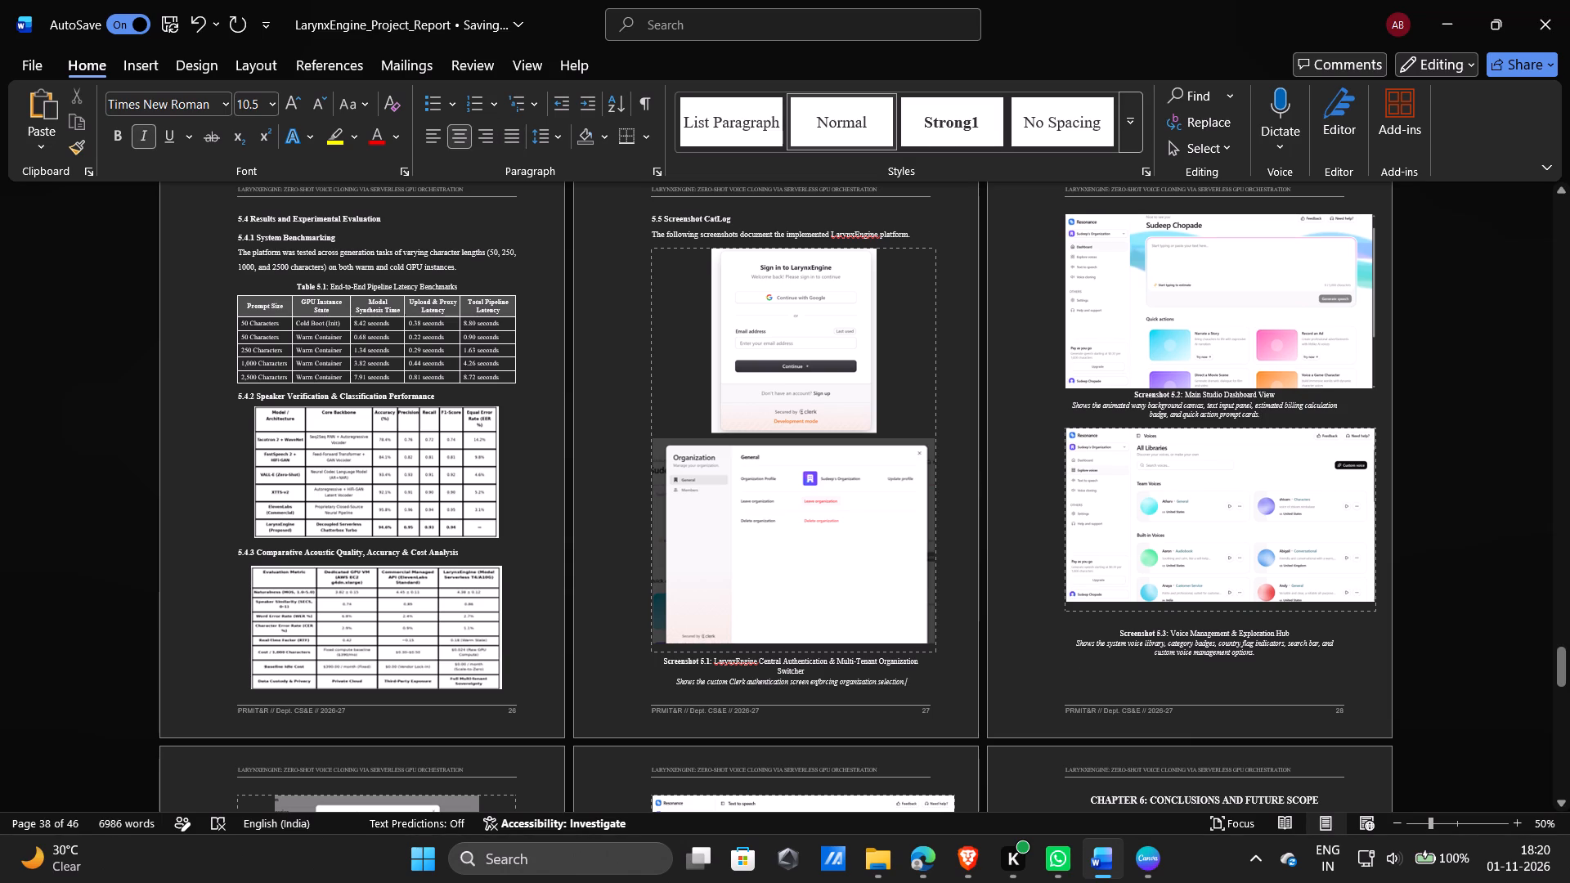
Add blank space between the Screenshot 5.2 picture and its caption title.
{"action": "left_click", "coordinate": [1125, 392]}
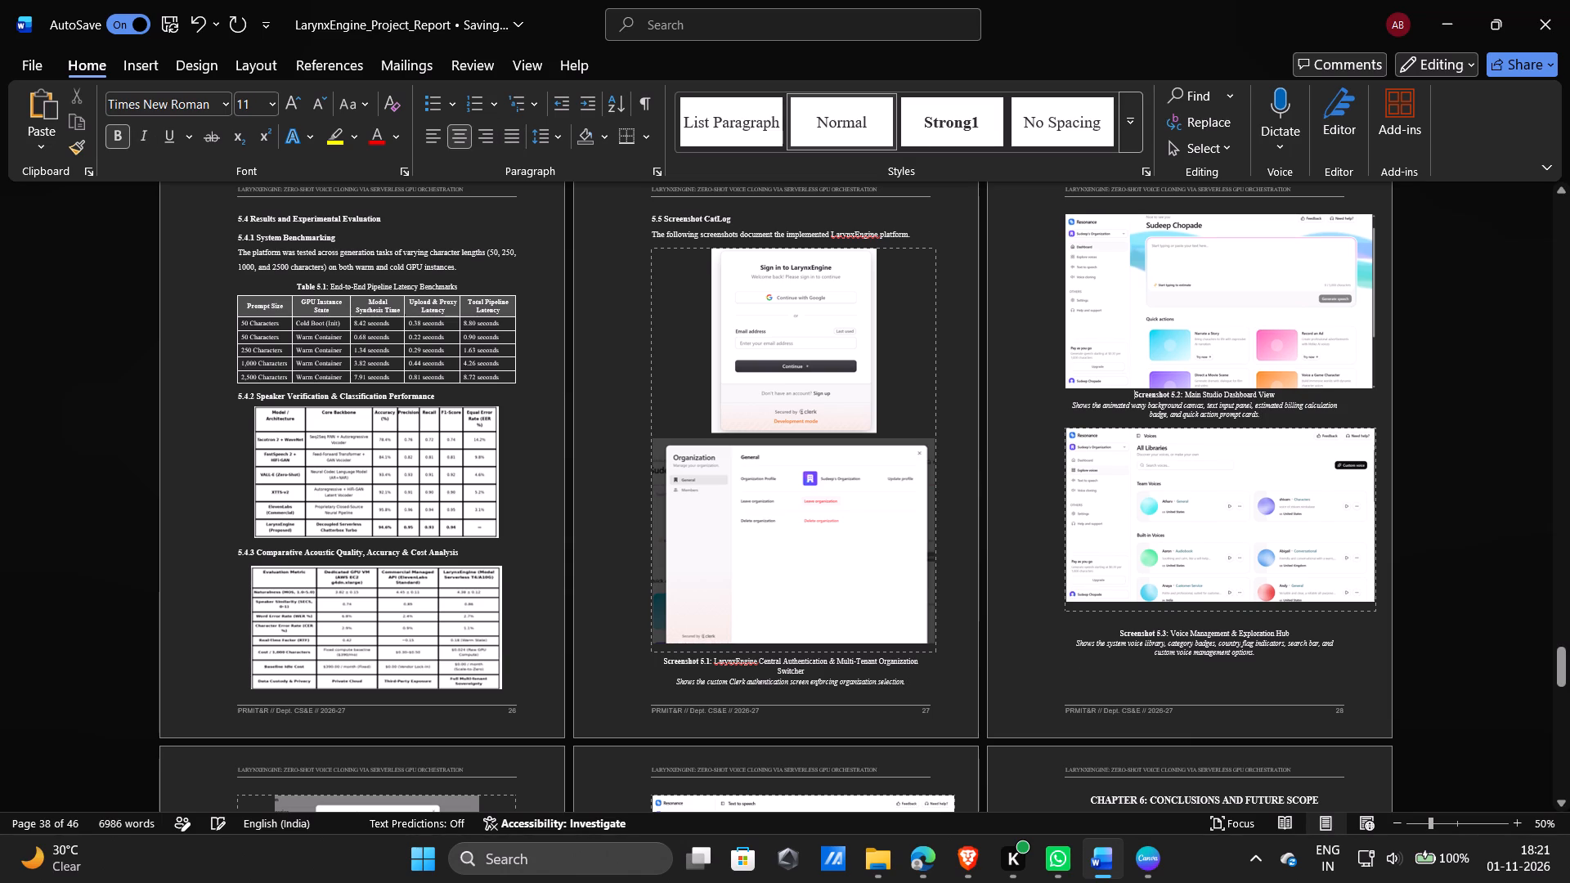
{"action": "key", "text": "Return"}
{"action": "key", "text": "Return"}
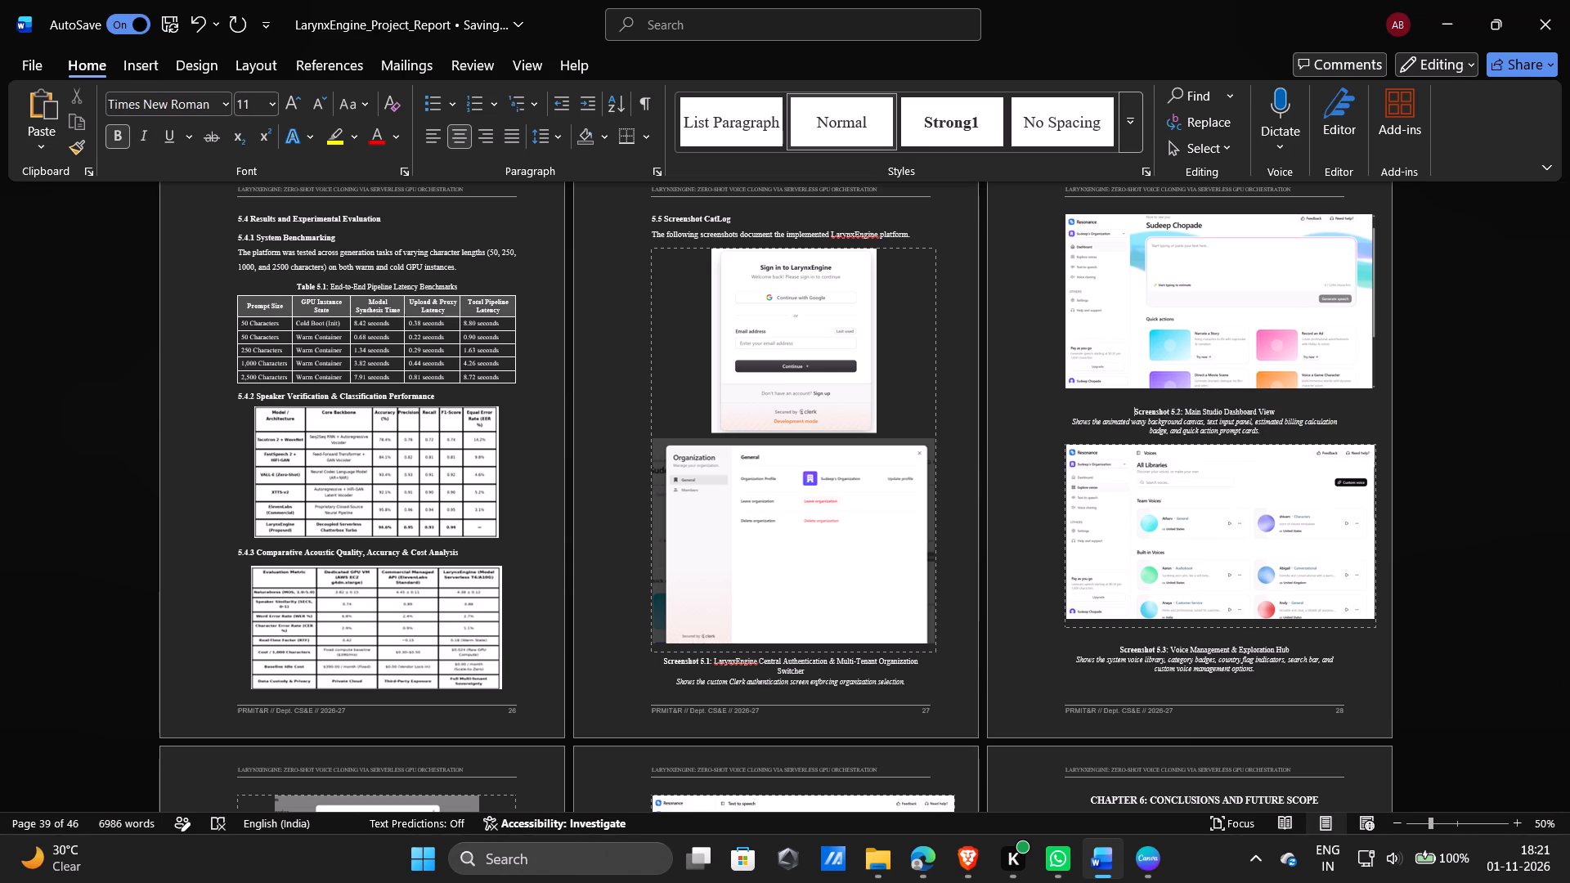
Shift the Screenshot 5.3 caption title rightward with leading spaces so it sits more centrally under the widened picture.
{"action": "left_click", "coordinate": [1112, 654]}
{"action": "key", "text": "space"}
{"action": "key", "text": "space"}
{"action": "key", "text": "space"}
{"action": "key", "text": "space"}
{"action": "key", "text": "space"}
{"action": "key", "text": "space"}
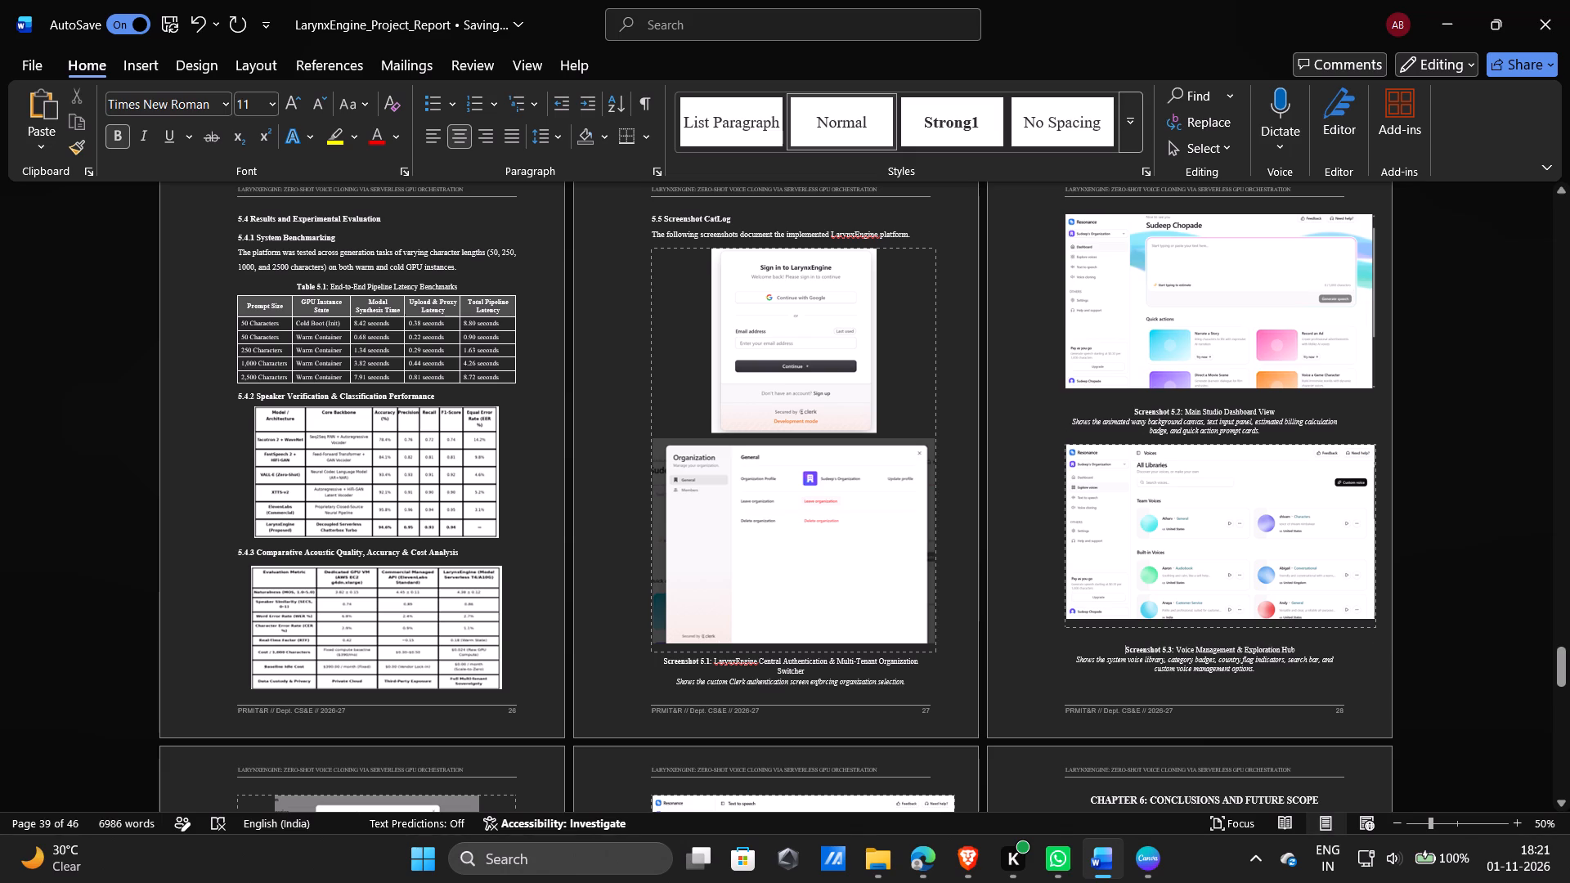
Shift the italic description under the Screenshot 5.3 title rightward with extra spaces to line up with the picture.
{"action": "left_click", "coordinate": [1062, 666]}
{"action": "key", "text": "space"}
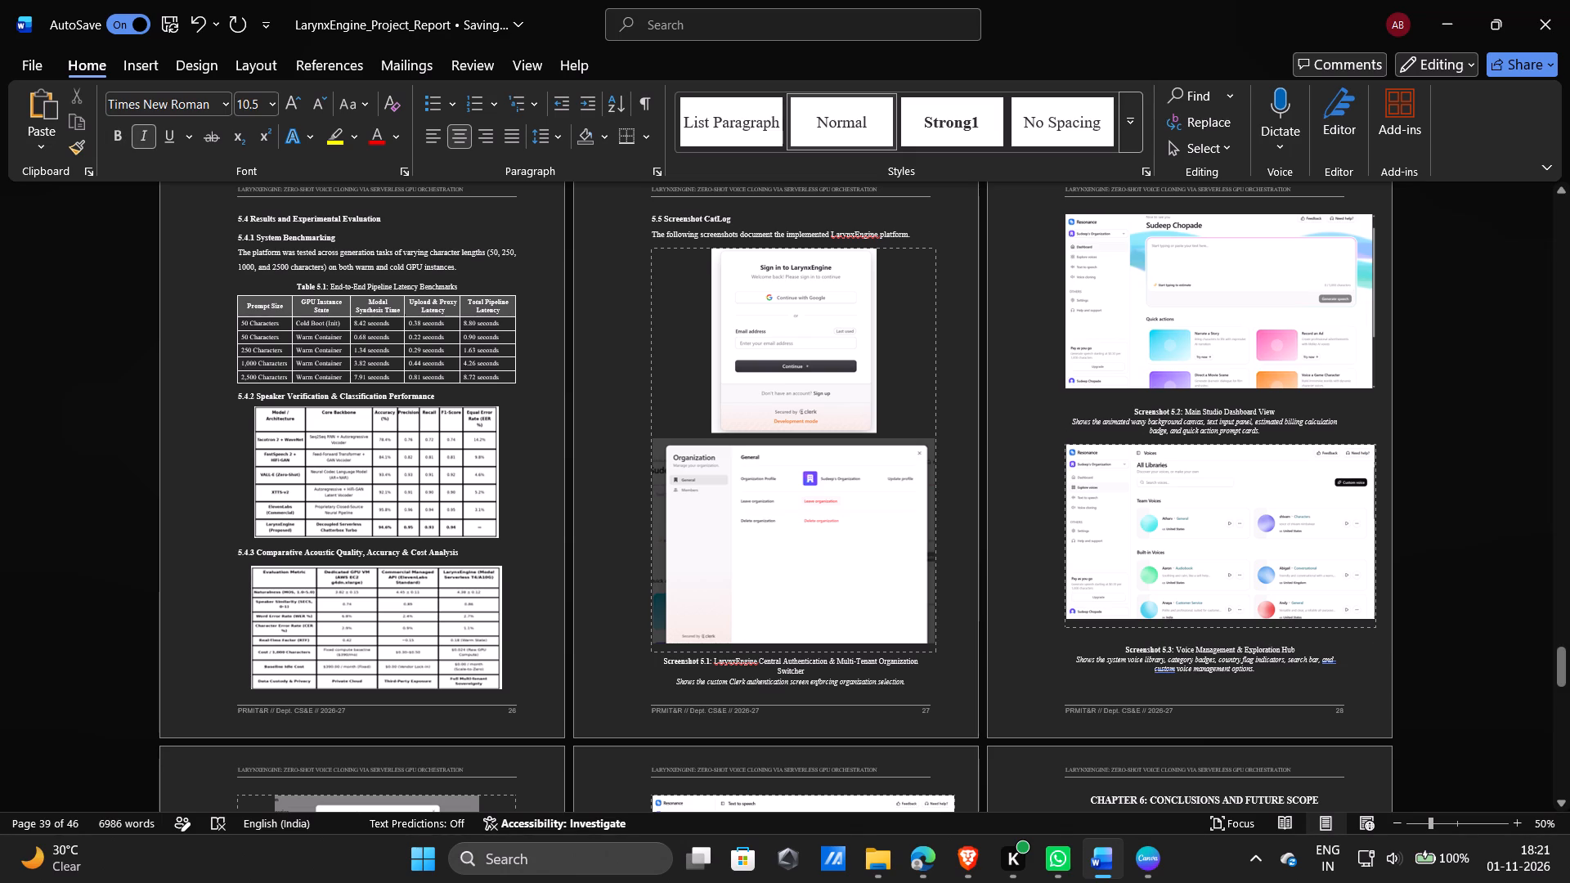
{"action": "left_click", "coordinate": [1070, 657]}
{"action": "key", "text": "space"}
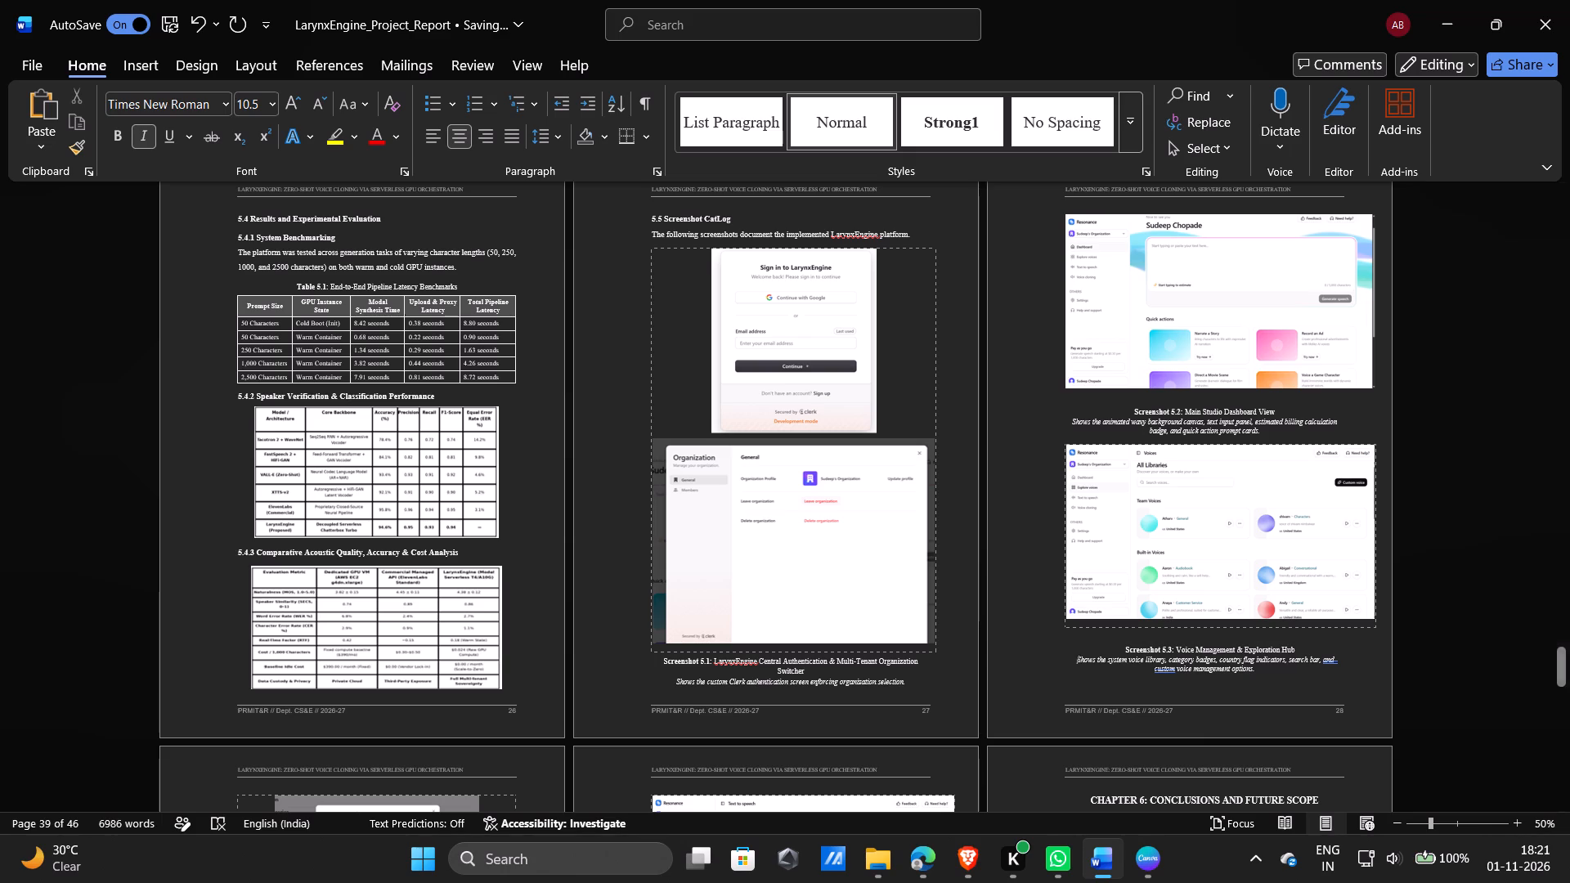
{"action": "key", "text": "space"}
{"action": "key", "text": "space"}
{"action": "key", "text": "space"}
{"action": "key", "text": "space"}
{"action": "key", "text": "space"}
{"action": "key", "text": "space"}
{"action": "key", "text": "space"}
{"action": "key", "text": "space"}
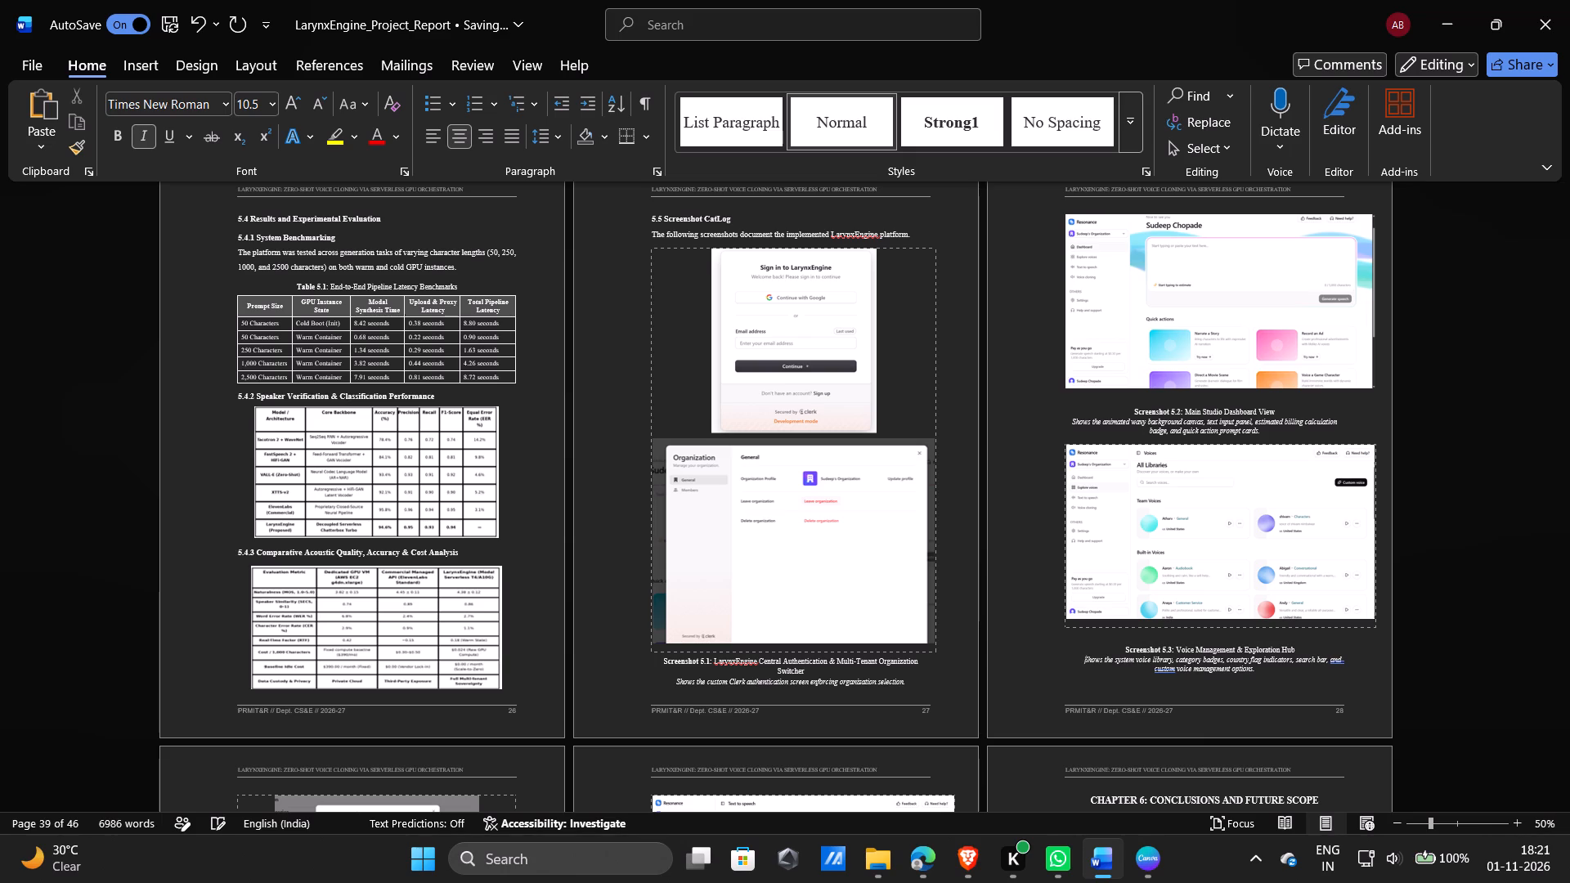
{"action": "left_click", "coordinate": [1486, 604]}
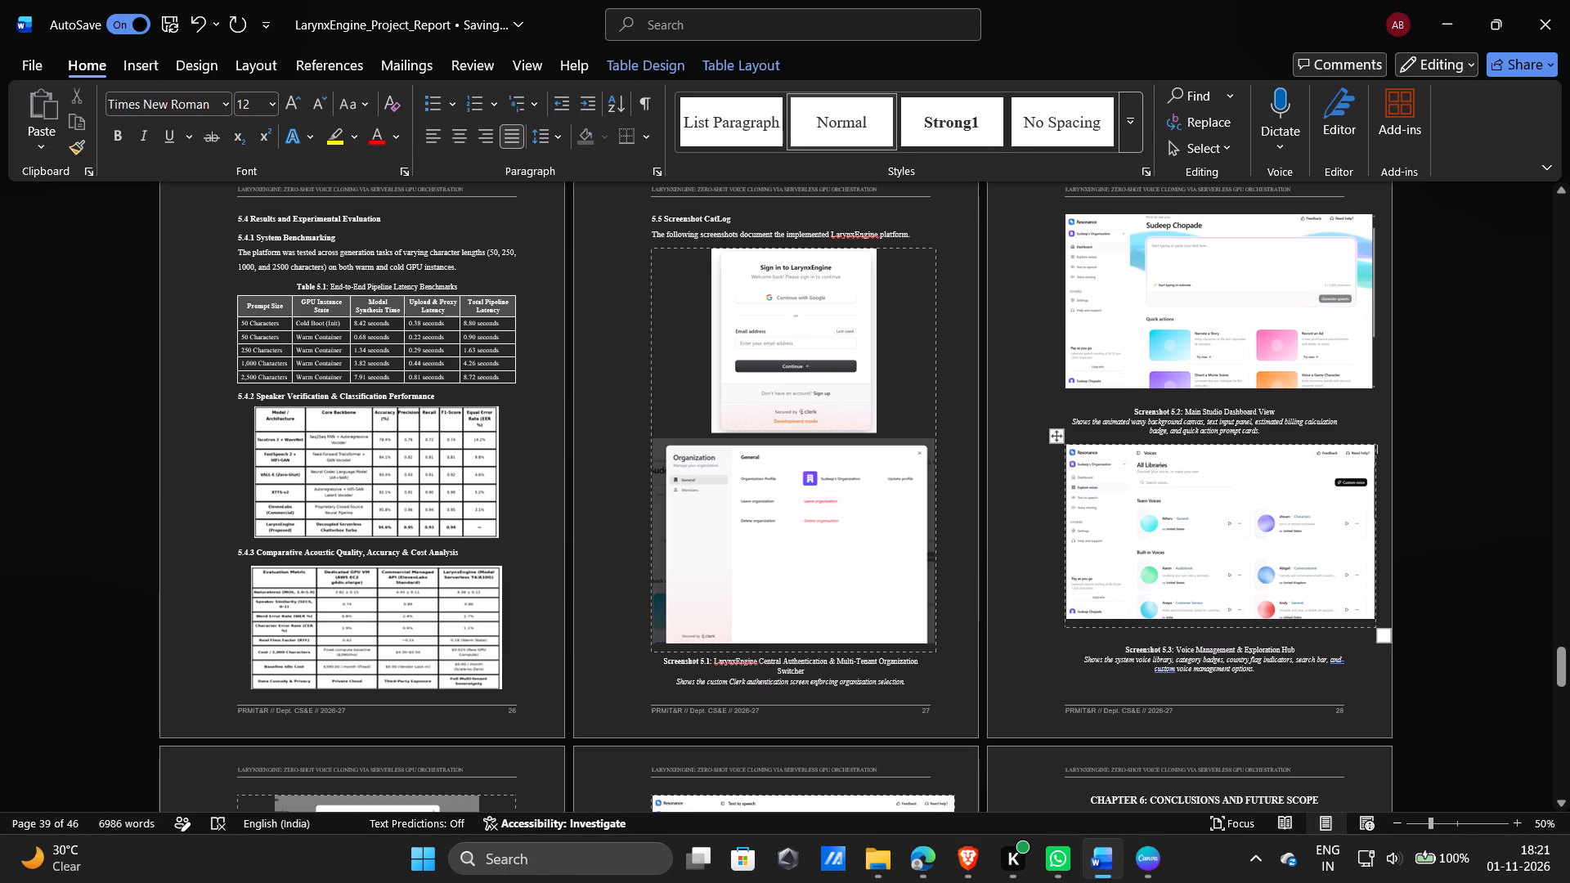
{"action": "left_click", "coordinate": [1486, 604]}
Check the layout of the screenshot pages 27 to 30 and the Chapter 6 and References pages that follow.
{"action": "scroll", "coordinate": [1486, 604], "scroll_direction": "up", "scroll_amount": 1}
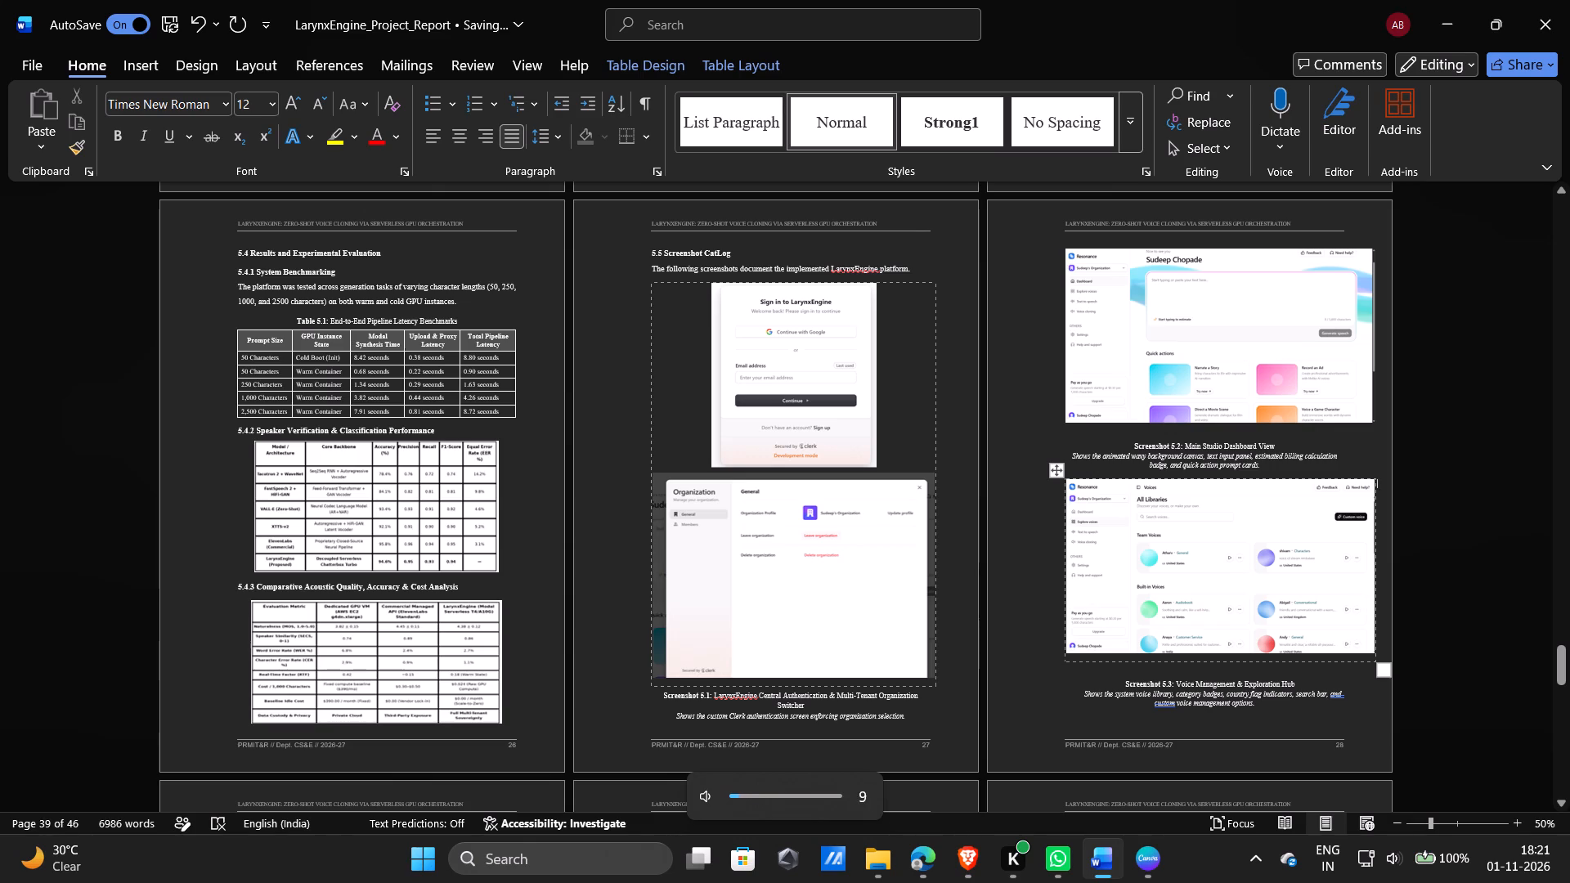
{"action": "scroll", "coordinate": [1320, 485], "scroll_direction": "down", "scroll_amount": 1}
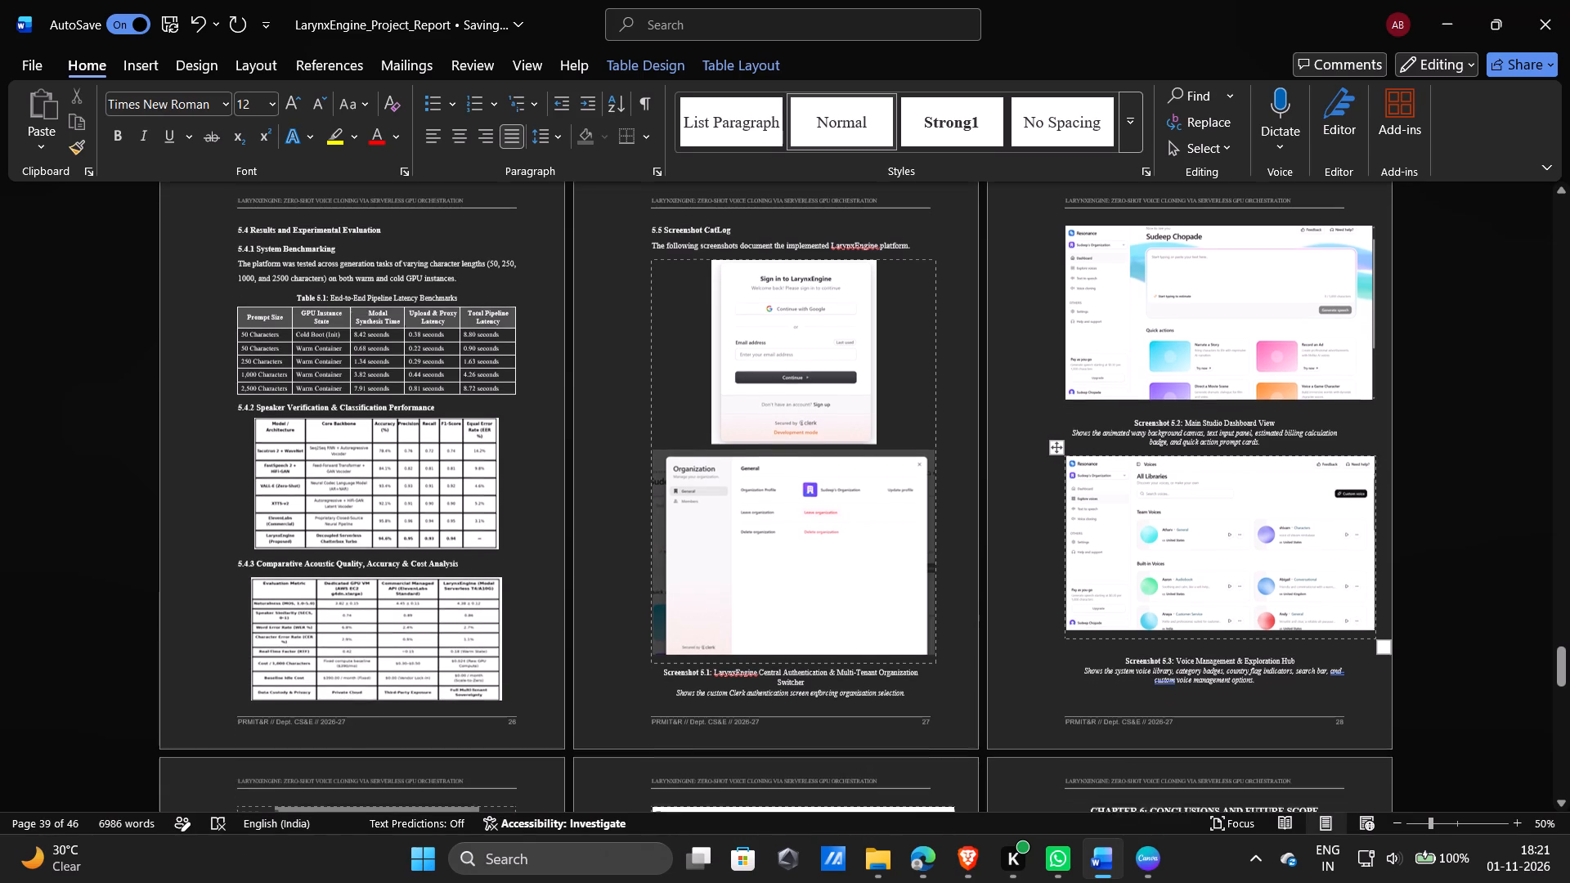
{"action": "scroll", "coordinate": [1320, 485], "scroll_direction": "down", "scroll_amount": 1}
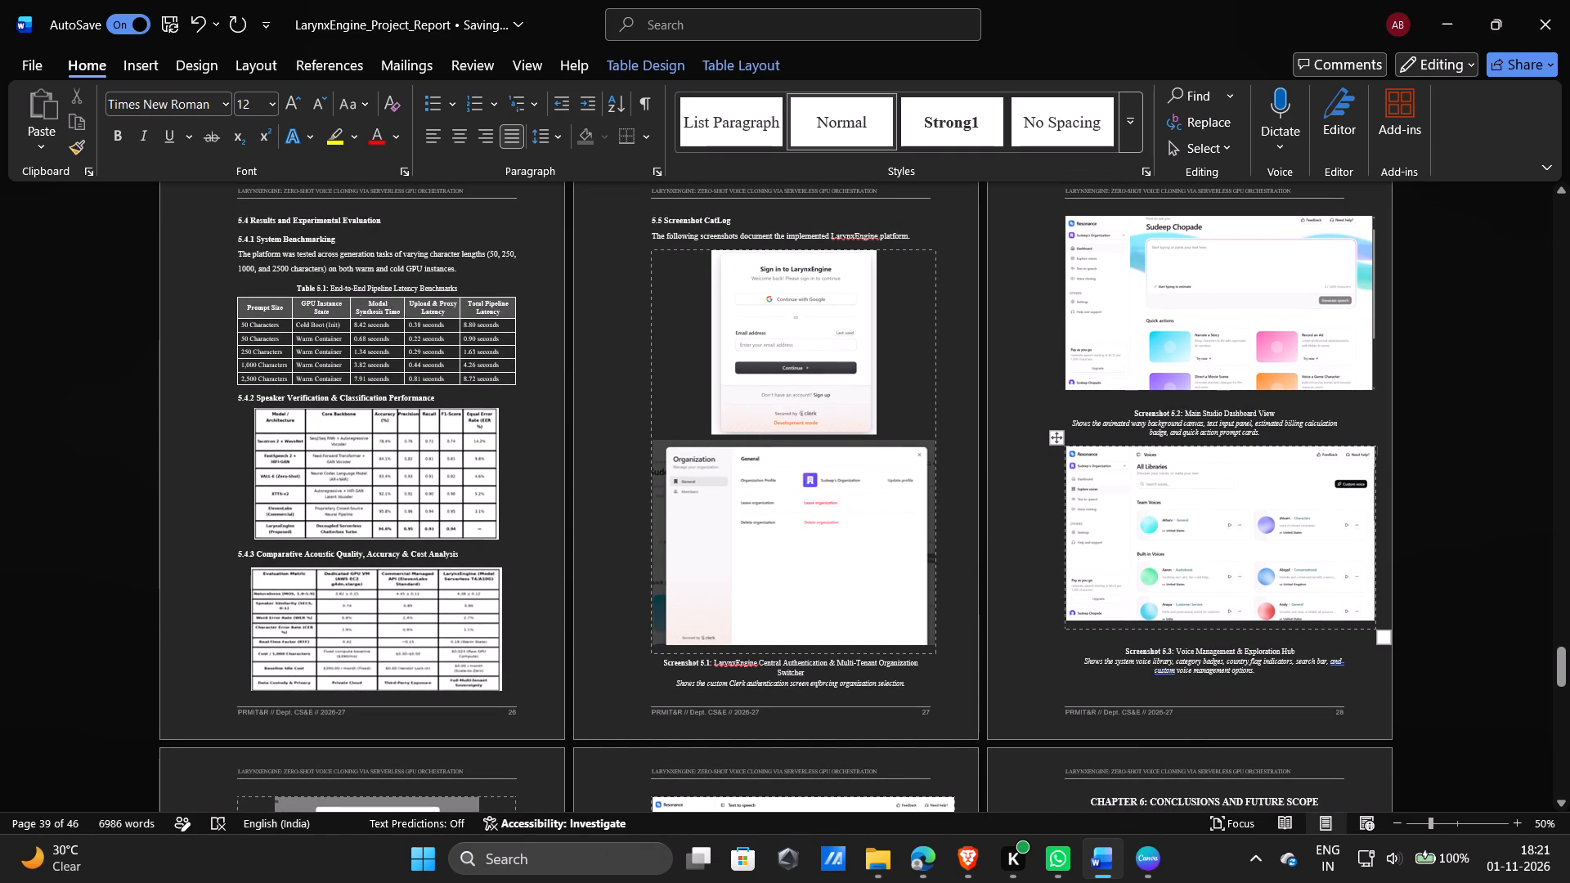
{"action": "left_click", "coordinate": [960, 543]}
{"action": "scroll", "coordinate": [960, 543], "scroll_direction": "down", "scroll_amount": 8}
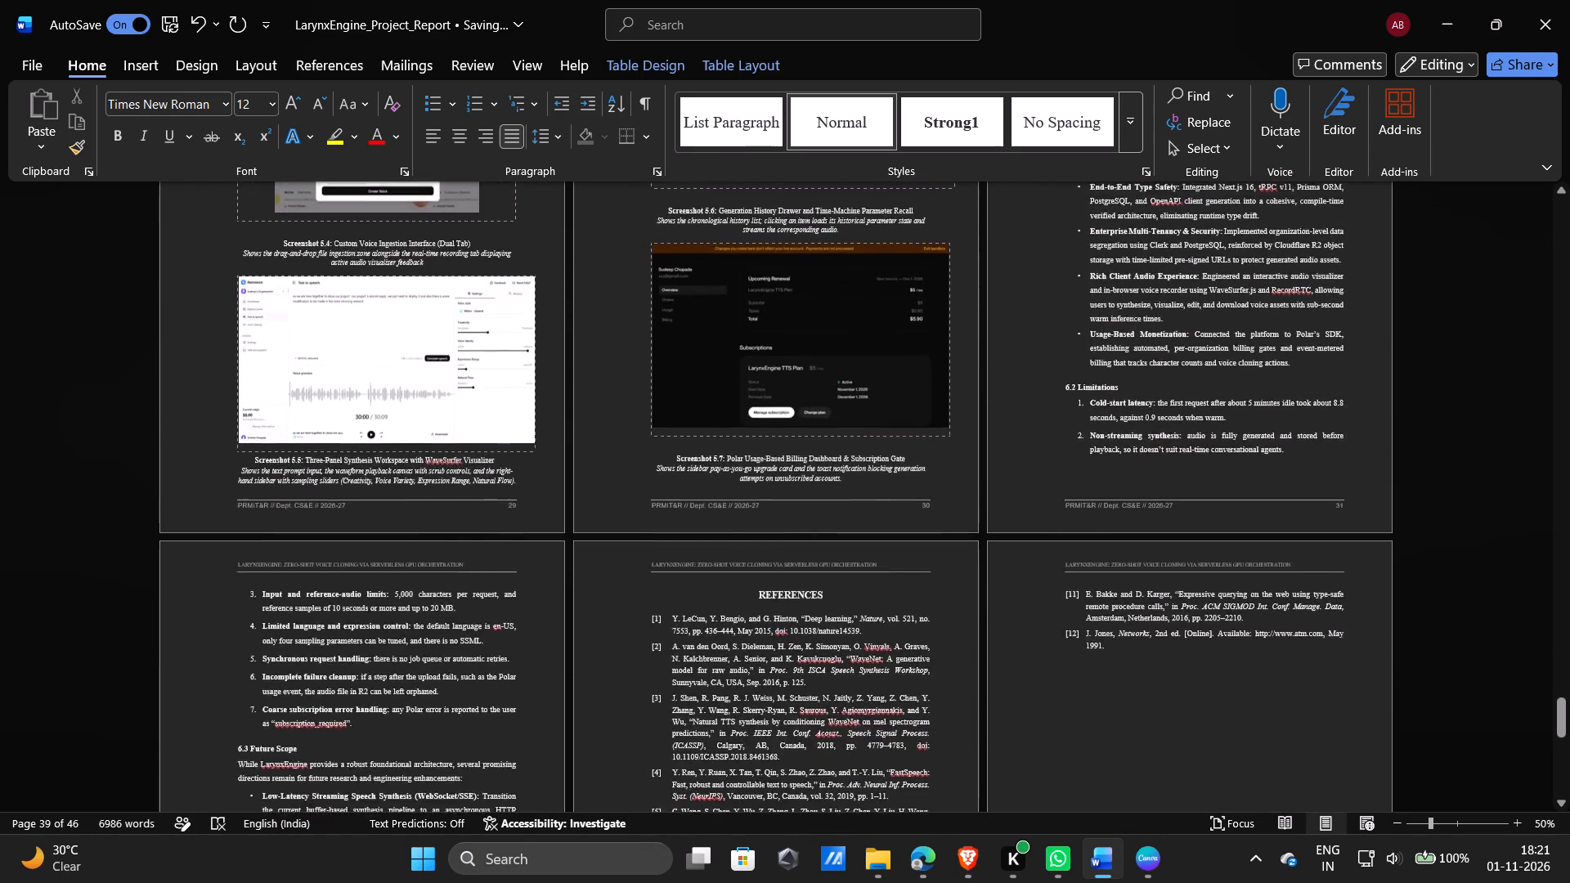
{"action": "scroll", "coordinate": [960, 543], "scroll_direction": "down", "scroll_amount": 3}
{"action": "scroll", "coordinate": [960, 543], "scroll_direction": "up", "scroll_amount": 10}
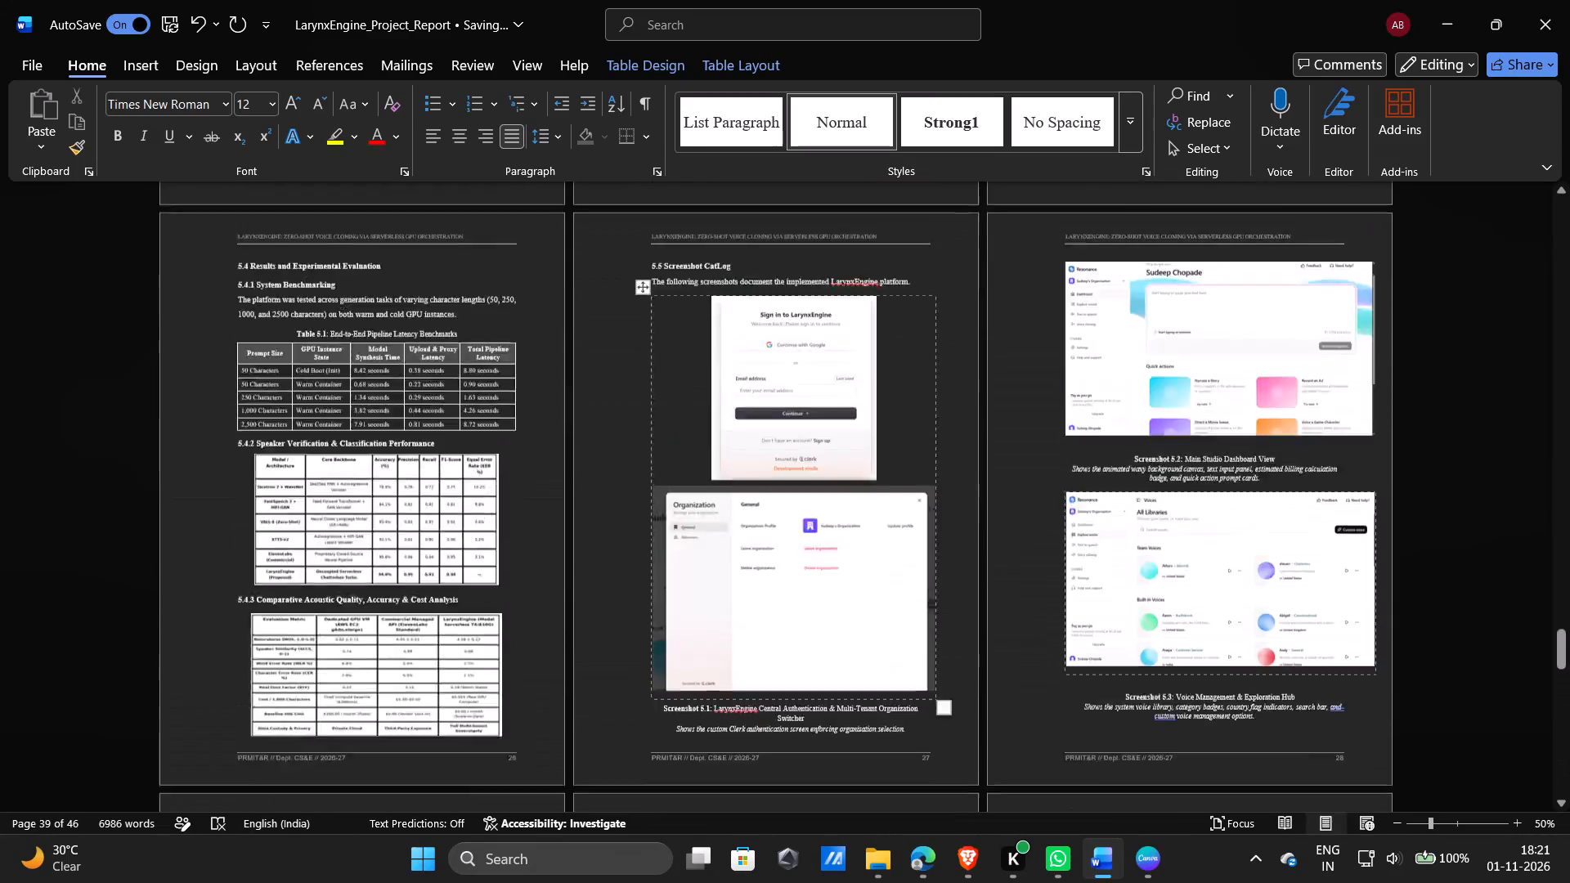
Look back through the first chapters to the cover, certificate and acknowledgement pages.
{"action": "scroll", "coordinate": [960, 543], "scroll_direction": "up", "scroll_amount": 6}
{"action": "scroll", "coordinate": [960, 543], "scroll_direction": "down", "scroll_amount": 1}
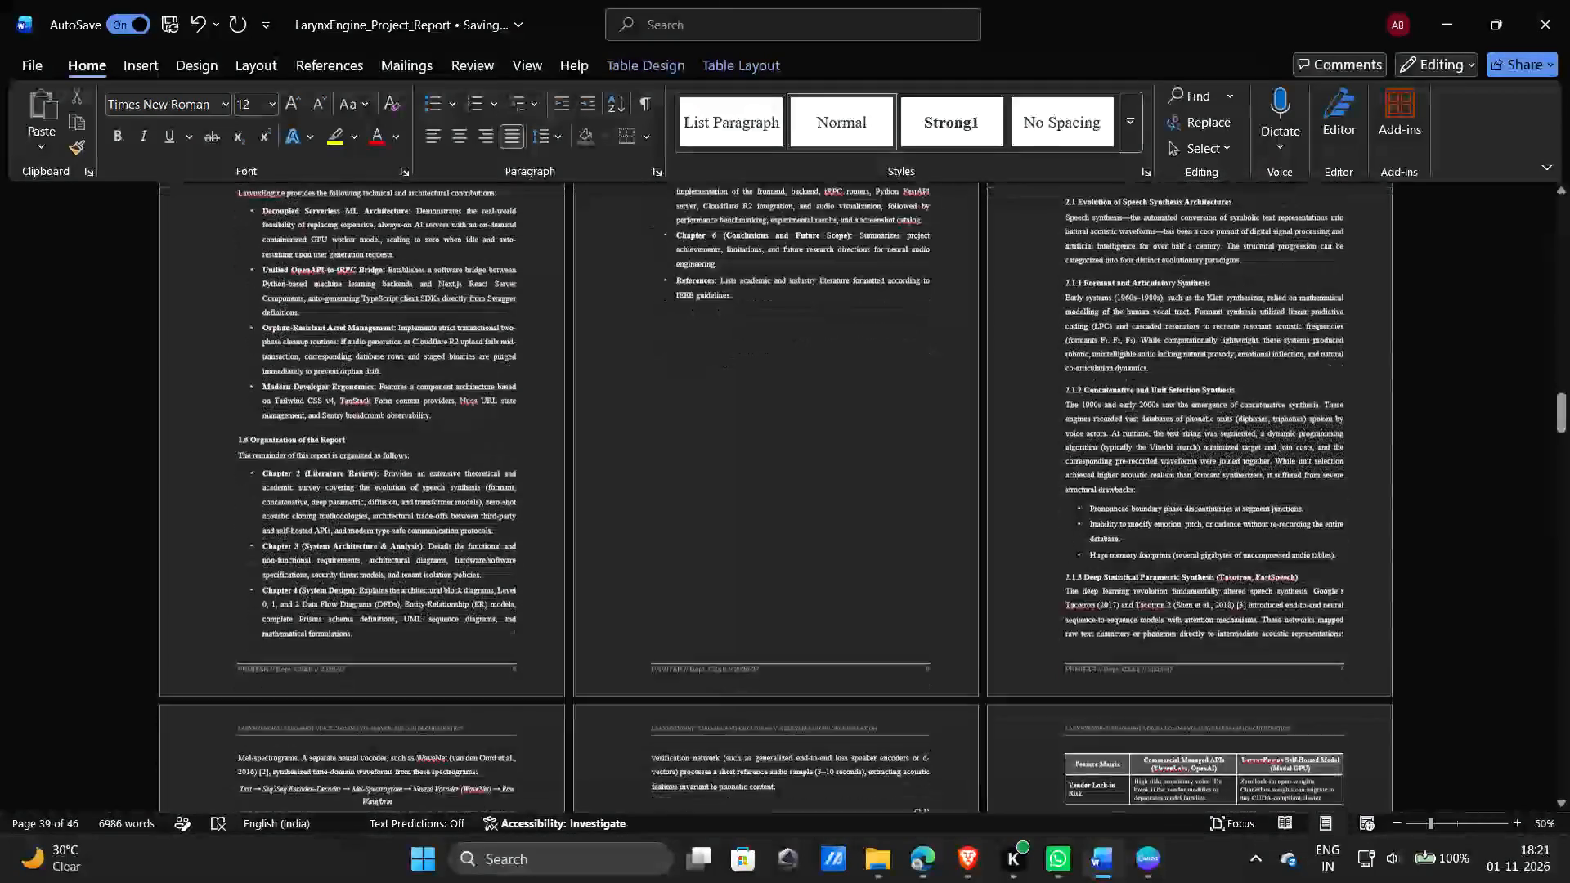
{"action": "scroll", "coordinate": [960, 543], "scroll_direction": "down", "scroll_amount": 6}
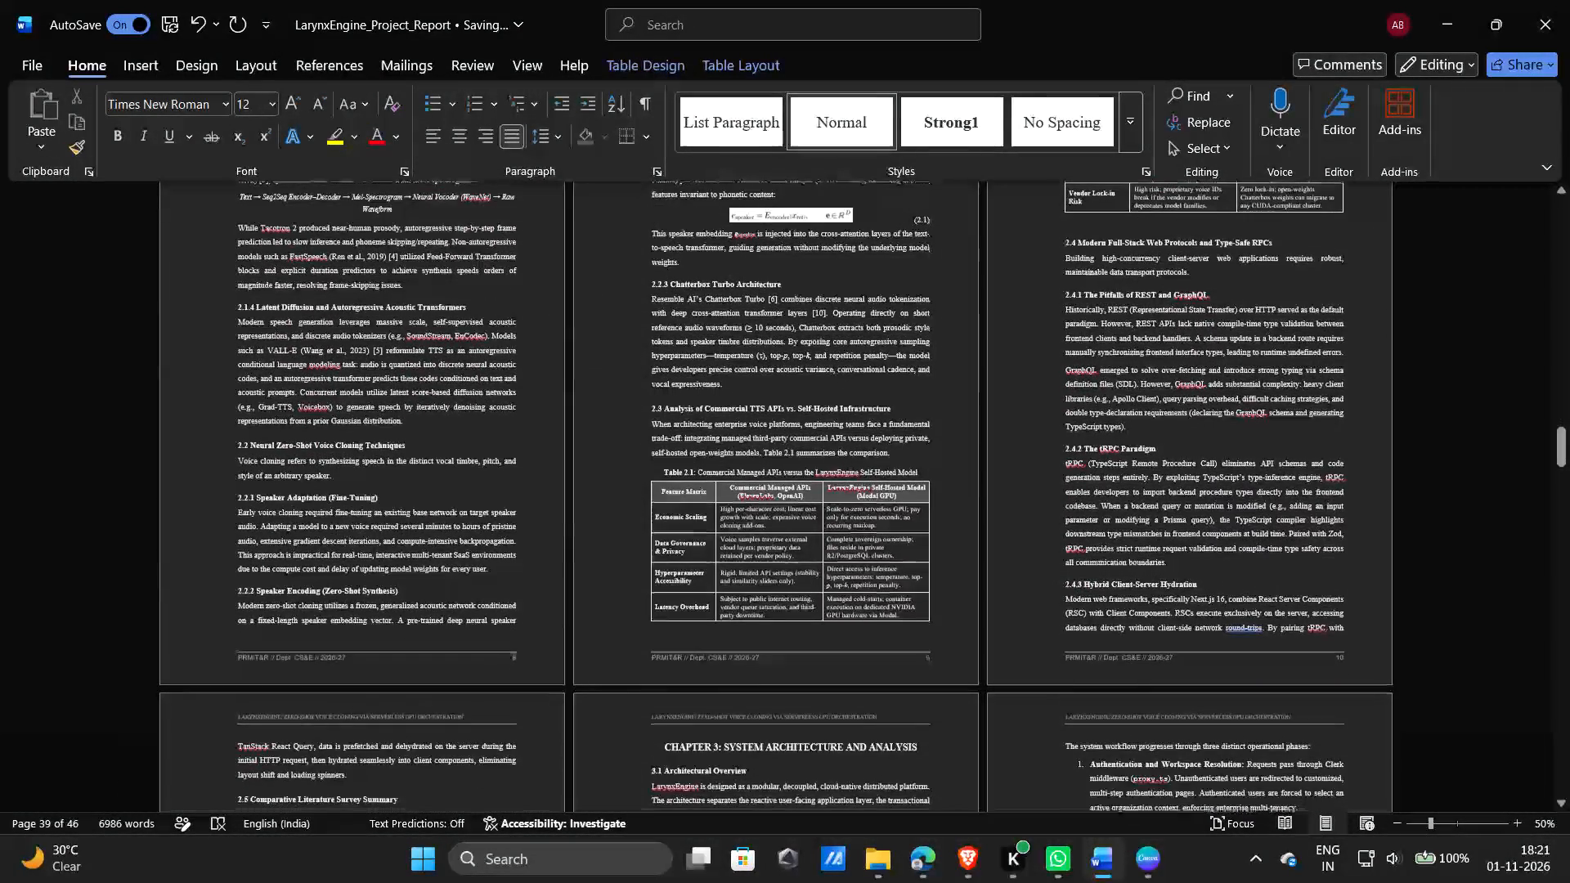
{"action": "scroll", "coordinate": [960, 543], "scroll_direction": "up", "scroll_amount": 19}
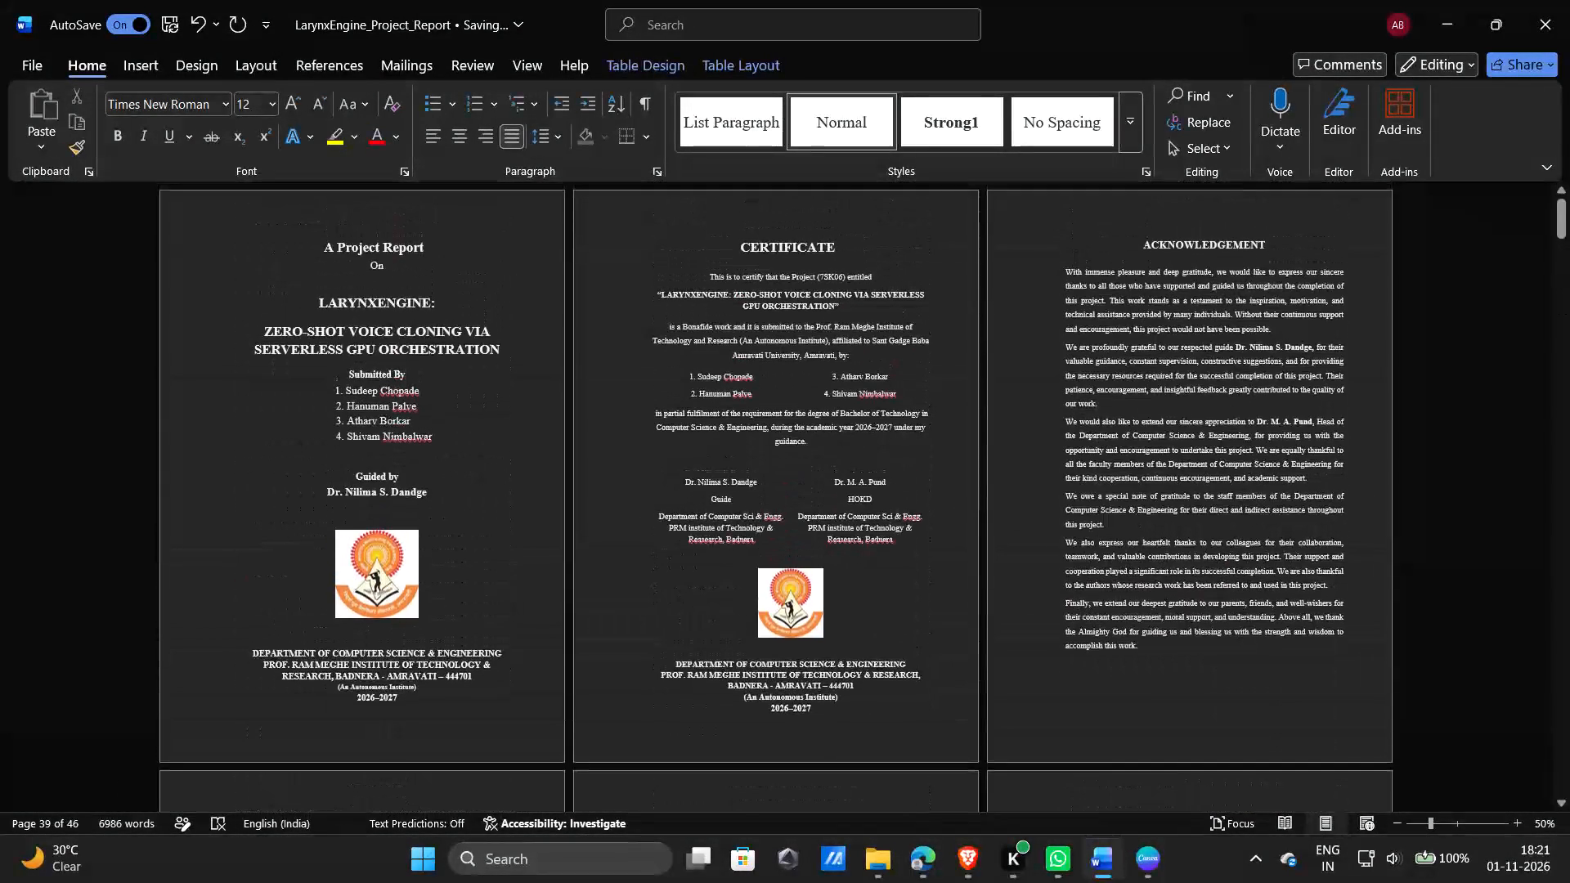
{"action": "scroll", "coordinate": [960, 543], "scroll_direction": "up", "scroll_amount": 4}
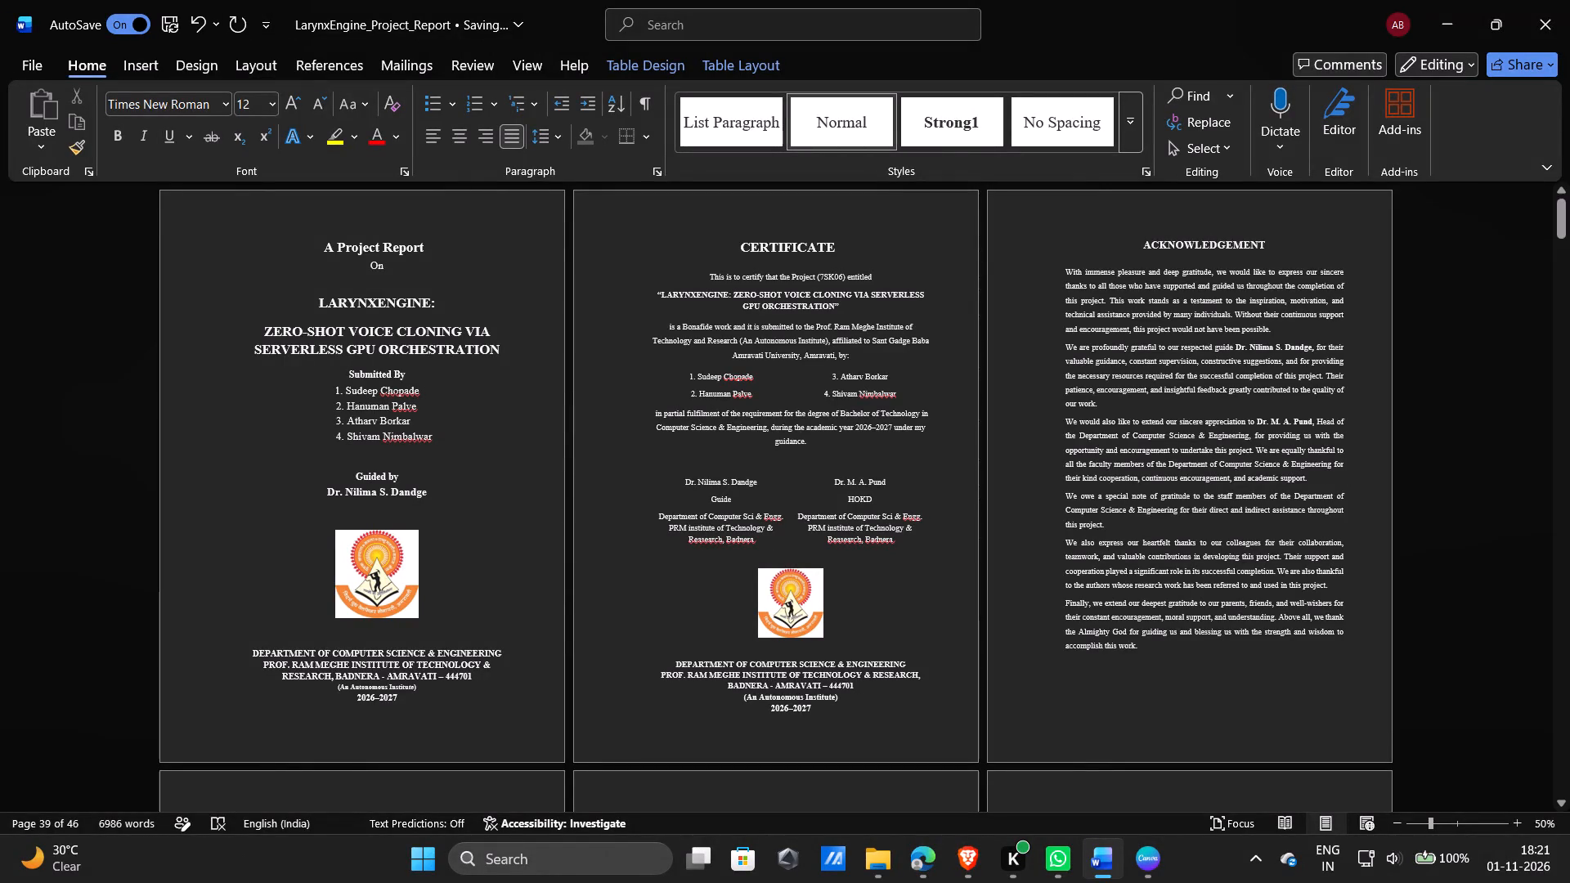
Look back from the Chapter 5 pages through the Chapter 4 diagrams to Figure 4.3 on page 17.
{"action": "scroll", "coordinate": [650, 331], "scroll_direction": "down", "scroll_amount": 8}
{"action": "scroll", "coordinate": [650, 331], "scroll_direction": "down", "scroll_amount": 20}
{"action": "scroll", "coordinate": [650, 331], "scroll_direction": "down", "scroll_amount": 5}
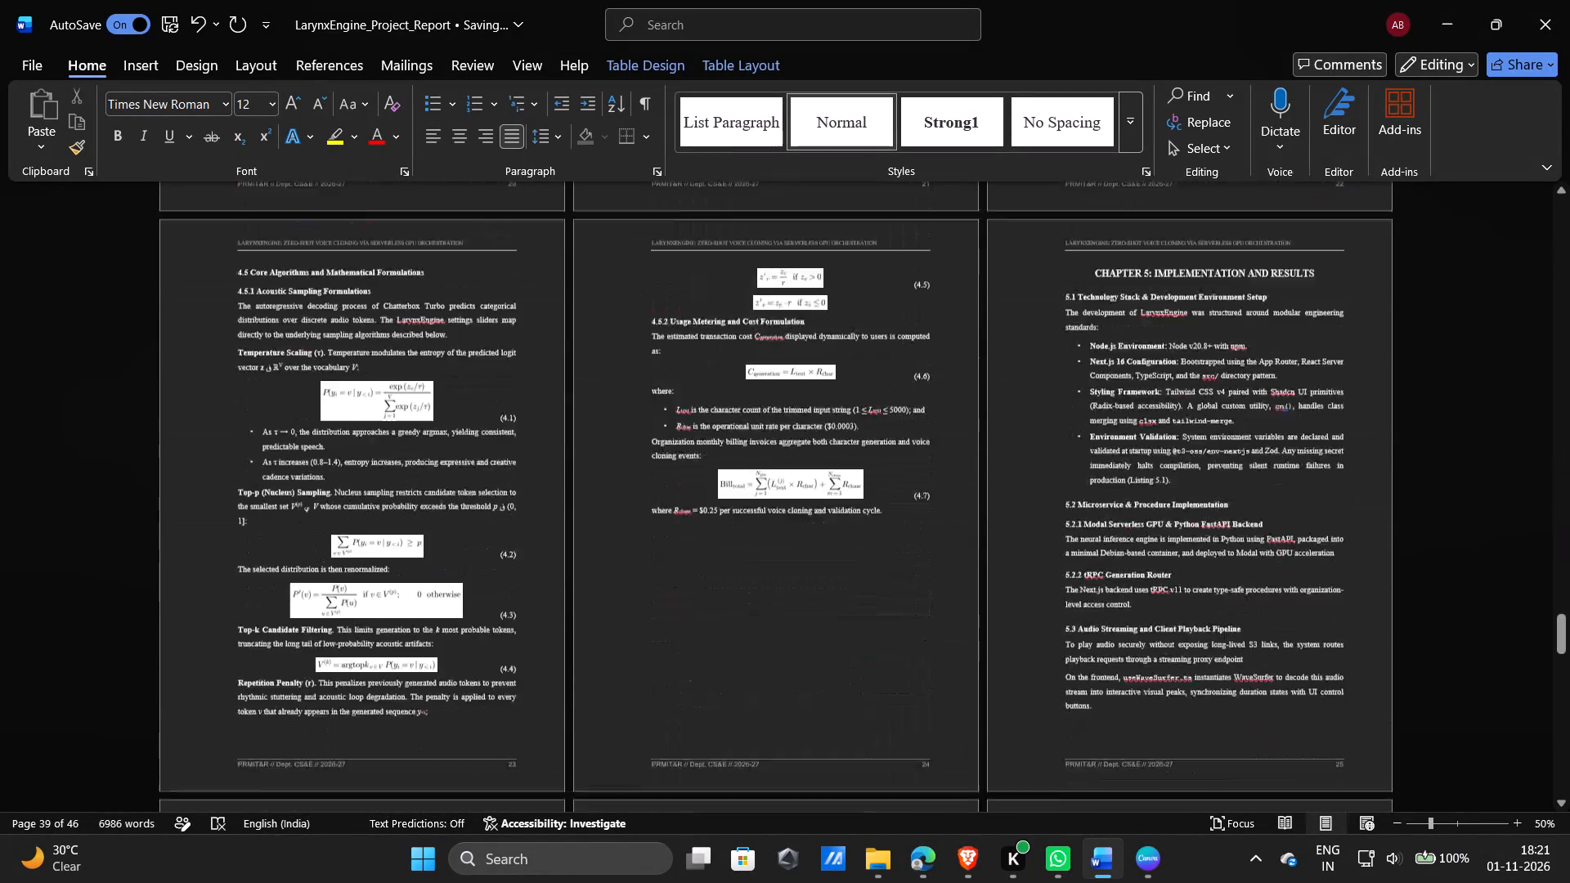
{"action": "scroll", "coordinate": [650, 331], "scroll_direction": "up", "scroll_amount": 6}
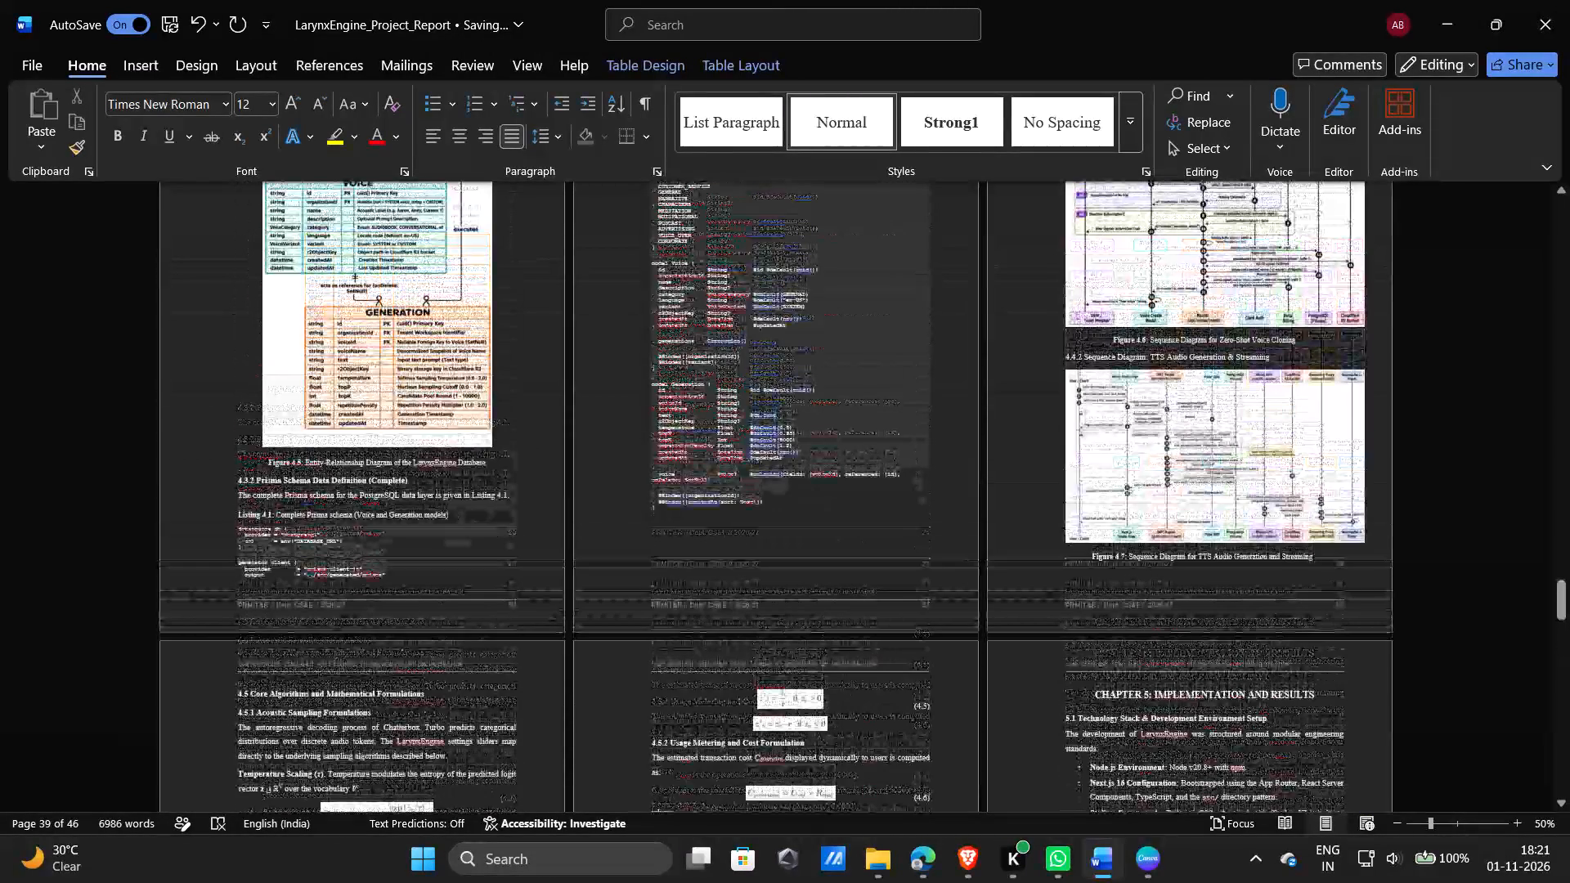
{"action": "scroll", "coordinate": [719, 464], "scroll_direction": "up", "scroll_amount": 1}
{"action": "scroll", "coordinate": [738, 559], "scroll_direction": "up", "scroll_amount": 4}
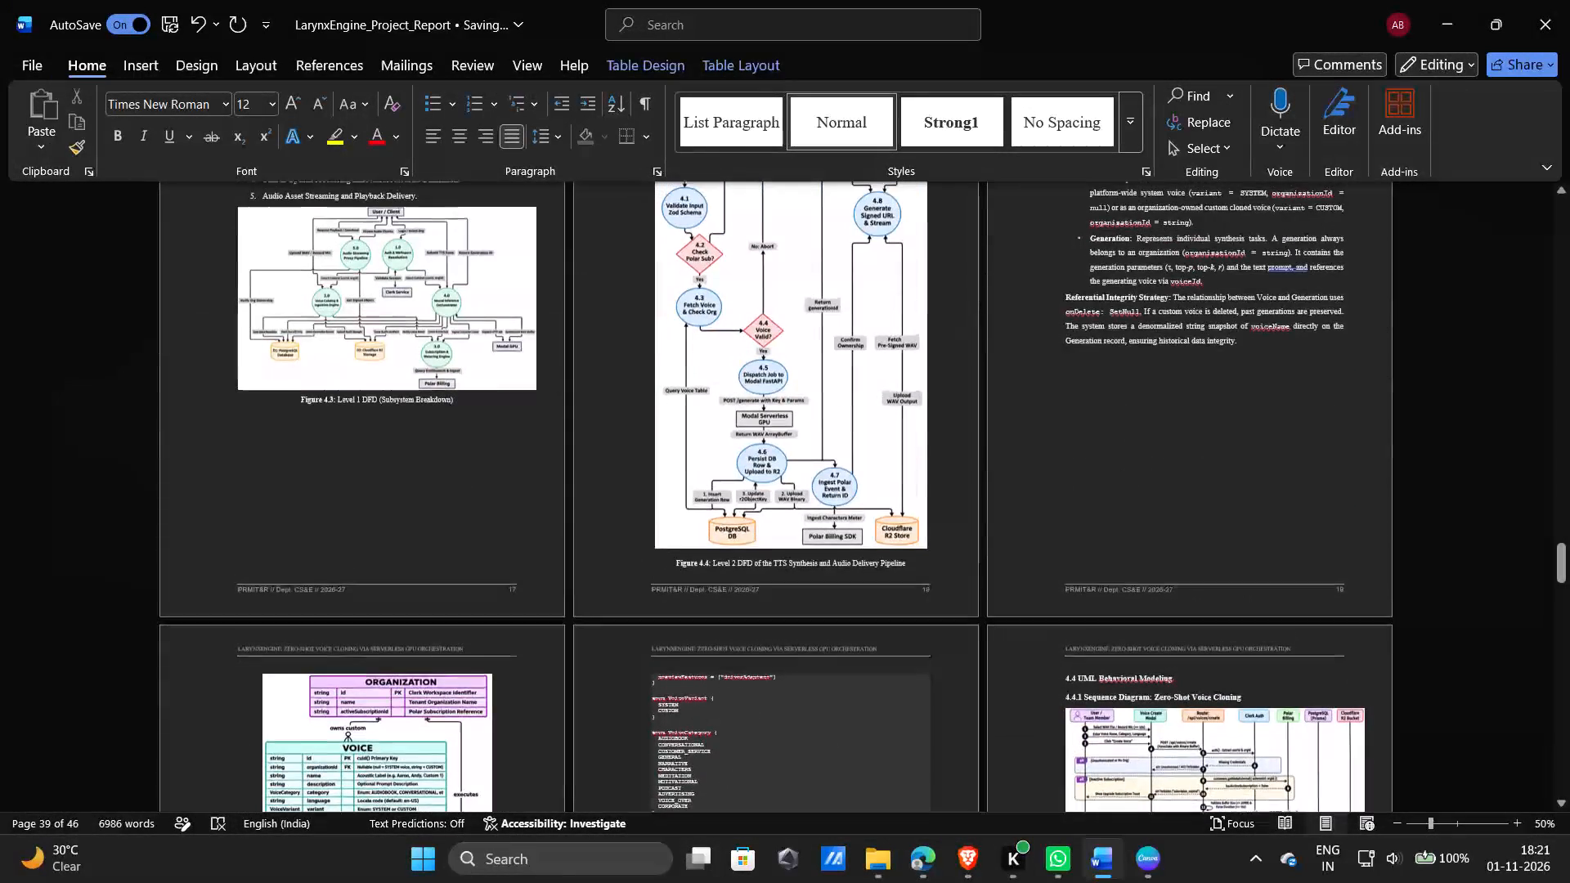
{"action": "scroll", "coordinate": [738, 559], "scroll_direction": "up", "scroll_amount": 2}
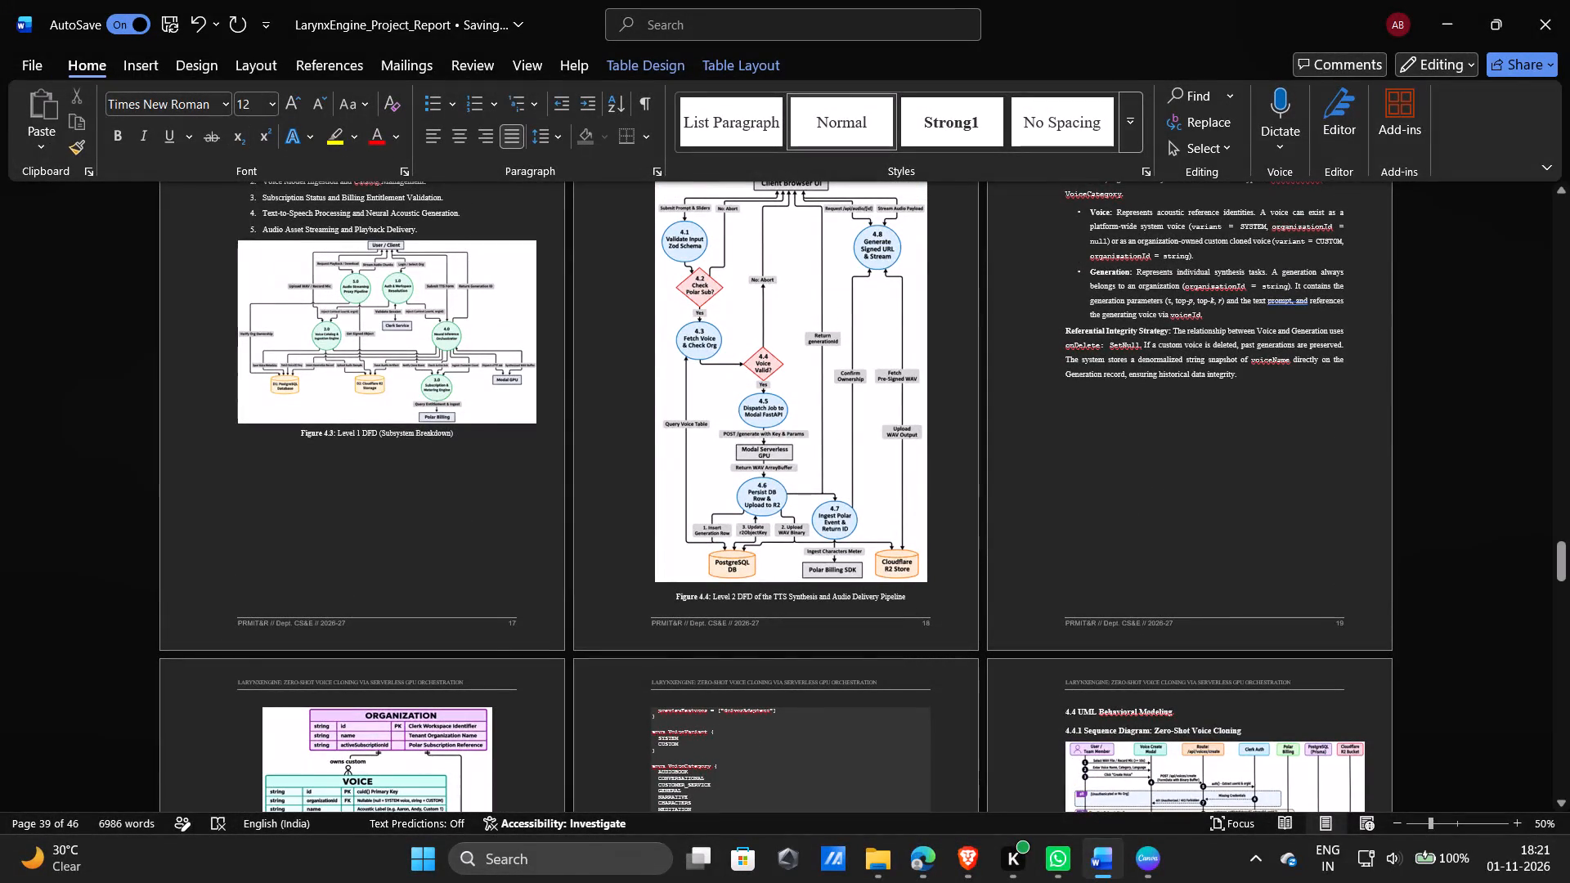
Enlarge the Figure 4.3 Level 1 DFD picture slightly and left-align it.
{"action": "left_click", "coordinate": [385, 364]}
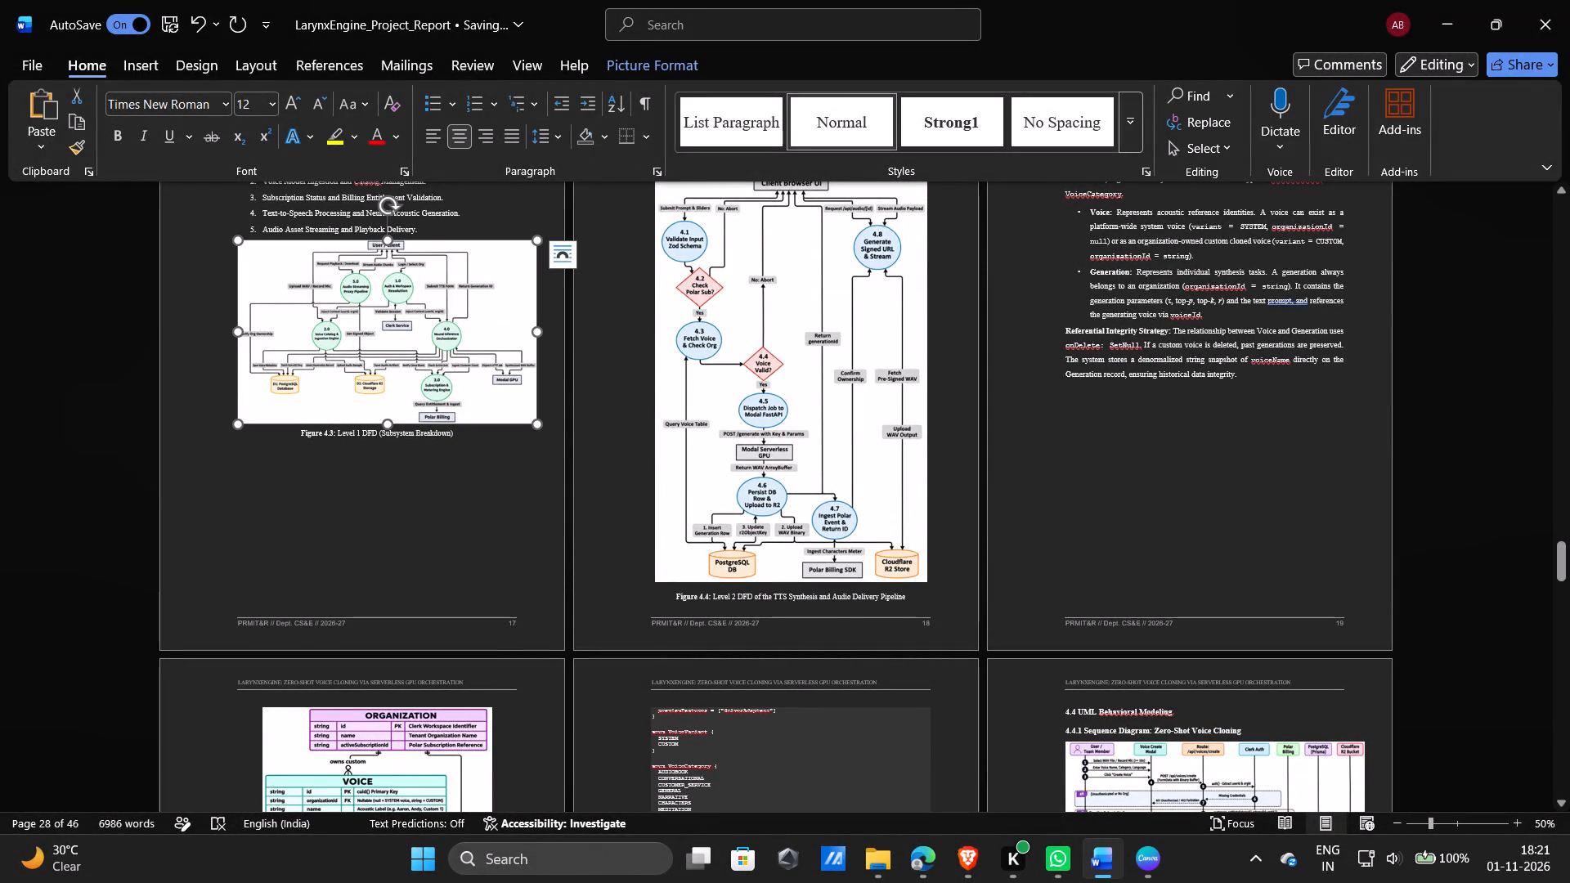
{"action": "left_click_drag", "start_coordinate": [236, 428], "coordinate": [214, 437]}
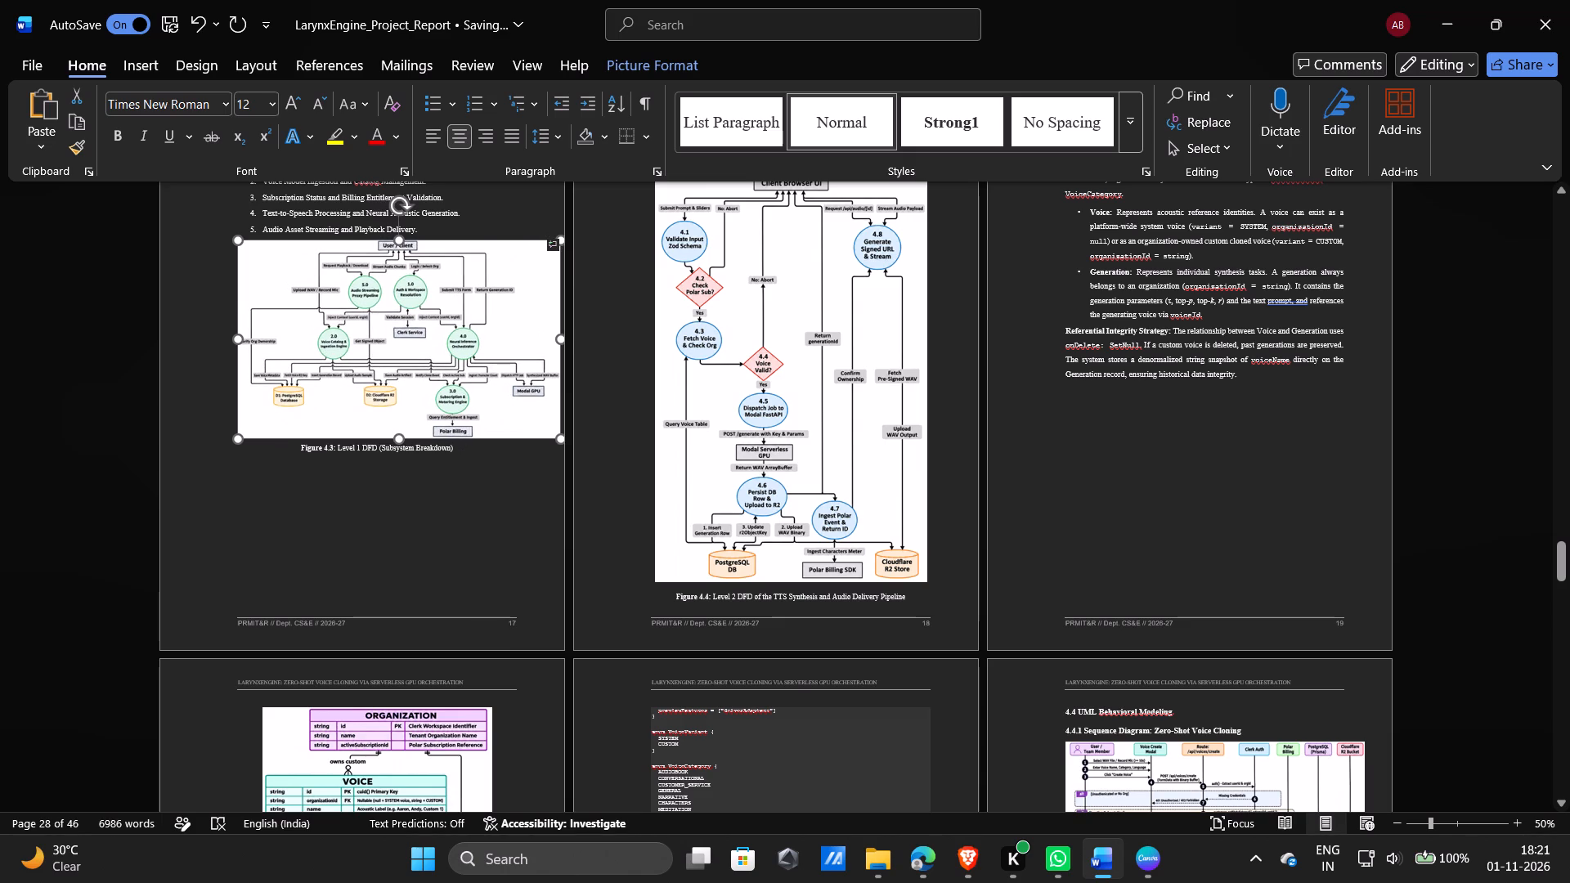
{"action": "left_click_drag", "start_coordinate": [397, 313], "coordinate": [353, 320]}
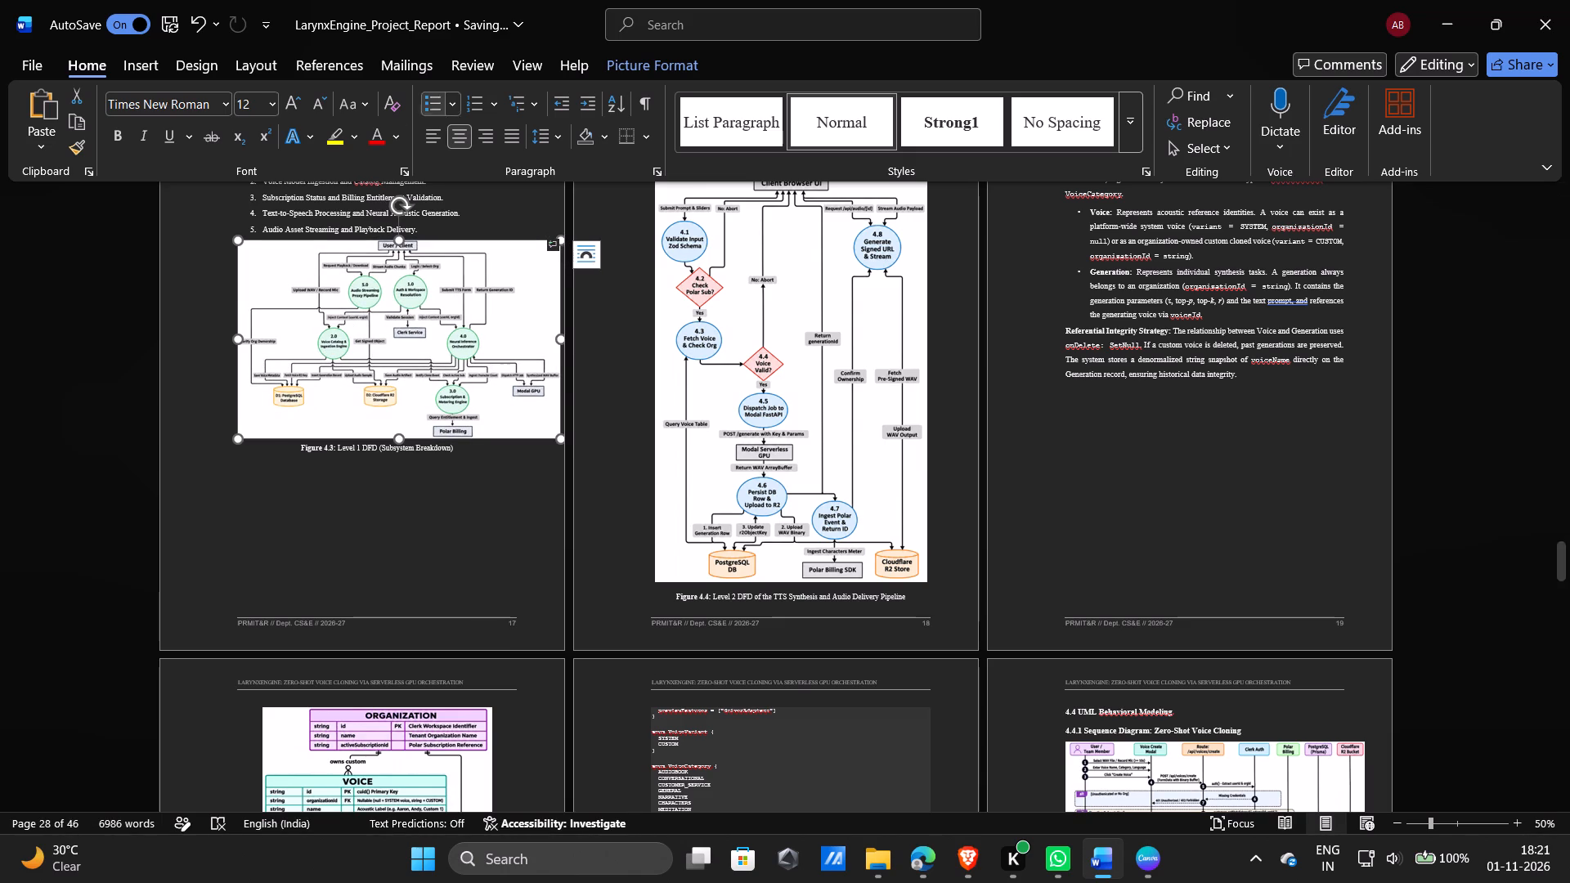
{"action": "left_click", "coordinate": [428, 141]}
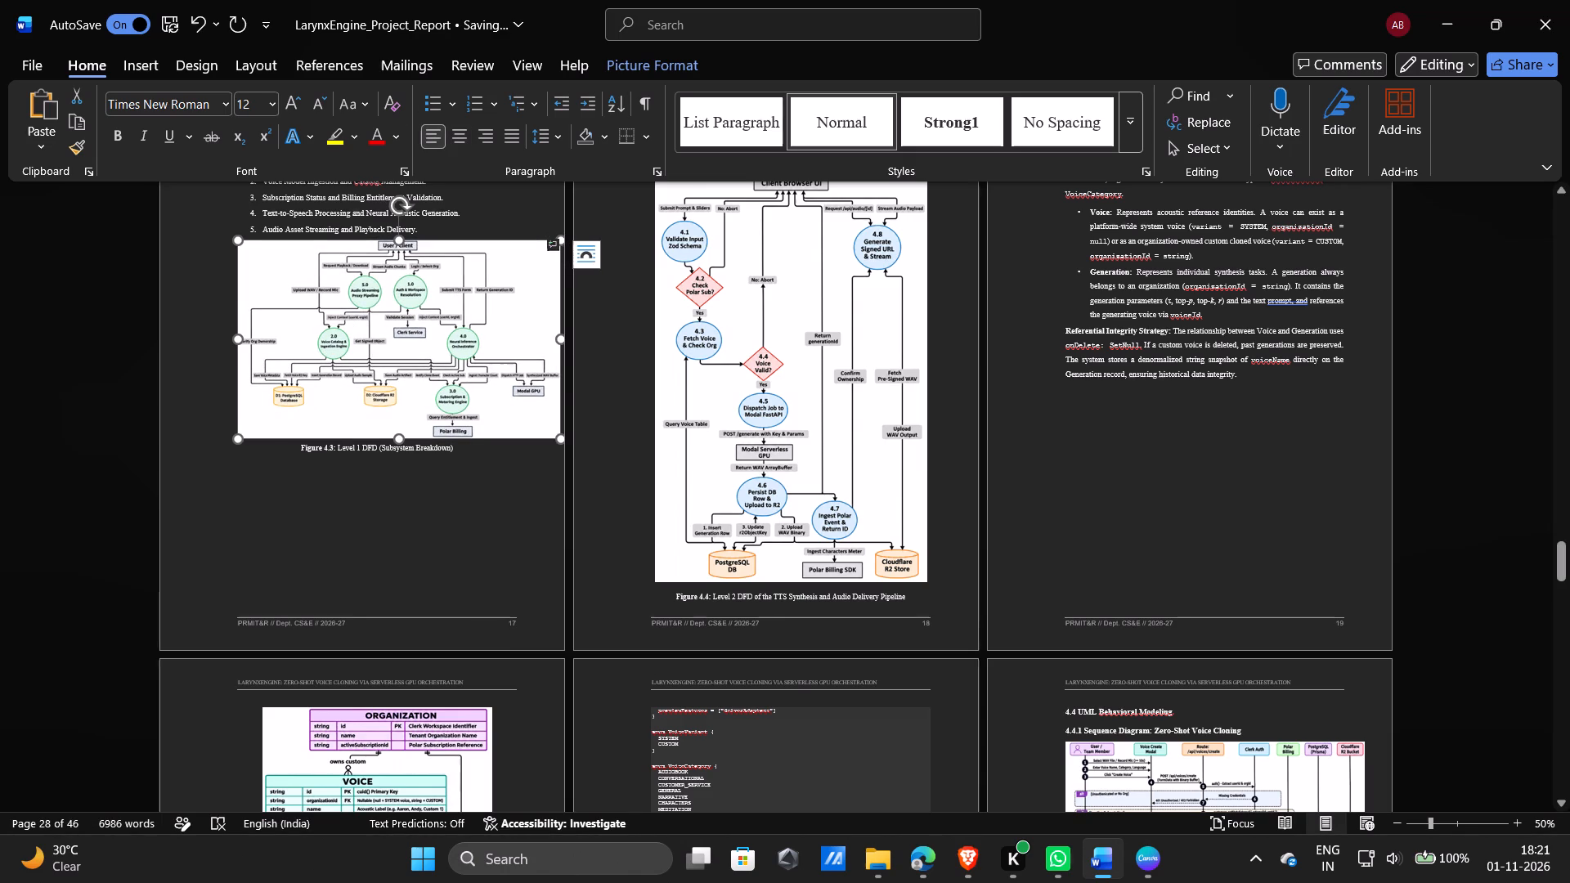
{"action": "left_click_drag", "start_coordinate": [563, 440], "coordinate": [542, 424]}
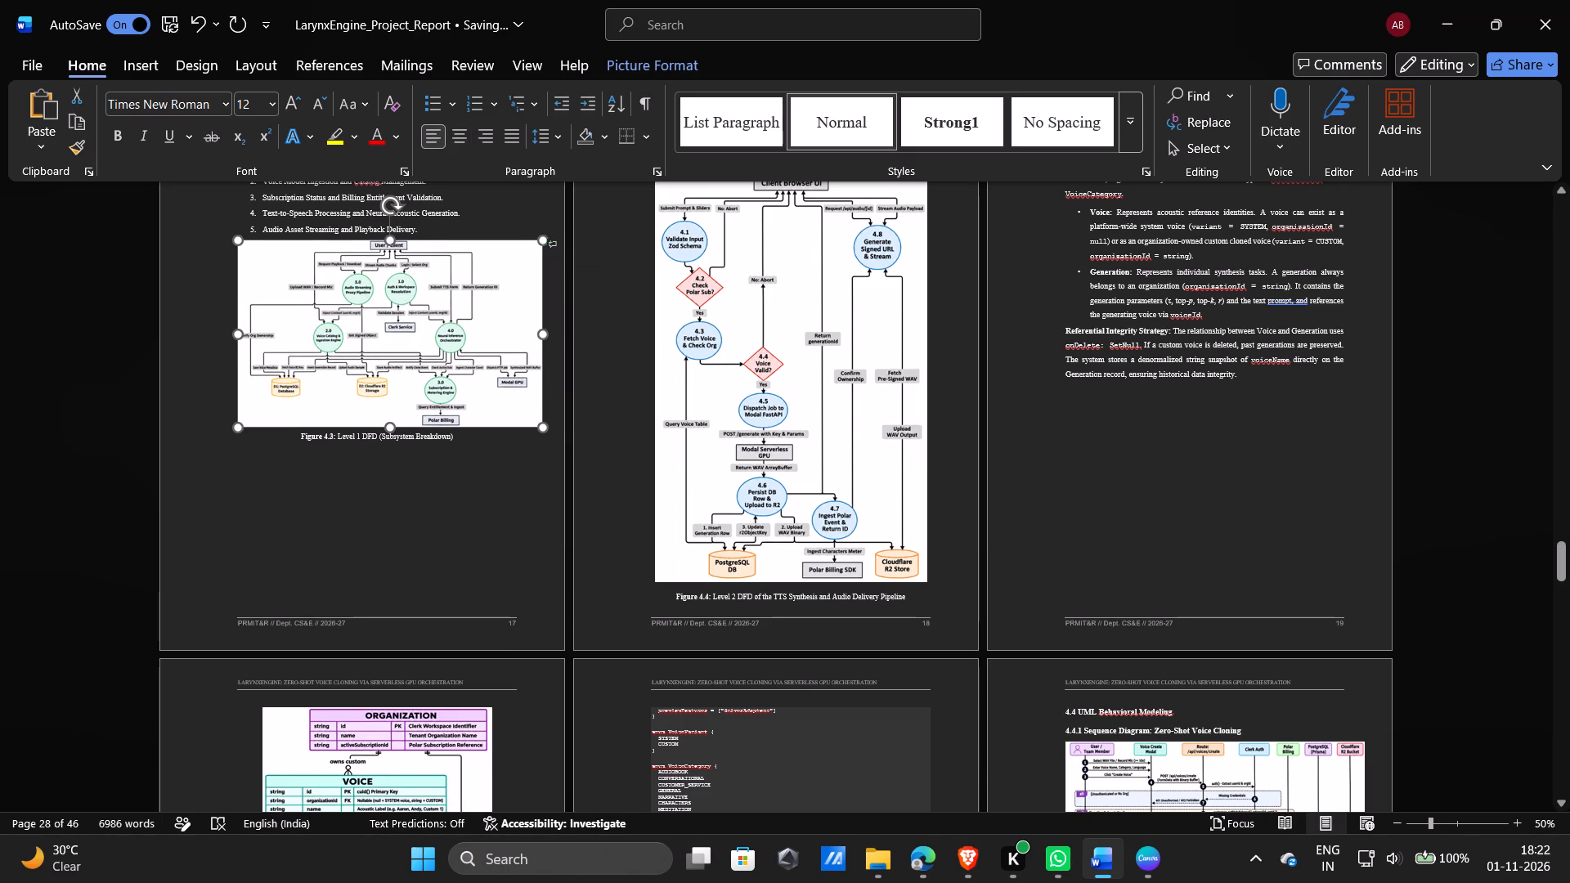
{"action": "left_click_drag", "start_coordinate": [542, 424], "coordinate": [548, 431]}
{"action": "left_click", "coordinate": [487, 488]}
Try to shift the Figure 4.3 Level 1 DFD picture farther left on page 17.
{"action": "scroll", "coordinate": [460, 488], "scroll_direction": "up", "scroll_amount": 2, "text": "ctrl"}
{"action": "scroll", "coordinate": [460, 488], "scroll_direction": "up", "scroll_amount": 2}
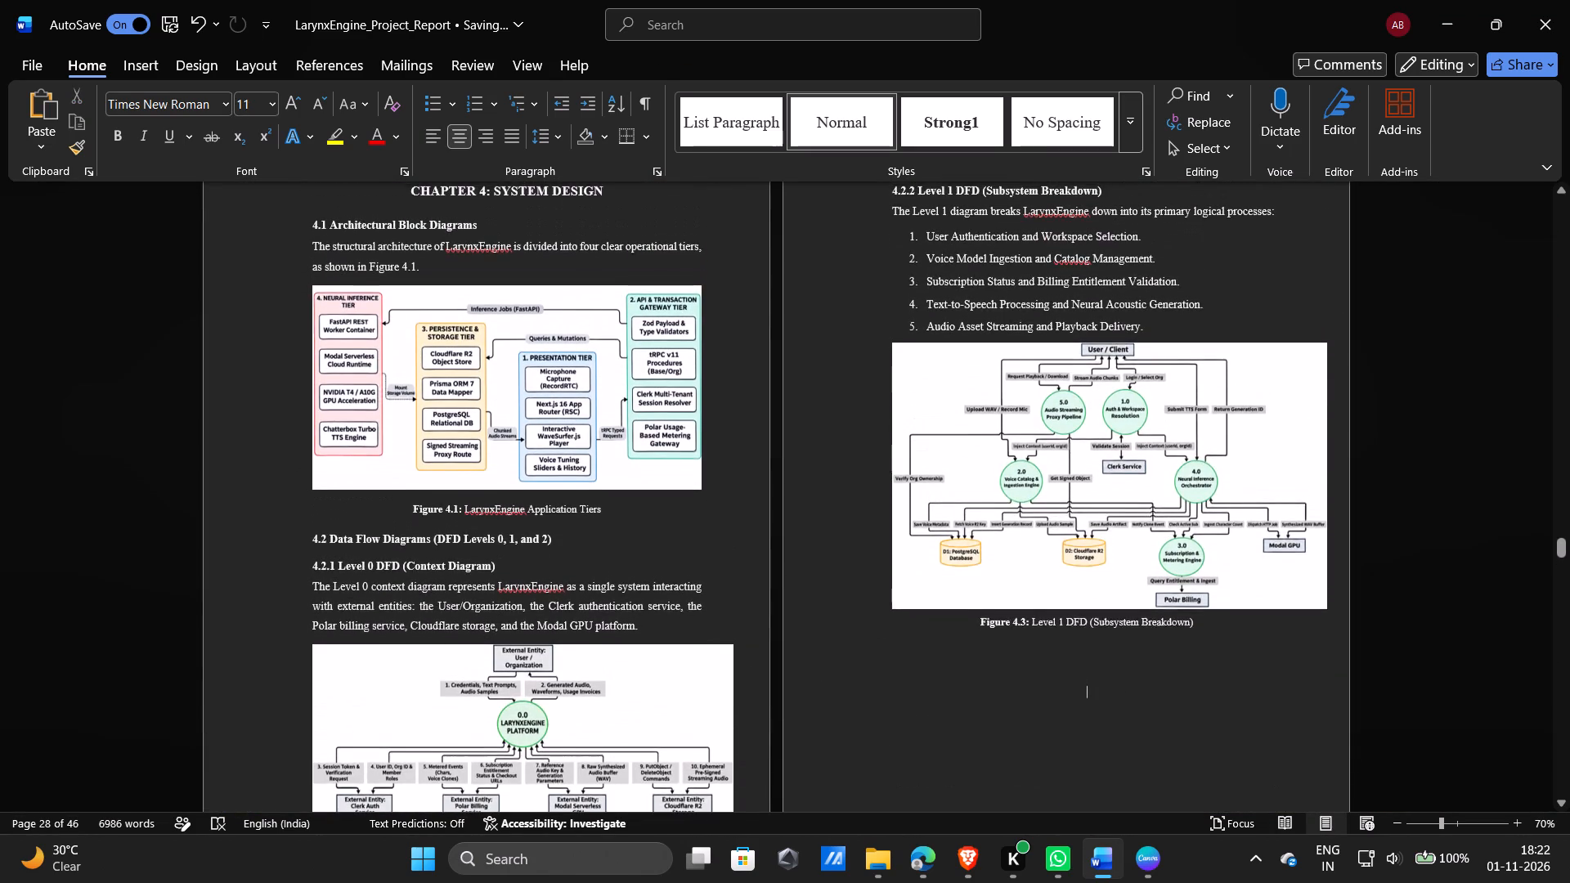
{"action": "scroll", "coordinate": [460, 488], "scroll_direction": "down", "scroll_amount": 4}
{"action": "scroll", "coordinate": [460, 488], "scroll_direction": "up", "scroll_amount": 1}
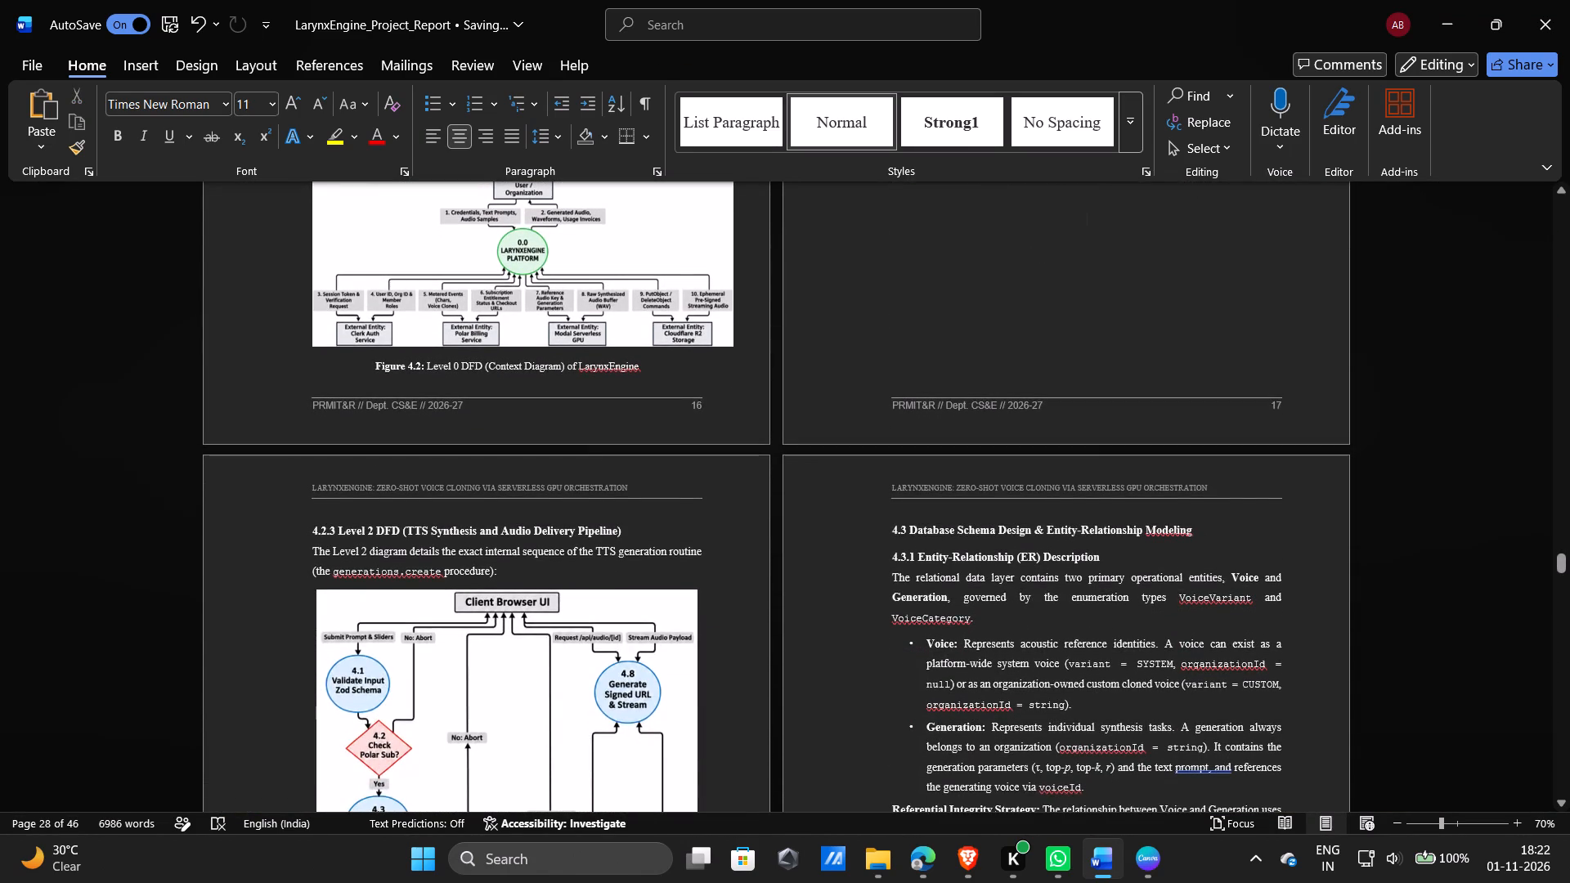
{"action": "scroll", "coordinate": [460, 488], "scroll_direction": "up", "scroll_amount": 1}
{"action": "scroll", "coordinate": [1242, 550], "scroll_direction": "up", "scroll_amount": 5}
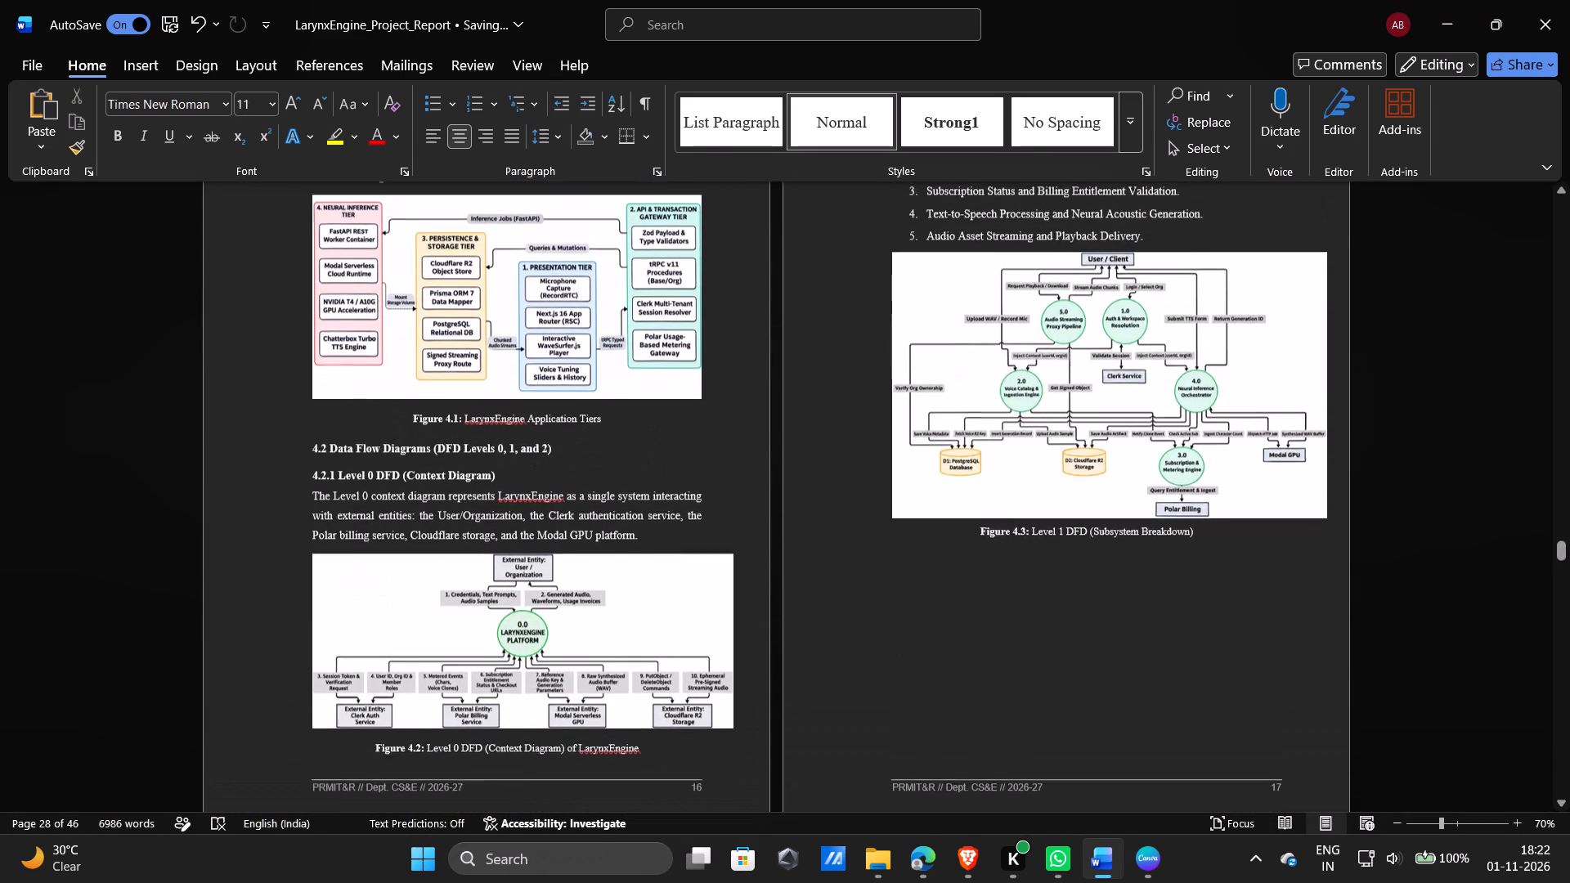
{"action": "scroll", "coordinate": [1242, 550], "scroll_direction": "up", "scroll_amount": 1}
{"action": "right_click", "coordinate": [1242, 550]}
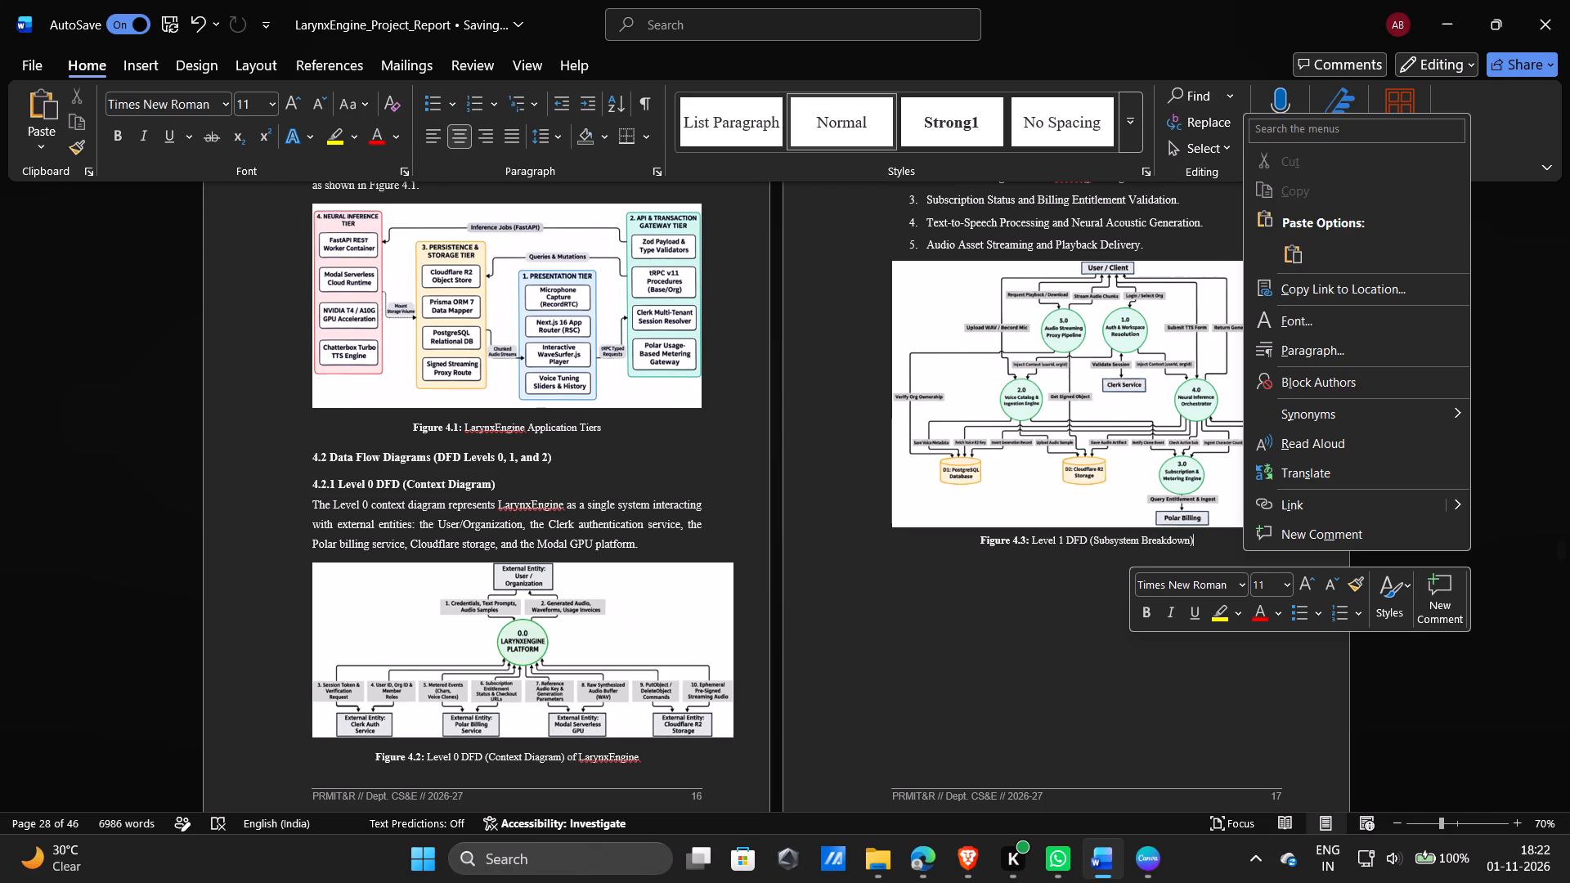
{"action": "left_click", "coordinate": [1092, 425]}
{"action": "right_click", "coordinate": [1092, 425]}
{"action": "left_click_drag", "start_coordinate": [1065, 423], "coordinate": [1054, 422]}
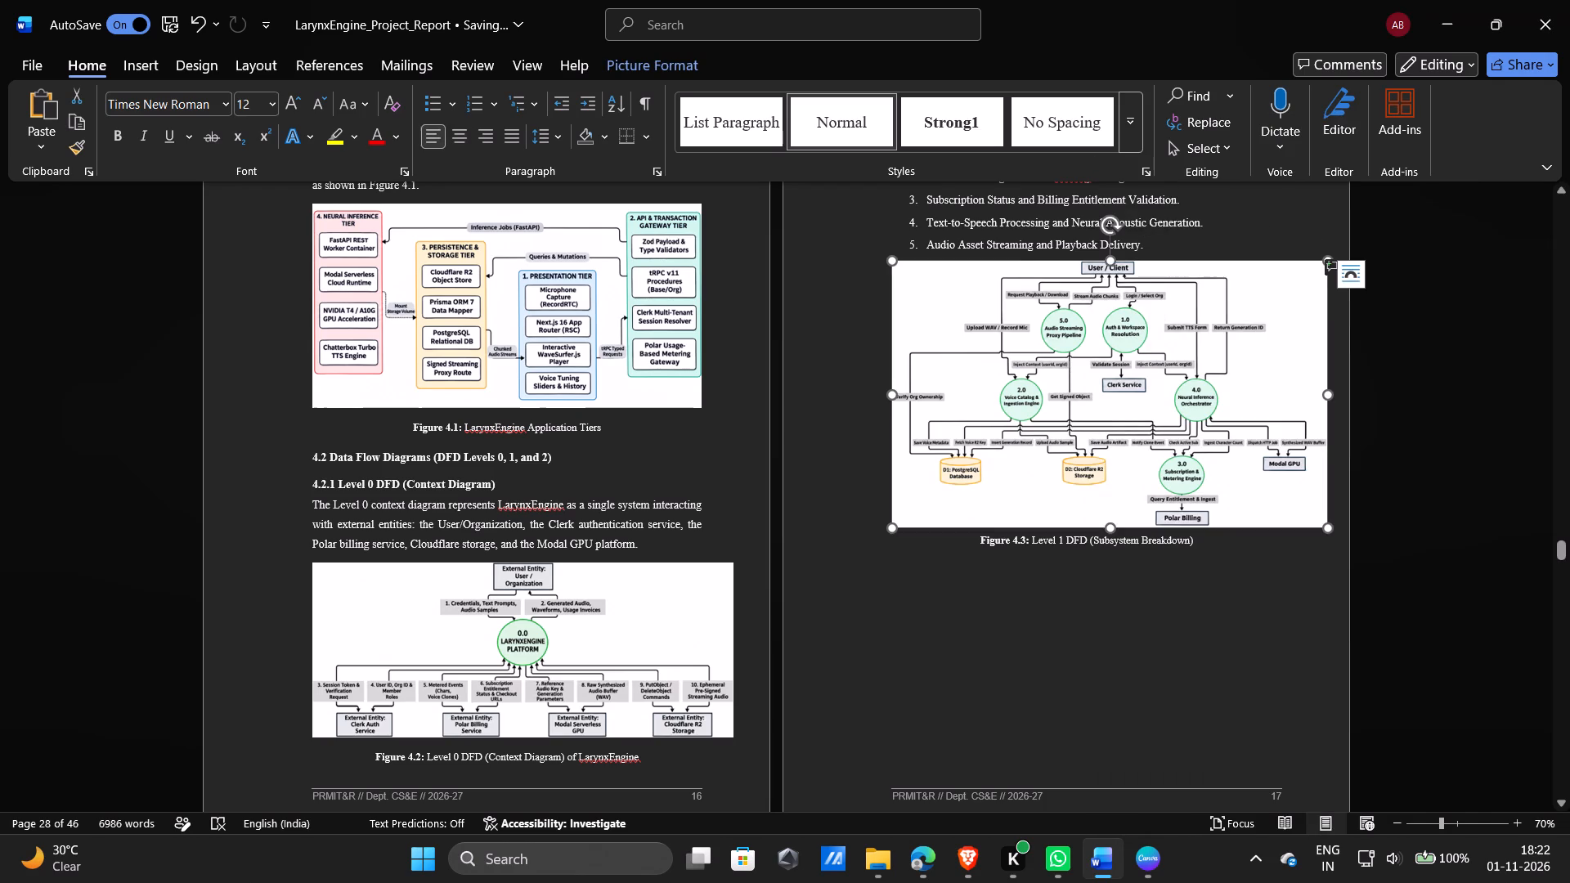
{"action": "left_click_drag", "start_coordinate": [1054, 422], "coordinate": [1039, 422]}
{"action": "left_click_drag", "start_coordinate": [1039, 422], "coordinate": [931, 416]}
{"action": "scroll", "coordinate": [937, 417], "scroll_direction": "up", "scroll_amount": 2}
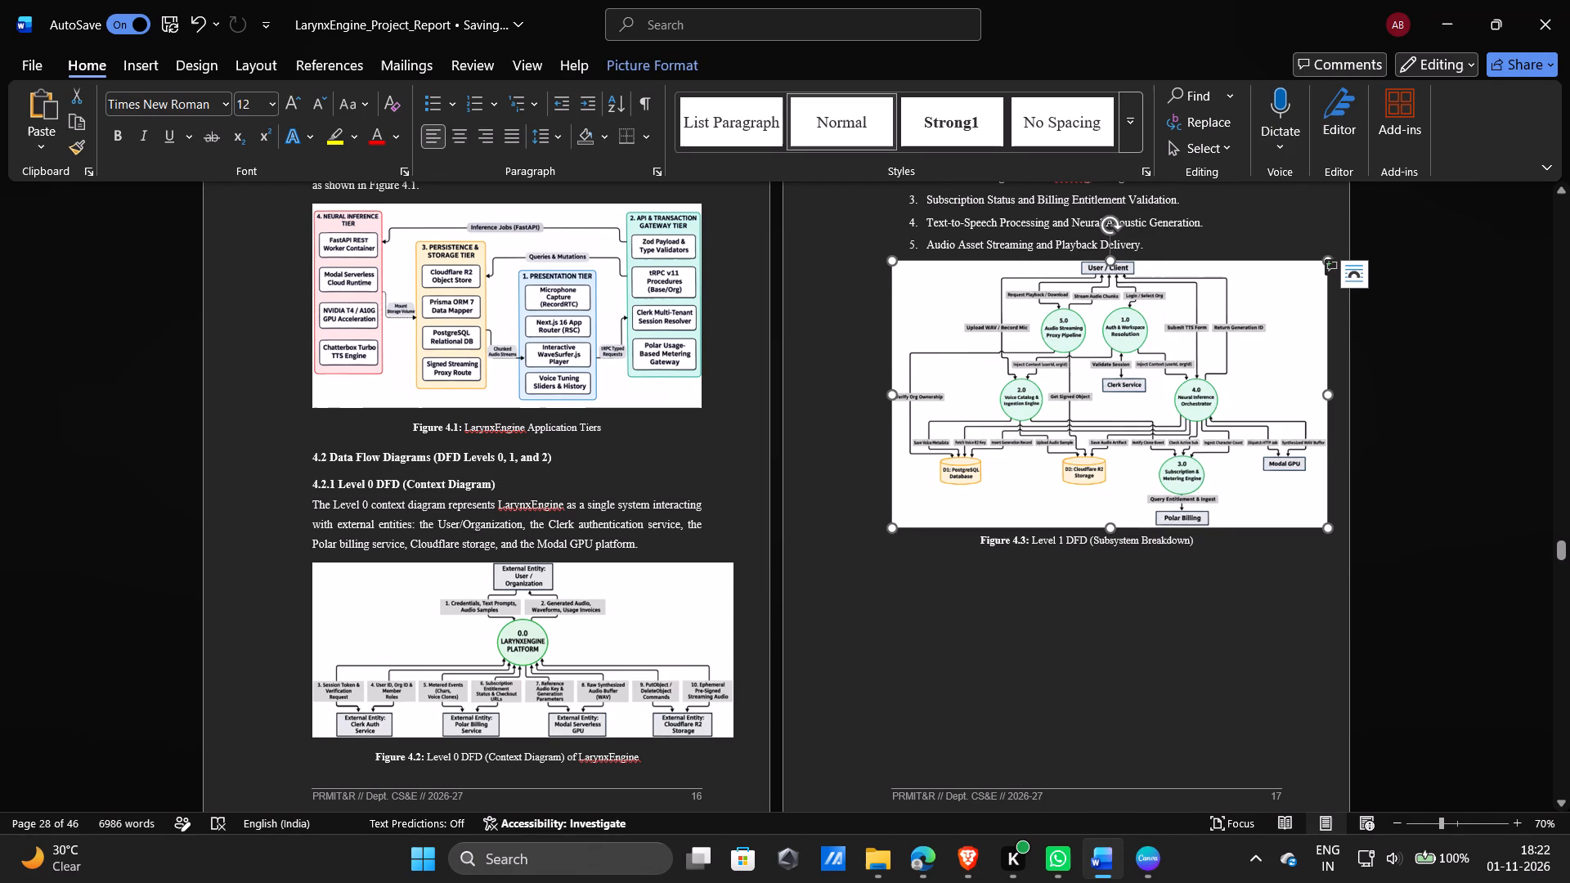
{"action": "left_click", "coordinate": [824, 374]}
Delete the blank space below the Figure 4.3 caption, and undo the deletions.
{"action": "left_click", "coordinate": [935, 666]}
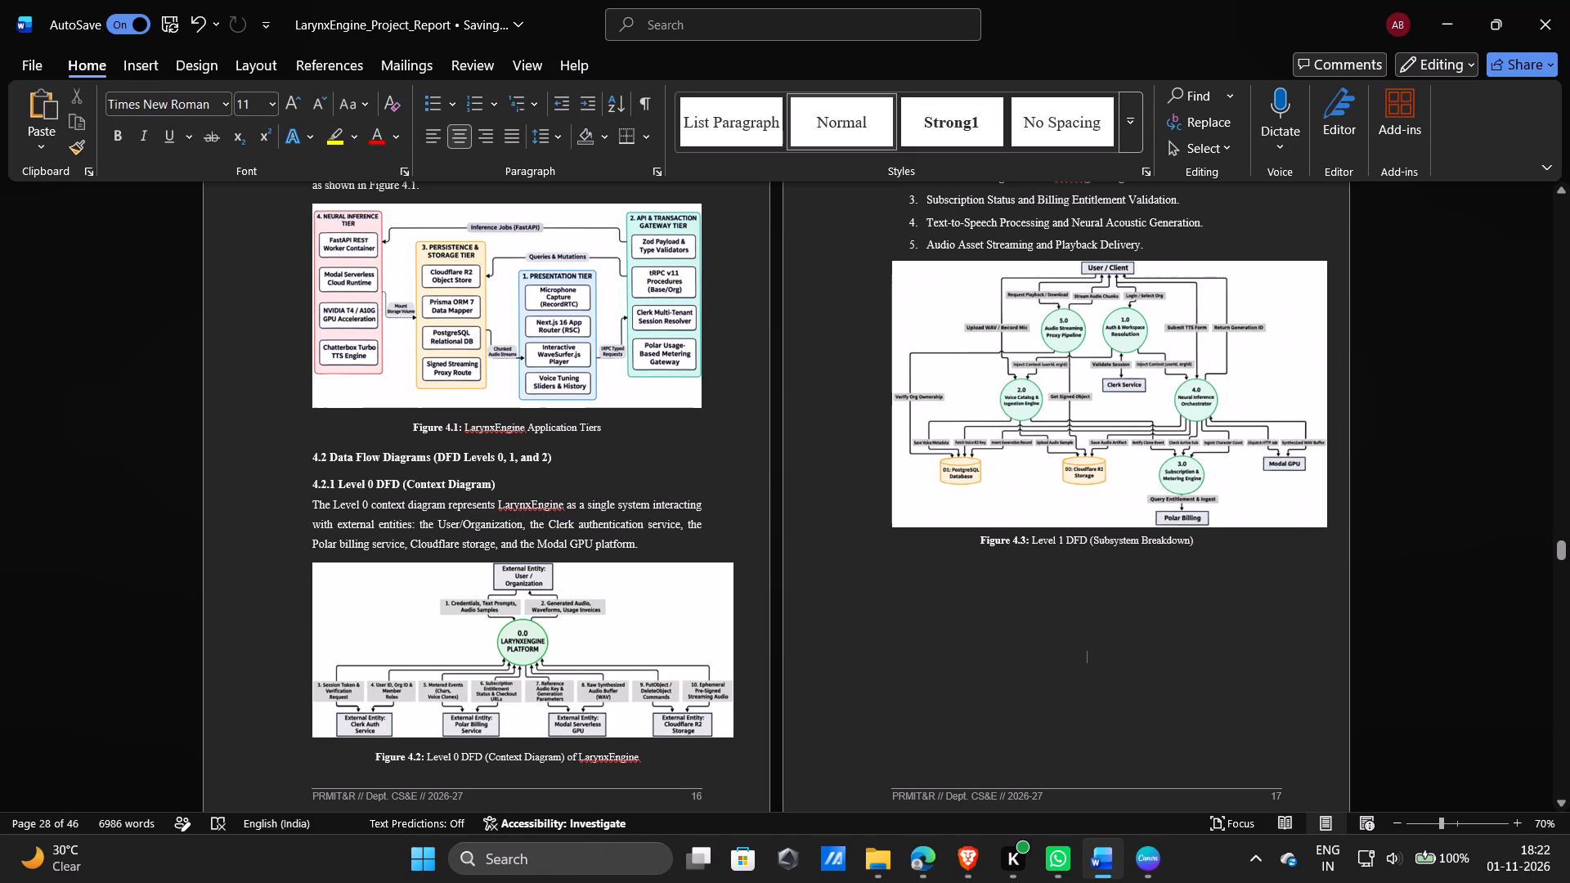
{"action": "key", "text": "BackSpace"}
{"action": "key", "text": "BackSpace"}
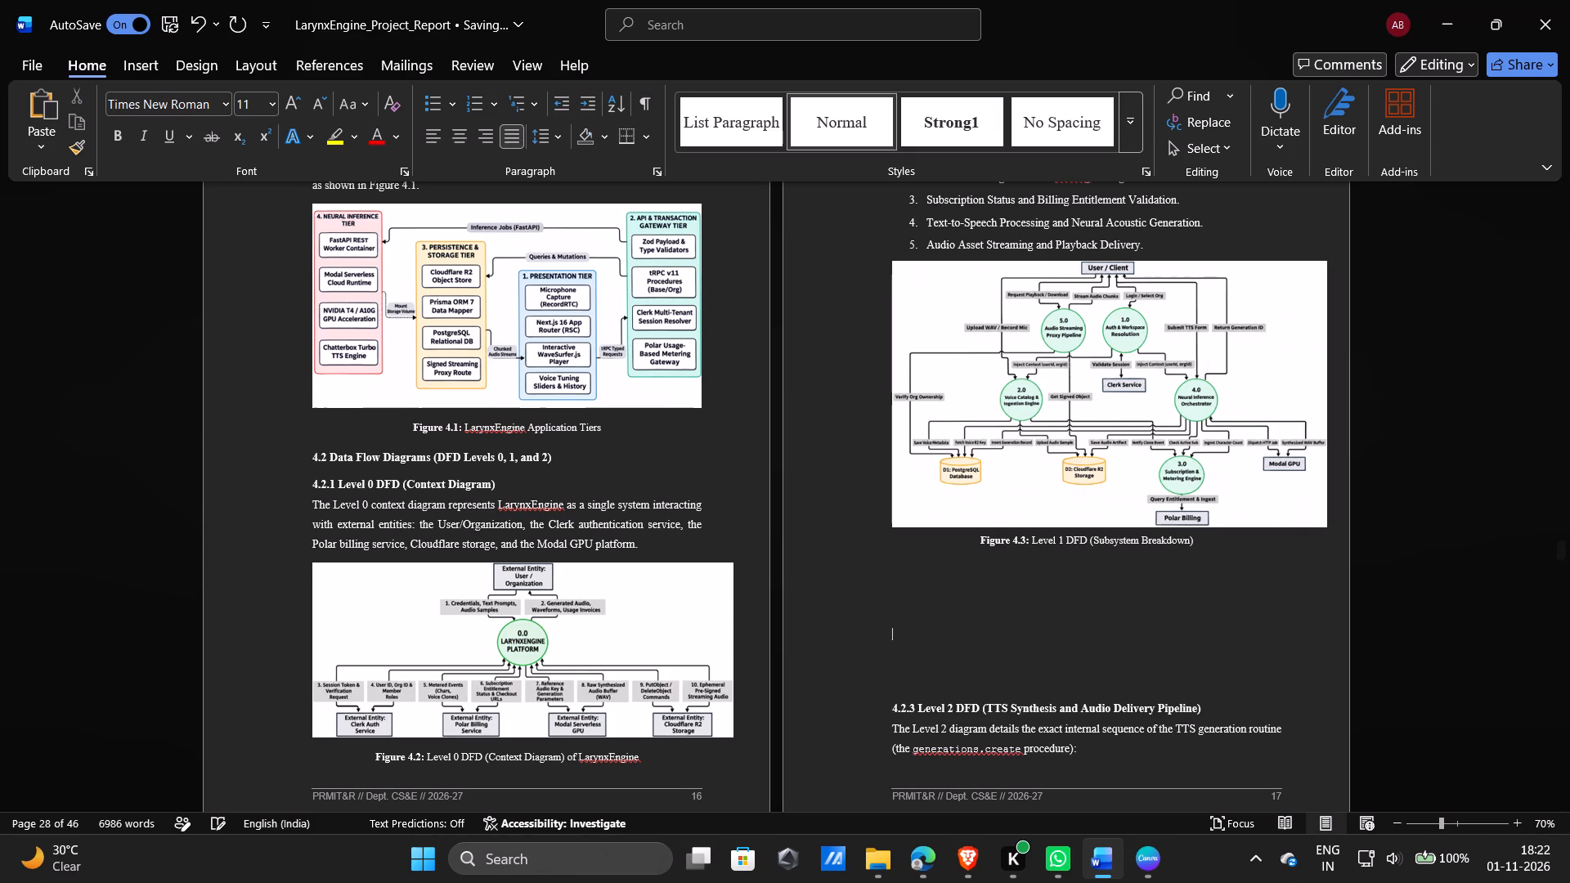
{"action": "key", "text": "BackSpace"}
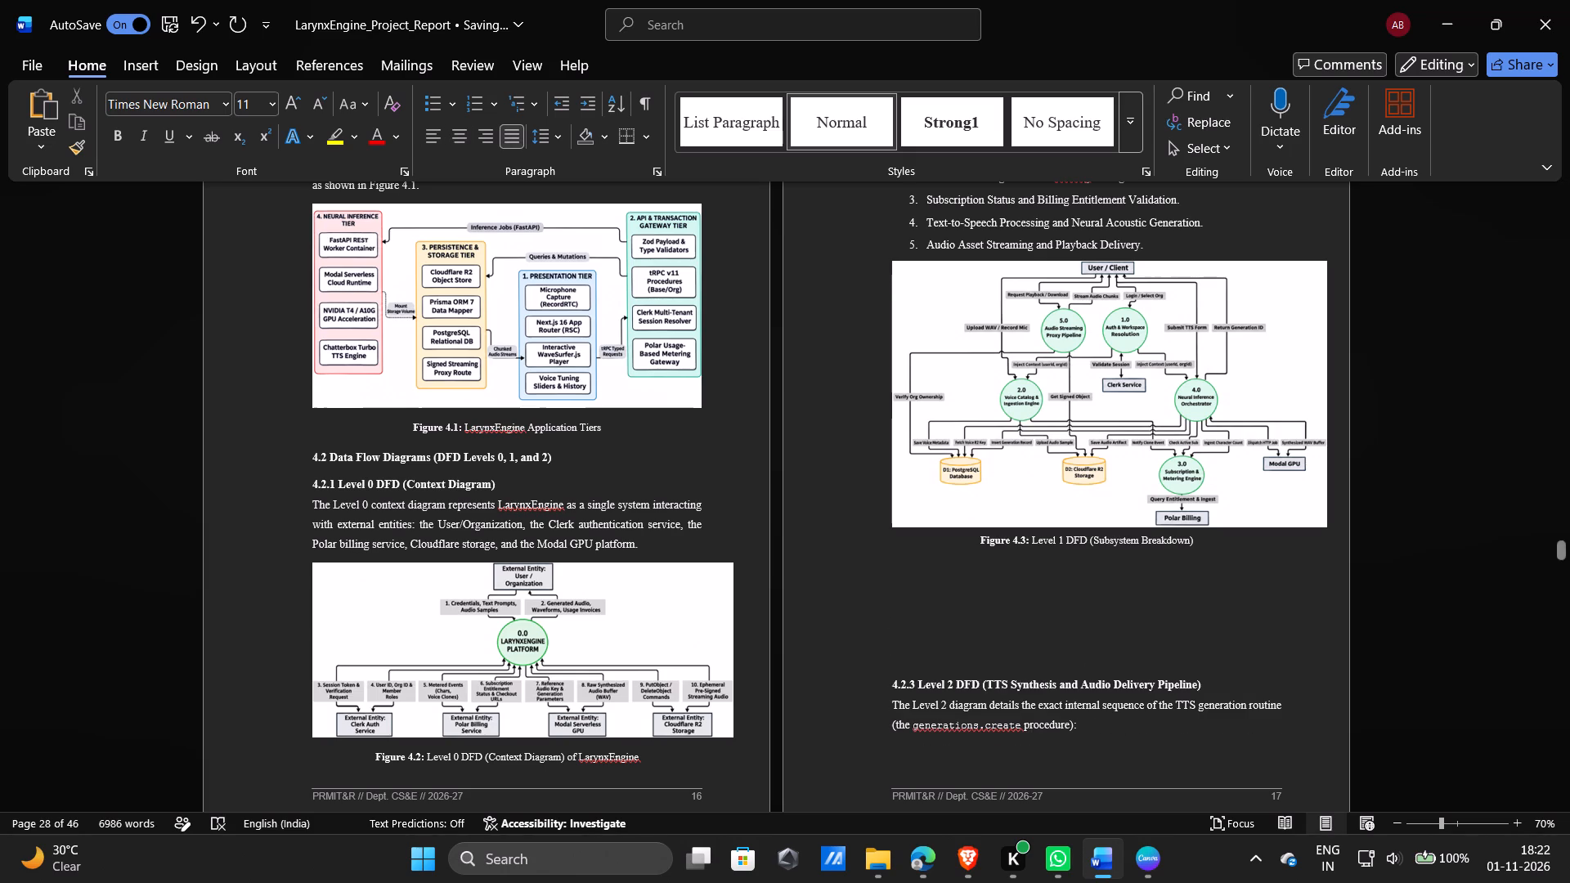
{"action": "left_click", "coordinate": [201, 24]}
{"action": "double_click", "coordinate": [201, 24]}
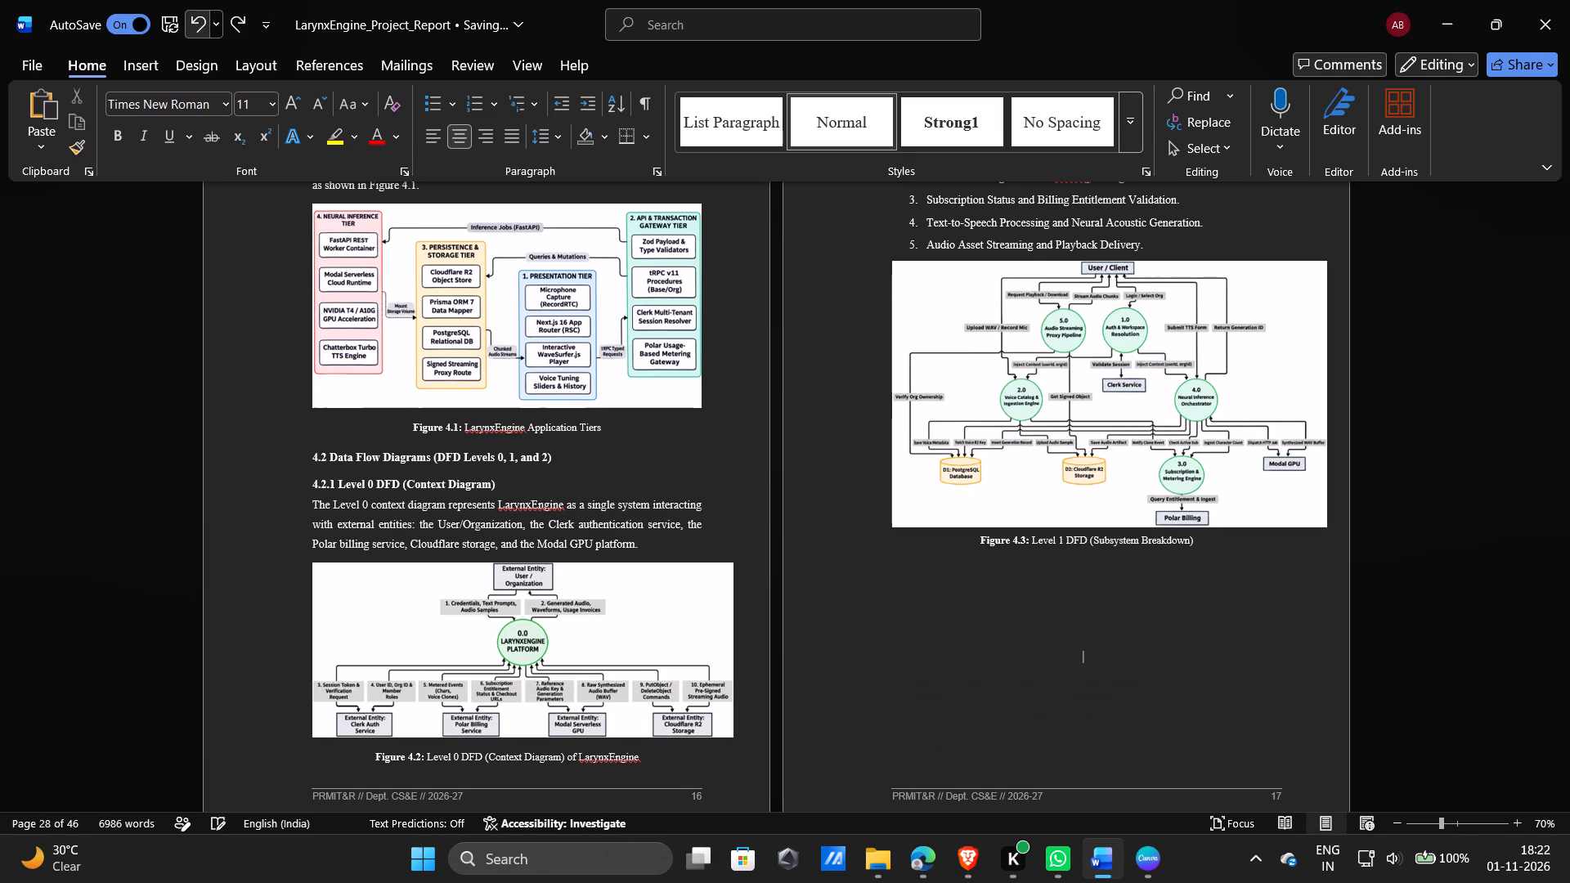
Copy the Figure 4.3 Level 1 DFD picture.
{"action": "scroll", "coordinate": [1220, 525], "scroll_direction": "up", "scroll_amount": 1}
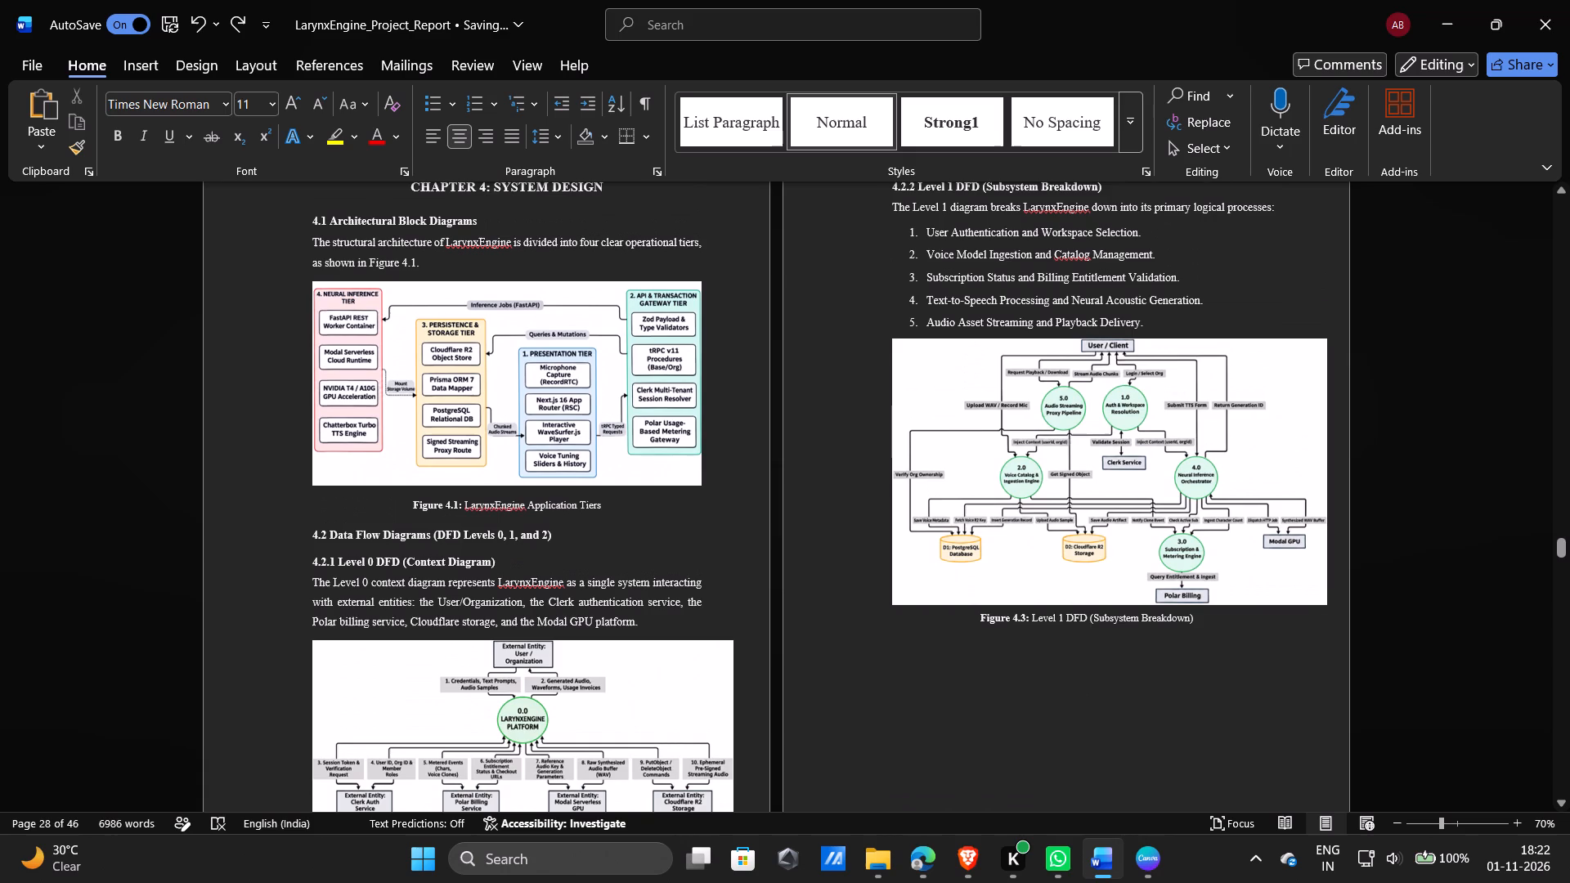
{"action": "left_click", "coordinate": [1089, 469]}
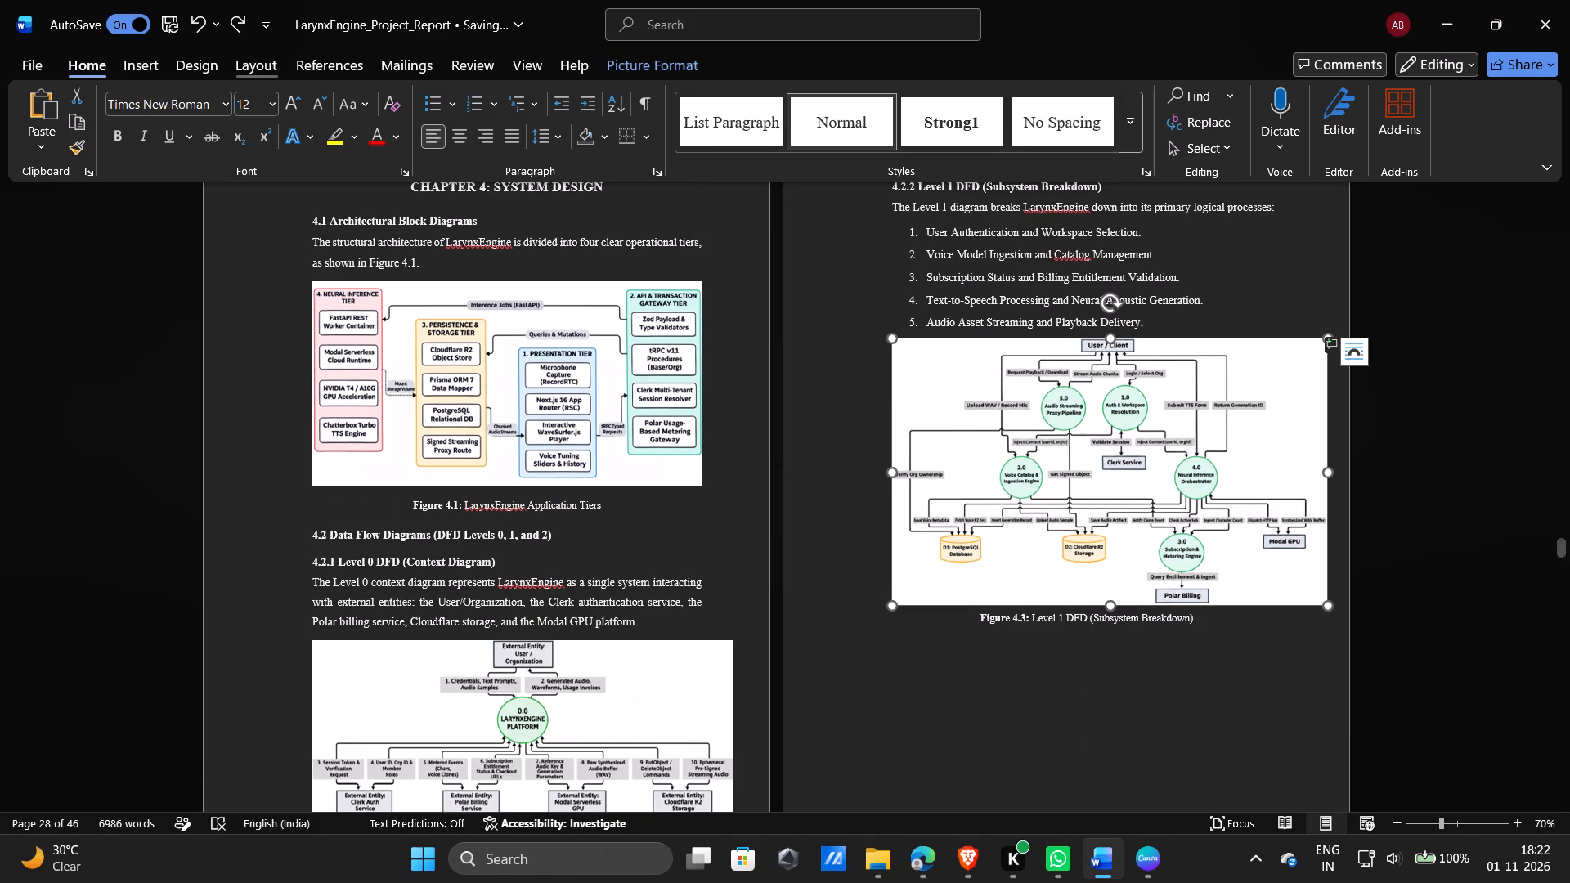
{"action": "key", "text": "ctrl+c"}
Insert the picture "High-Contrast Audio System Architecture Diagram" from the Downloads folder at the selected Figure 4.3 diagram.
{"action": "left_click", "coordinate": [146, 68]}
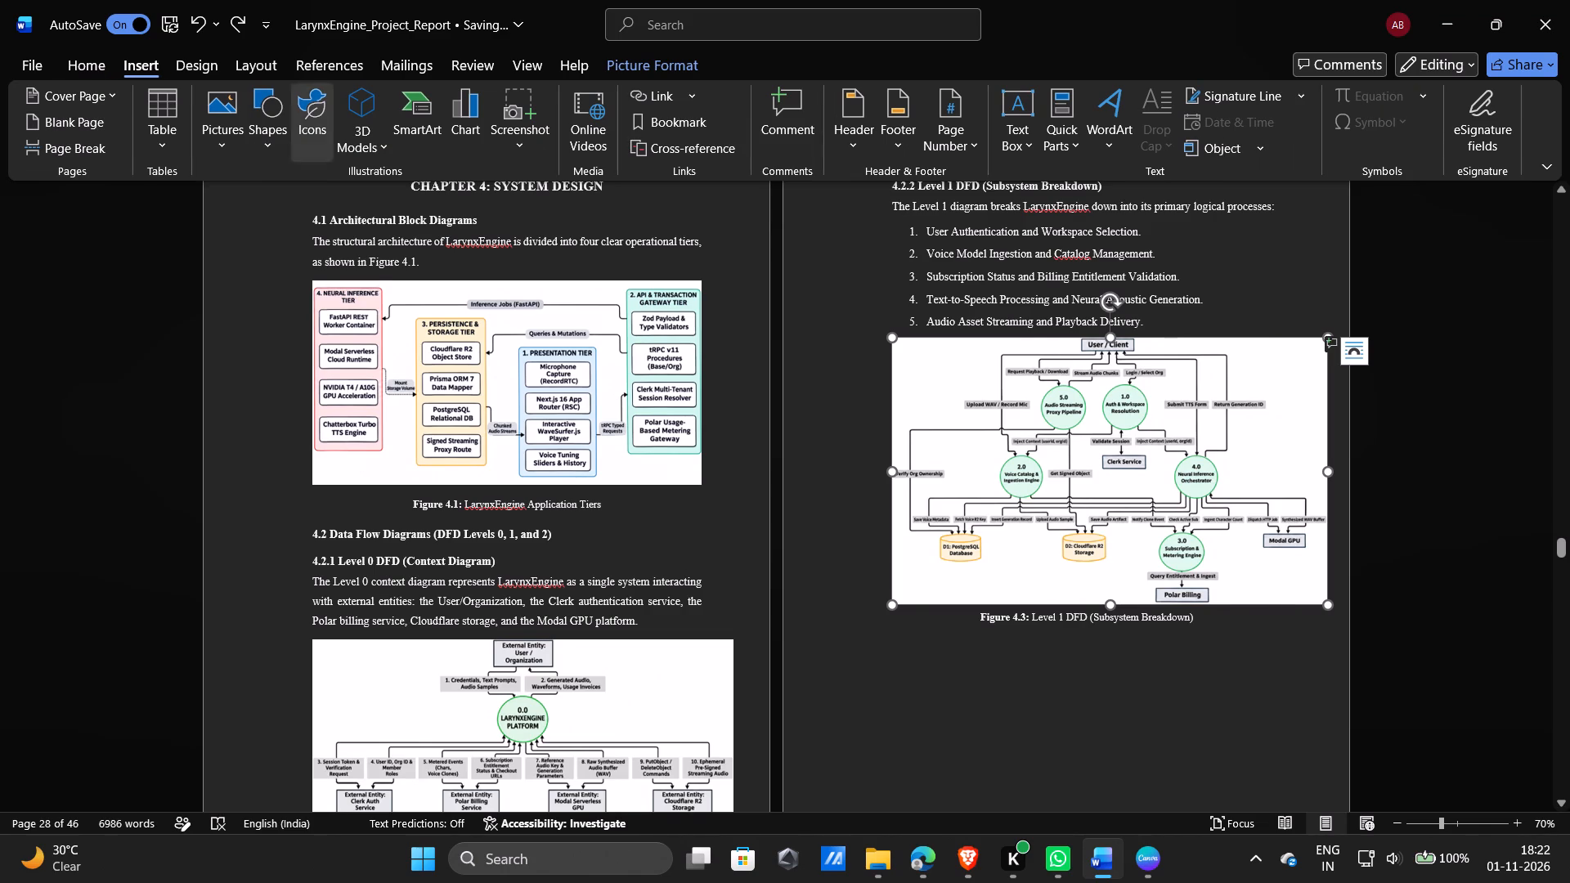
{"action": "left_click", "coordinate": [198, 114]}
{"action": "left_click", "coordinate": [222, 114]}
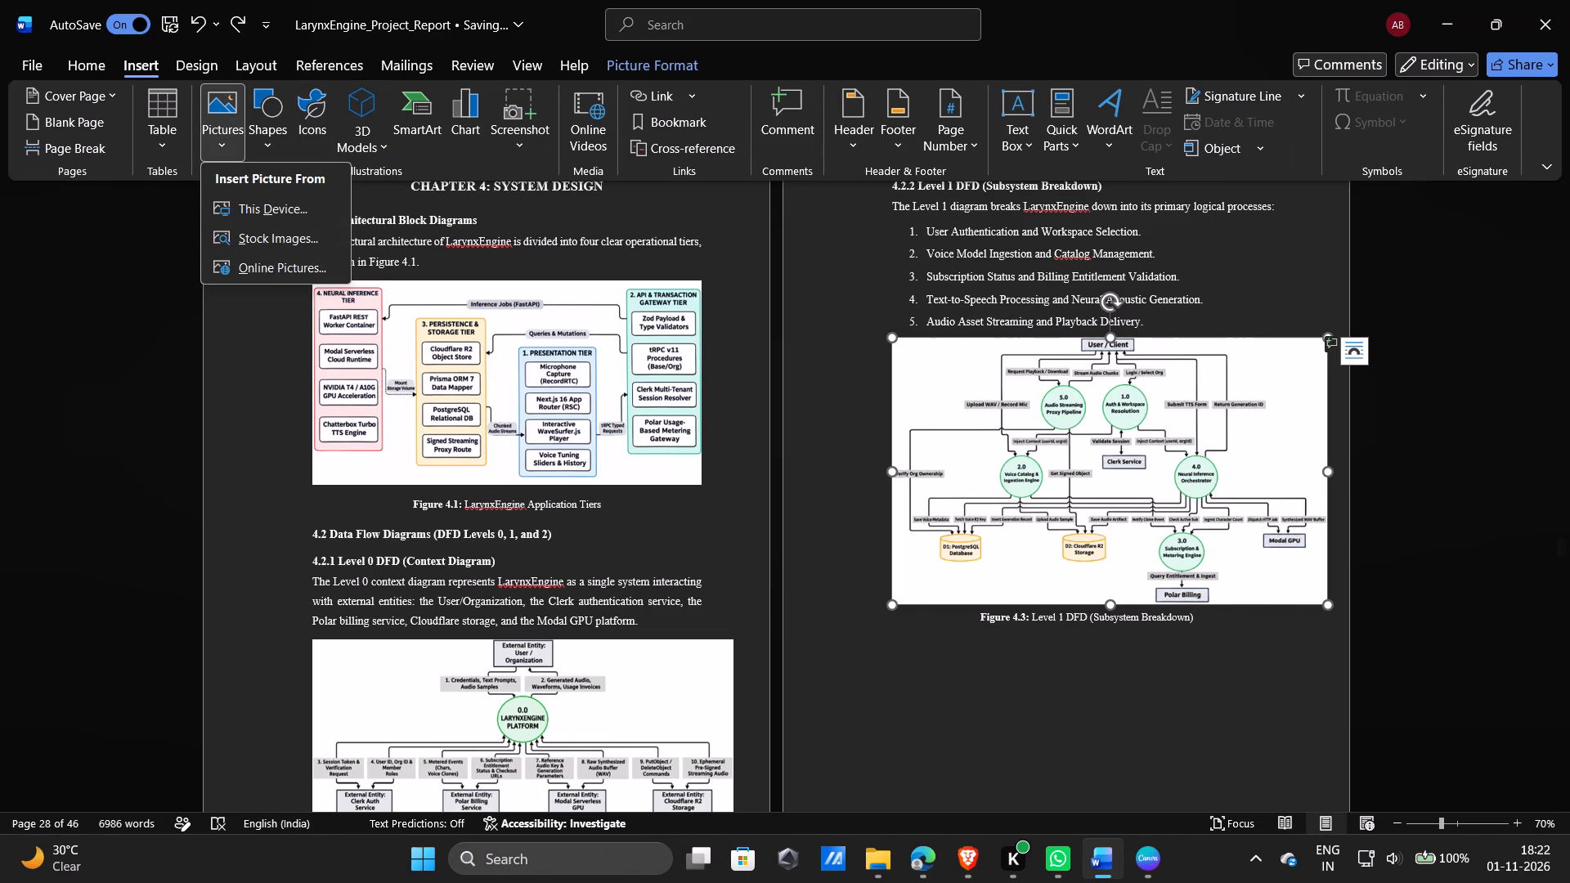
{"action": "left_click", "coordinate": [254, 202]}
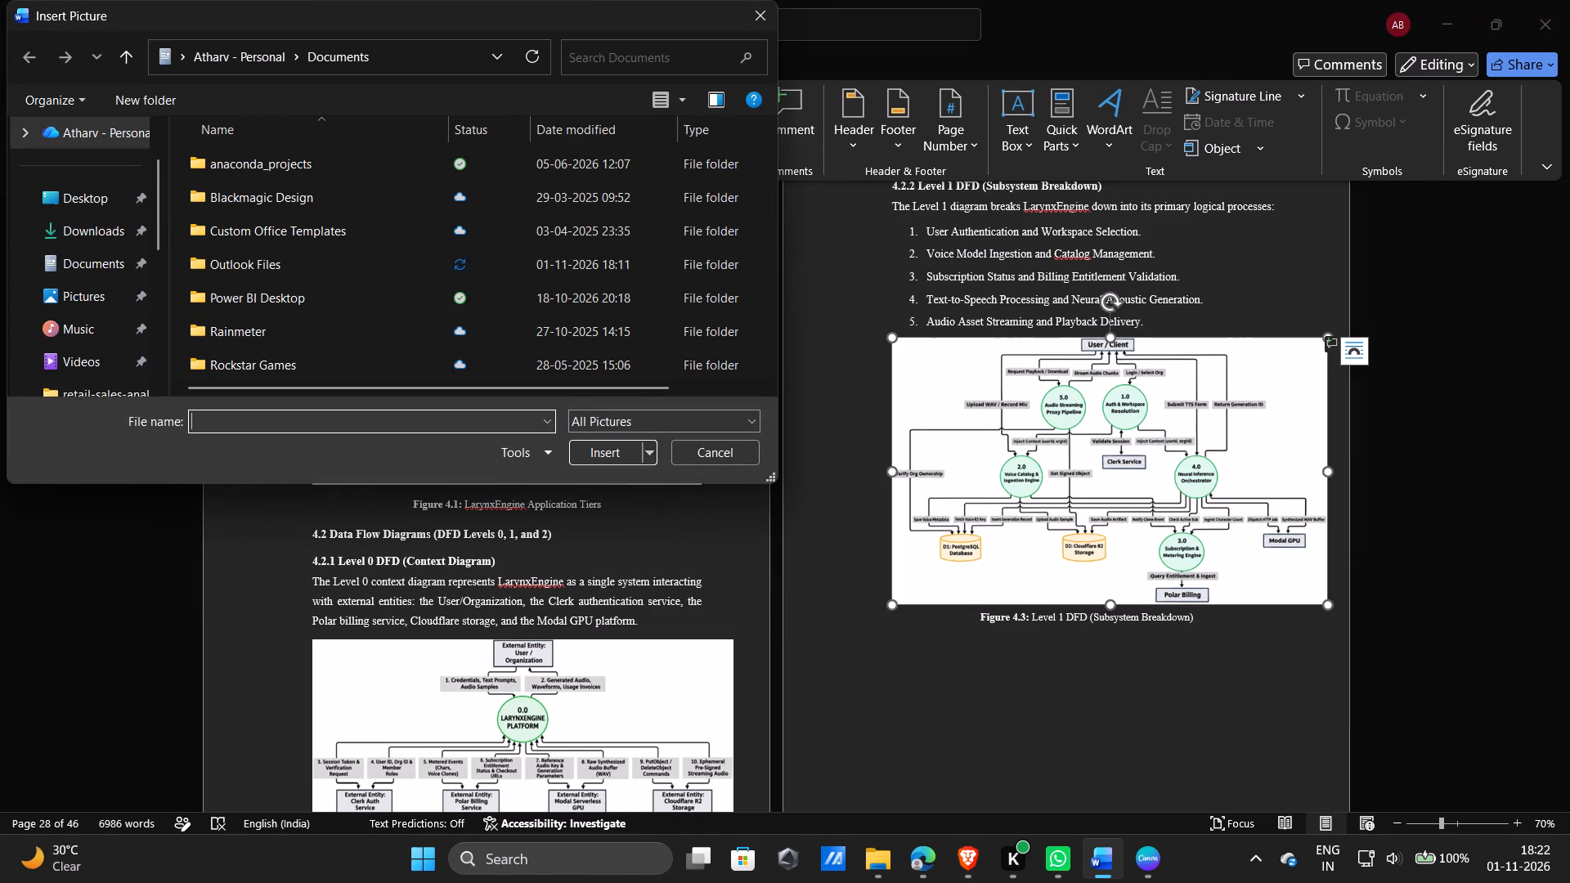
{"action": "left_click", "coordinate": [29, 234]}
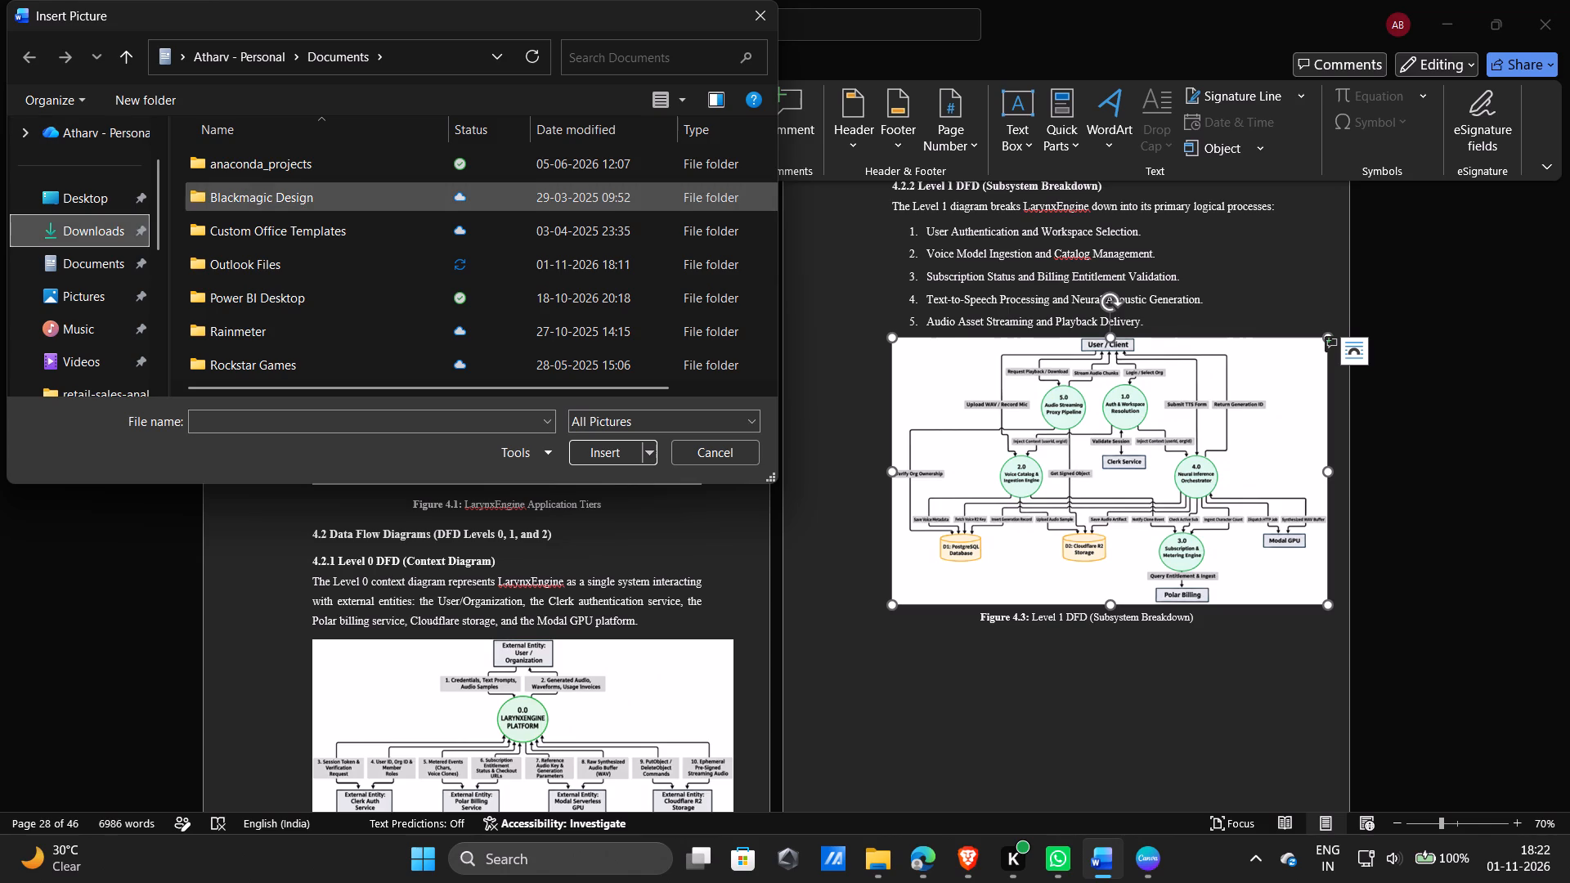
{"action": "double_click", "coordinate": [59, 230]}
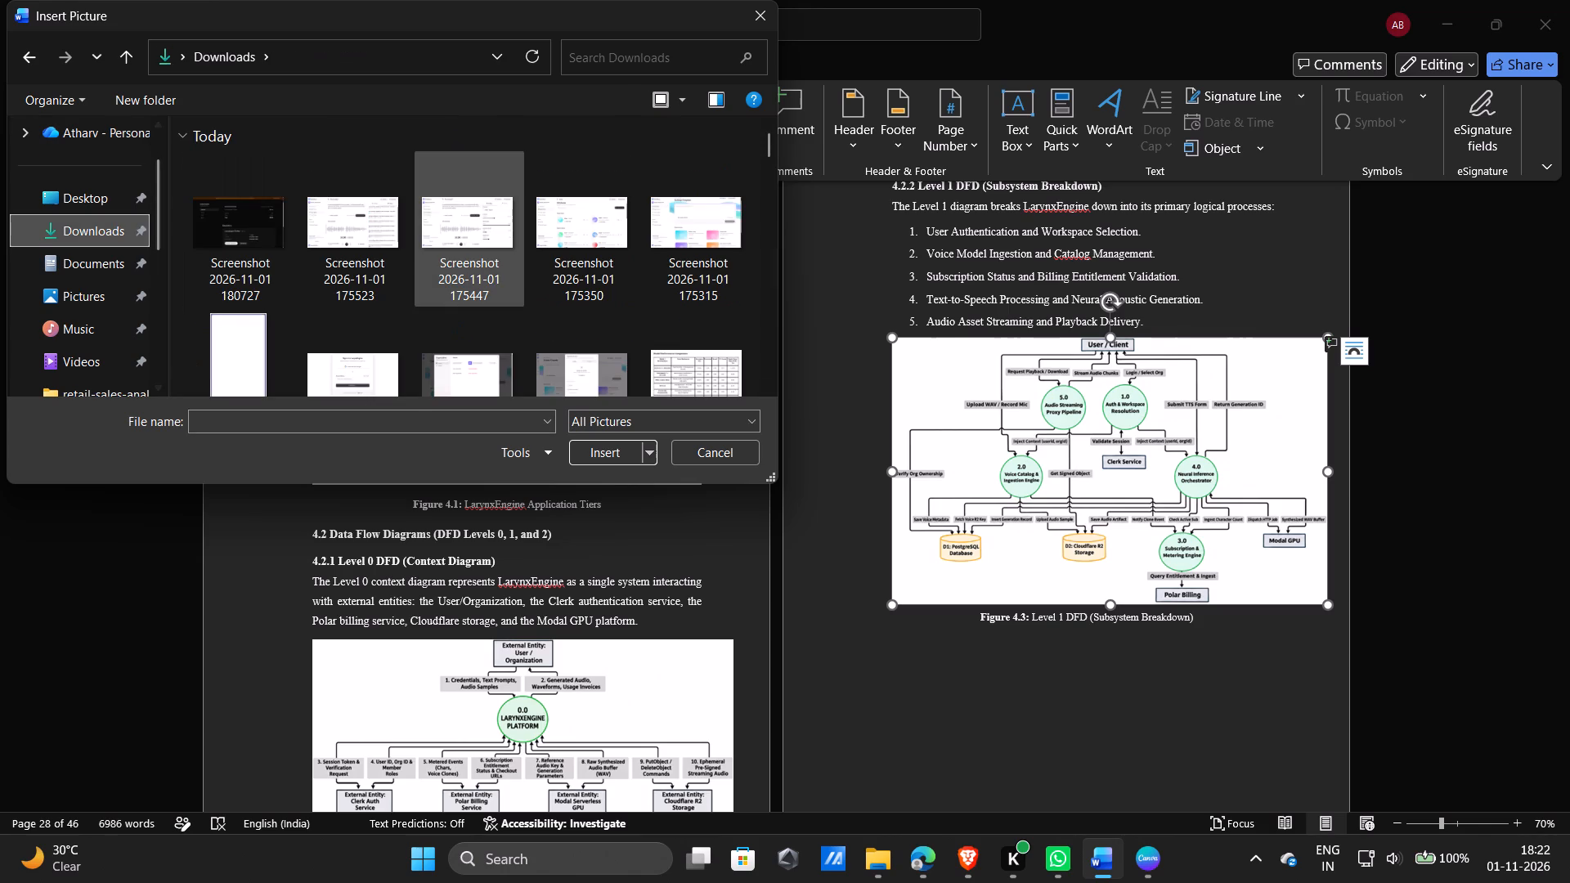
{"action": "scroll", "coordinate": [445, 222], "scroll_direction": "down", "scroll_amount": 1}
{"action": "scroll", "coordinate": [445, 222], "scroll_direction": "up", "scroll_amount": 7, "text": "ctrl"}
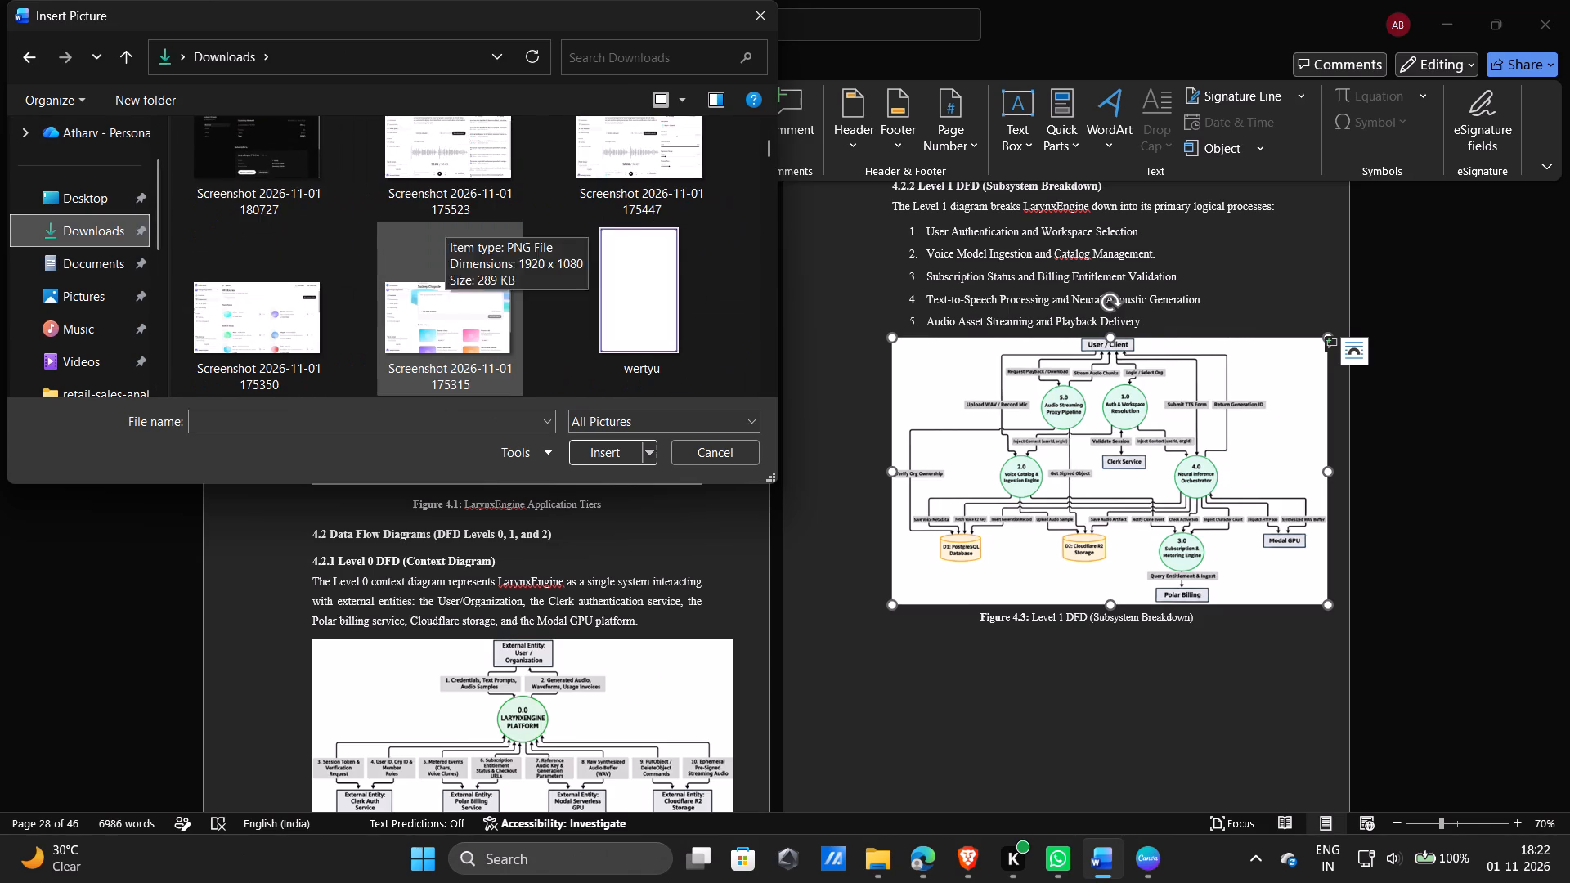
{"action": "scroll", "coordinate": [445, 222], "scroll_direction": "up", "scroll_amount": 6, "text": "ctrl"}
{"action": "scroll", "coordinate": [445, 222], "scroll_direction": "down", "scroll_amount": 3}
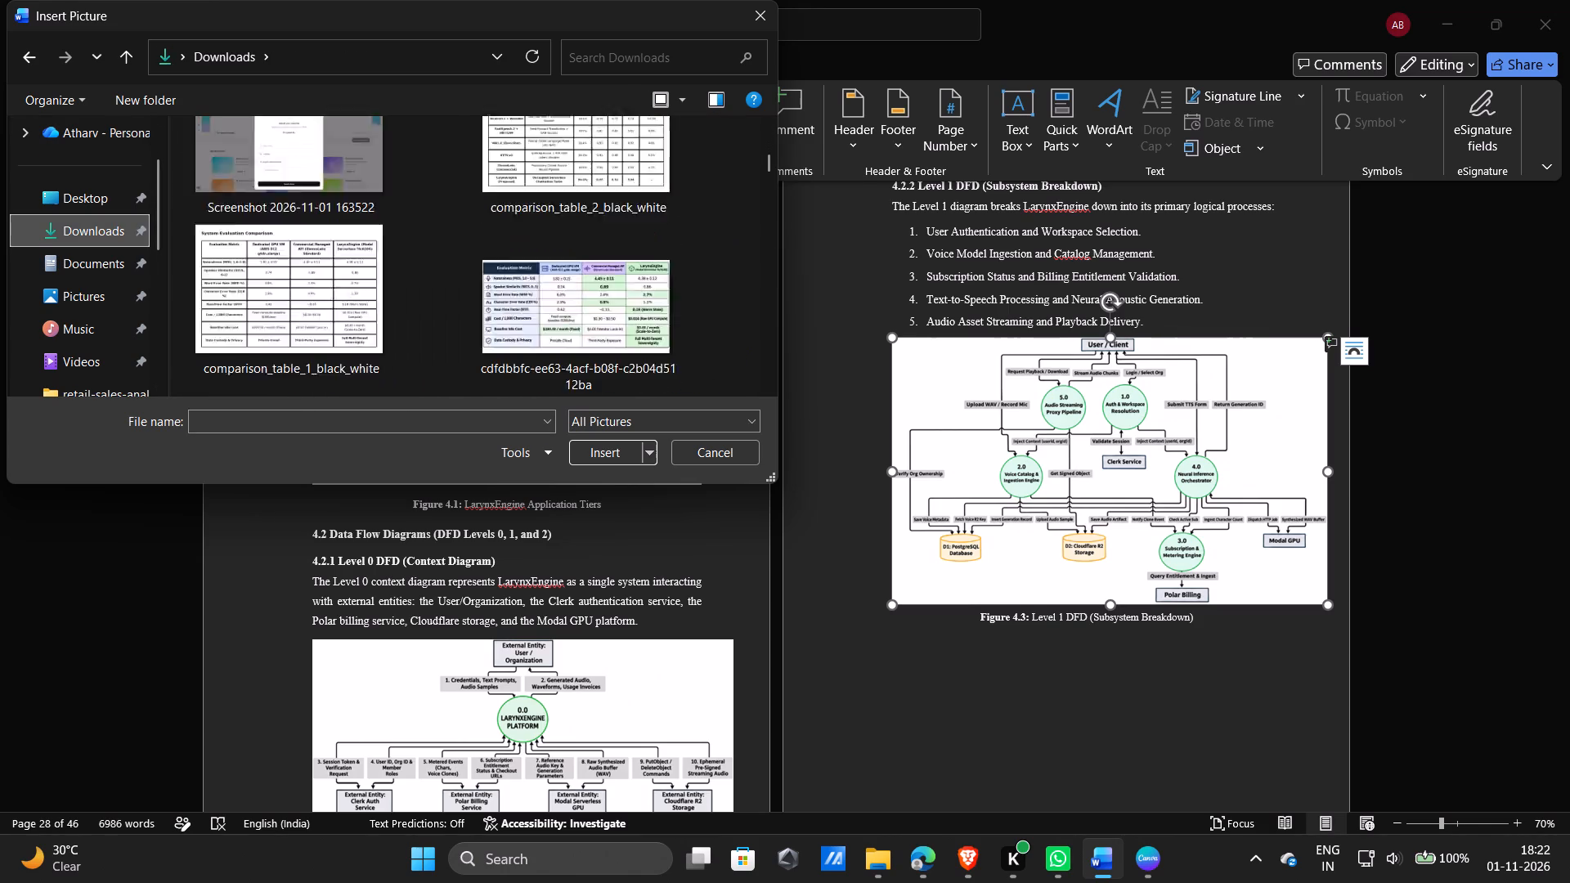
{"action": "scroll", "coordinate": [445, 222], "scroll_direction": "down", "scroll_amount": 1}
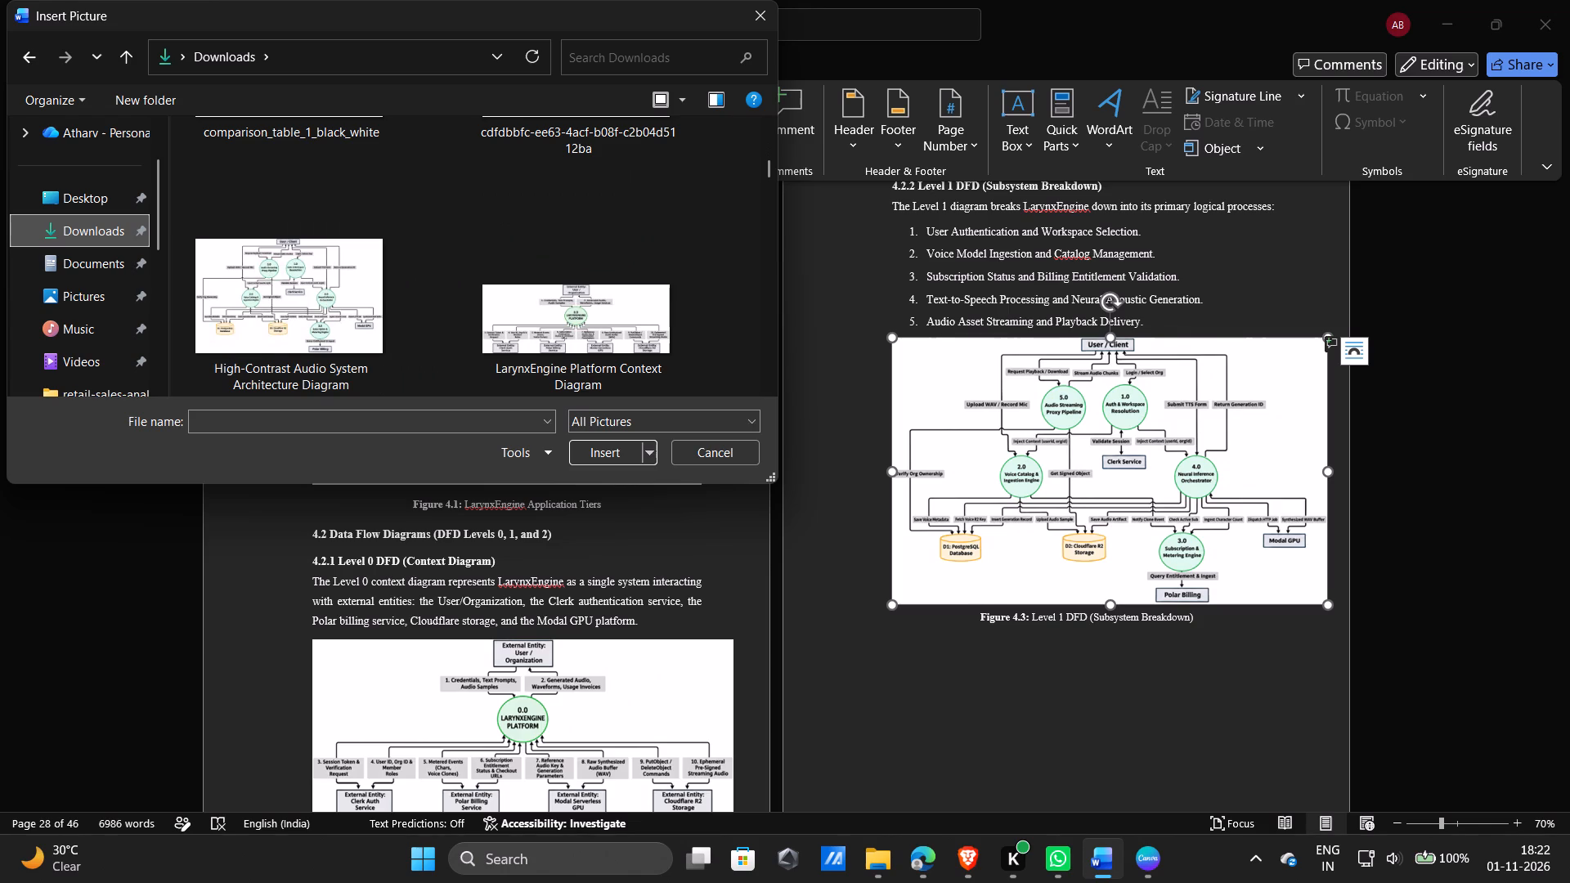
{"action": "left_click", "coordinate": [769, 169]}
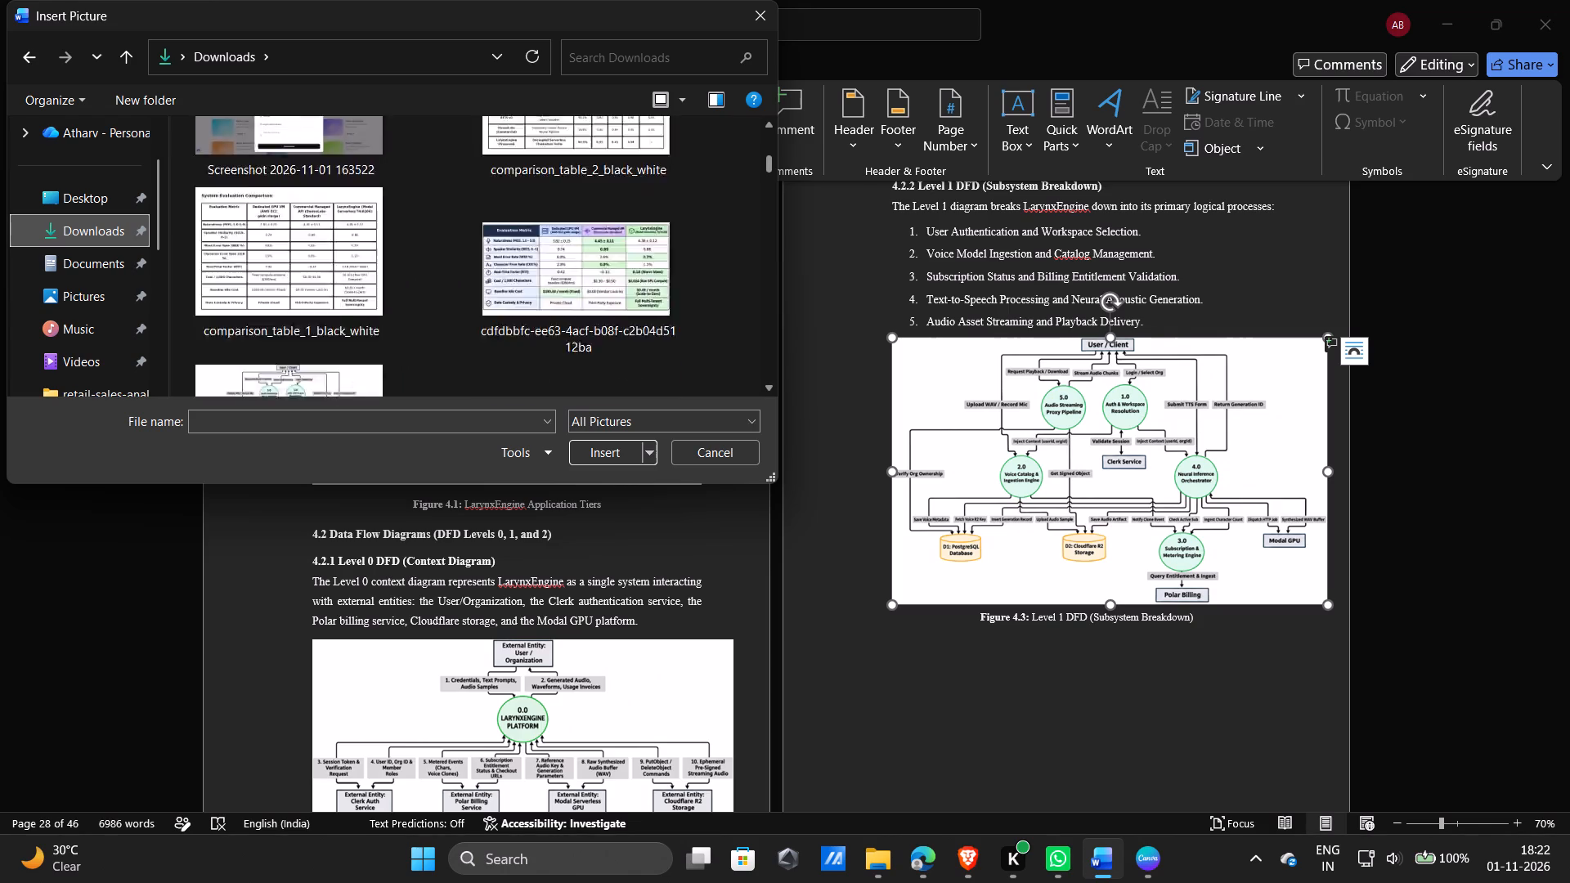
{"action": "left_click", "coordinate": [769, 165]}
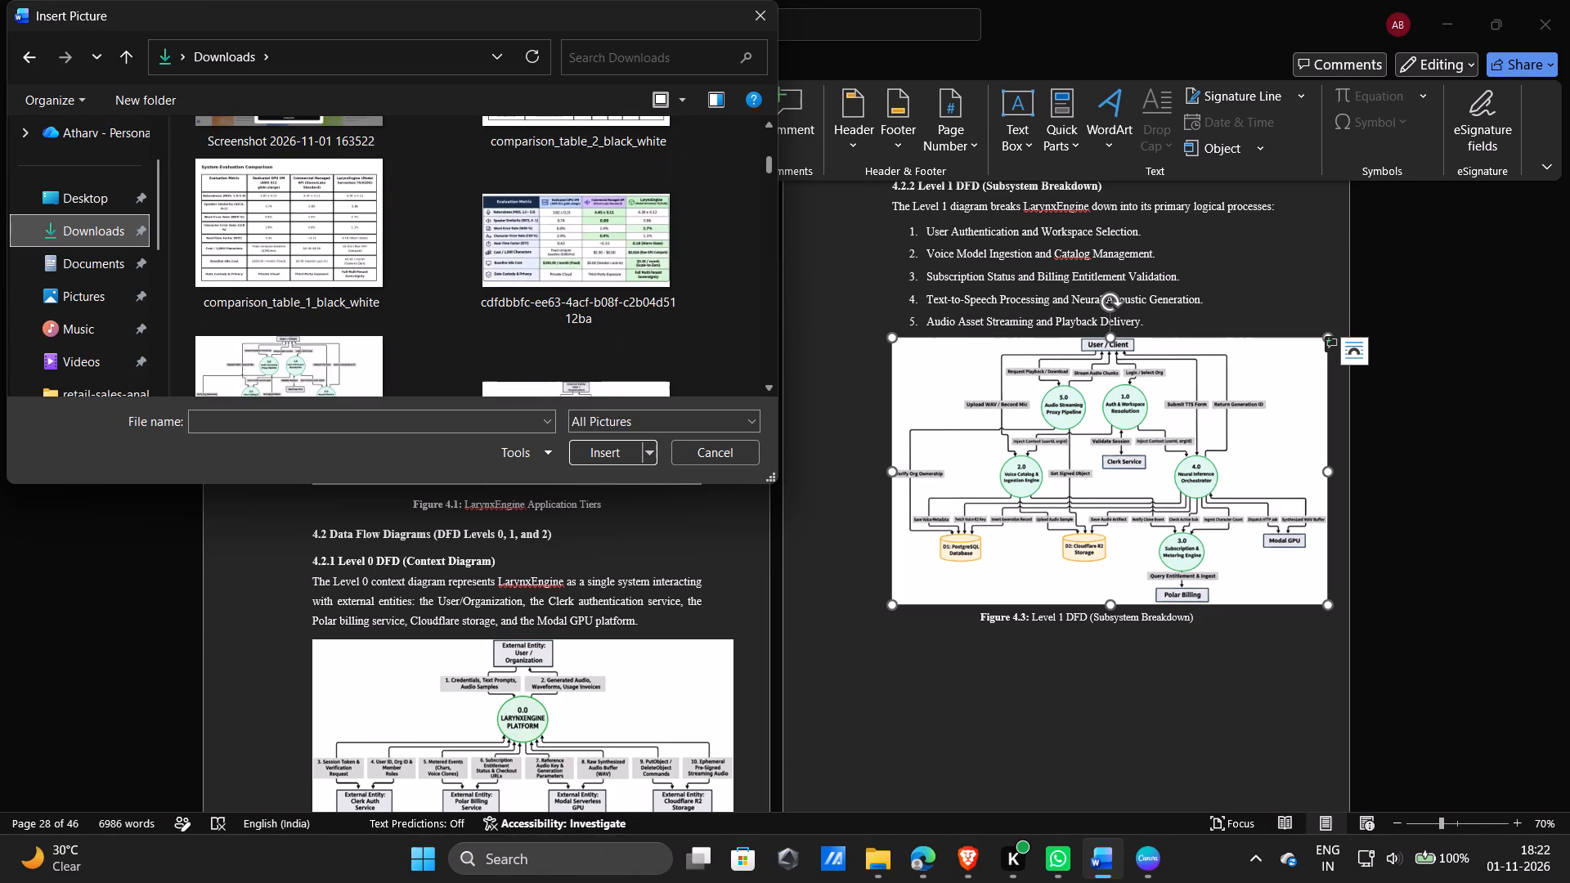
{"action": "left_click", "coordinate": [285, 357]}
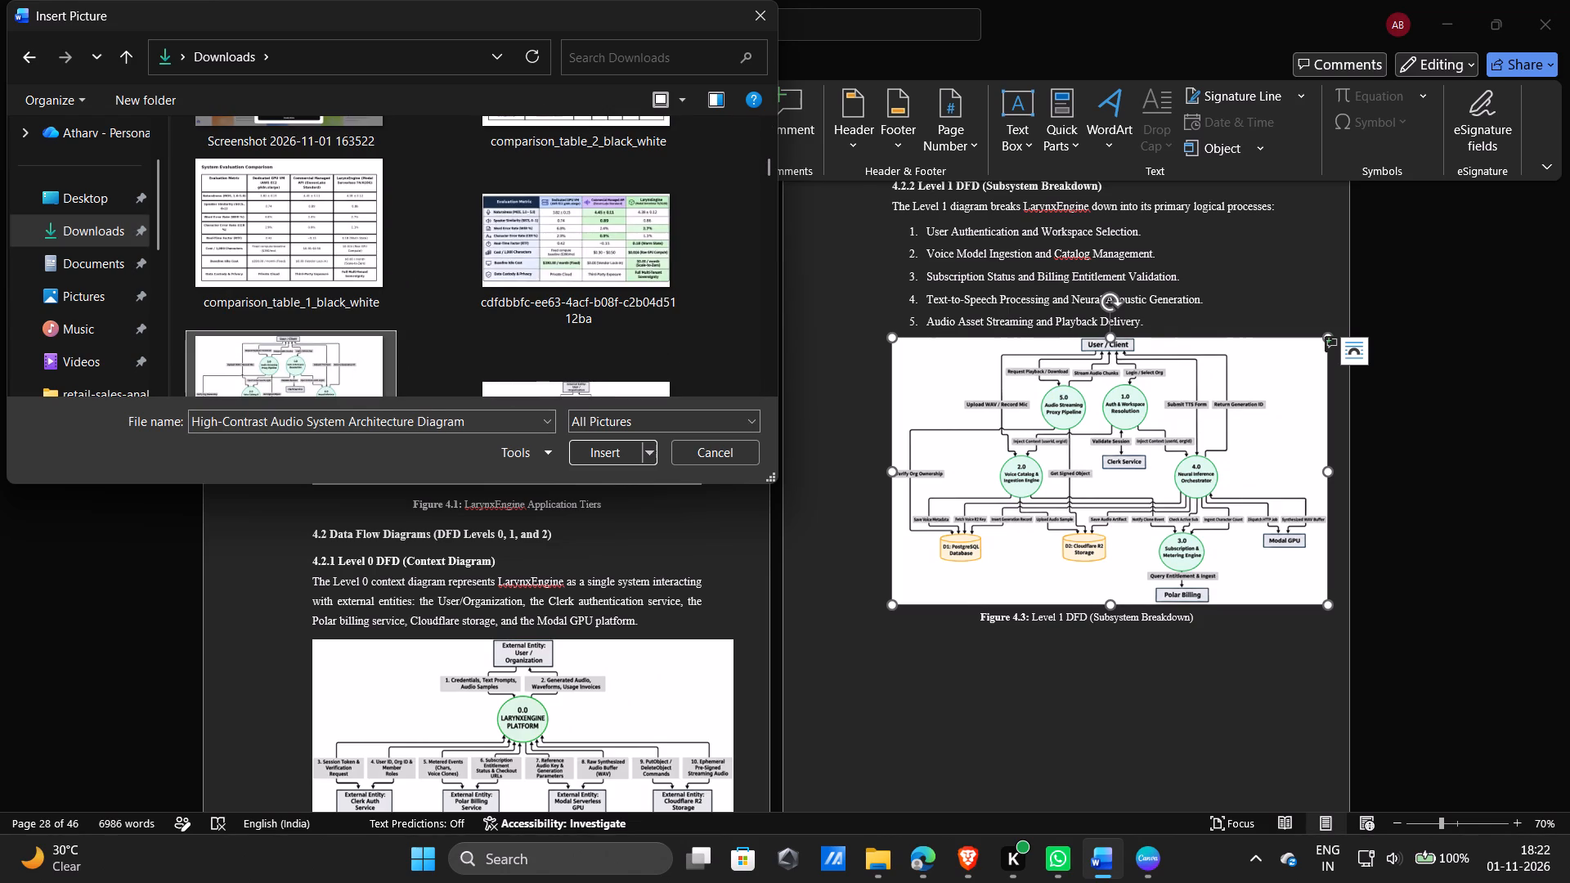
{"action": "left_click", "coordinate": [603, 459]}
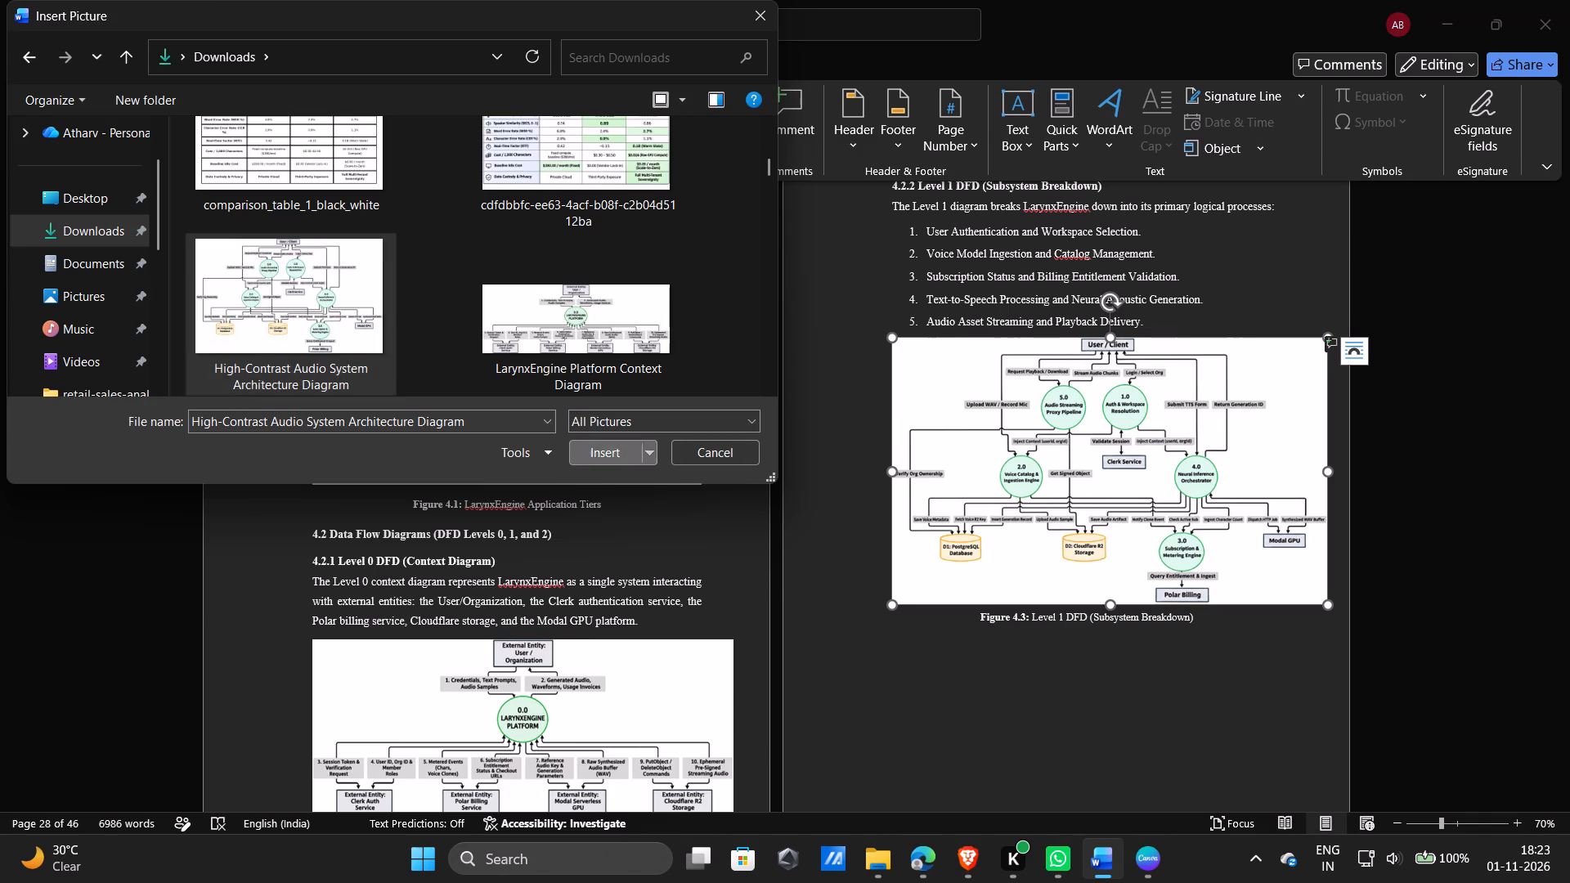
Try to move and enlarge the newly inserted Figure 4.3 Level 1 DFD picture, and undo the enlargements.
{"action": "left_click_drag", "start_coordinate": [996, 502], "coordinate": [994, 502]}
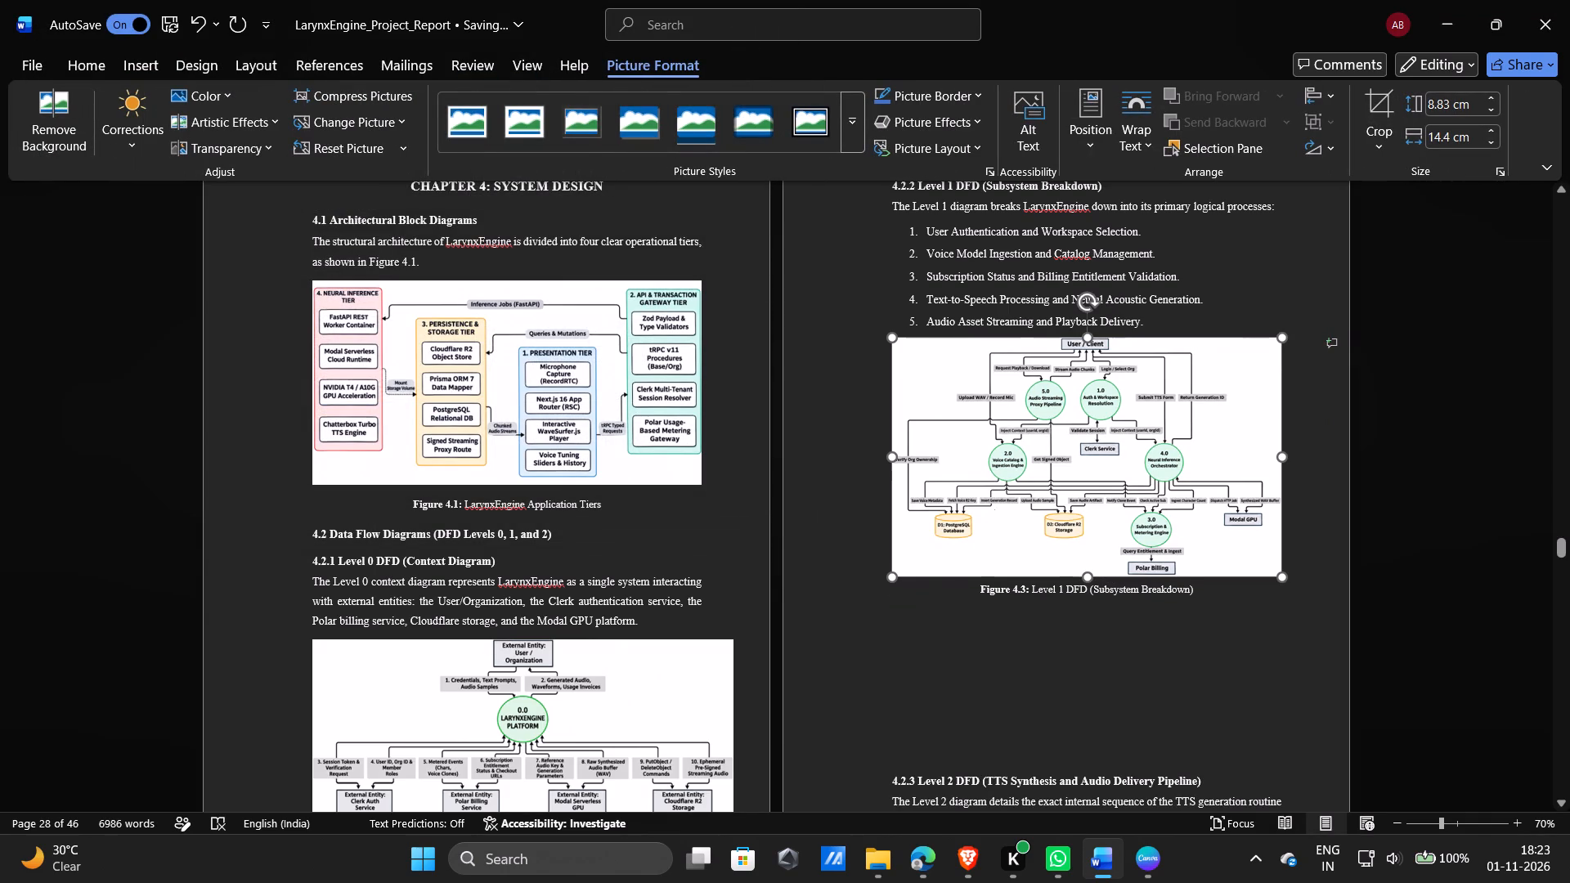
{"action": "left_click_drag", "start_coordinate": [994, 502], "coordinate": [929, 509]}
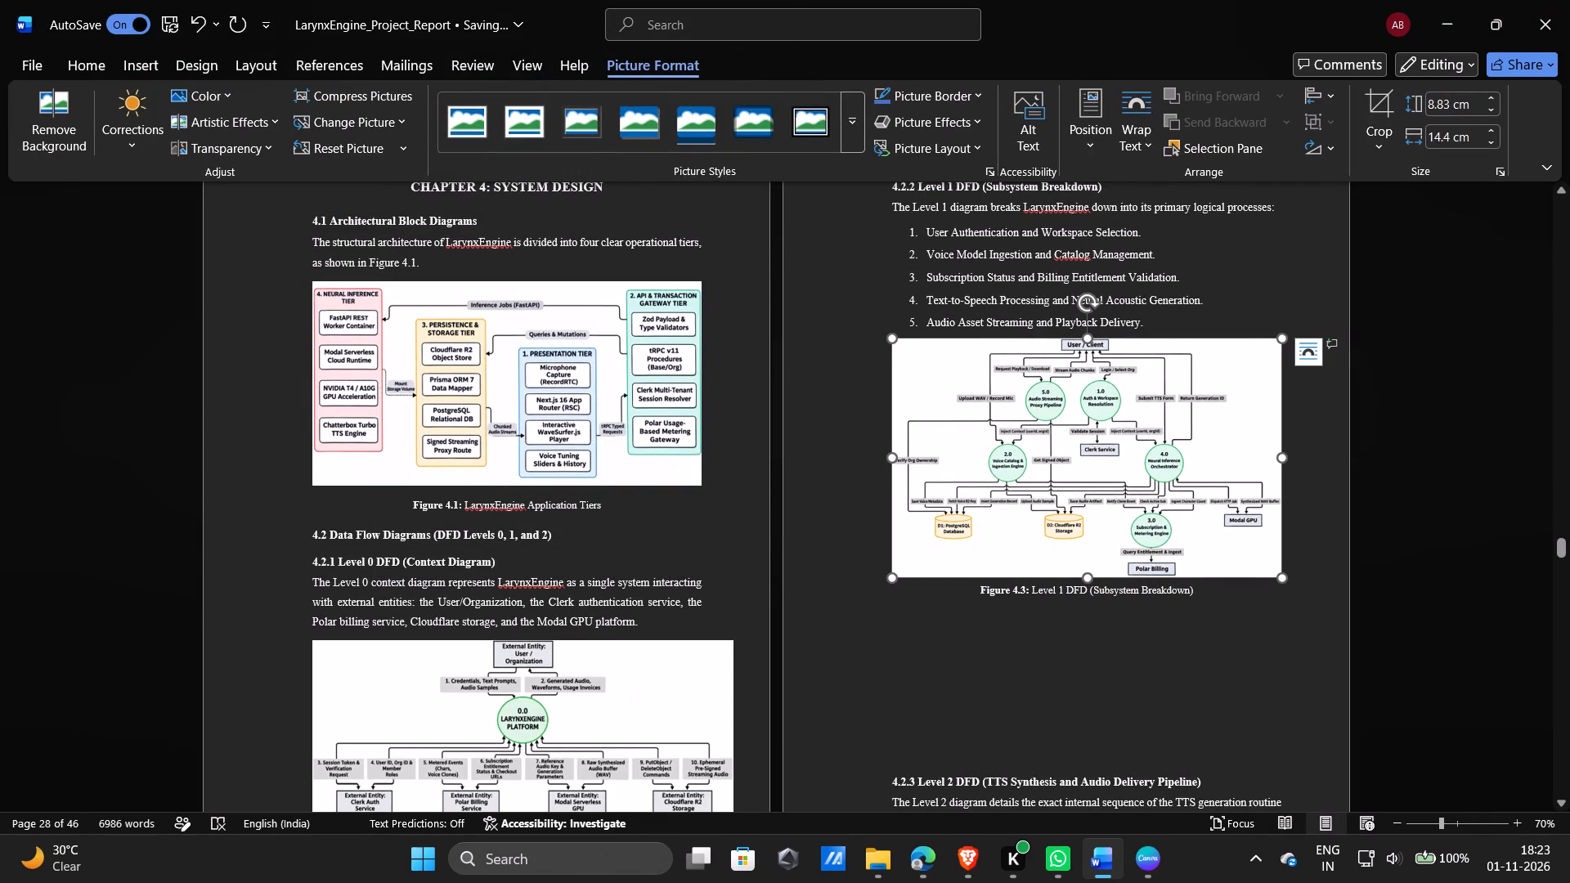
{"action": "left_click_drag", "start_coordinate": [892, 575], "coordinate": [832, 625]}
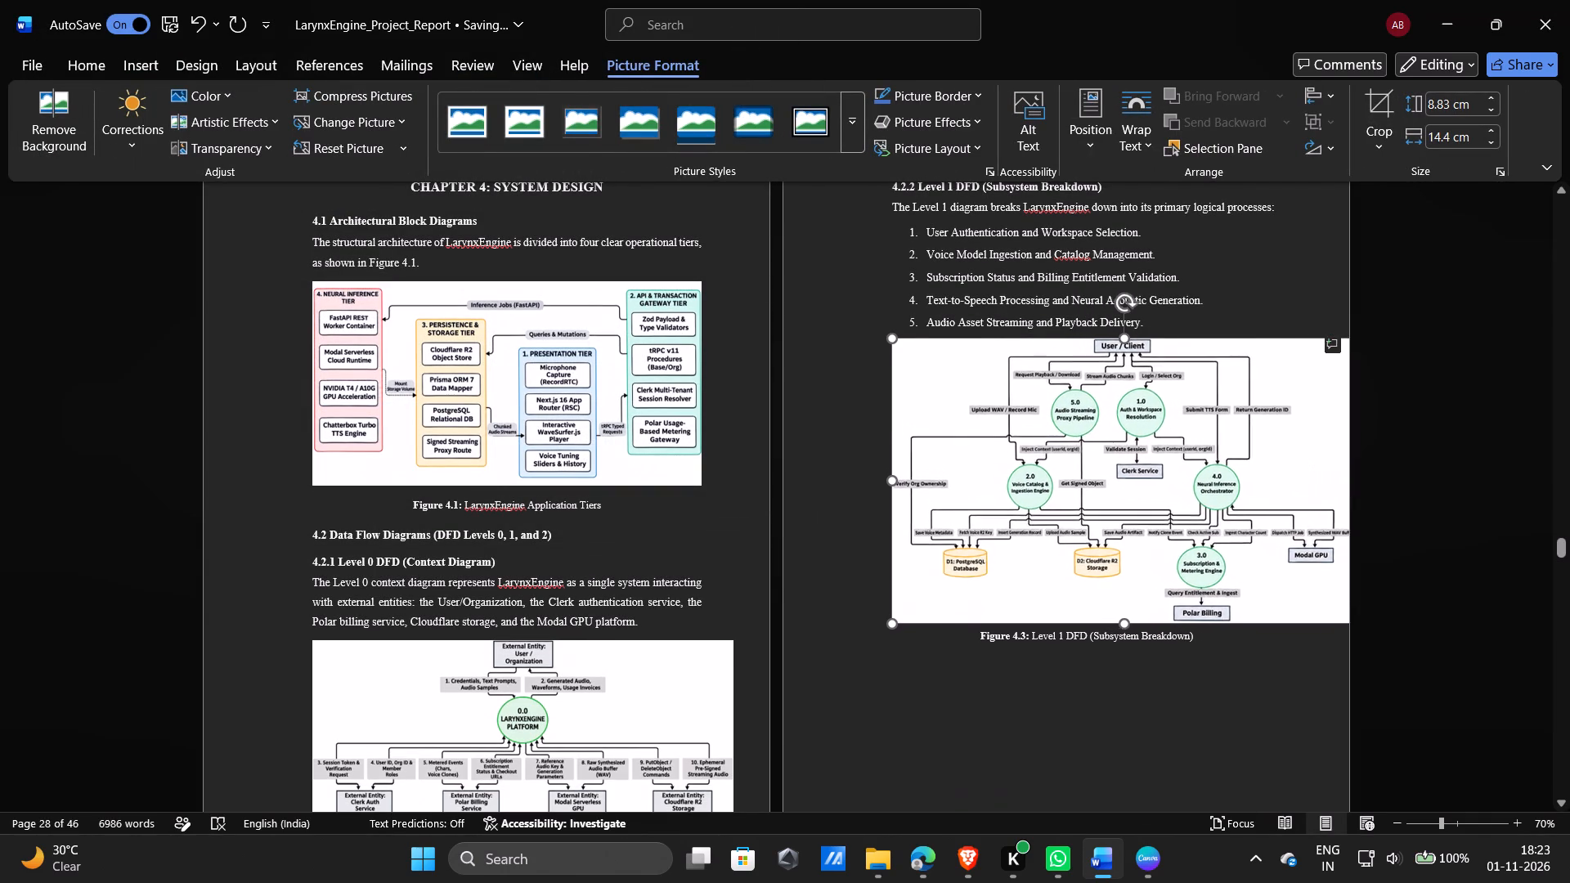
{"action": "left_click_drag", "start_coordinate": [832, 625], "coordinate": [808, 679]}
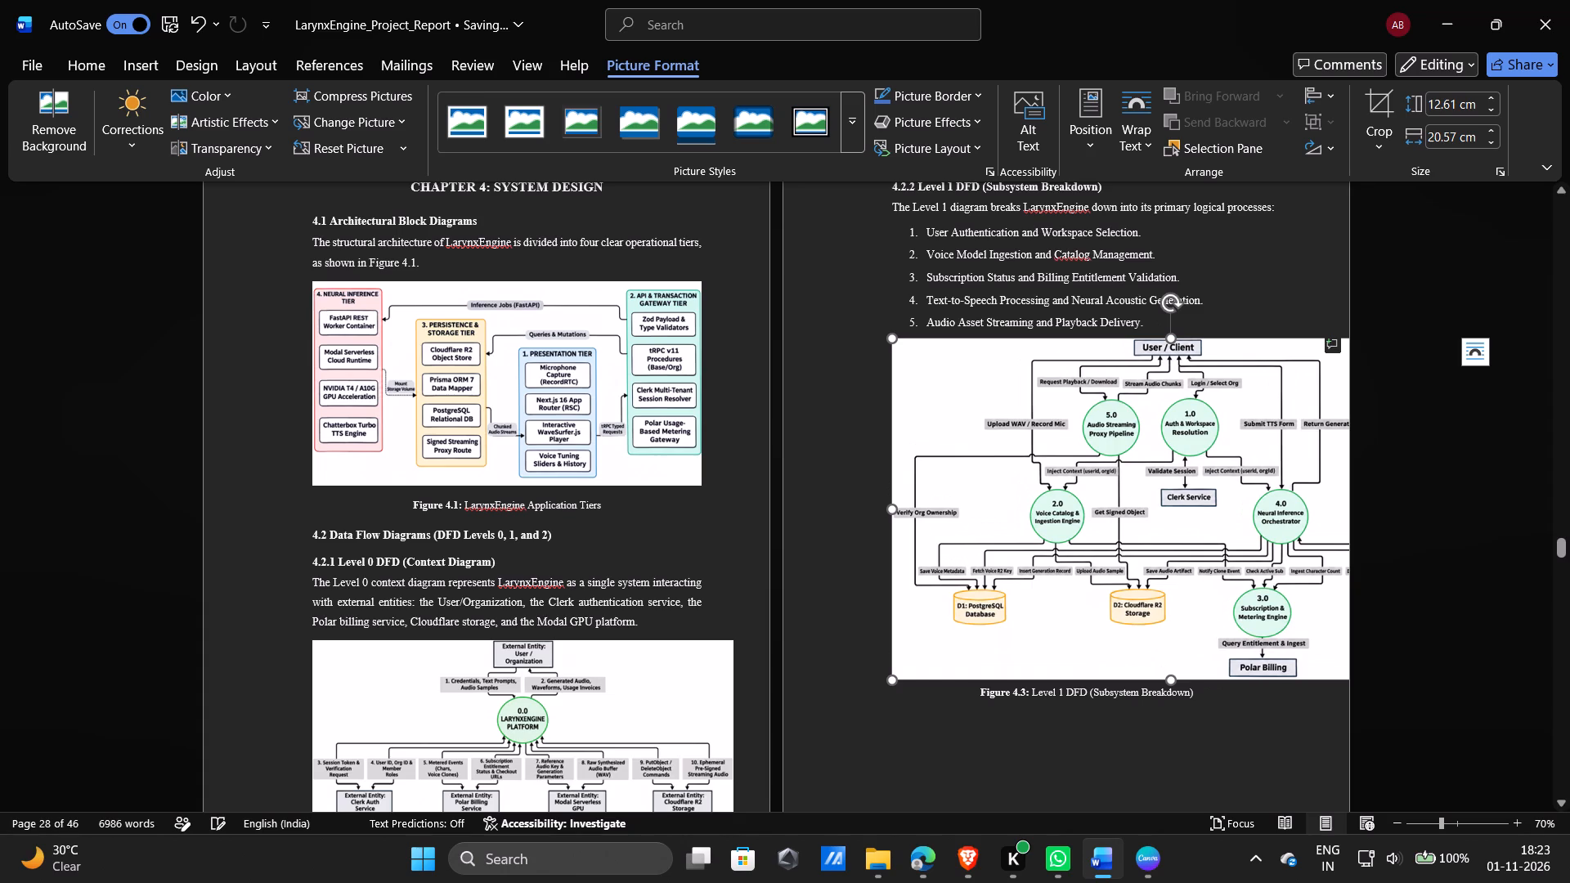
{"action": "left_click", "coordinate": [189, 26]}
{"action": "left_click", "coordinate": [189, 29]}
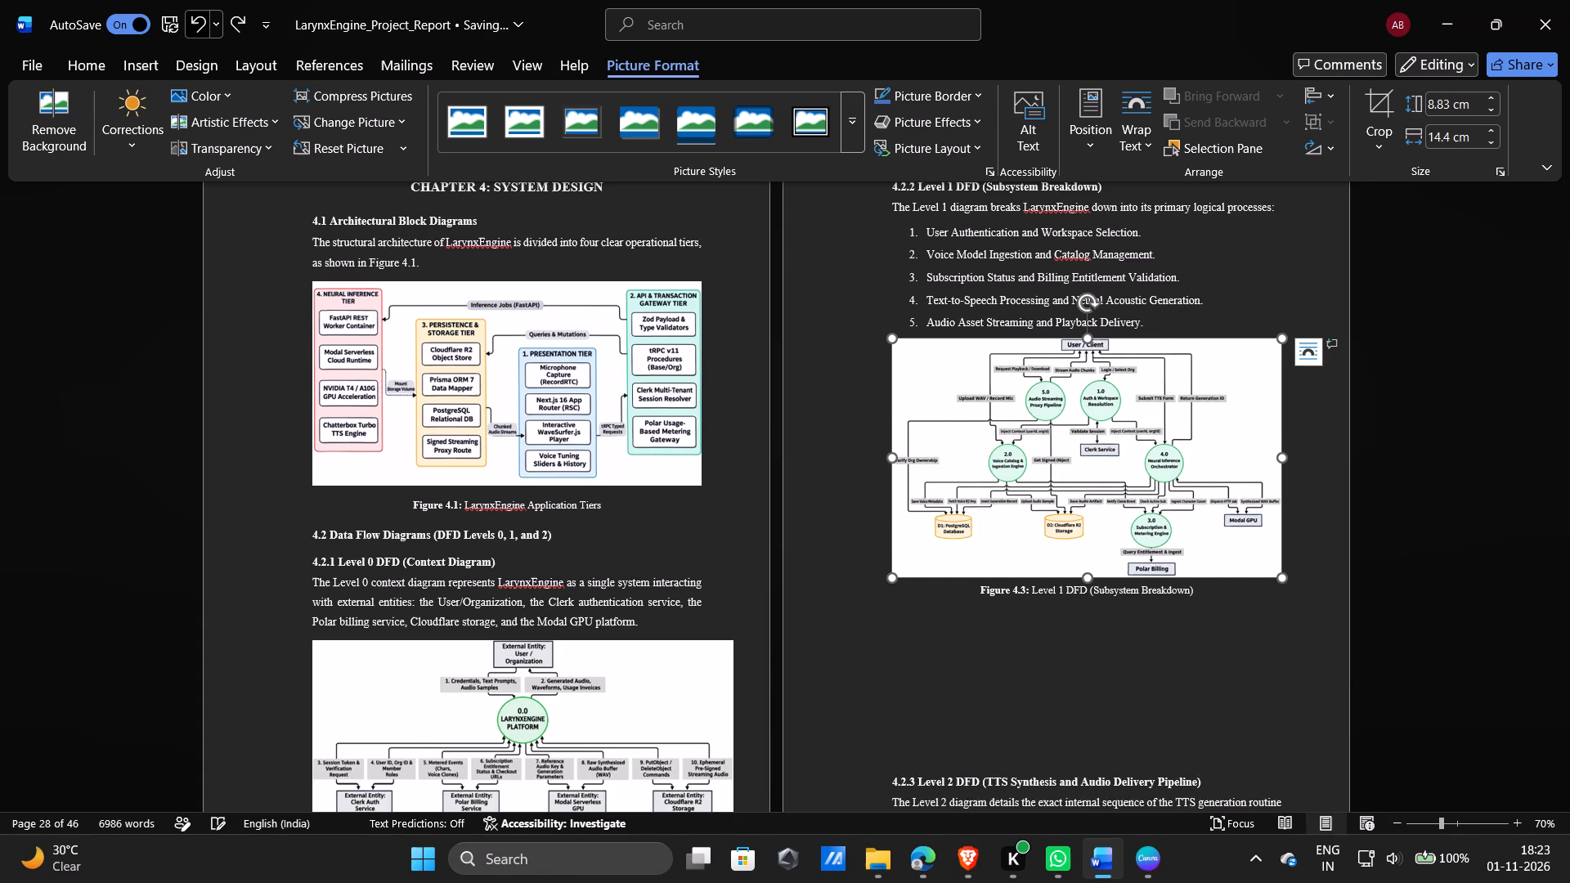
Undo the Figure 4.3 picture replacement and the edits made before it.
{"action": "left_click", "coordinate": [189, 30]}
{"action": "left_click", "coordinate": [189, 30]}
{"action": "left_click", "coordinate": [189, 30]}
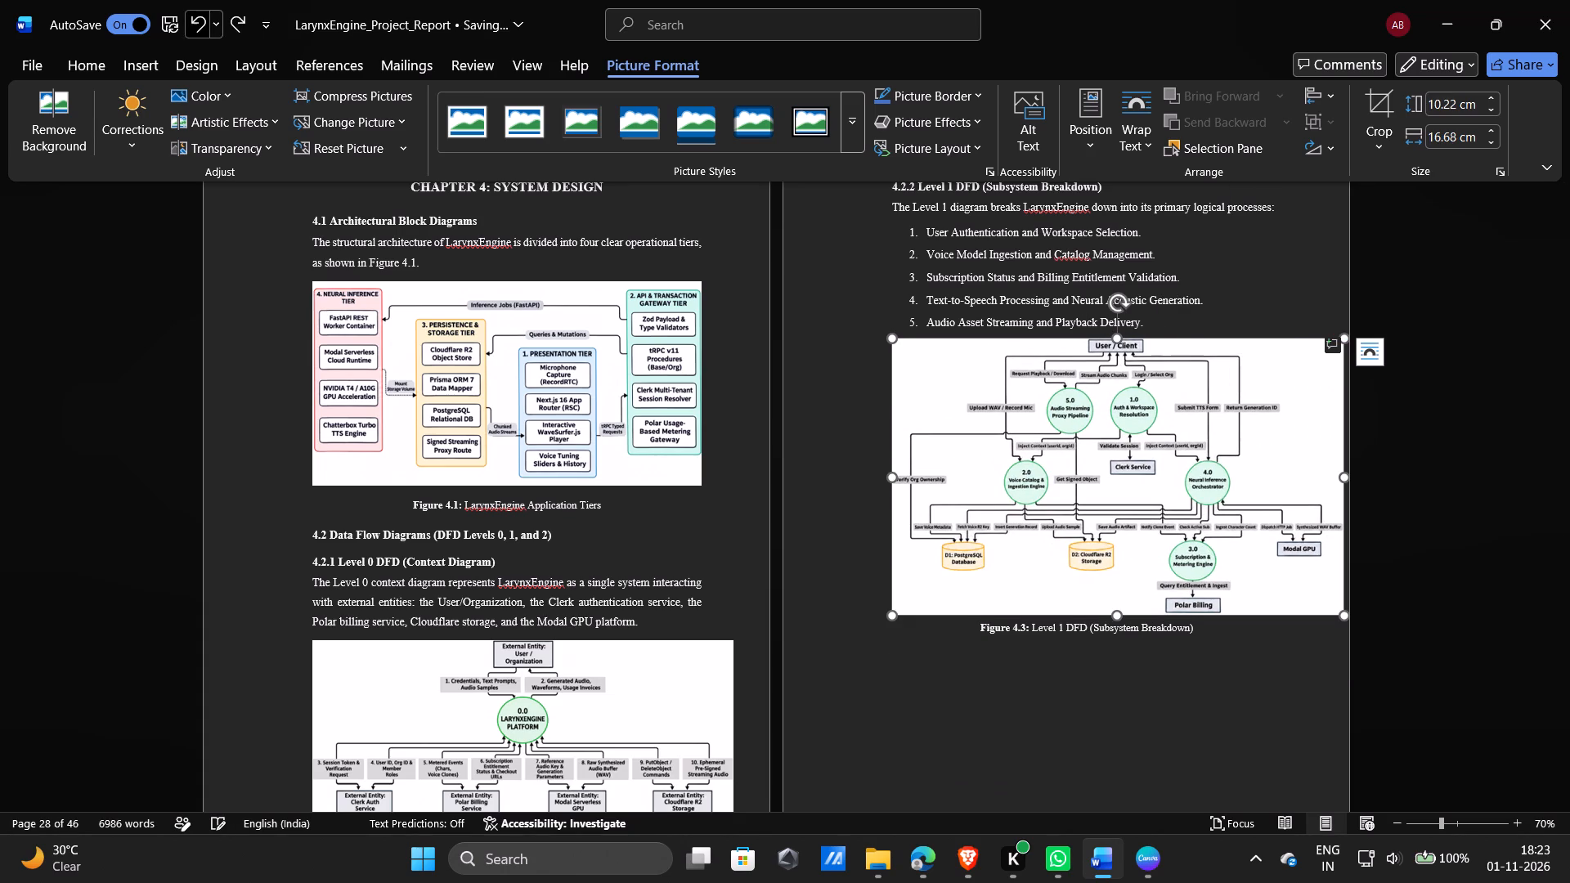
{"action": "left_click", "coordinate": [189, 30]}
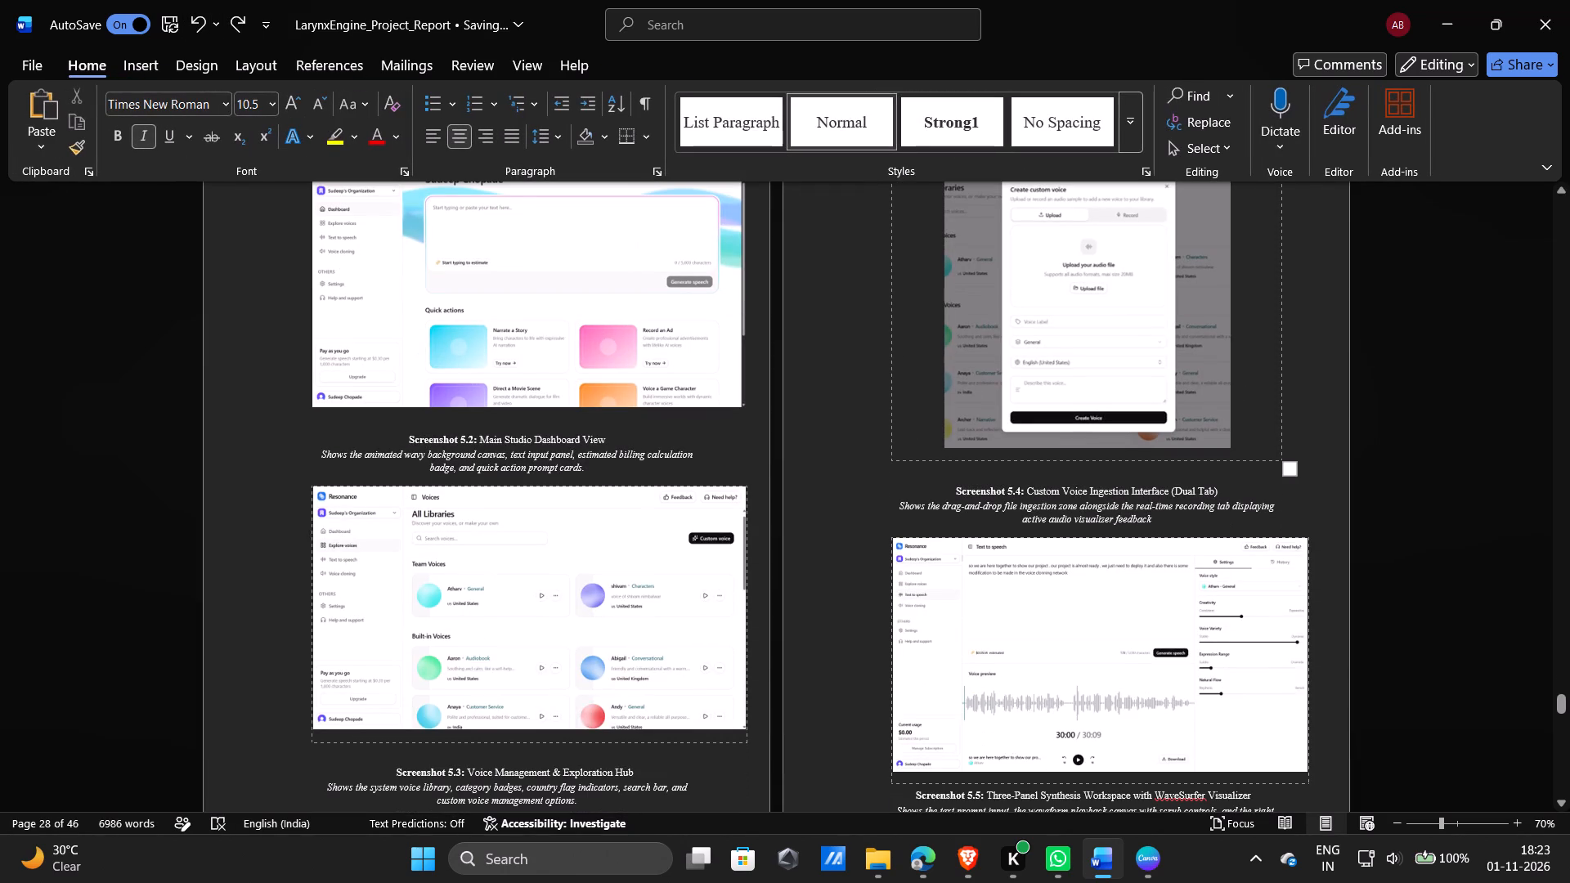
Stretch the Figure 4.3 Level 1 DFD picture slightly taller, keeping its width.
{"action": "scroll", "coordinate": [1180, 463], "scroll_direction": "up", "scroll_amount": 1}
{"action": "scroll", "coordinate": [1180, 463], "scroll_direction": "right", "scroll_amount": 1}
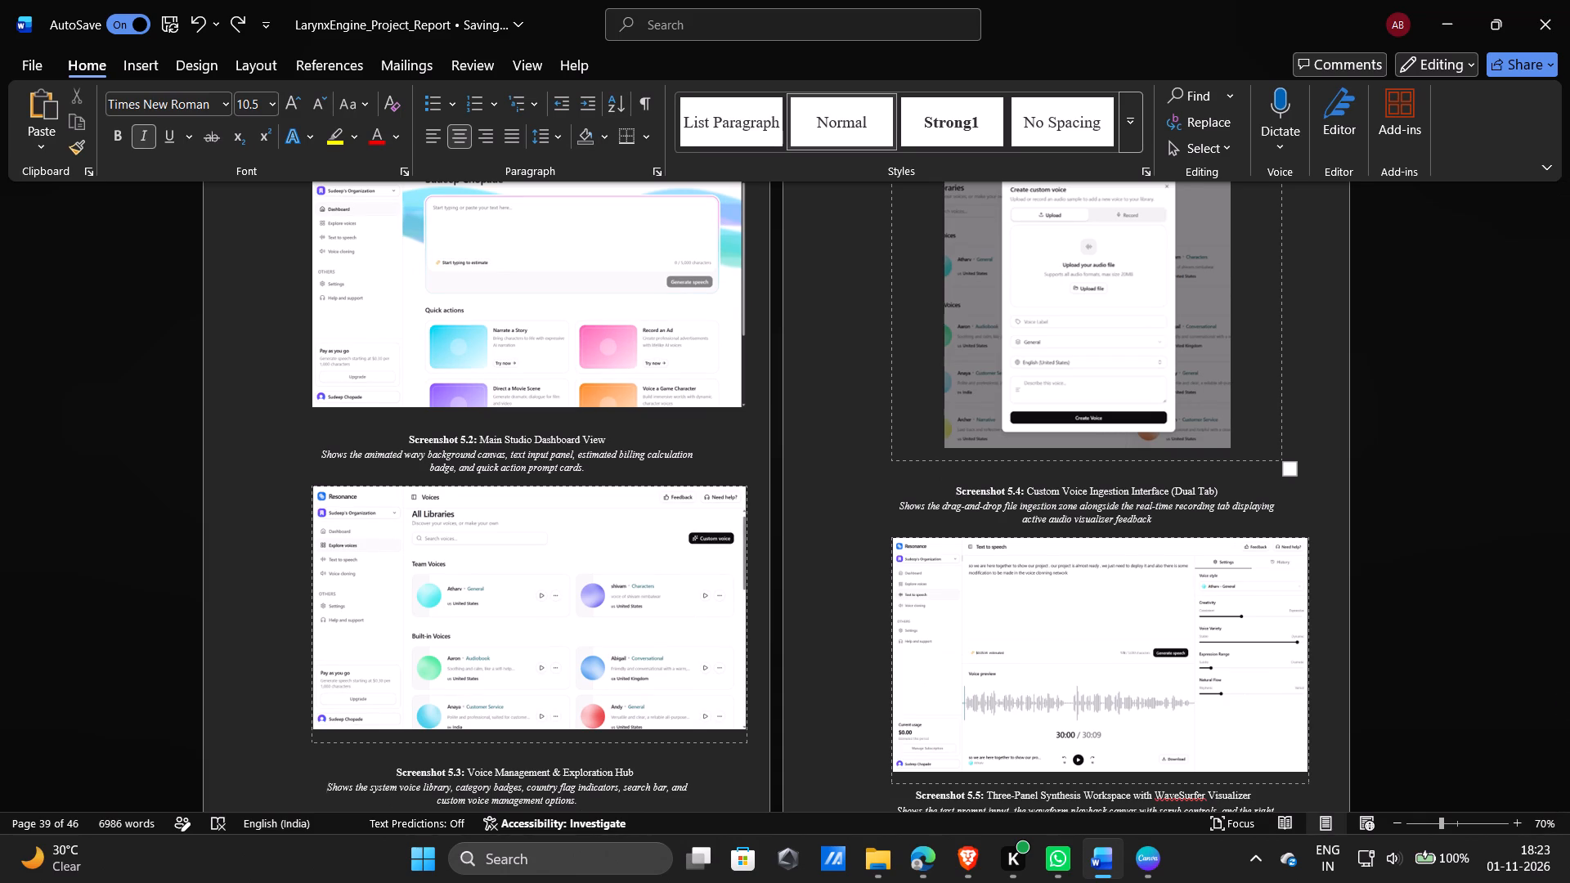
{"action": "scroll", "coordinate": [1180, 463], "scroll_direction": "down", "scroll_amount": 4, "text": "ctrl"}
{"action": "scroll", "coordinate": [1180, 463], "scroll_direction": "up", "scroll_amount": 1}
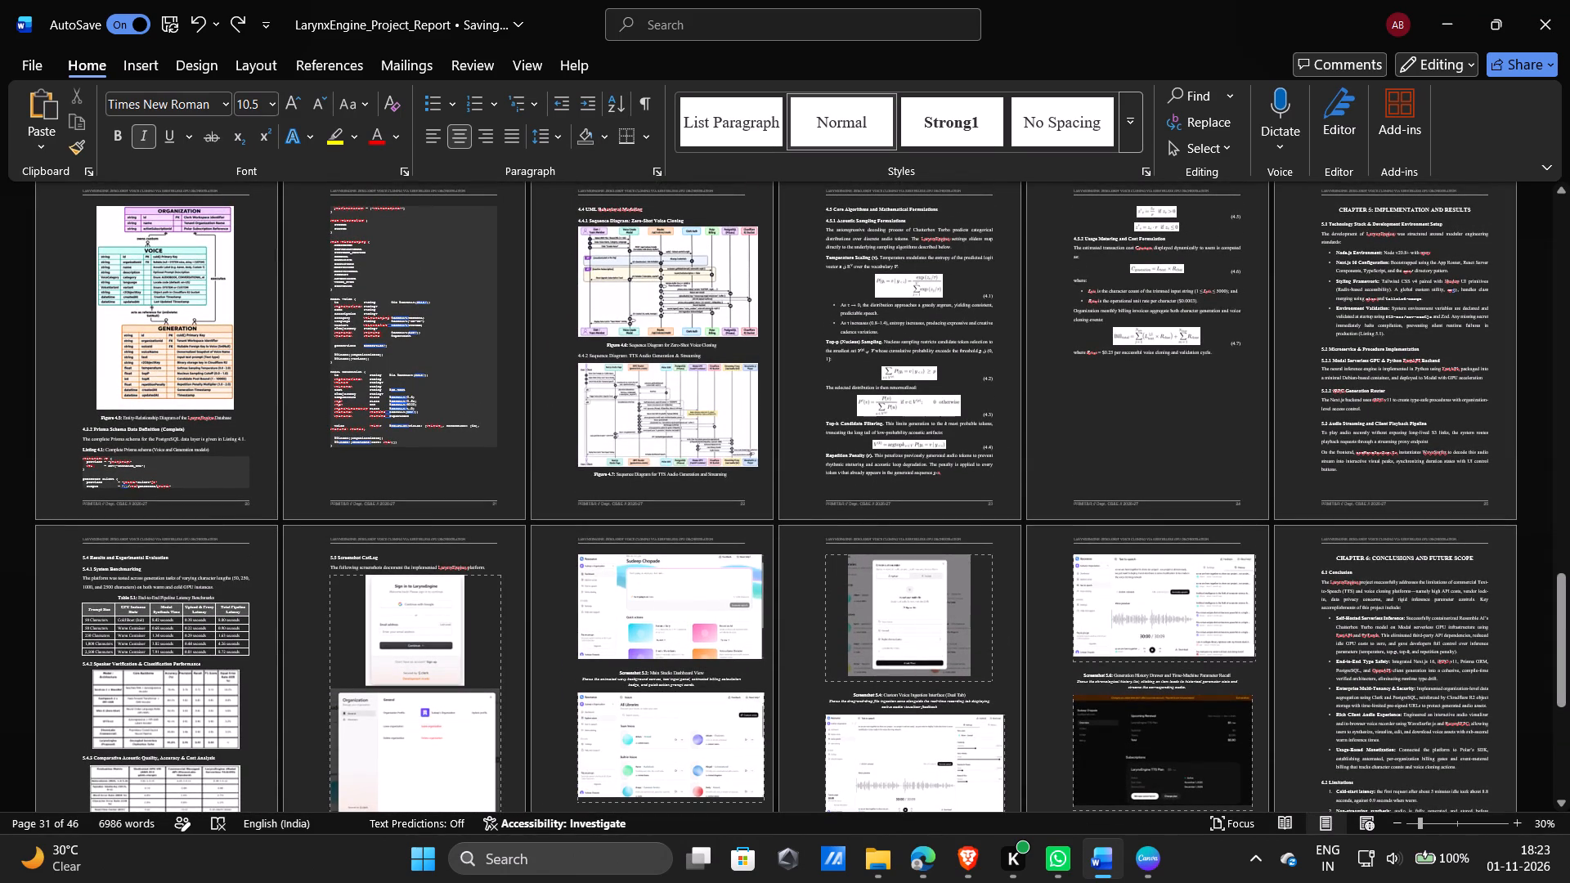
{"action": "scroll", "coordinate": [1180, 463], "scroll_direction": "up", "scroll_amount": 2}
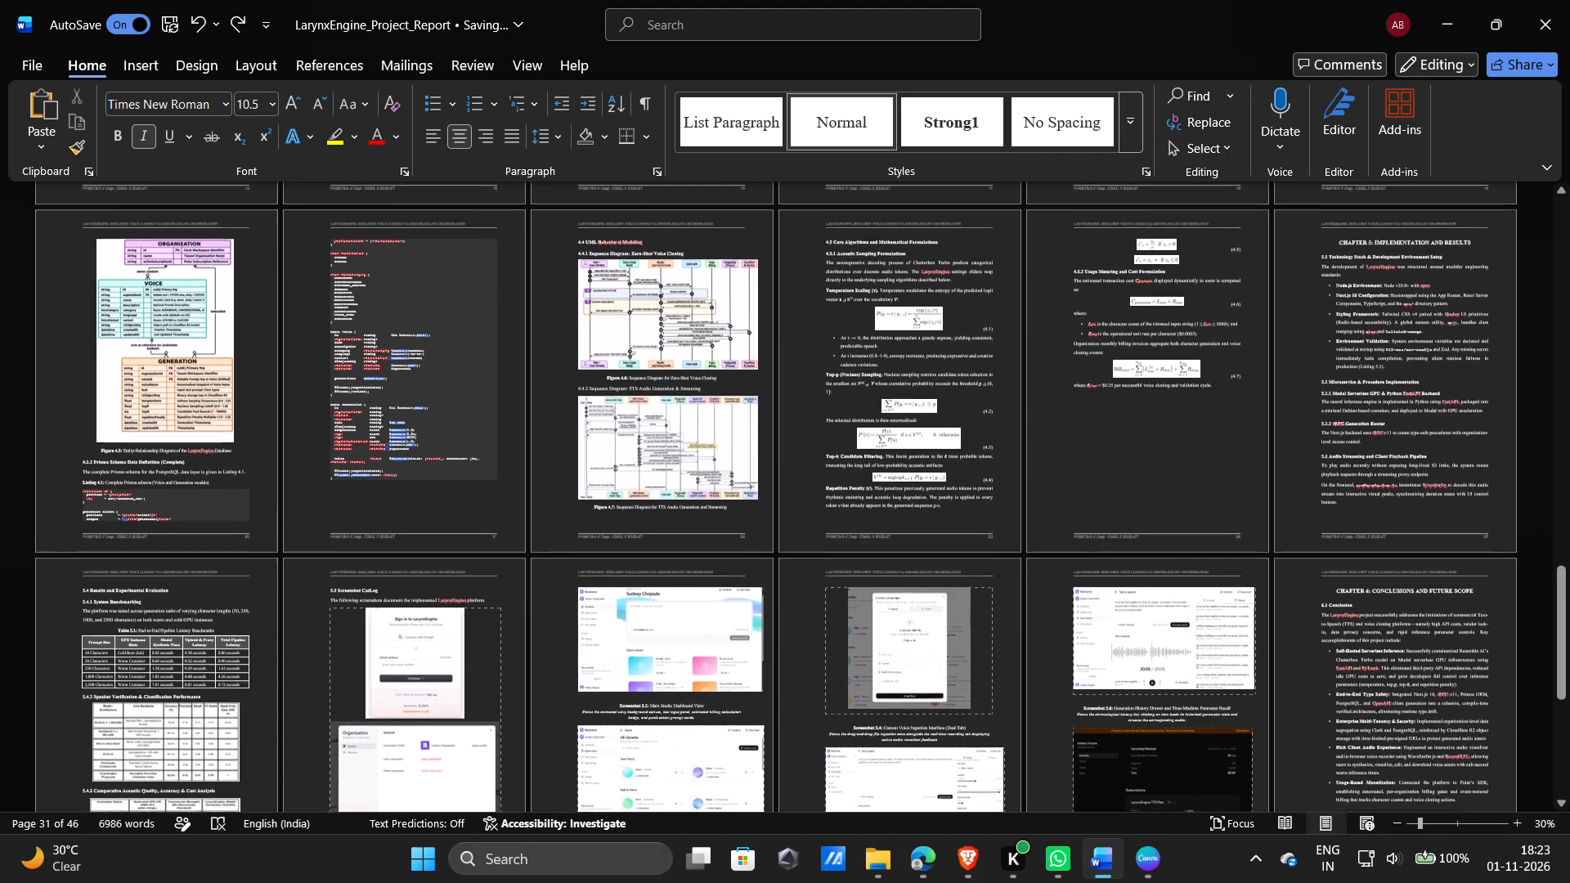
{"action": "scroll", "coordinate": [1180, 463], "scroll_direction": "up", "scroll_amount": 5}
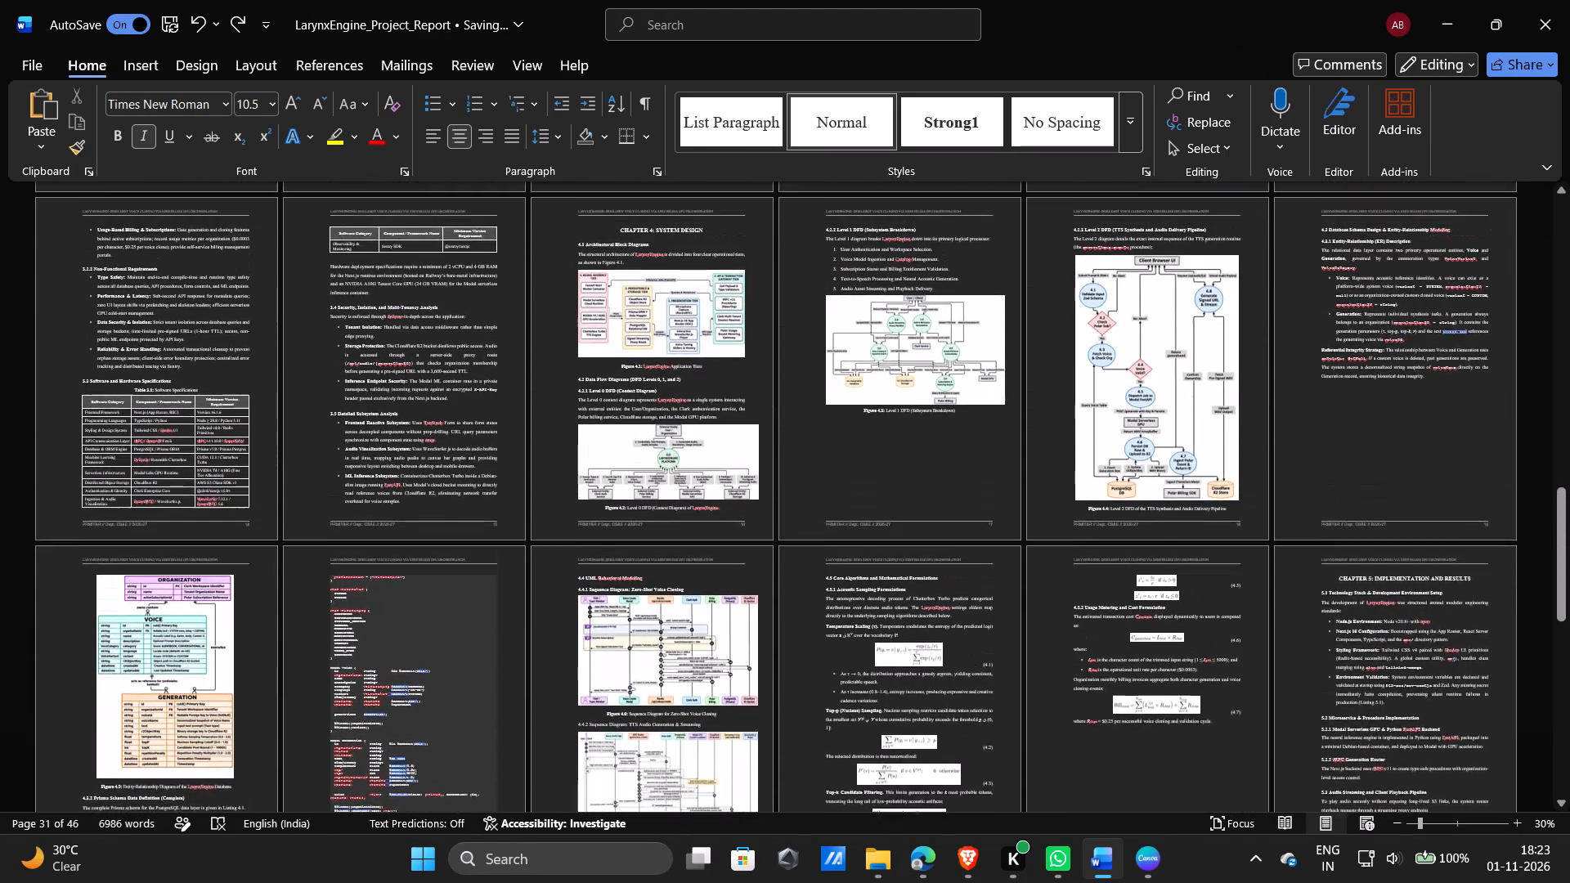
{"action": "scroll", "coordinate": [1180, 463], "scroll_direction": "up", "scroll_amount": 1}
{"action": "scroll", "coordinate": [872, 496], "scroll_direction": "up", "scroll_amount": 3, "text": "ctrl"}
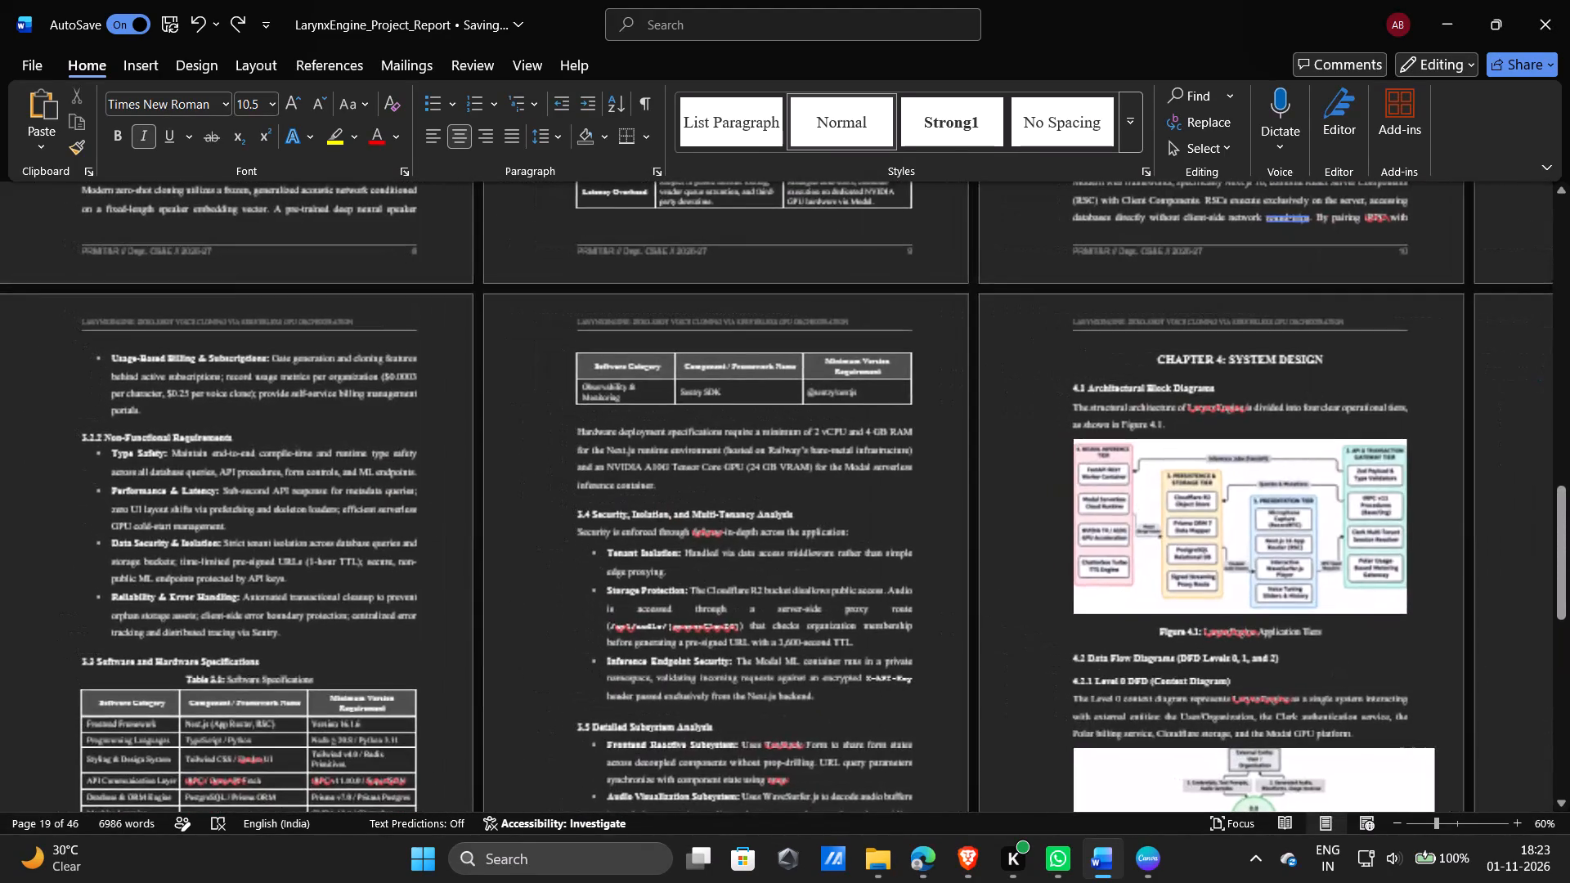
{"action": "scroll", "coordinate": [872, 496], "scroll_direction": "down", "scroll_amount": 6}
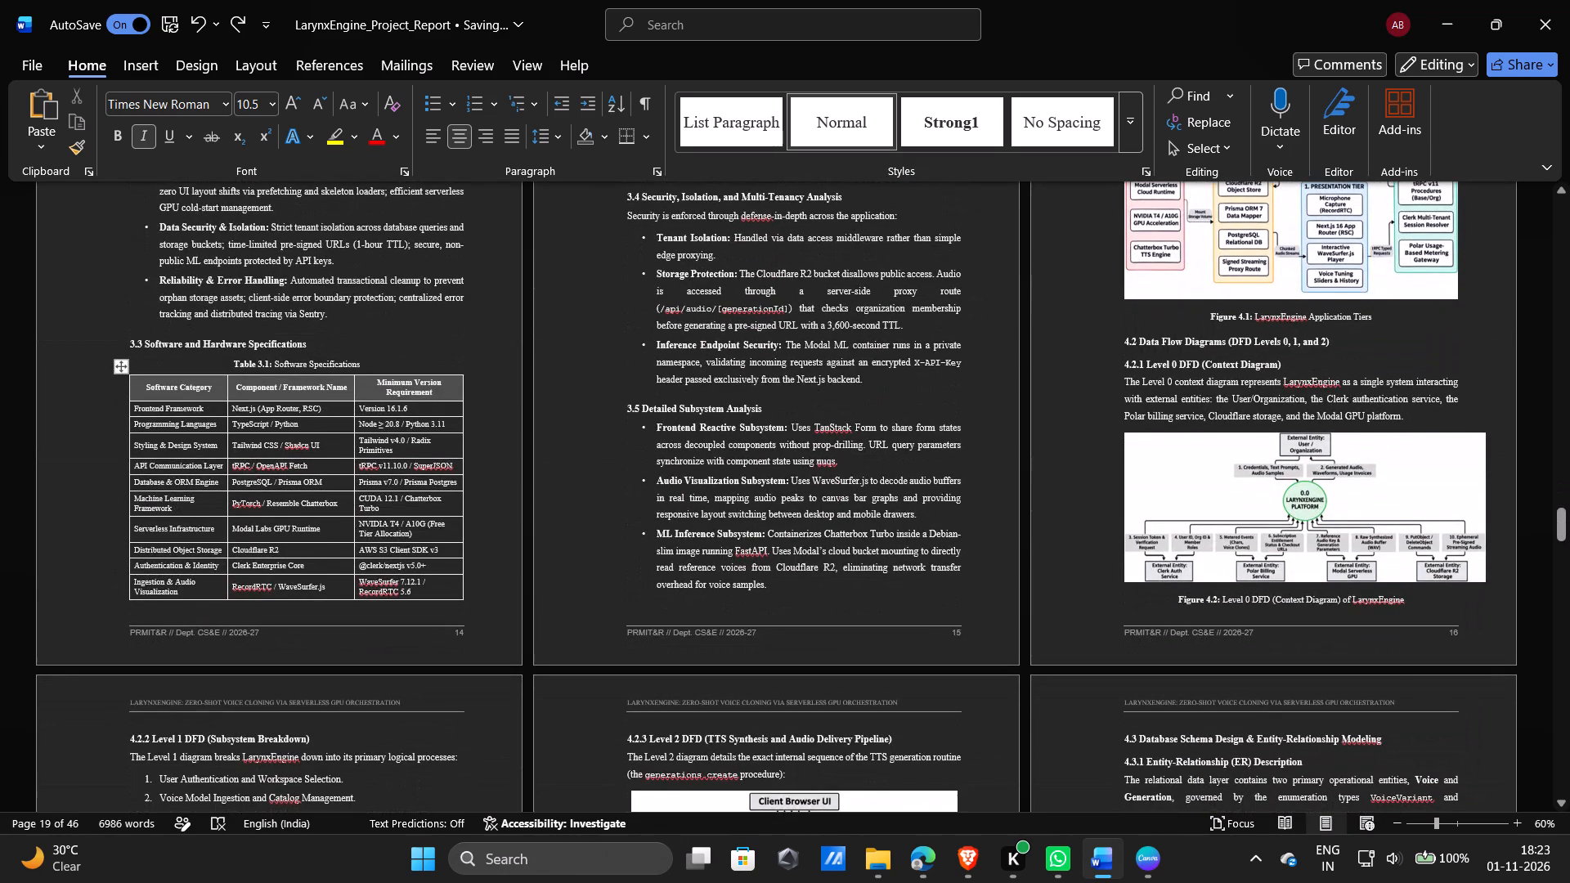
{"action": "scroll", "coordinate": [872, 496], "scroll_direction": "down", "scroll_amount": 4}
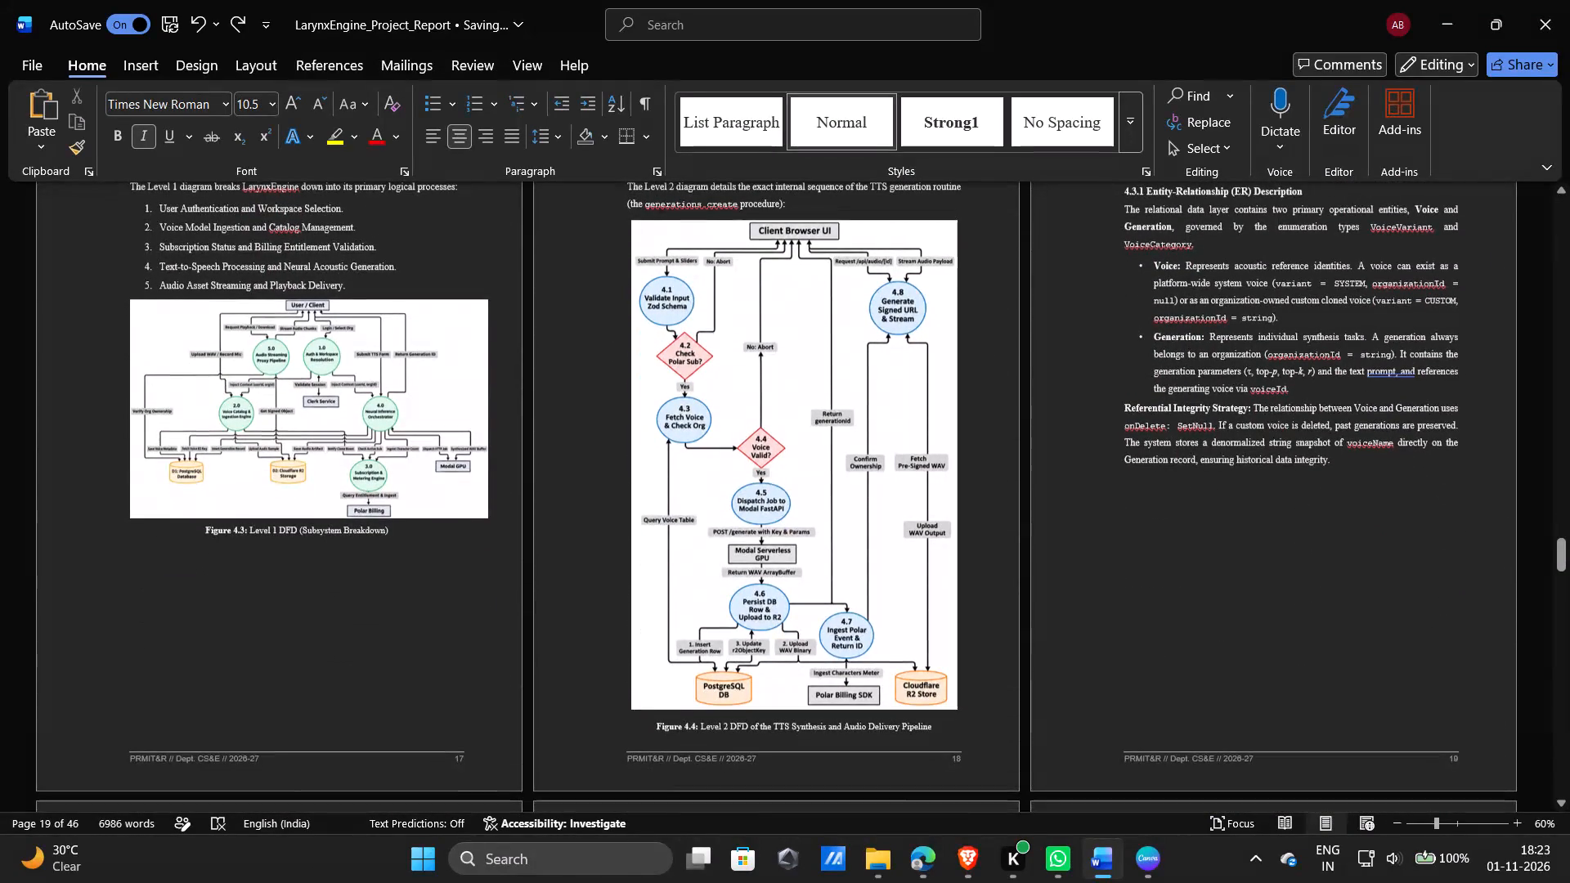
{"action": "left_click", "coordinate": [347, 433]}
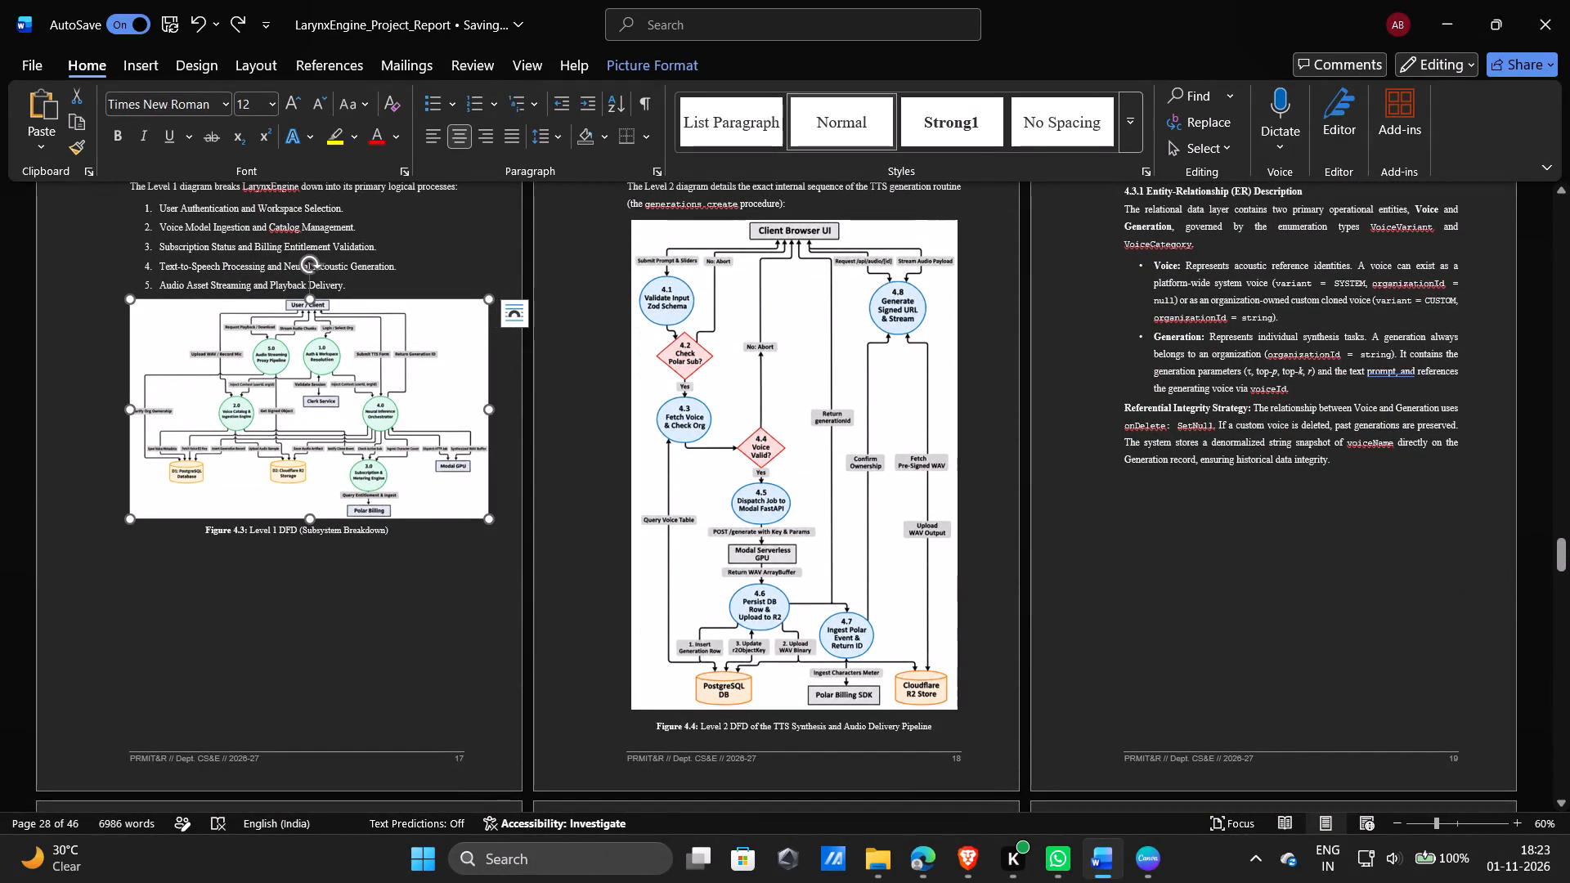
{"action": "left_click_drag", "start_coordinate": [308, 517], "coordinate": [303, 551]}
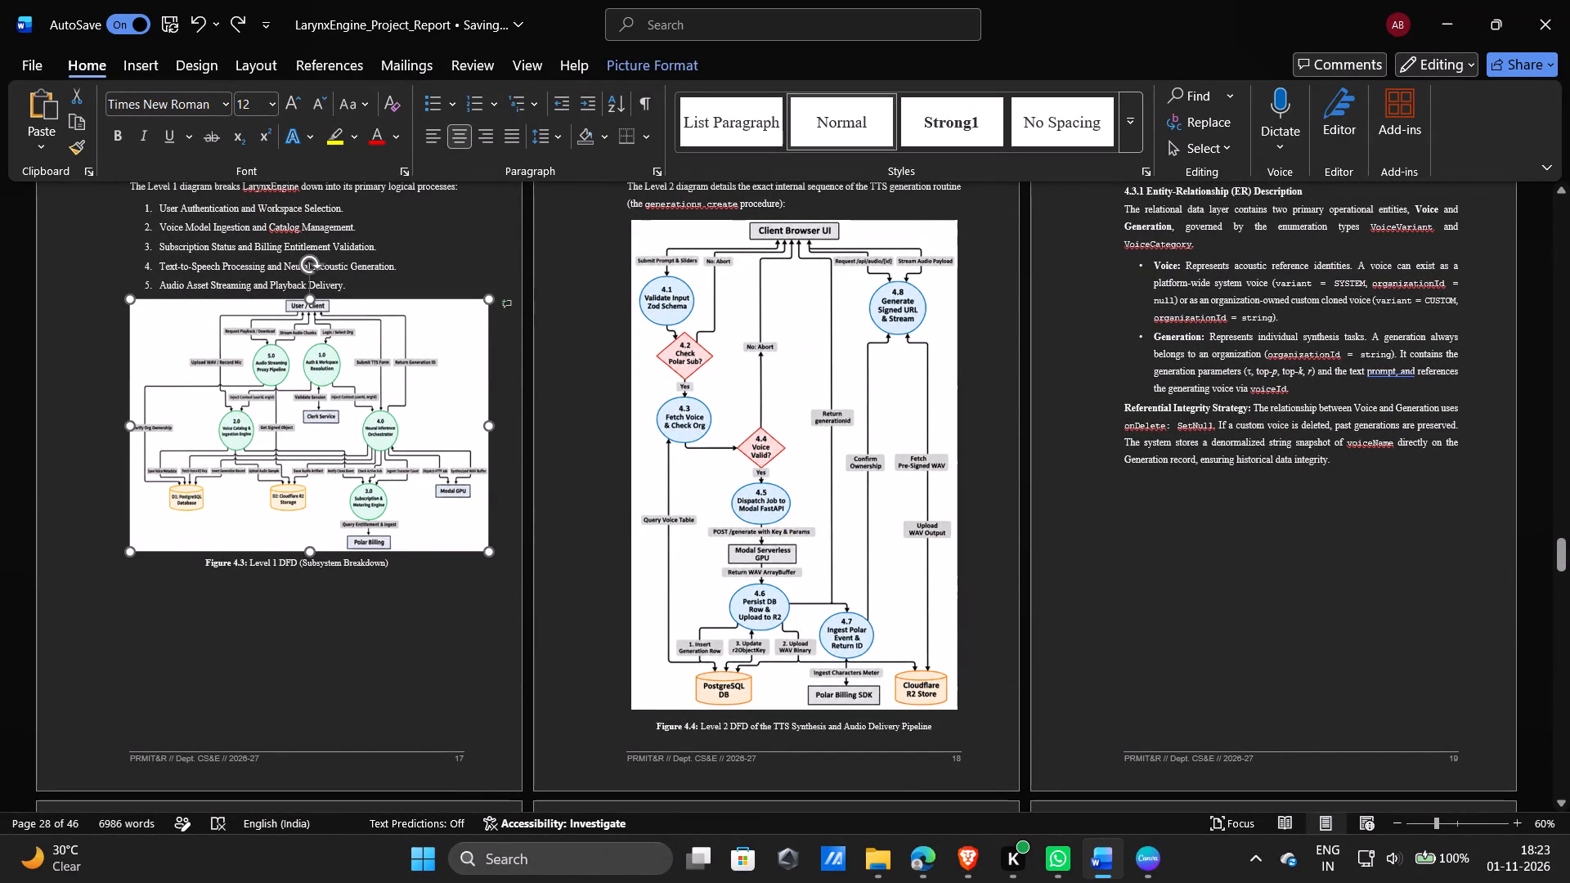
{"action": "left_click", "coordinate": [278, 643]}
Examine the stretched Figure 4.3 Level 1 DFD picture up close, including its labels, caption and placement on the page.
{"action": "scroll", "coordinate": [278, 643], "scroll_direction": "up", "scroll_amount": 7, "text": "ctrl"}
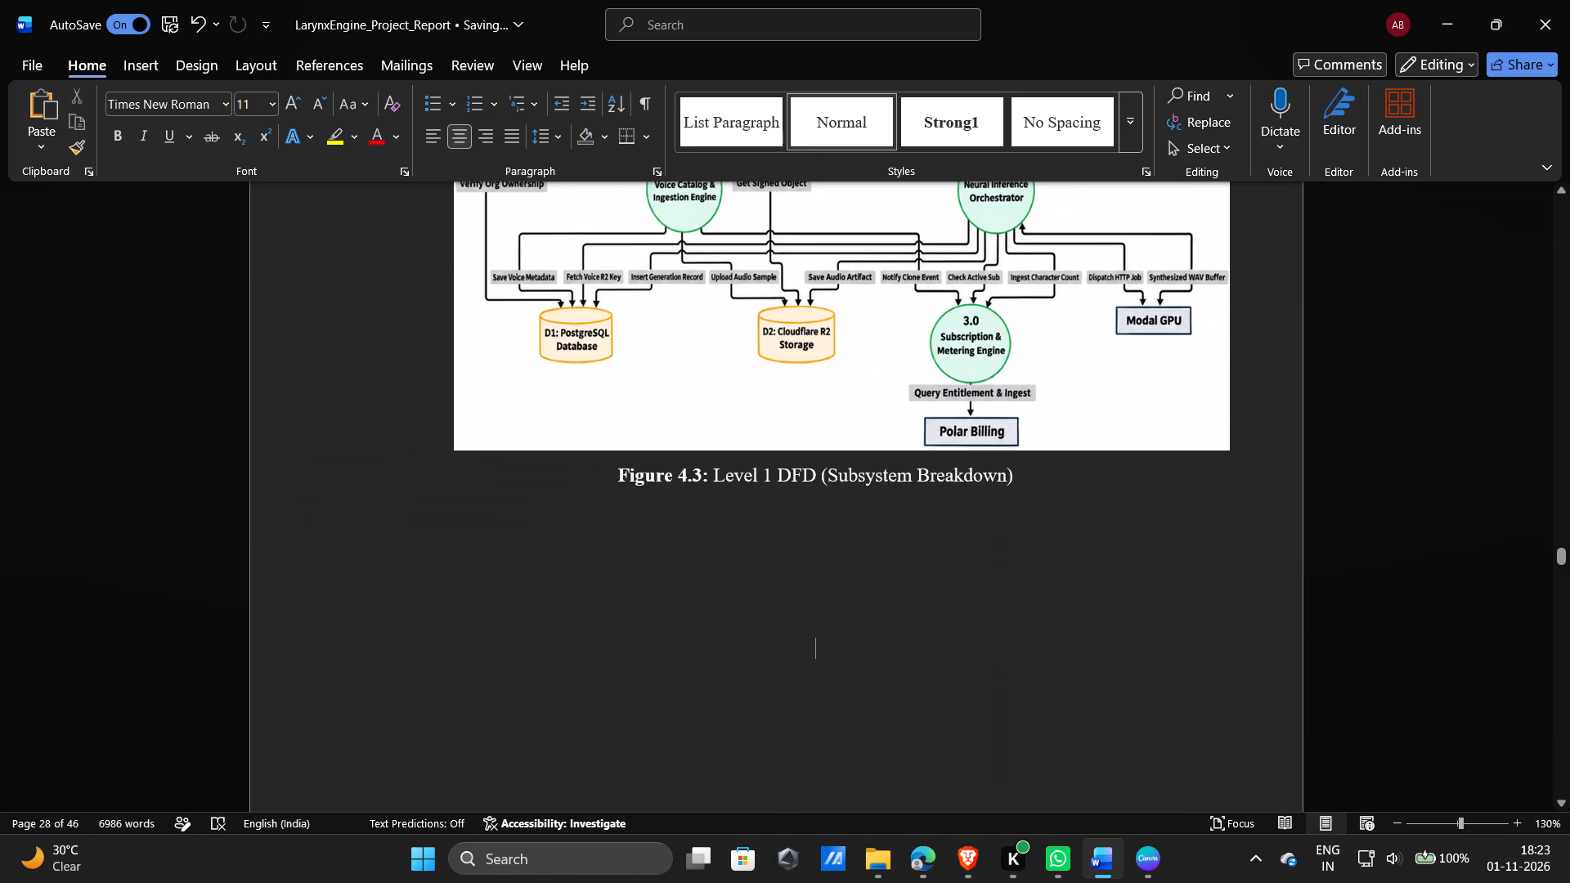
{"action": "scroll", "coordinate": [677, 528], "scroll_direction": "up", "scroll_amount": 1}
{"action": "scroll", "coordinate": [677, 528], "scroll_direction": "down", "scroll_amount": 1}
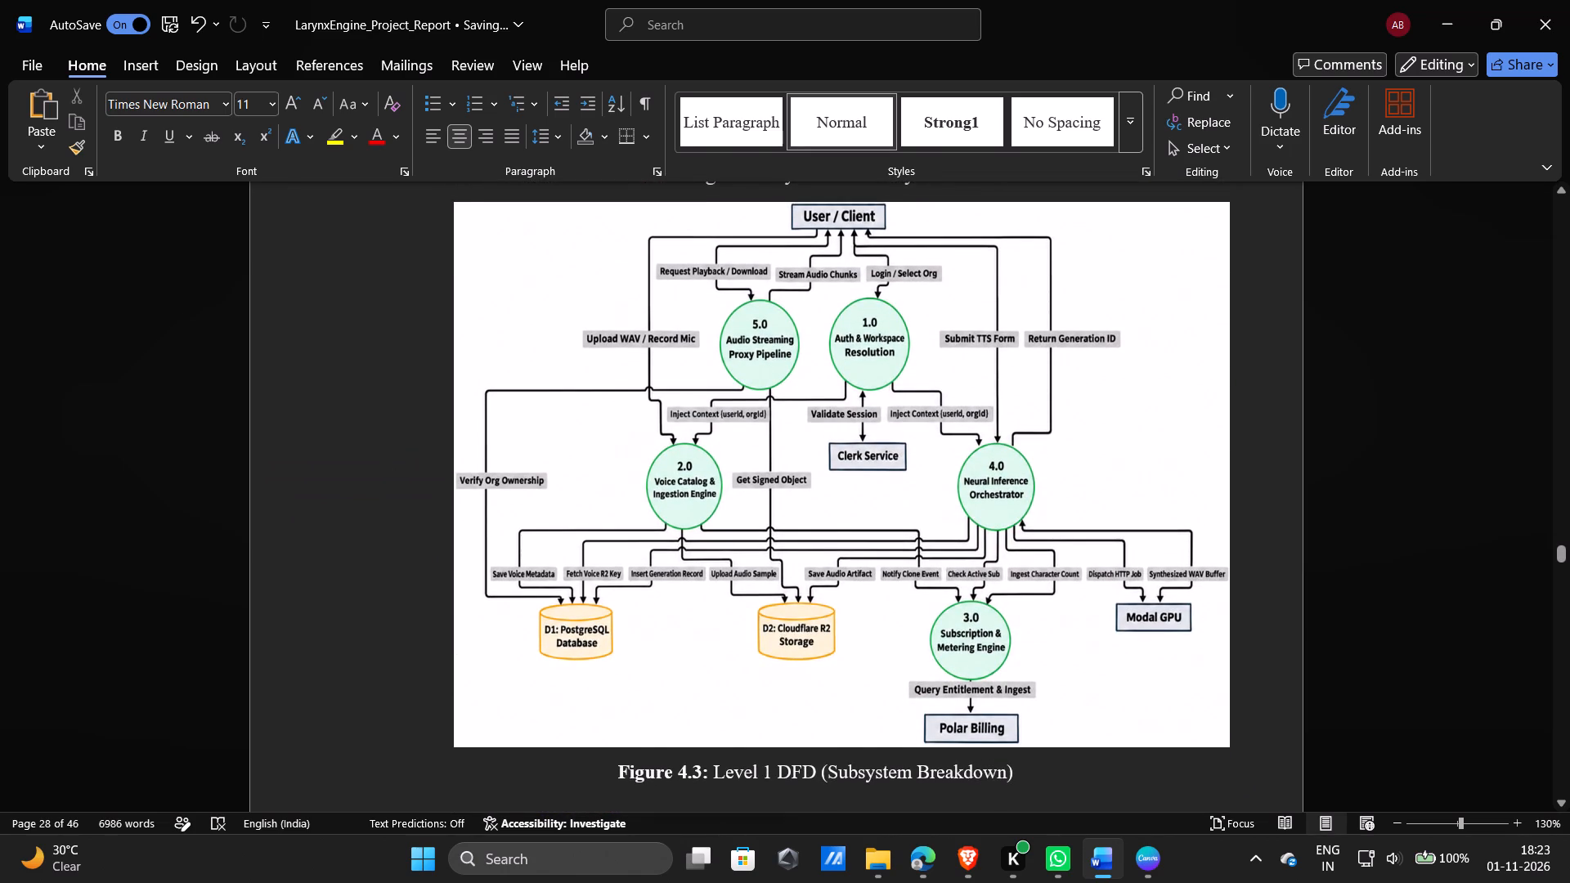
{"action": "scroll", "coordinate": [677, 528], "scroll_direction": "down", "scroll_amount": 1, "text": "ctrl"}
{"action": "scroll", "coordinate": [827, 342], "scroll_direction": "up", "scroll_amount": 1}
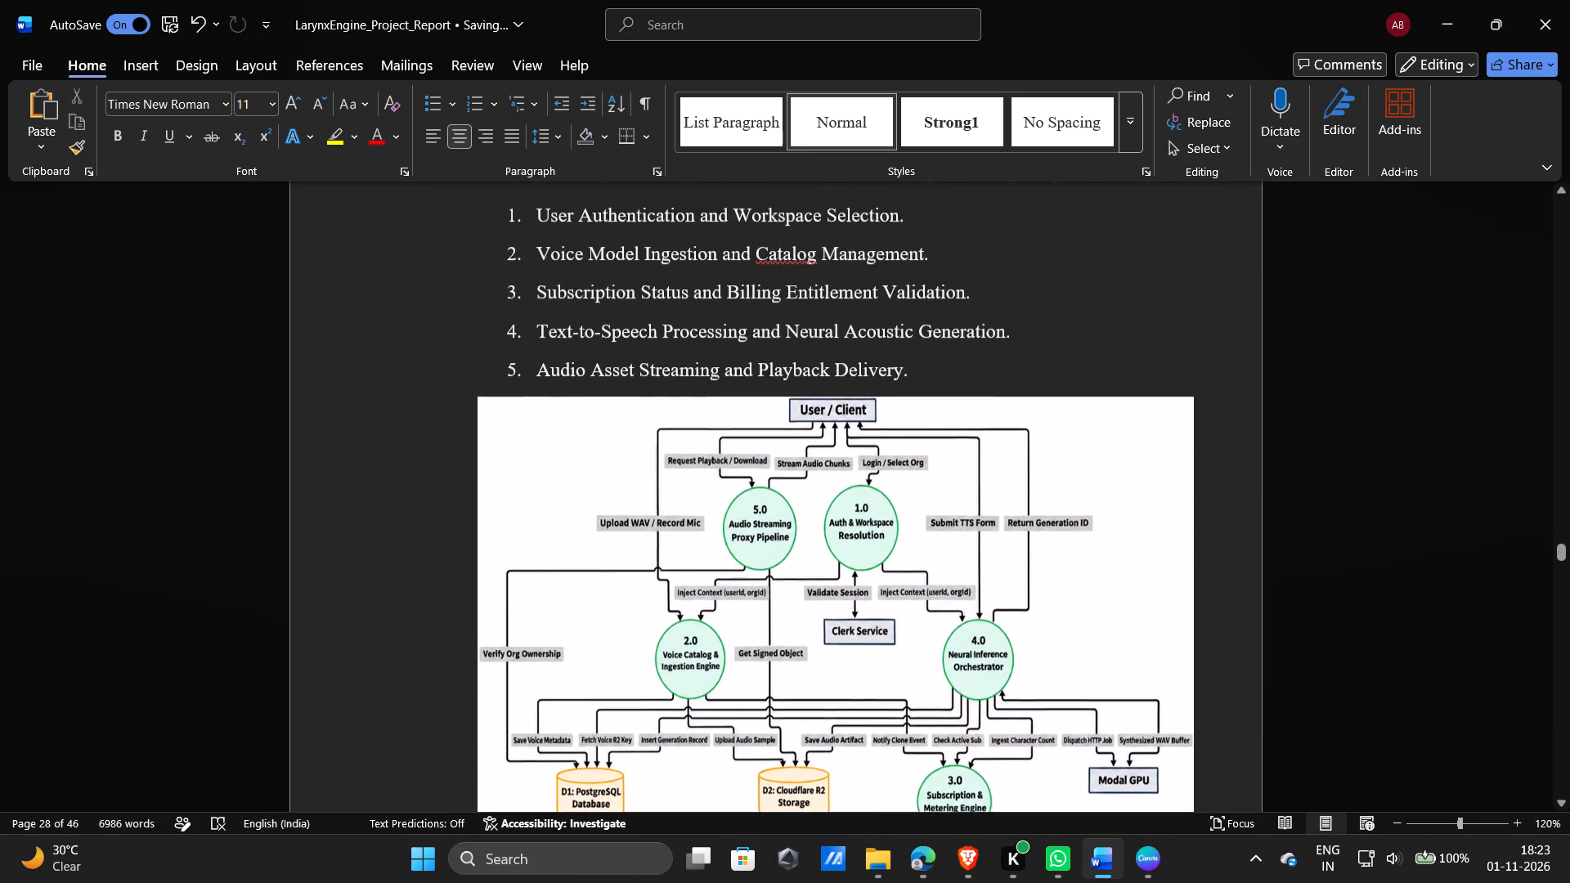
{"action": "scroll", "coordinate": [828, 424], "scroll_direction": "down", "scroll_amount": 1}
{"action": "left_click", "coordinate": [643, 427]}
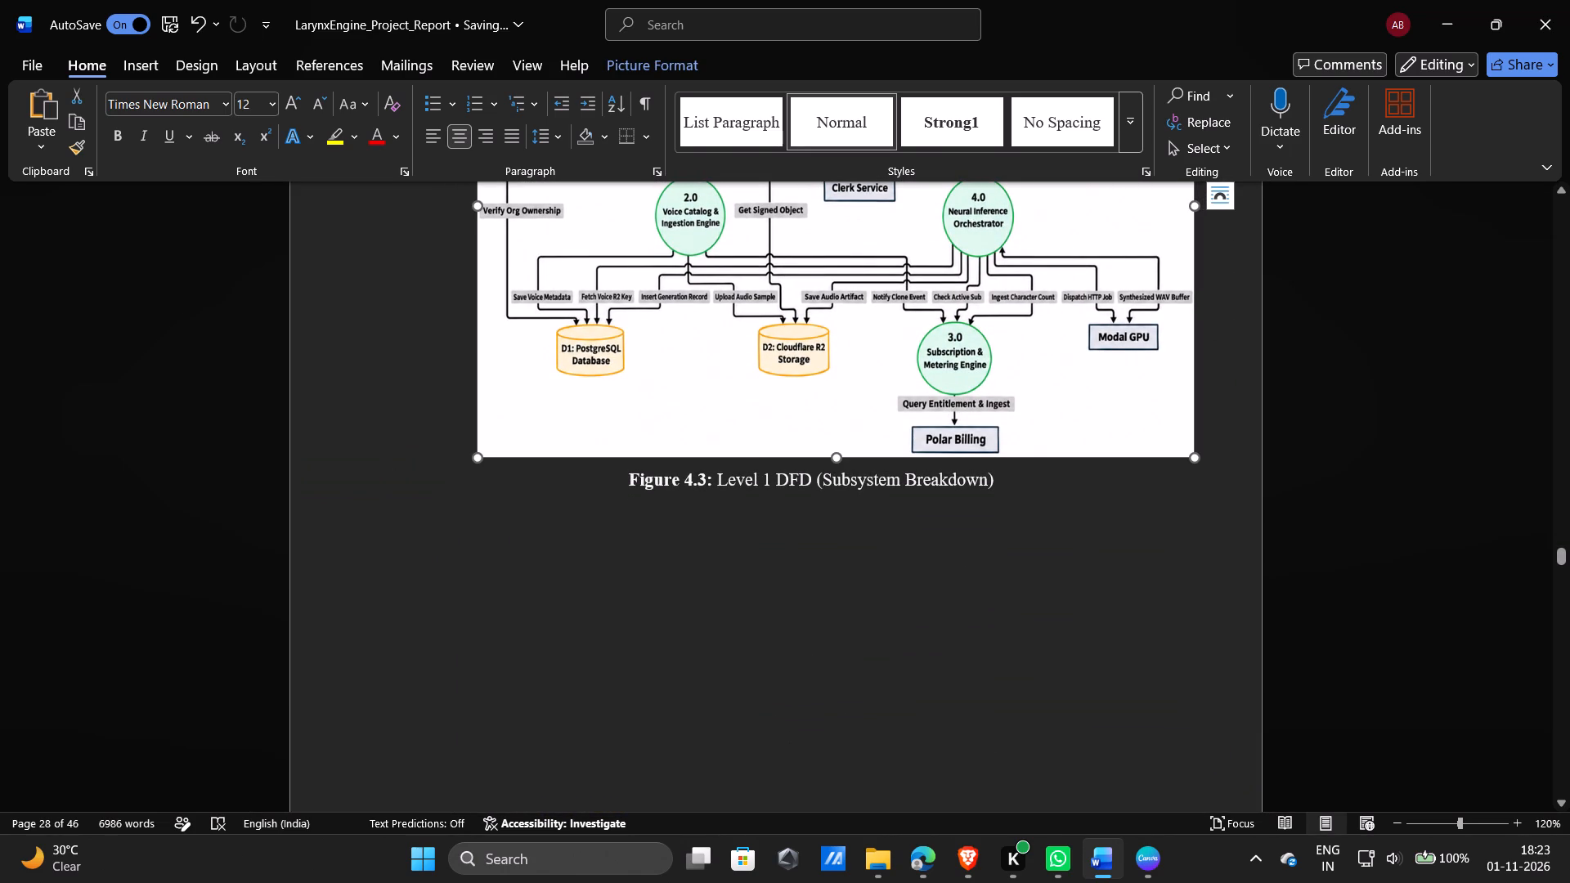
{"action": "scroll", "coordinate": [696, 336], "scroll_direction": "down", "scroll_amount": 3, "text": "ctrl"}
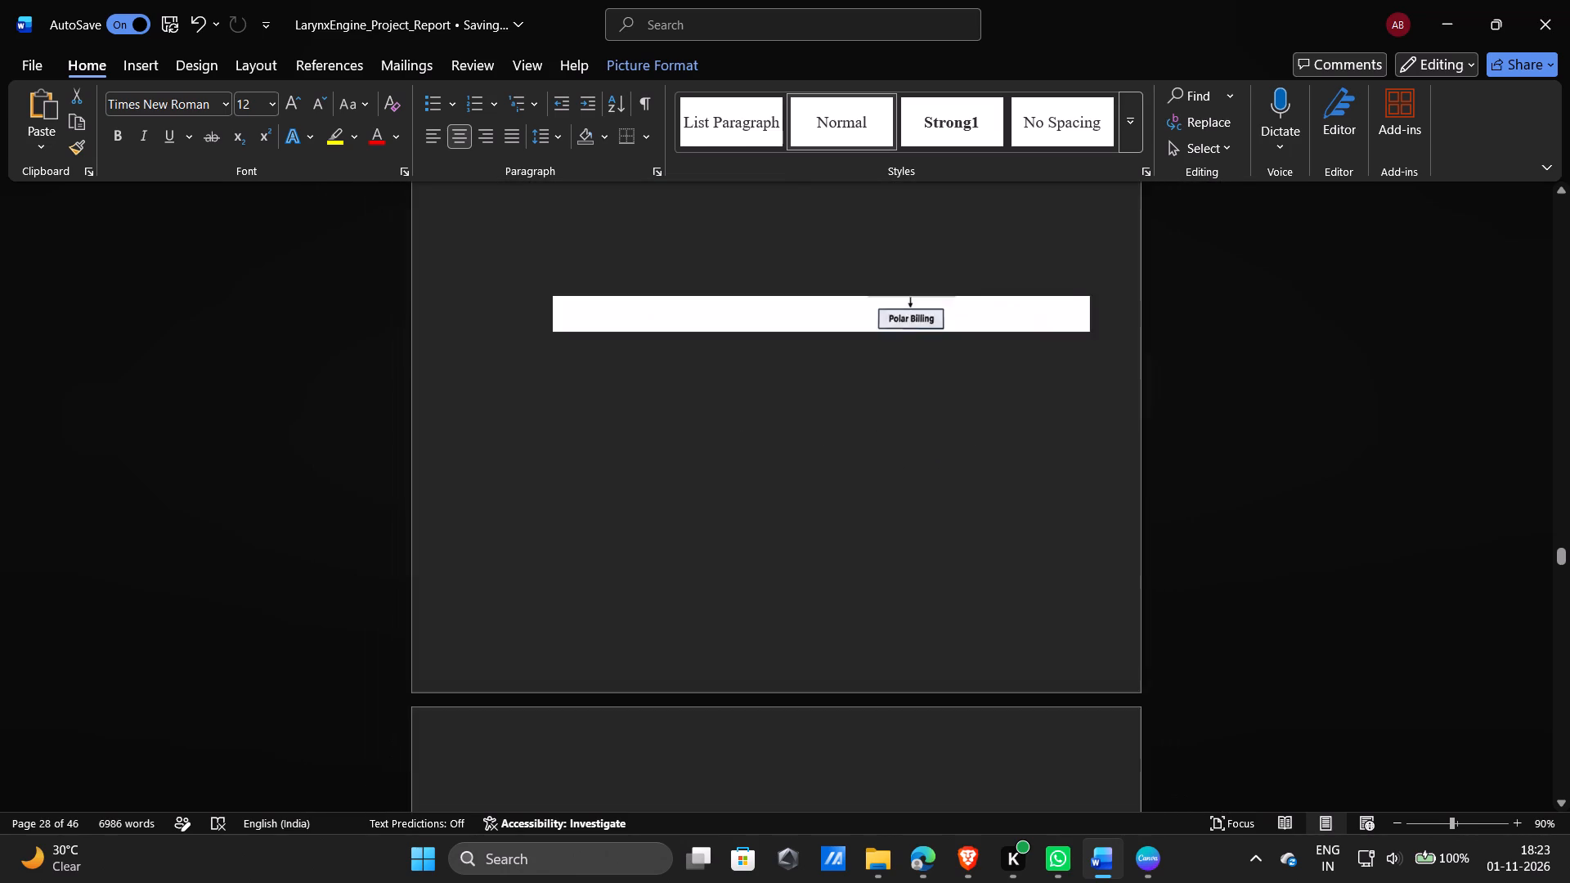
{"action": "scroll", "coordinate": [696, 336], "scroll_direction": "up", "scroll_amount": 3}
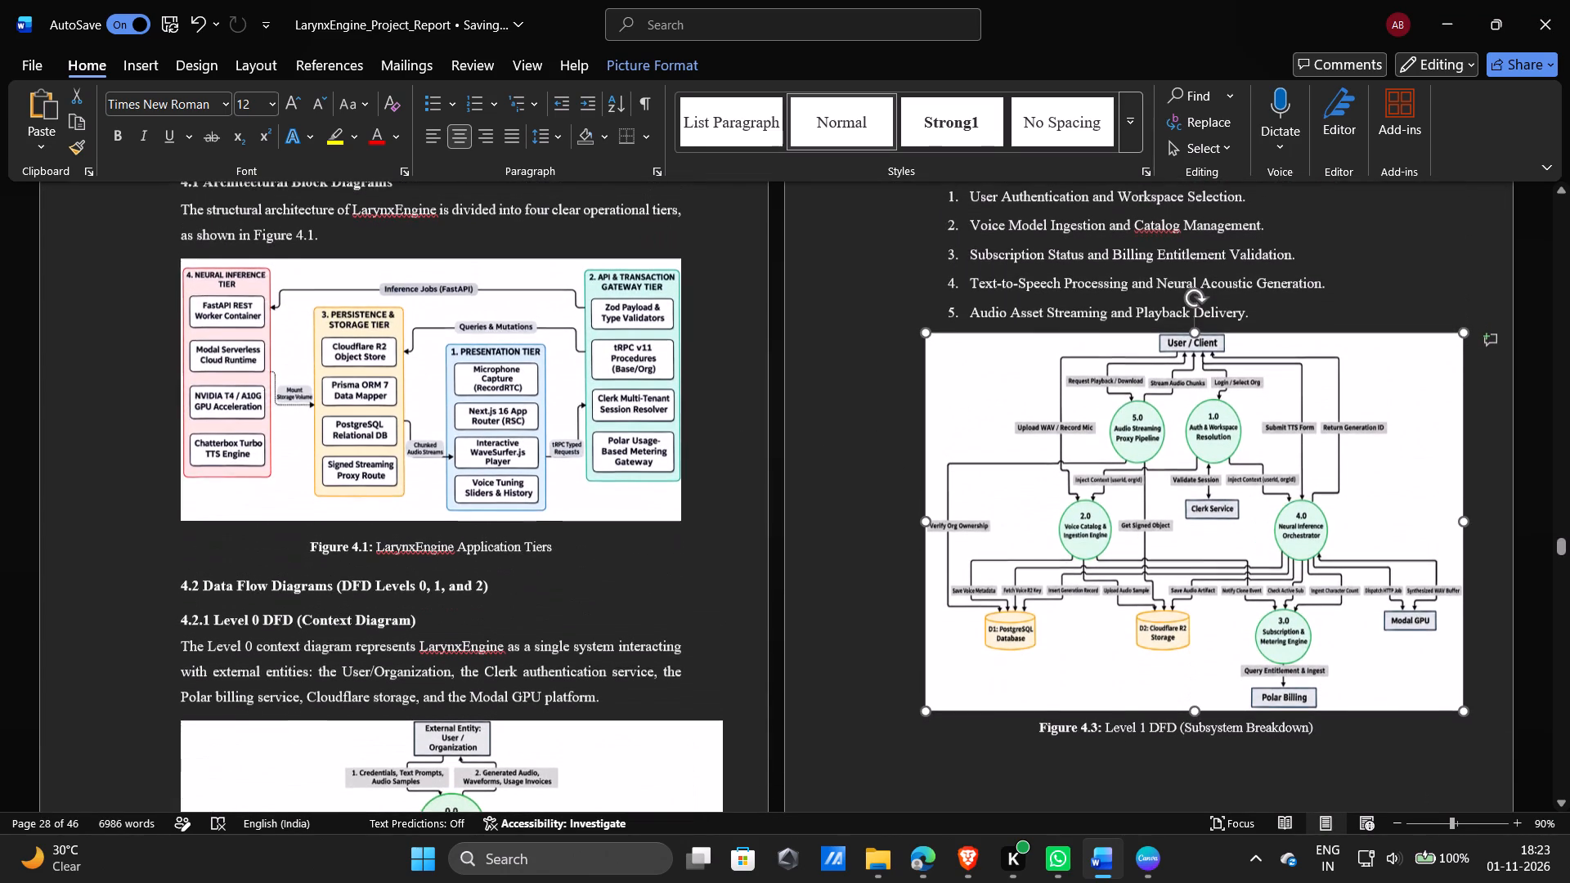
Copy the stretched Figure 4.3 Level 1 DFD picture.
{"action": "scroll", "coordinate": [696, 336], "scroll_direction": "up", "scroll_amount": 1}
{"action": "right_click", "coordinate": [1136, 479]}
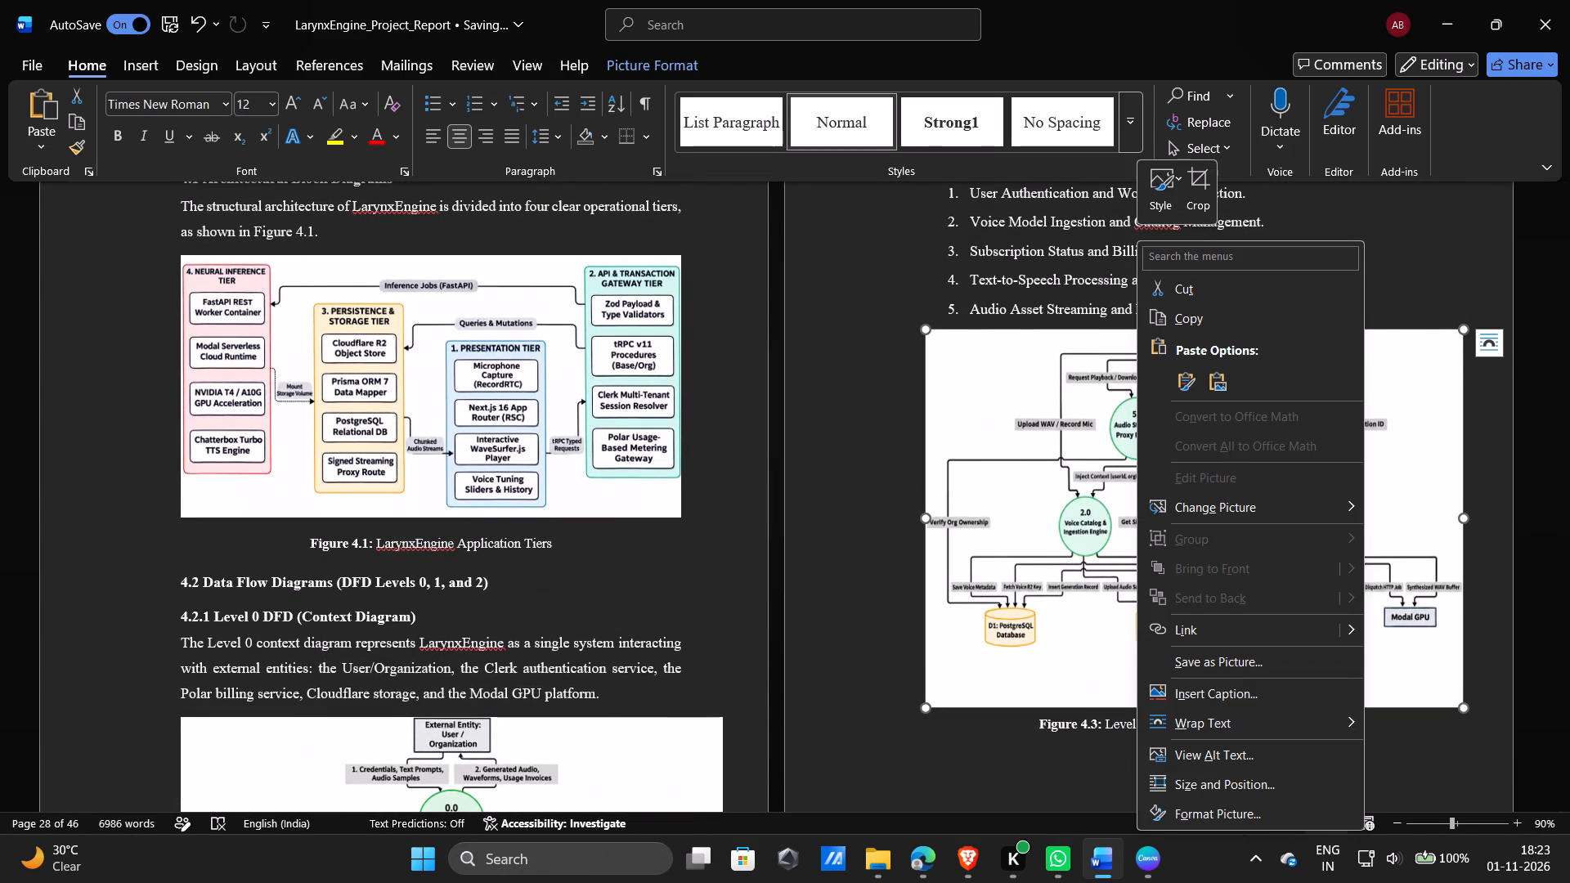
{"action": "left_click", "coordinate": [1204, 316]}
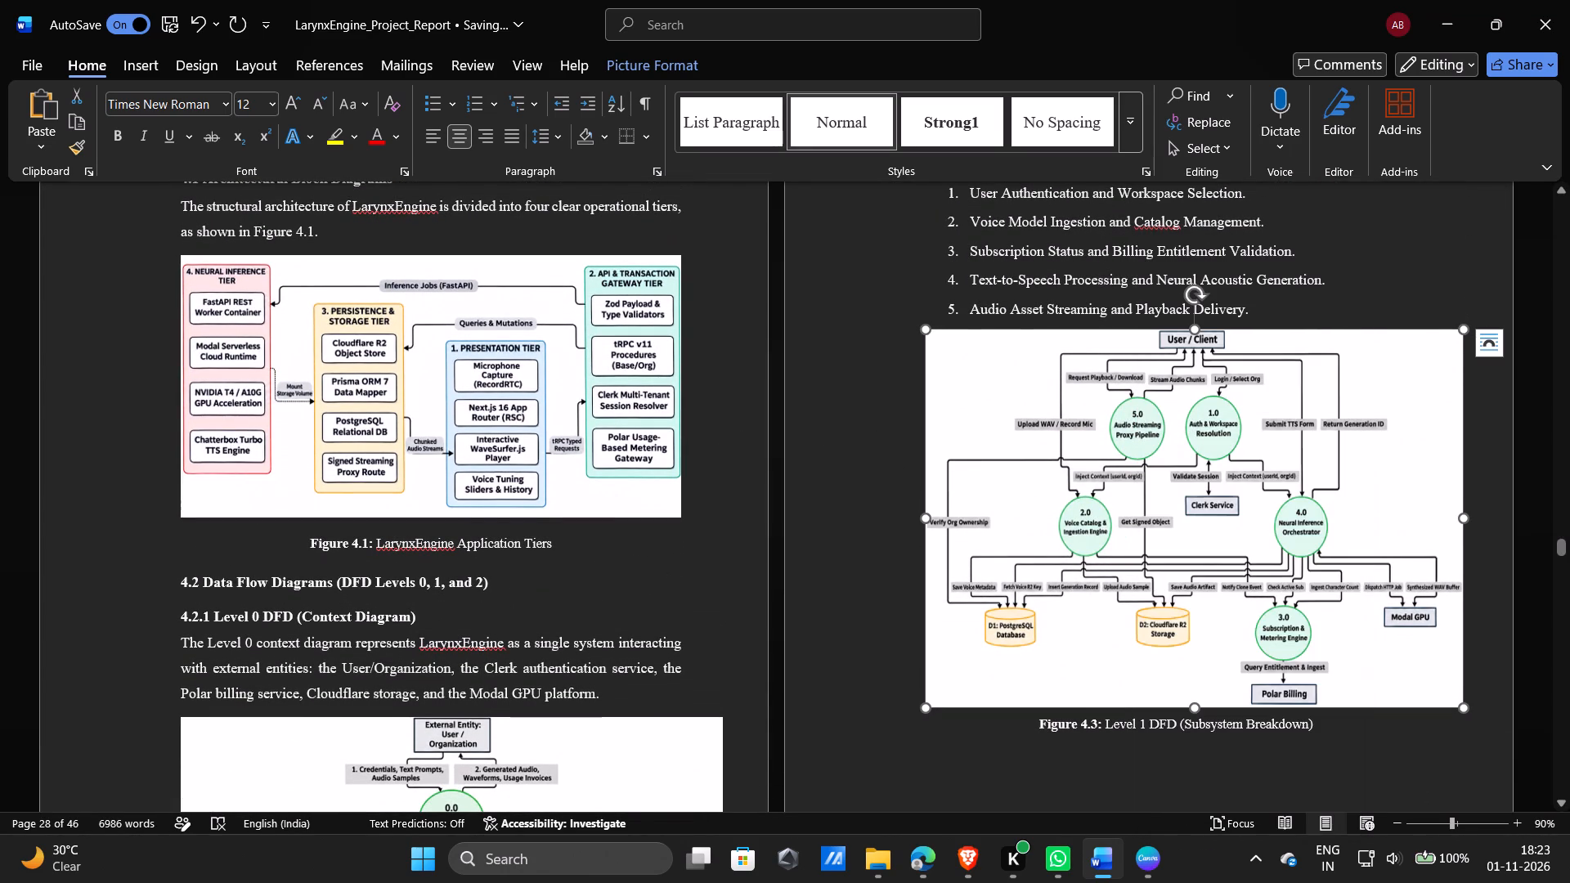
Switch to the Brave browser.
{"action": "left_click", "coordinate": [983, 859]}
{"action": "left_click", "coordinate": [742, 3]}
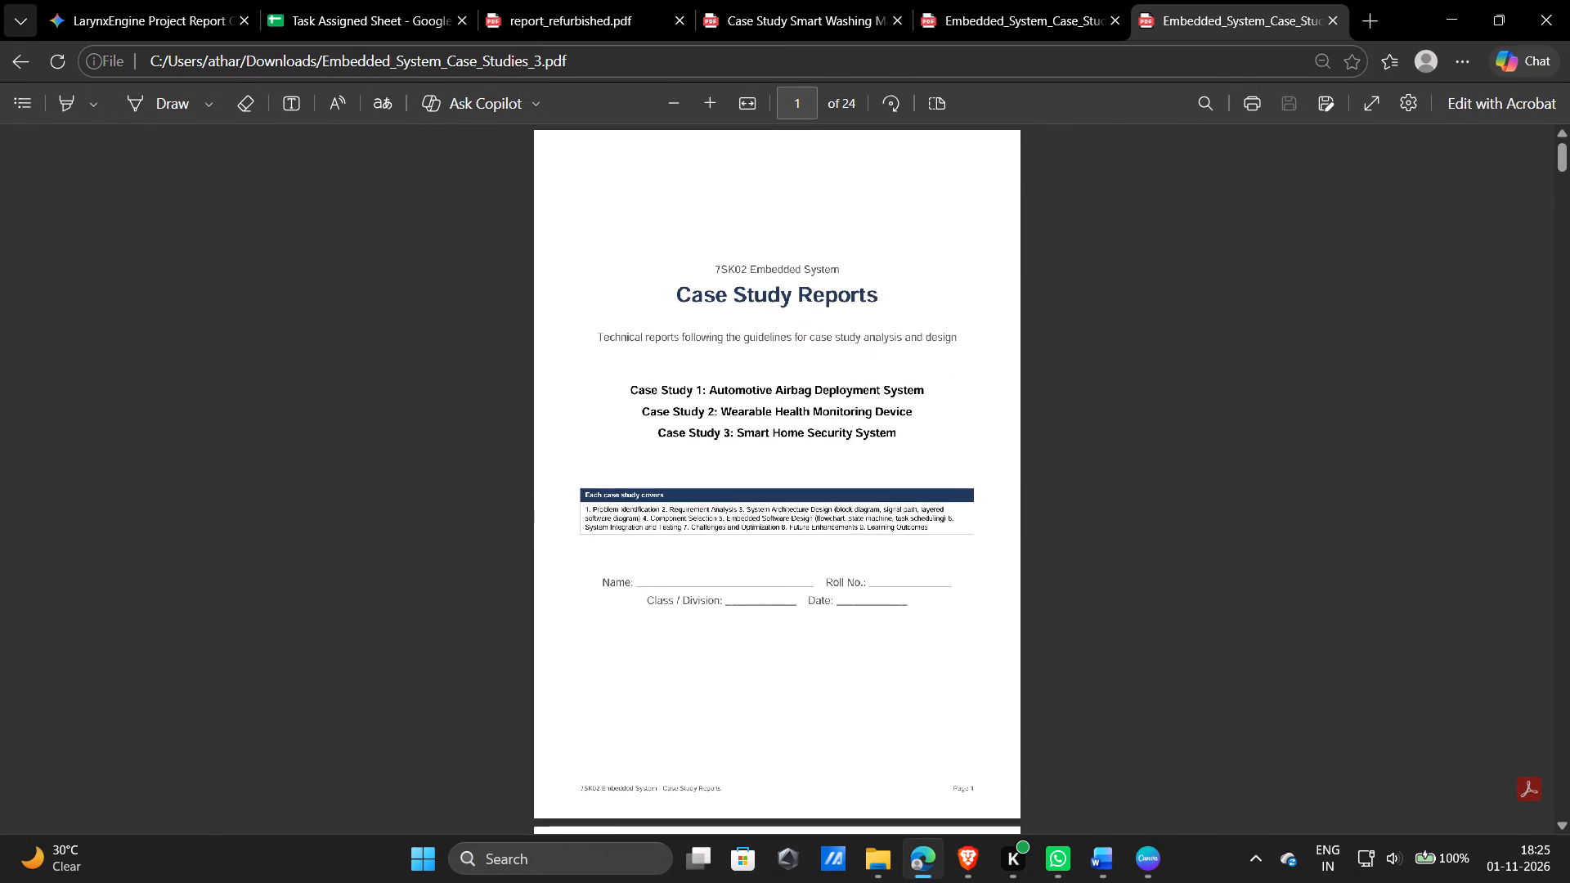
Read through Case Study 1, Automotive Airbag Deployment System, up to the first page of Case Study 2.
{"action": "scroll", "coordinate": [763, 512], "scroll_direction": "down", "scroll_amount": 9}
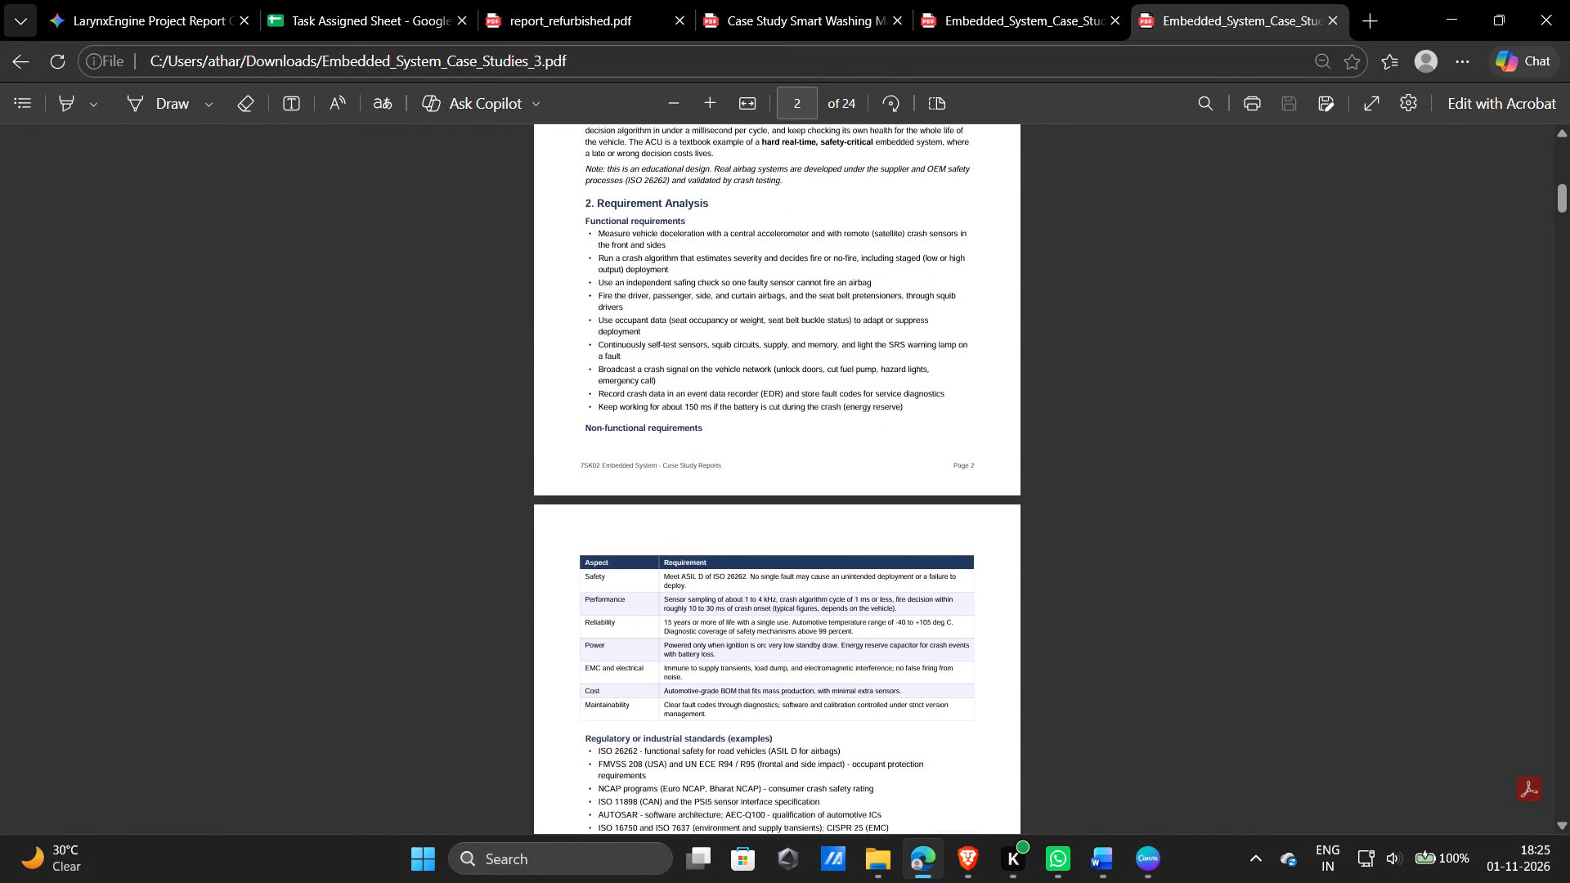
{"action": "scroll", "coordinate": [763, 512], "scroll_direction": "down", "scroll_amount": 4}
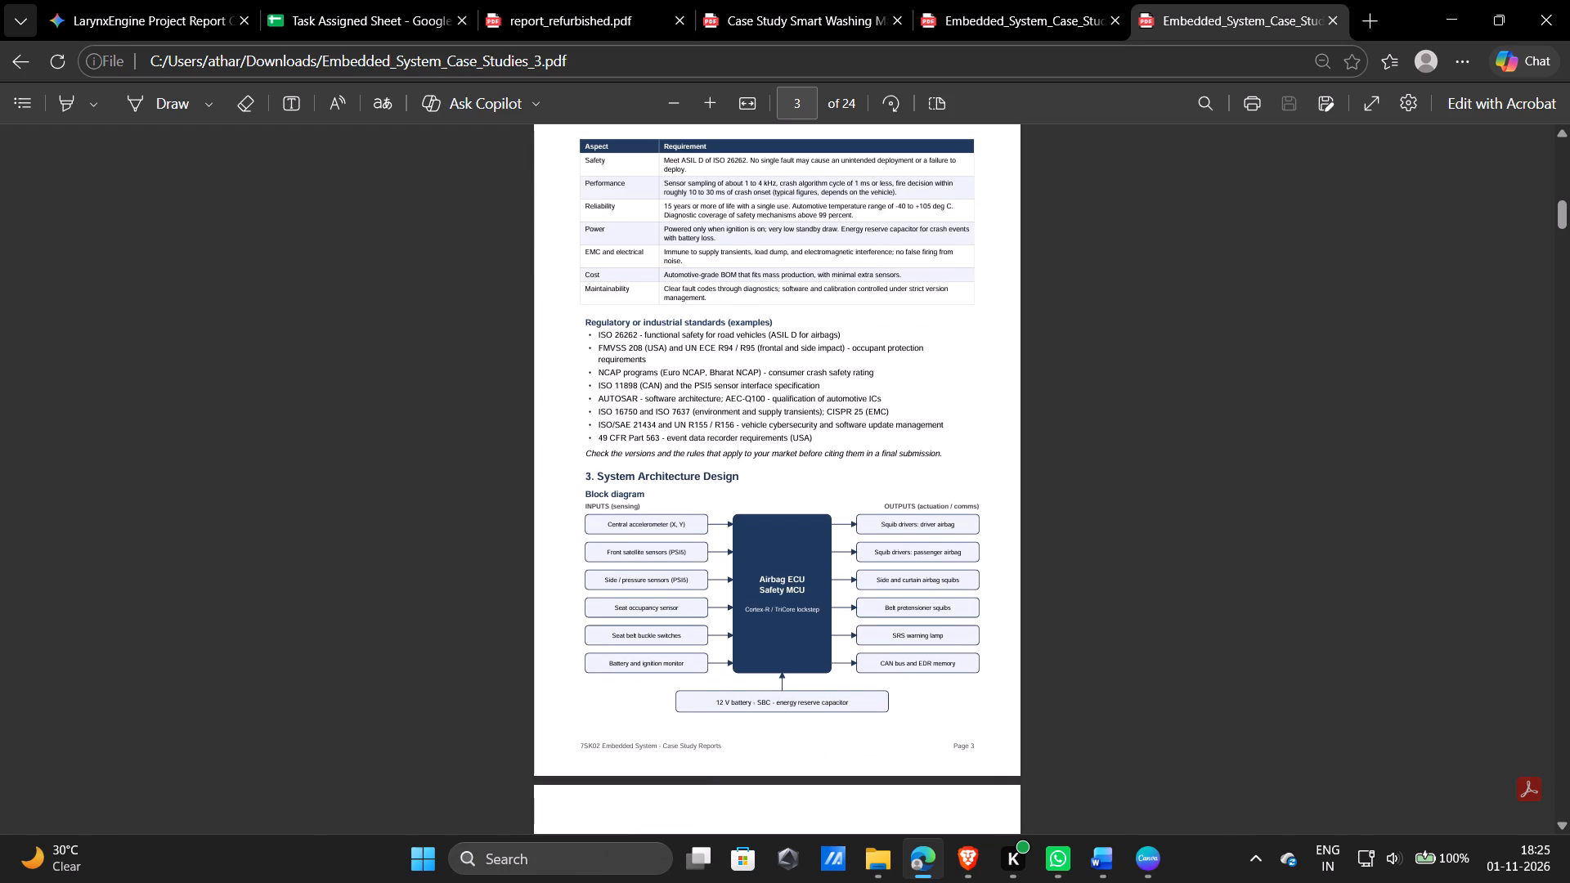
{"action": "scroll", "coordinate": [763, 512], "scroll_direction": "down", "scroll_amount": 7}
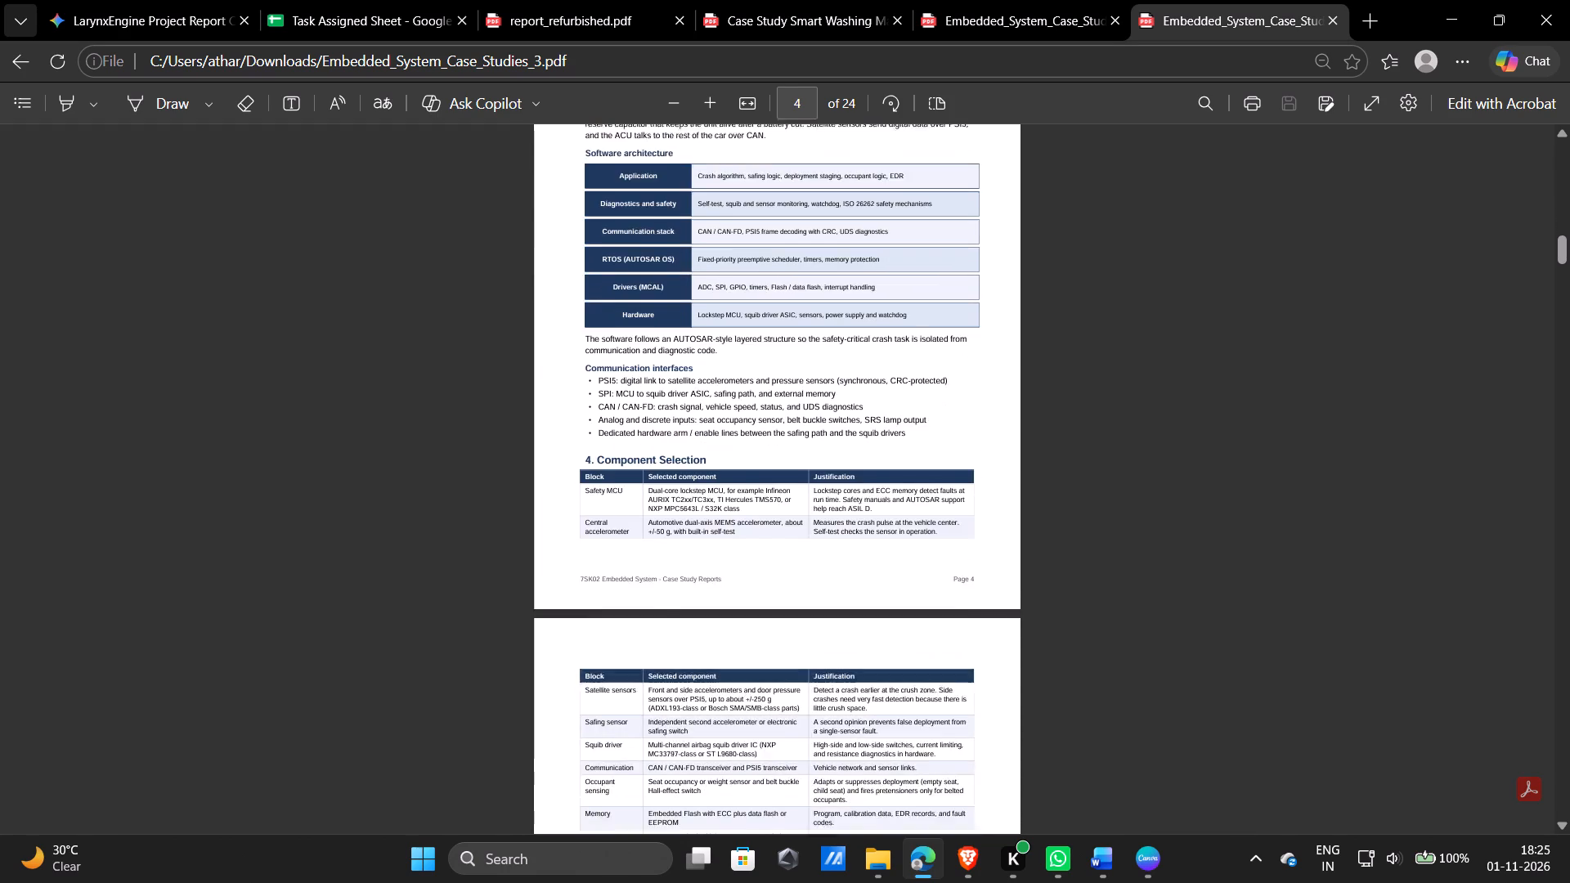
{"action": "scroll", "coordinate": [763, 512], "scroll_direction": "down", "scroll_amount": 7}
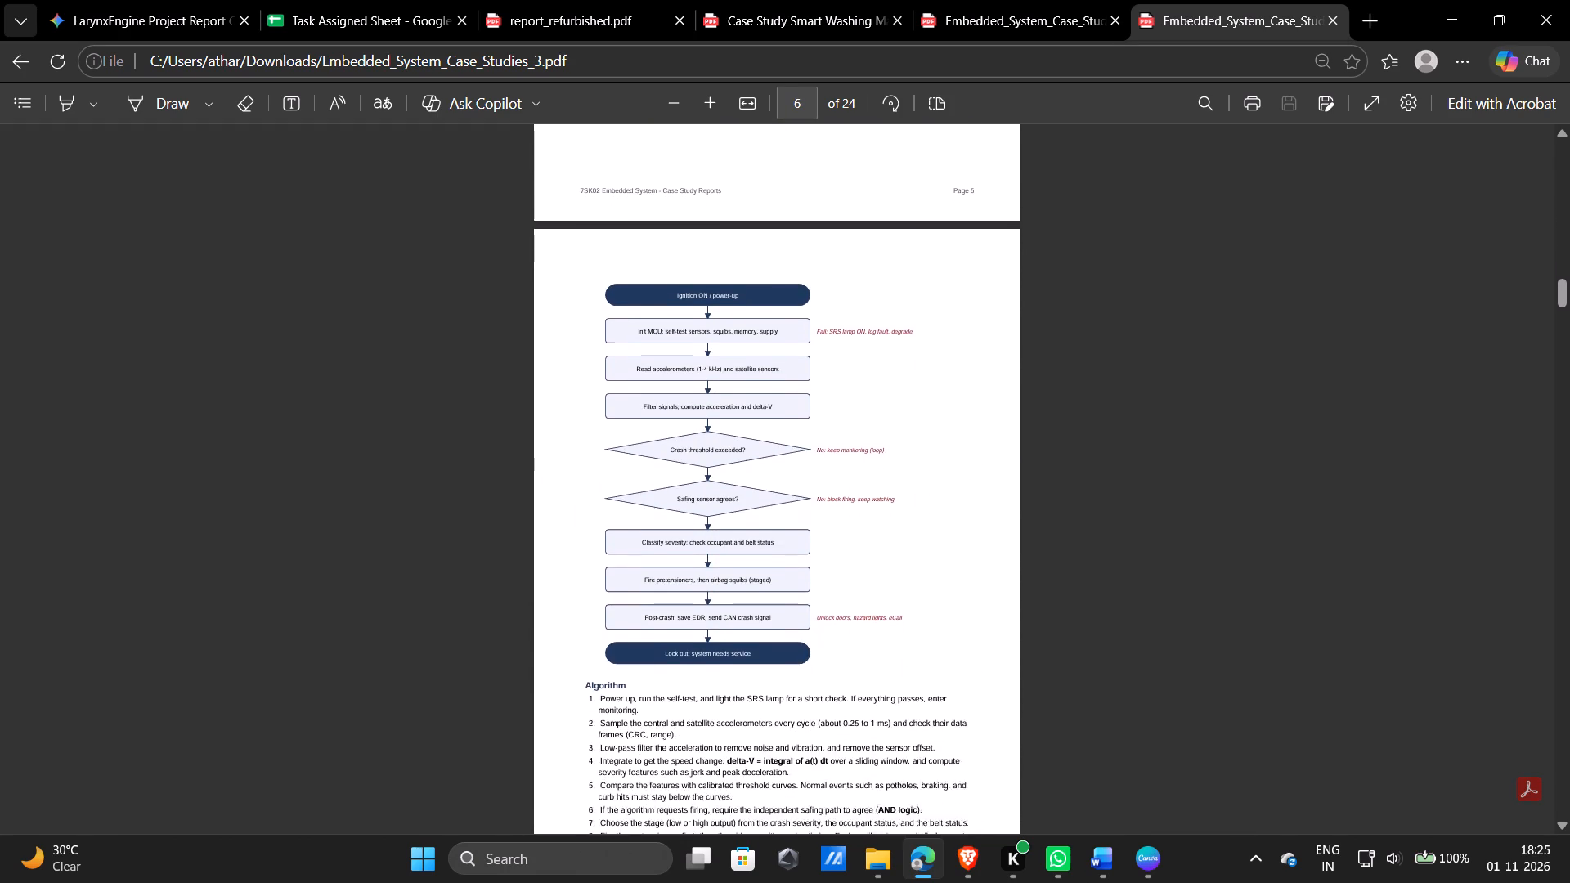
{"action": "scroll", "coordinate": [763, 512], "scroll_direction": "down", "scroll_amount": 7}
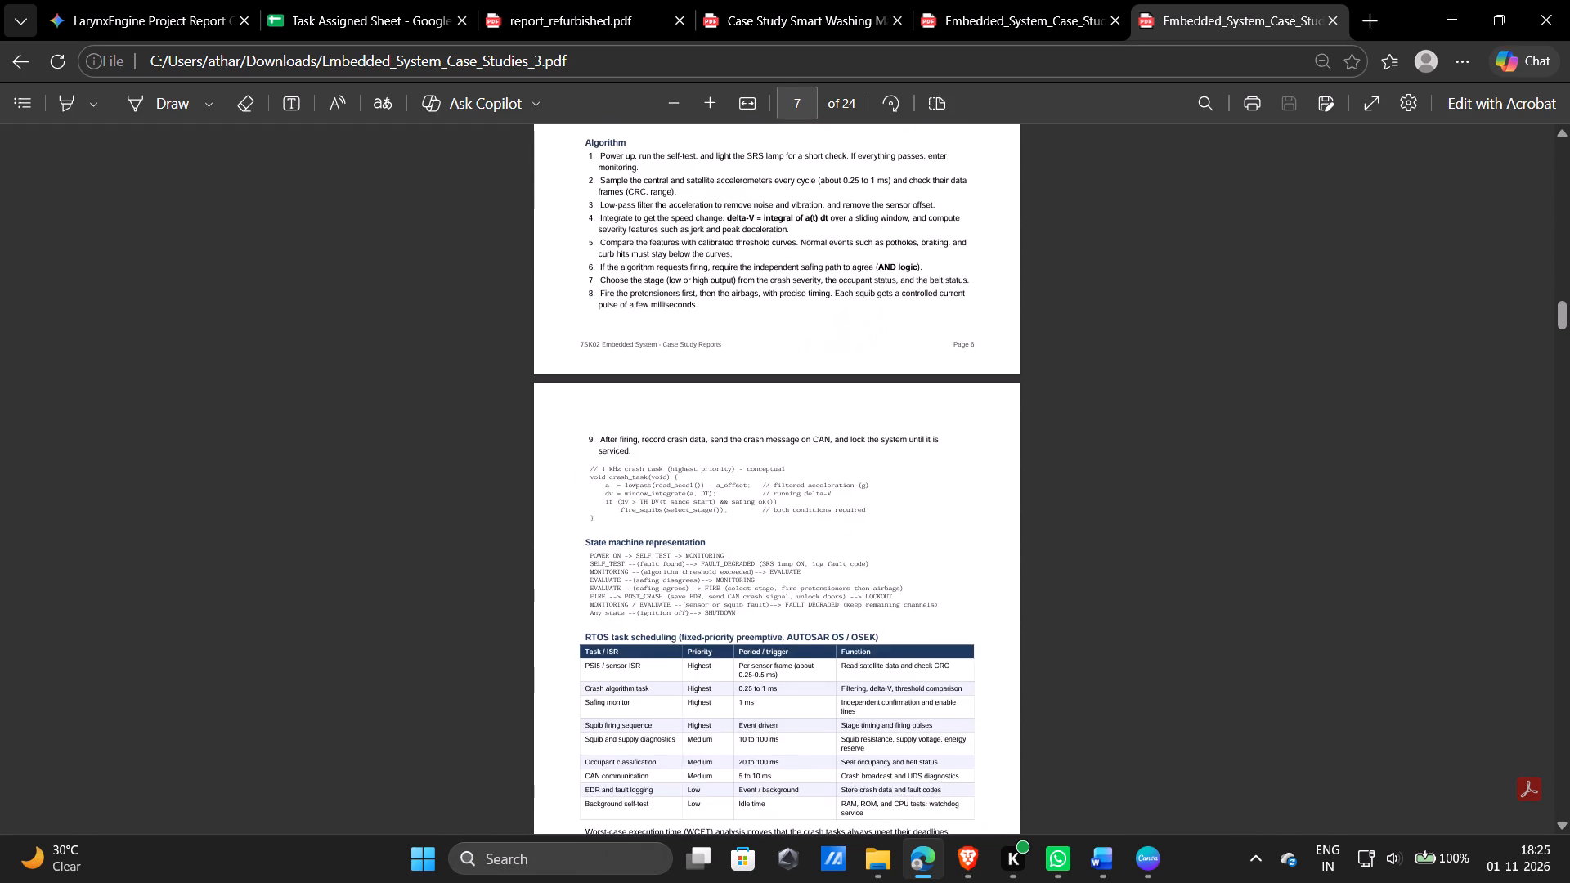
{"action": "scroll", "coordinate": [763, 512], "scroll_direction": "down", "scroll_amount": 7}
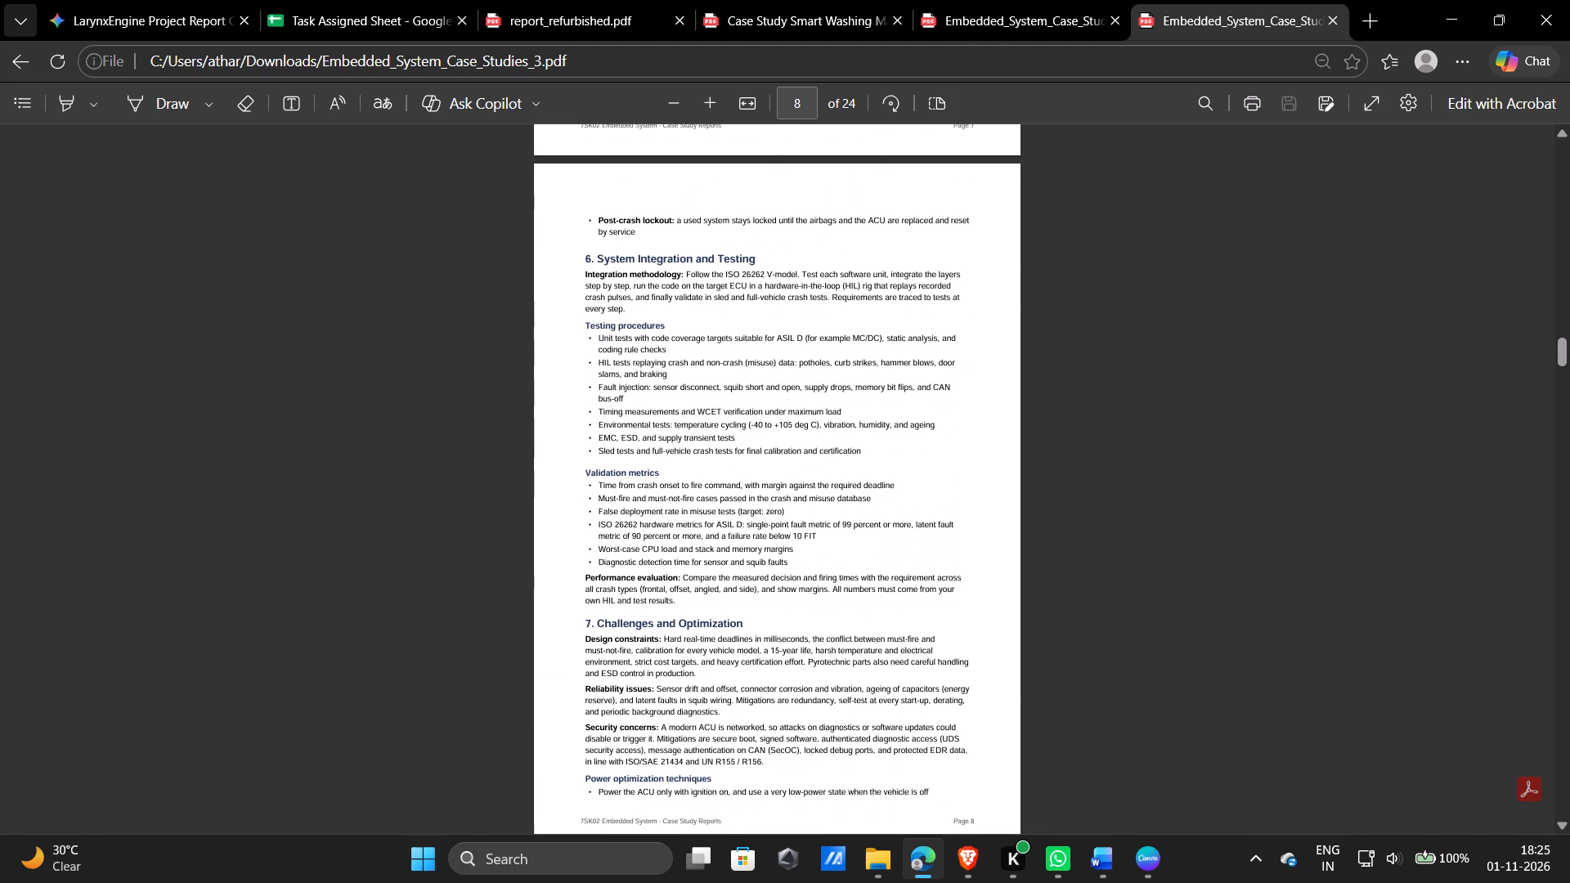
{"action": "scroll", "coordinate": [763, 512], "scroll_direction": "down", "scroll_amount": 5}
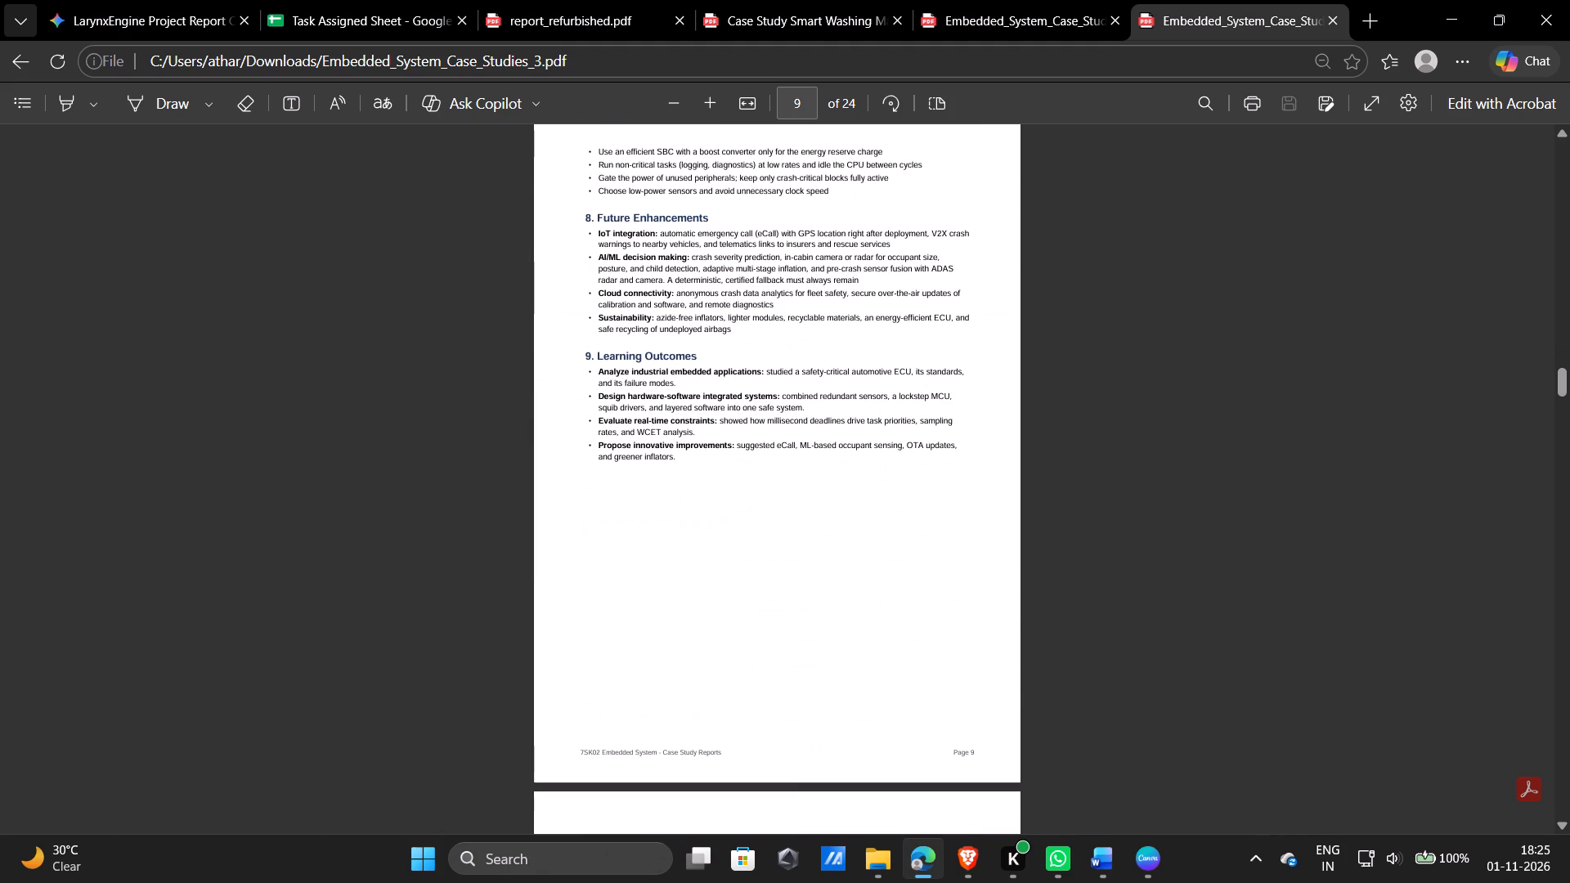
{"action": "scroll", "coordinate": [763, 512], "scroll_direction": "down", "scroll_amount": 3}
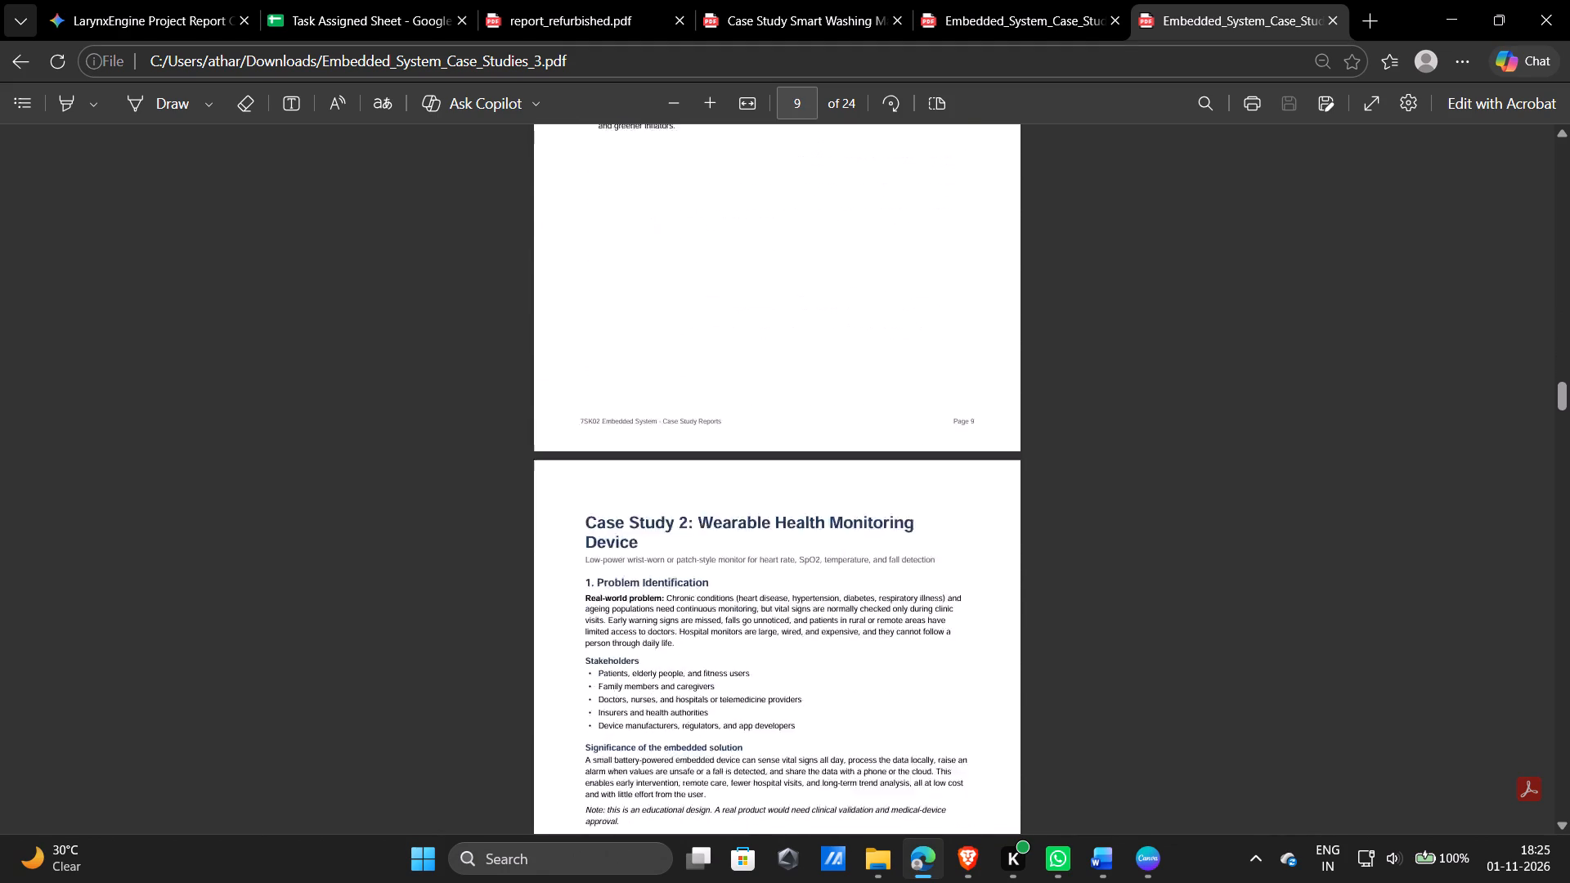
{"action": "scroll", "coordinate": [763, 512], "scroll_direction": "down", "scroll_amount": 3}
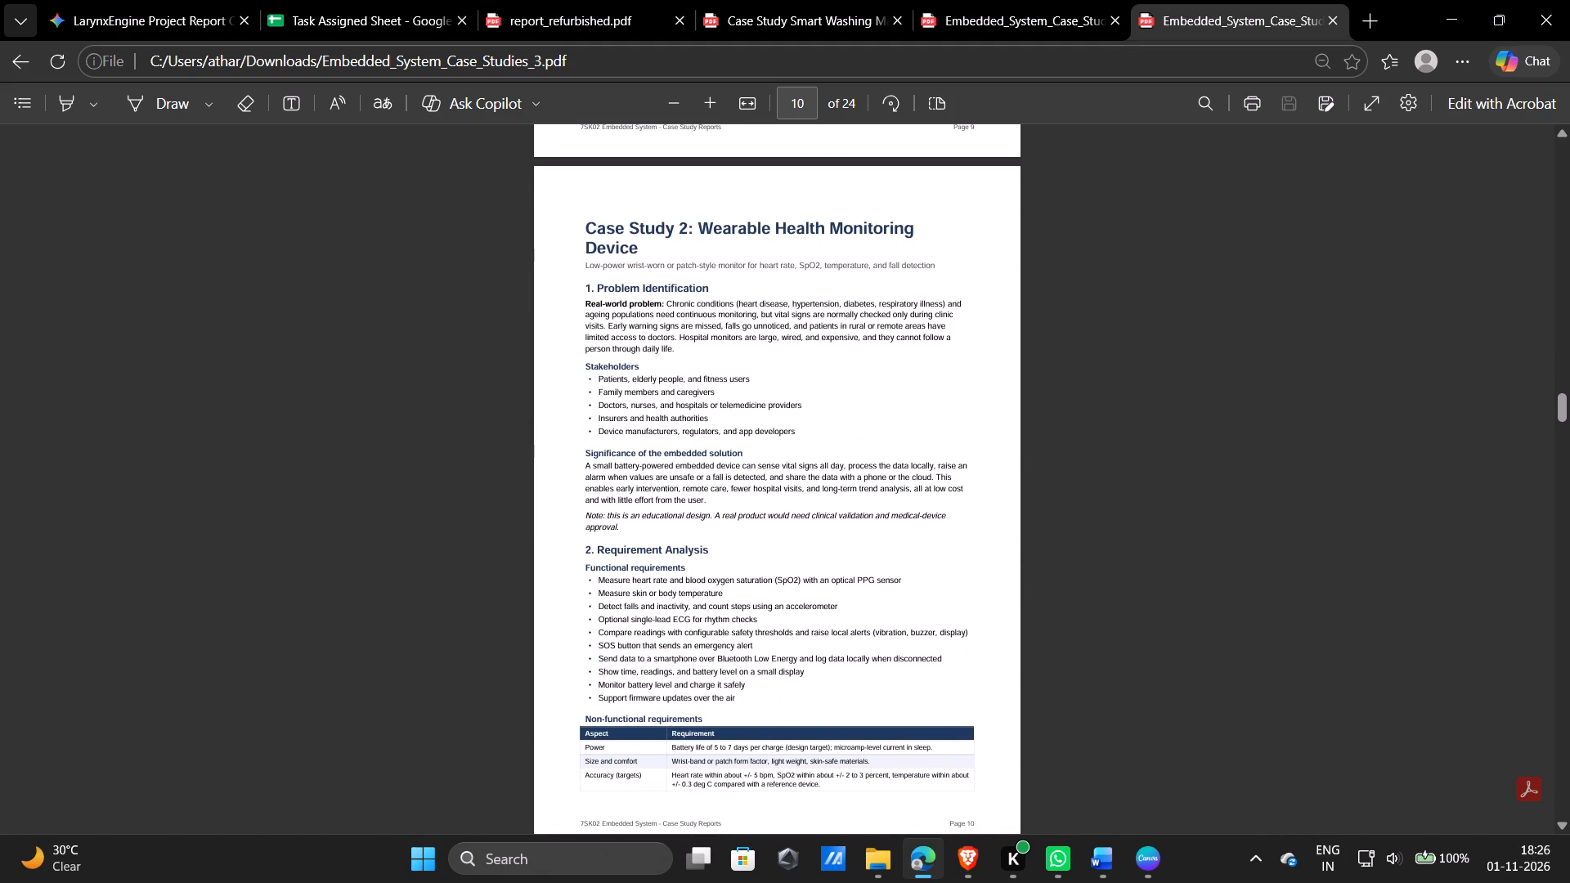
Compare the first page of Case Study 2 with the same page in Embedded_System_Case_Studies_261027_231547.
{"action": "left_click", "coordinate": [1084, 0]}
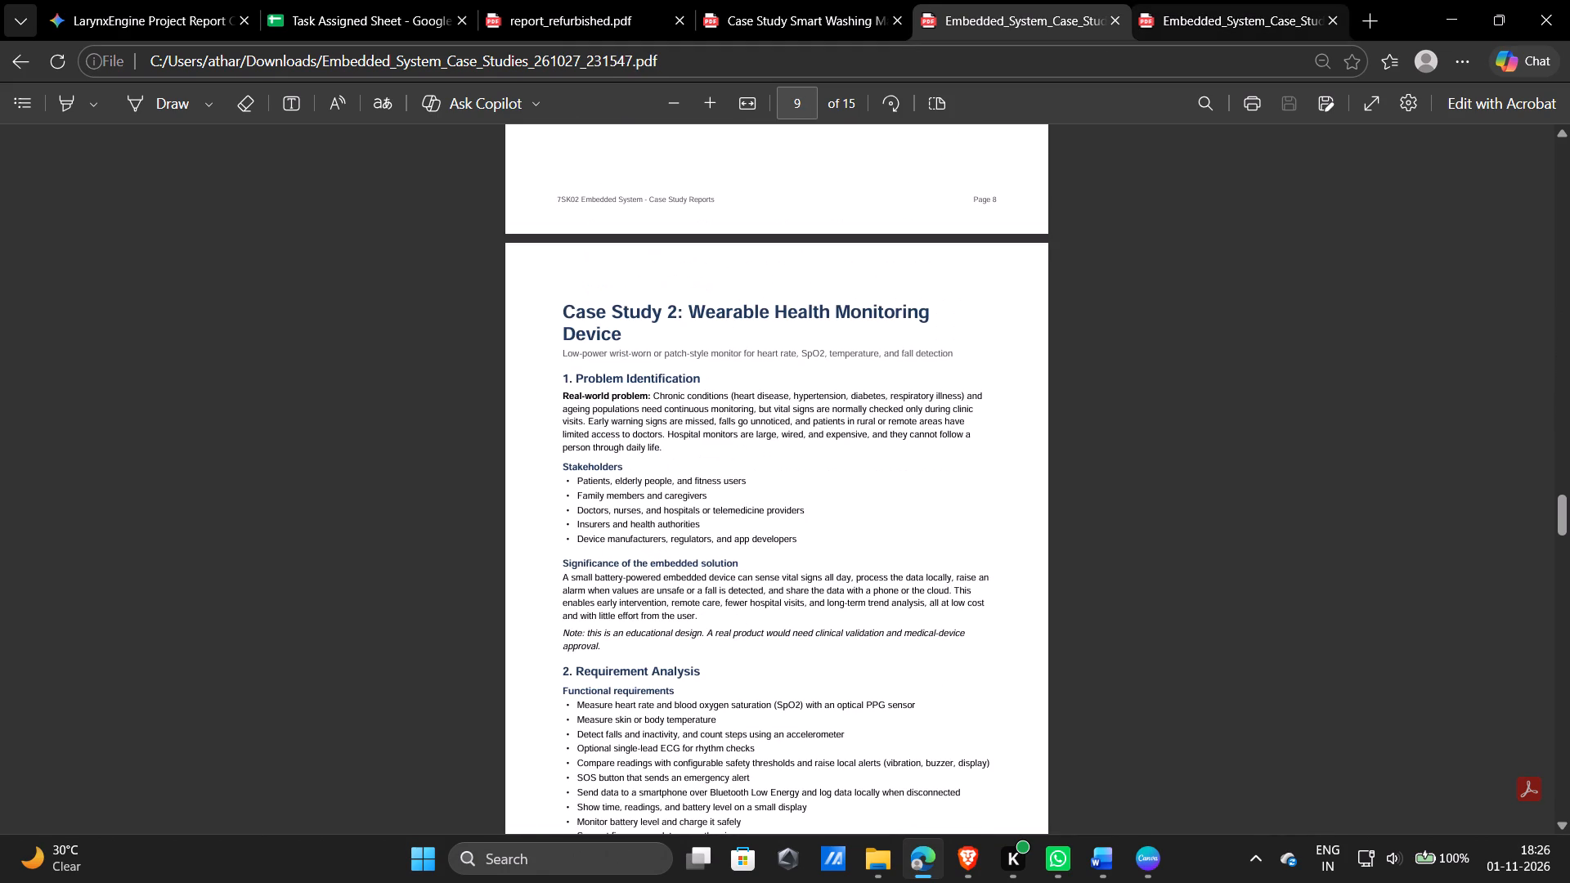
{"action": "left_click", "coordinate": [1238, 1]}
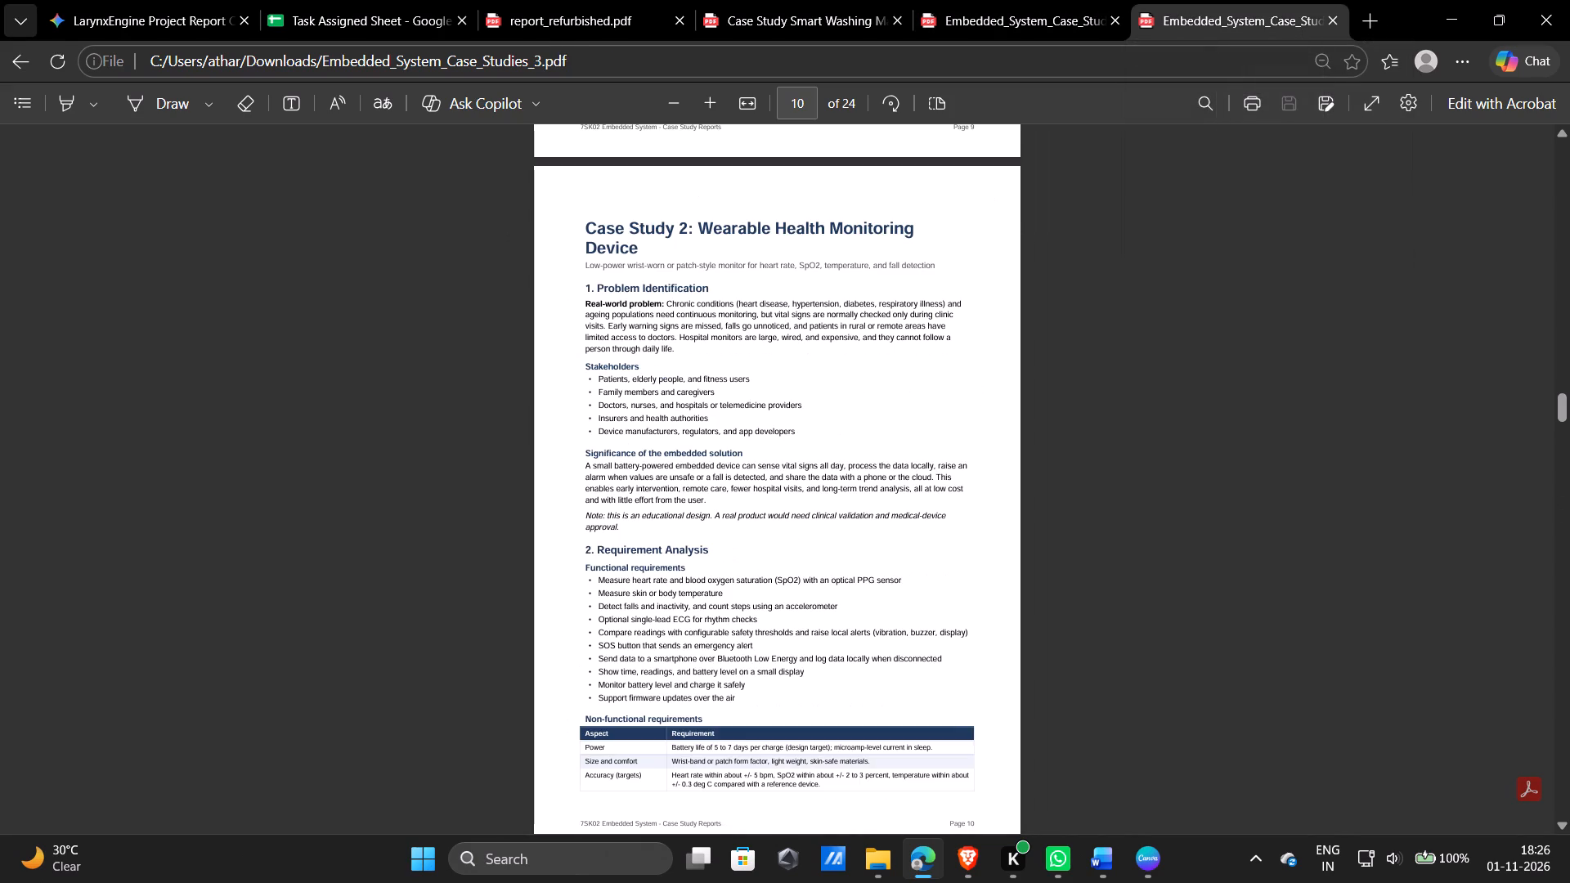
Open Embedded_System_Case_Studies_261027_231547 again from the Downloads folder.
{"action": "left_click", "coordinate": [767, 157]}
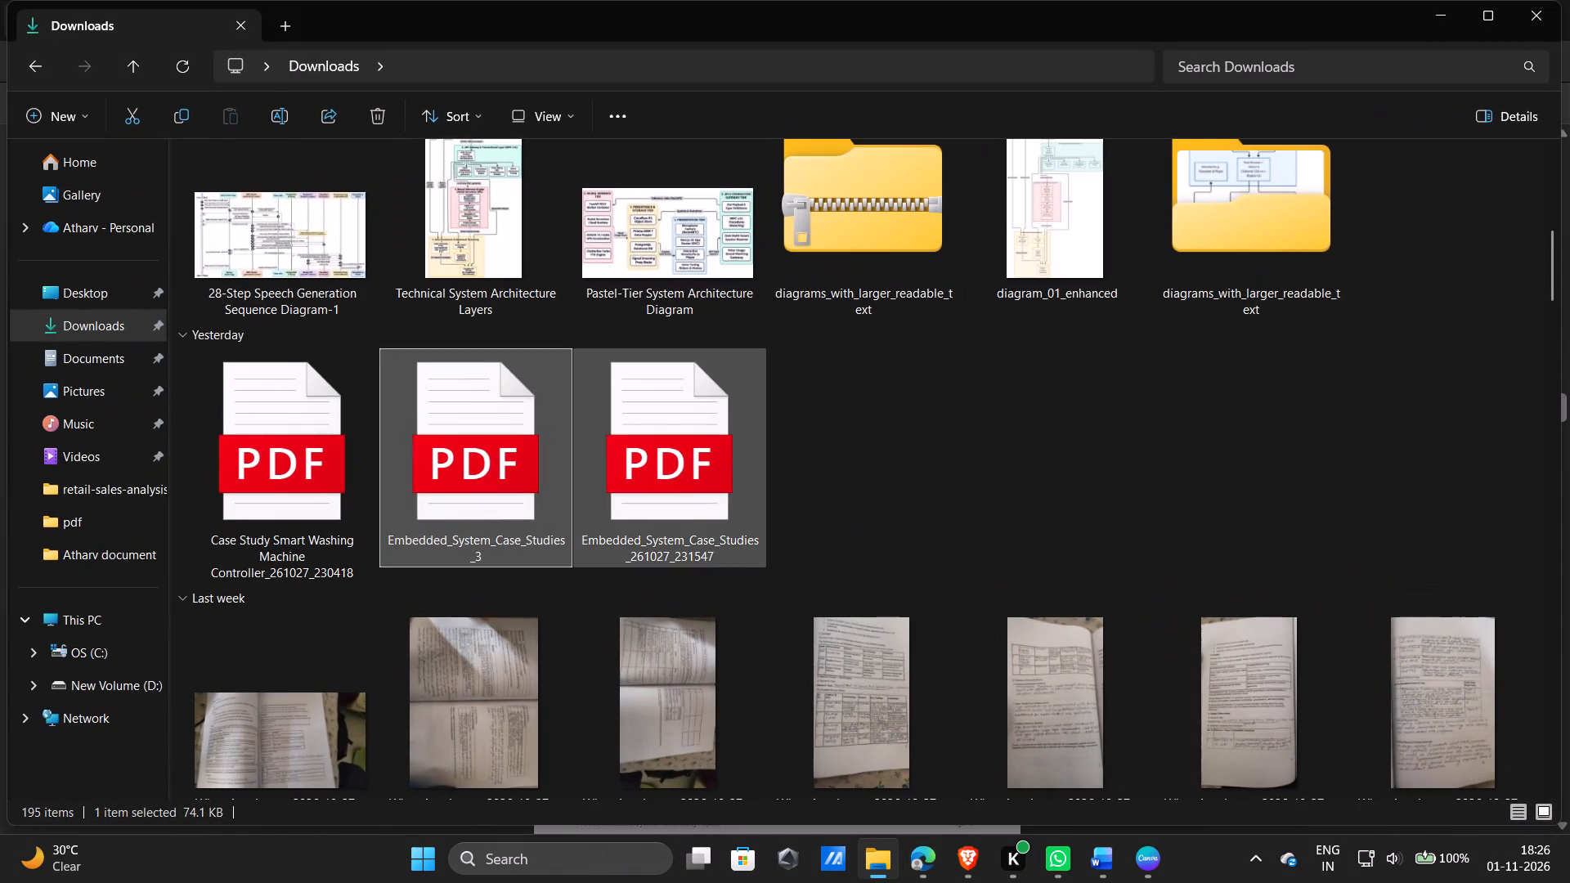
{"action": "double_click", "coordinate": [689, 511]}
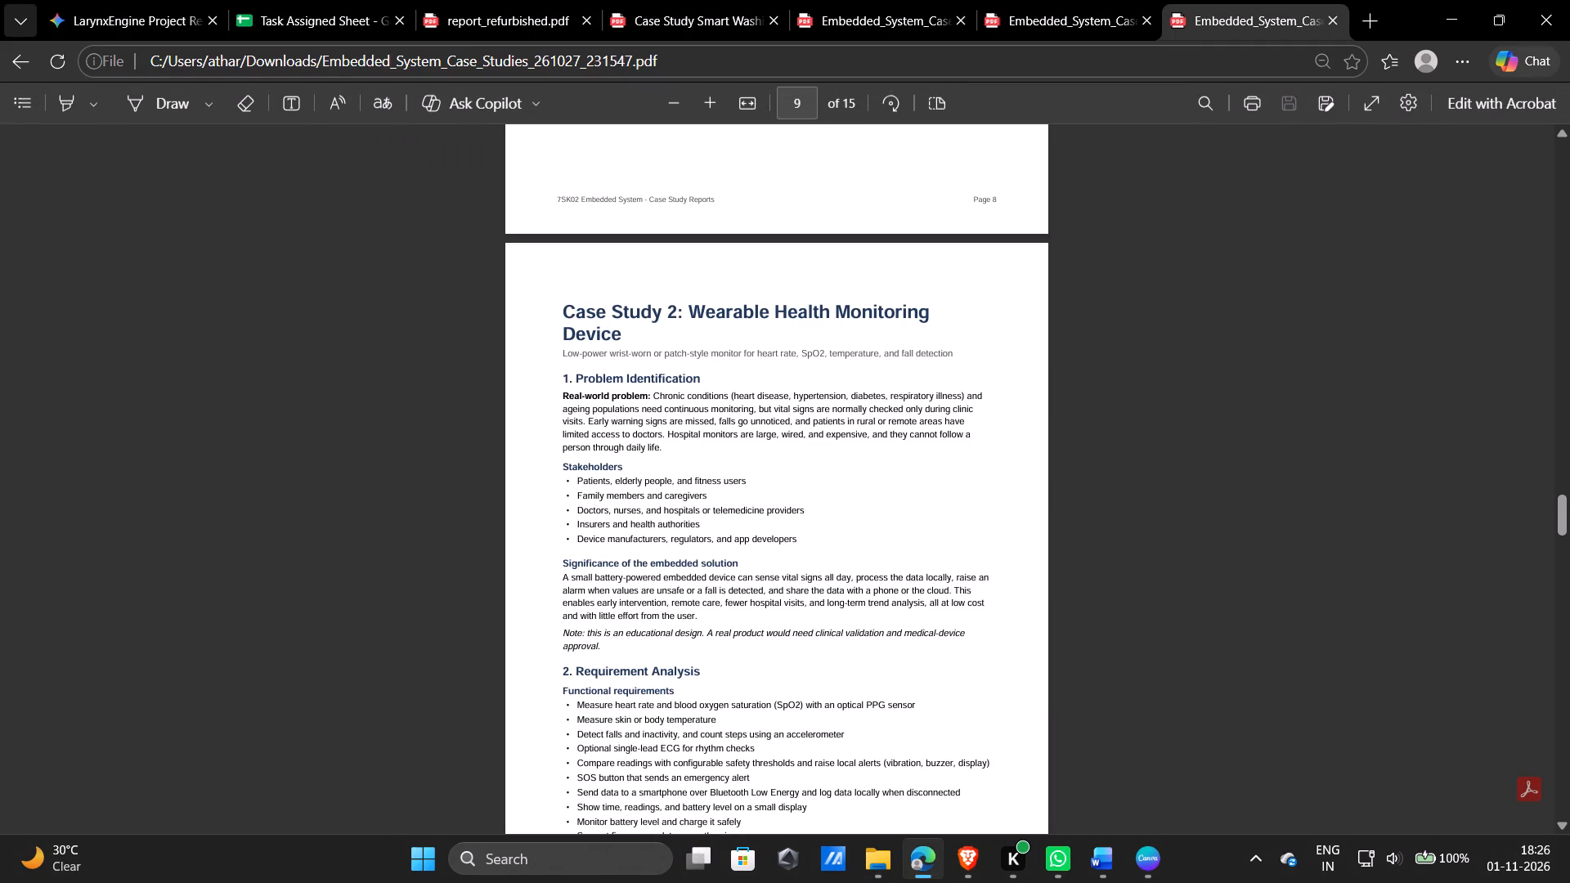
Compare the case study titles on the cover pages of Embedded_System_Case_Studies_261027_231547 and Embedded_System_Case_Studies_3.
{"action": "scroll", "coordinate": [729, 531], "scroll_direction": "up", "scroll_amount": 4}
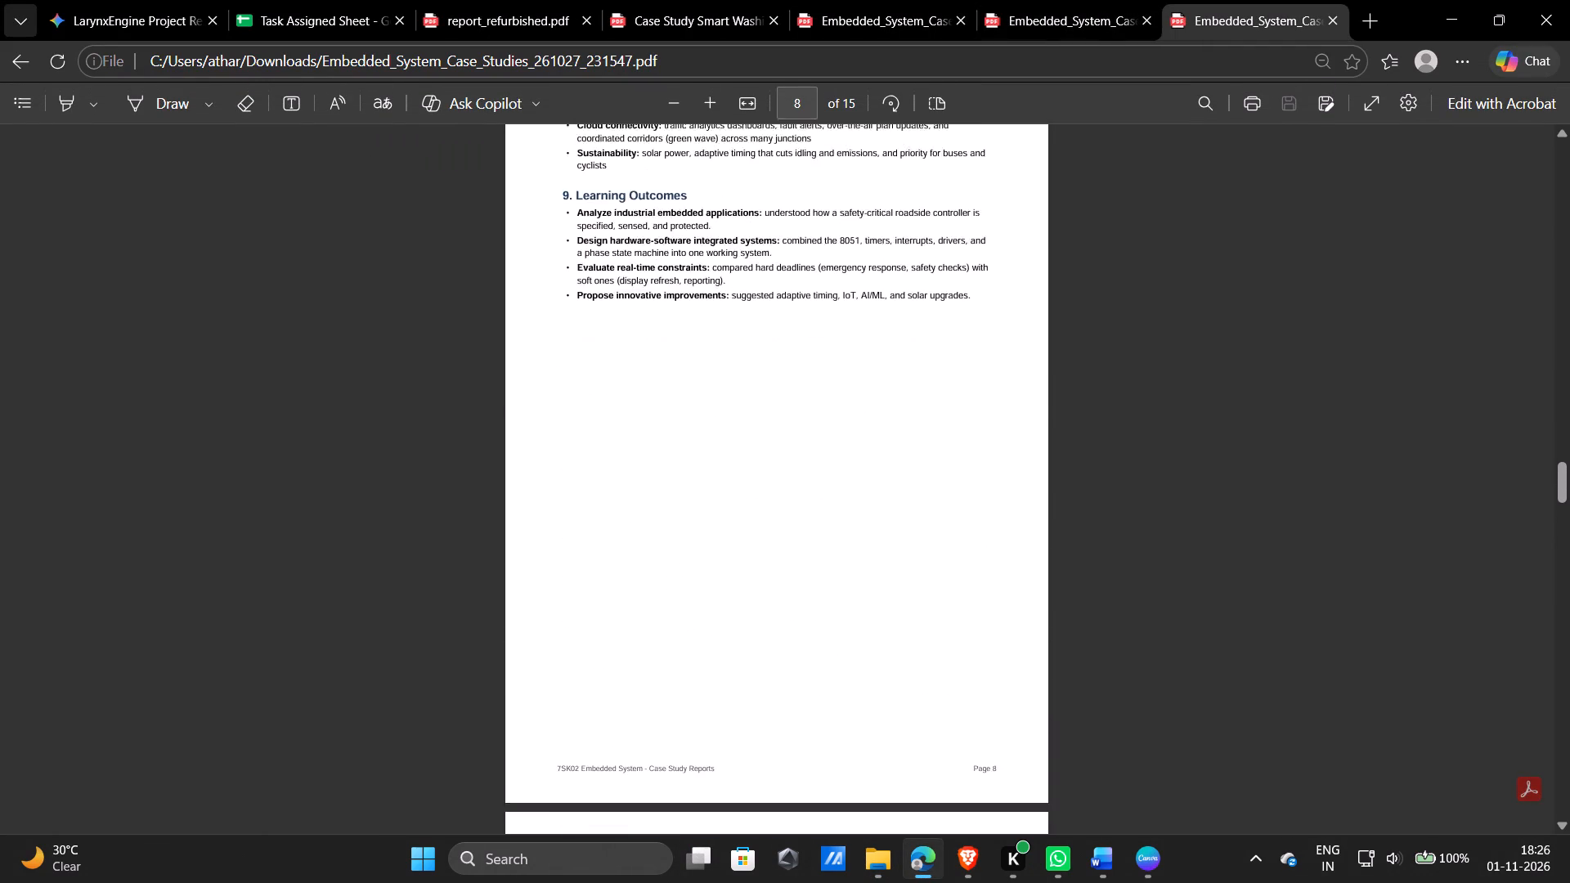
{"action": "scroll", "coordinate": [729, 531], "scroll_direction": "up", "scroll_amount": 5}
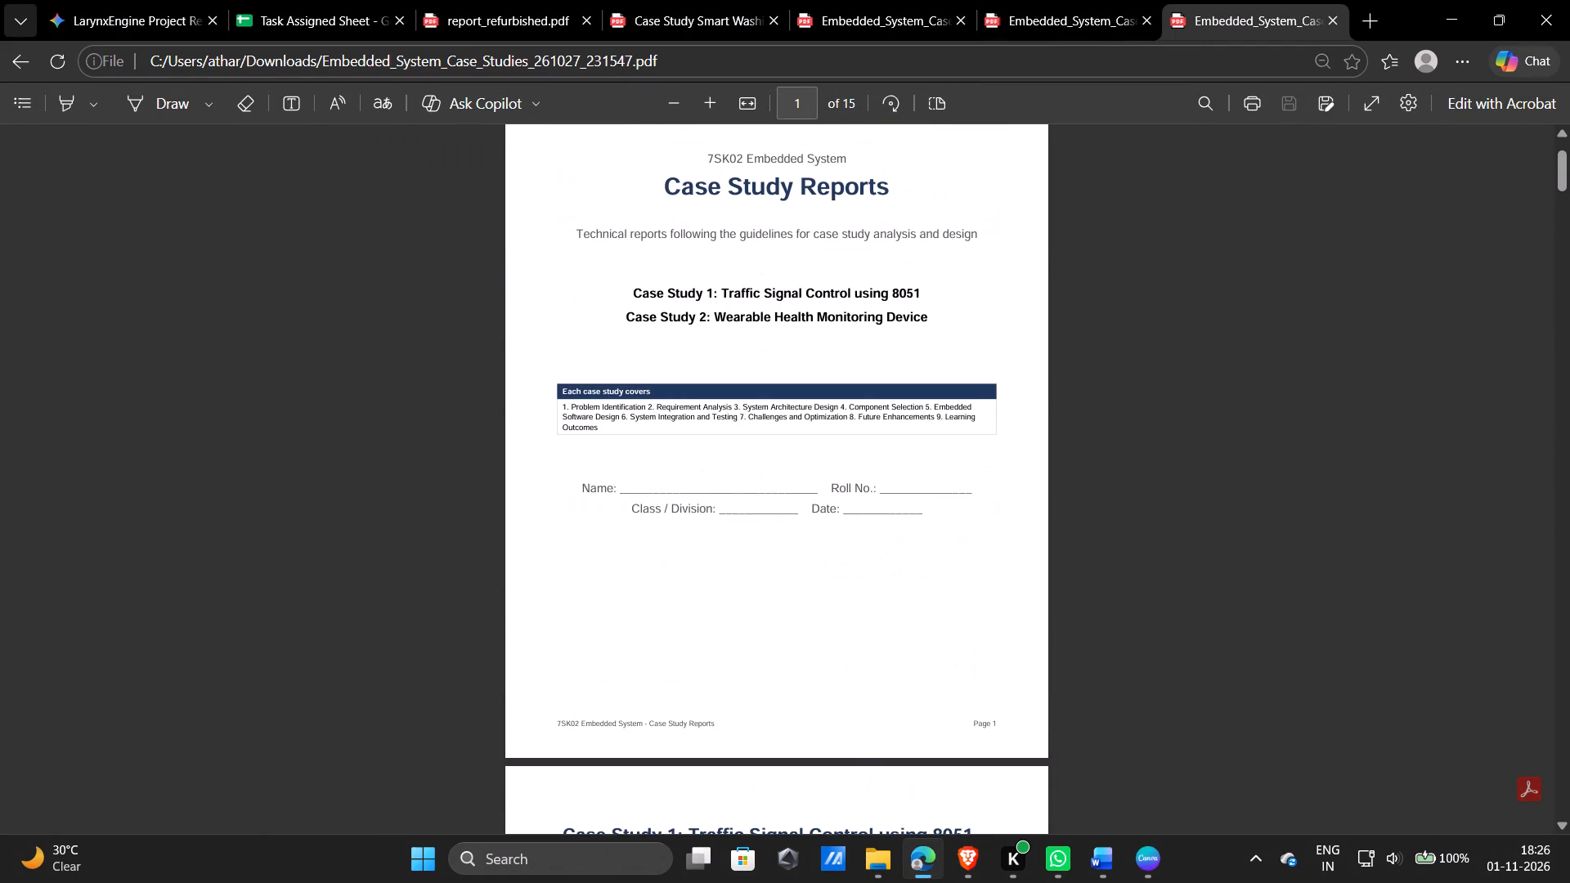
{"action": "scroll", "coordinate": [729, 531], "scroll_direction": "up", "scroll_amount": 1}
{"action": "scroll", "coordinate": [801, 566], "scroll_direction": "down", "scroll_amount": 2}
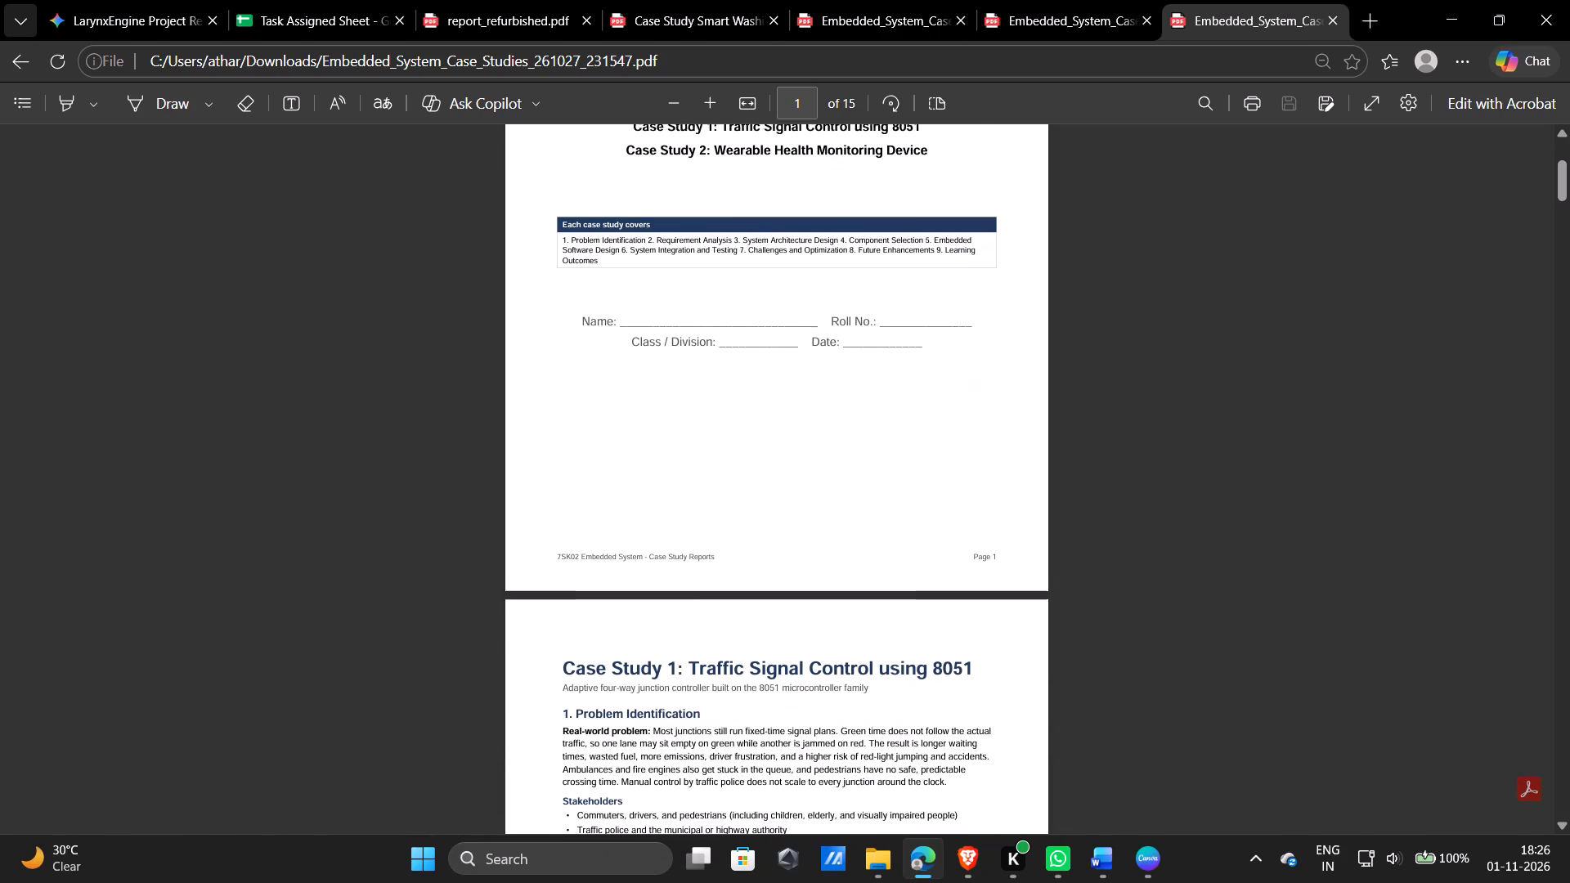
{"action": "scroll", "coordinate": [801, 566], "scroll_direction": "down", "scroll_amount": 1}
{"action": "left_click", "coordinate": [1045, 2]}
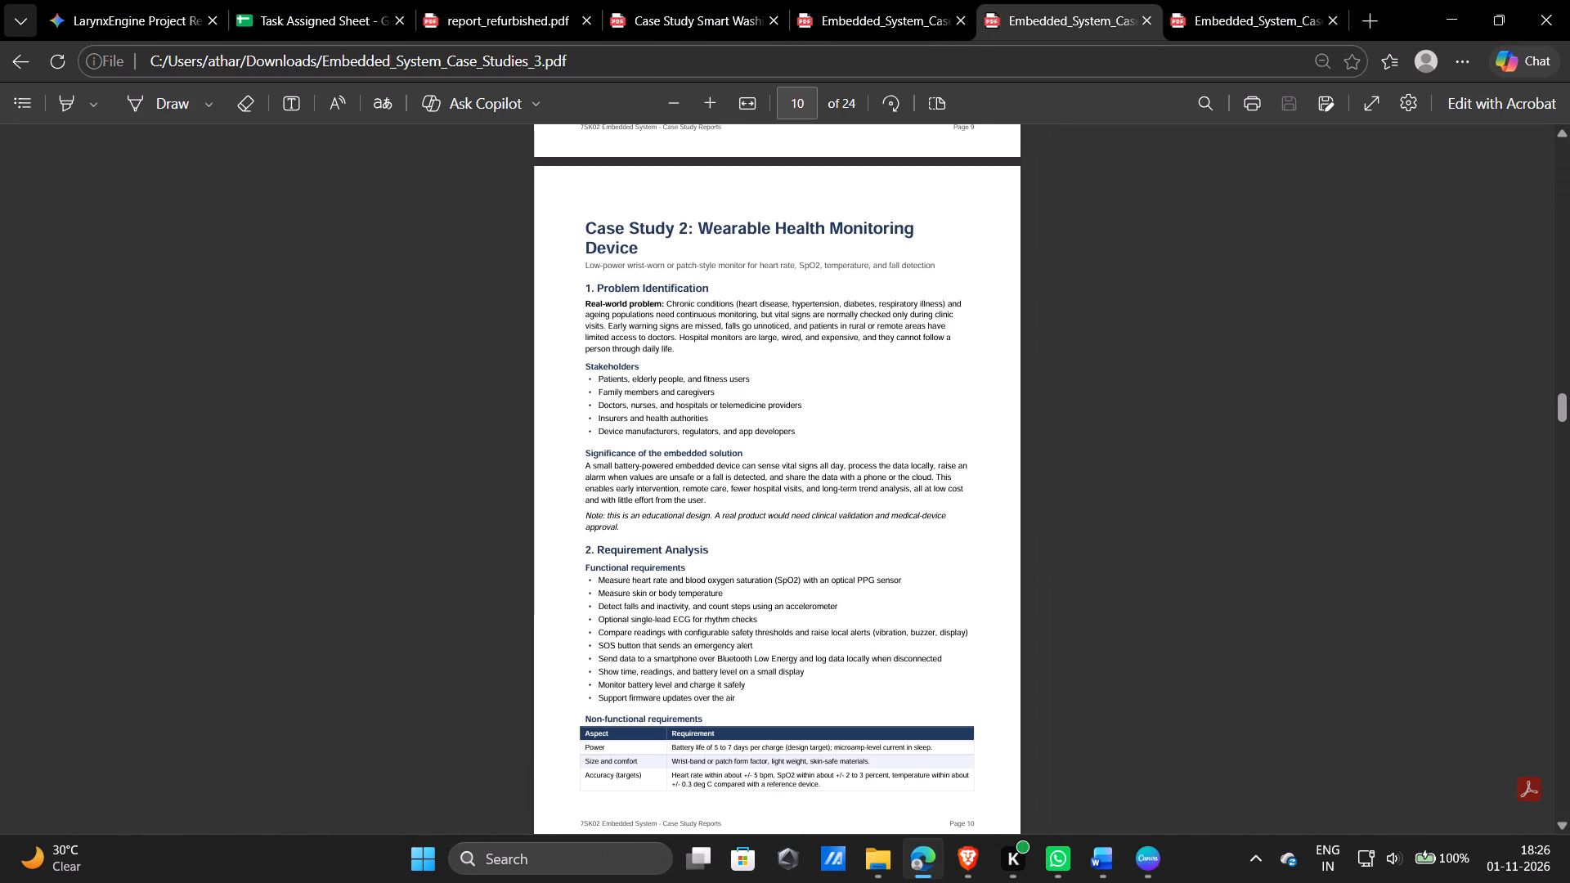
{"action": "scroll", "coordinate": [819, 399], "scroll_direction": "up", "scroll_amount": 5}
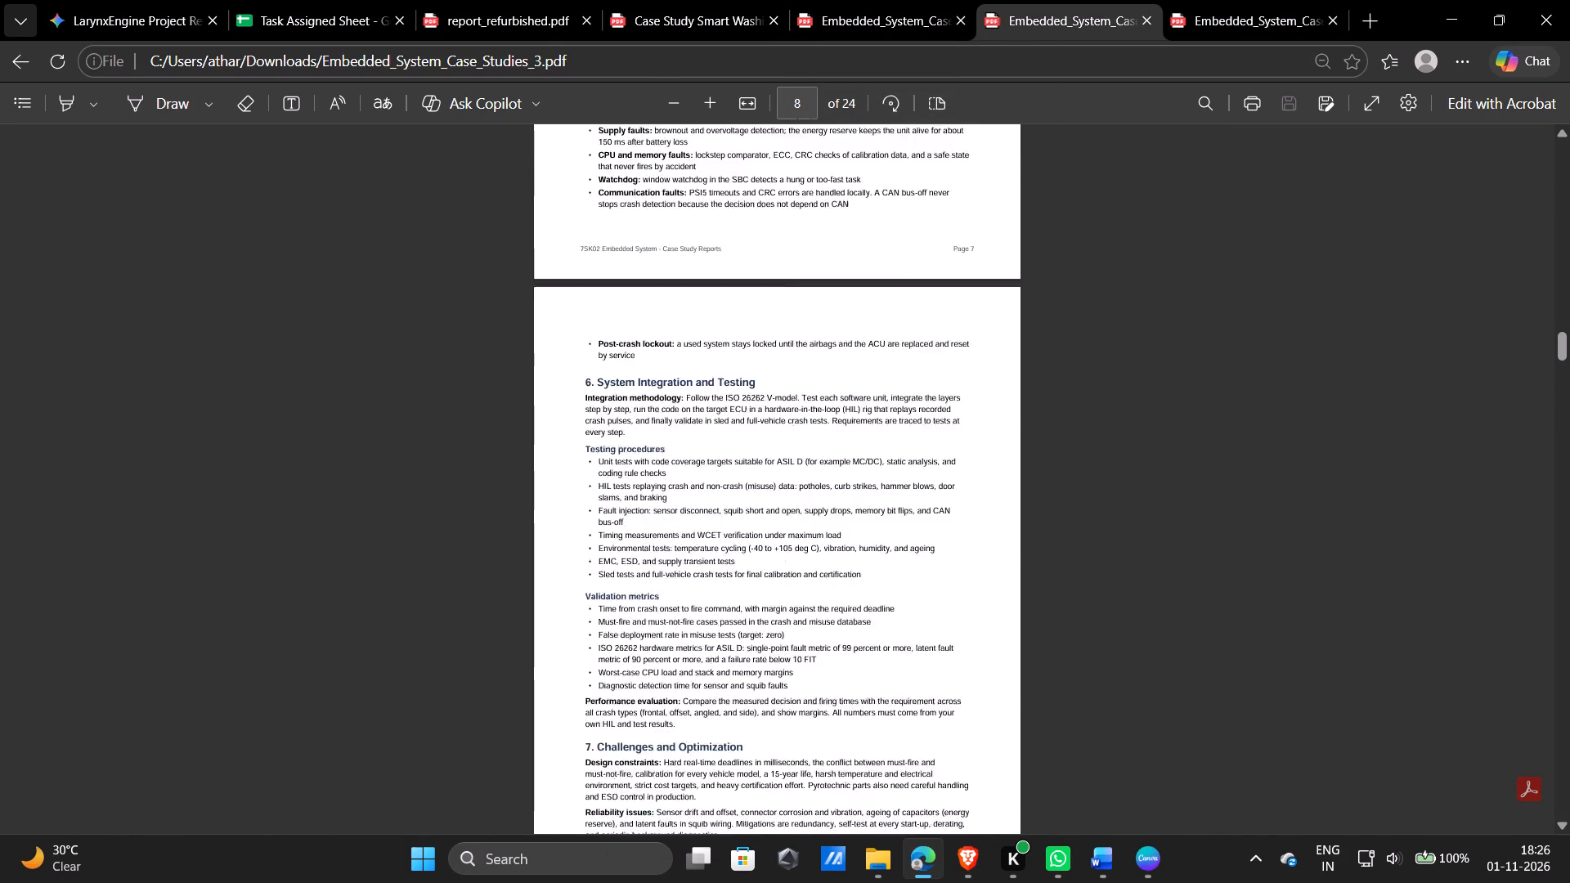
{"action": "scroll", "coordinate": [819, 399], "scroll_direction": "up", "scroll_amount": 5}
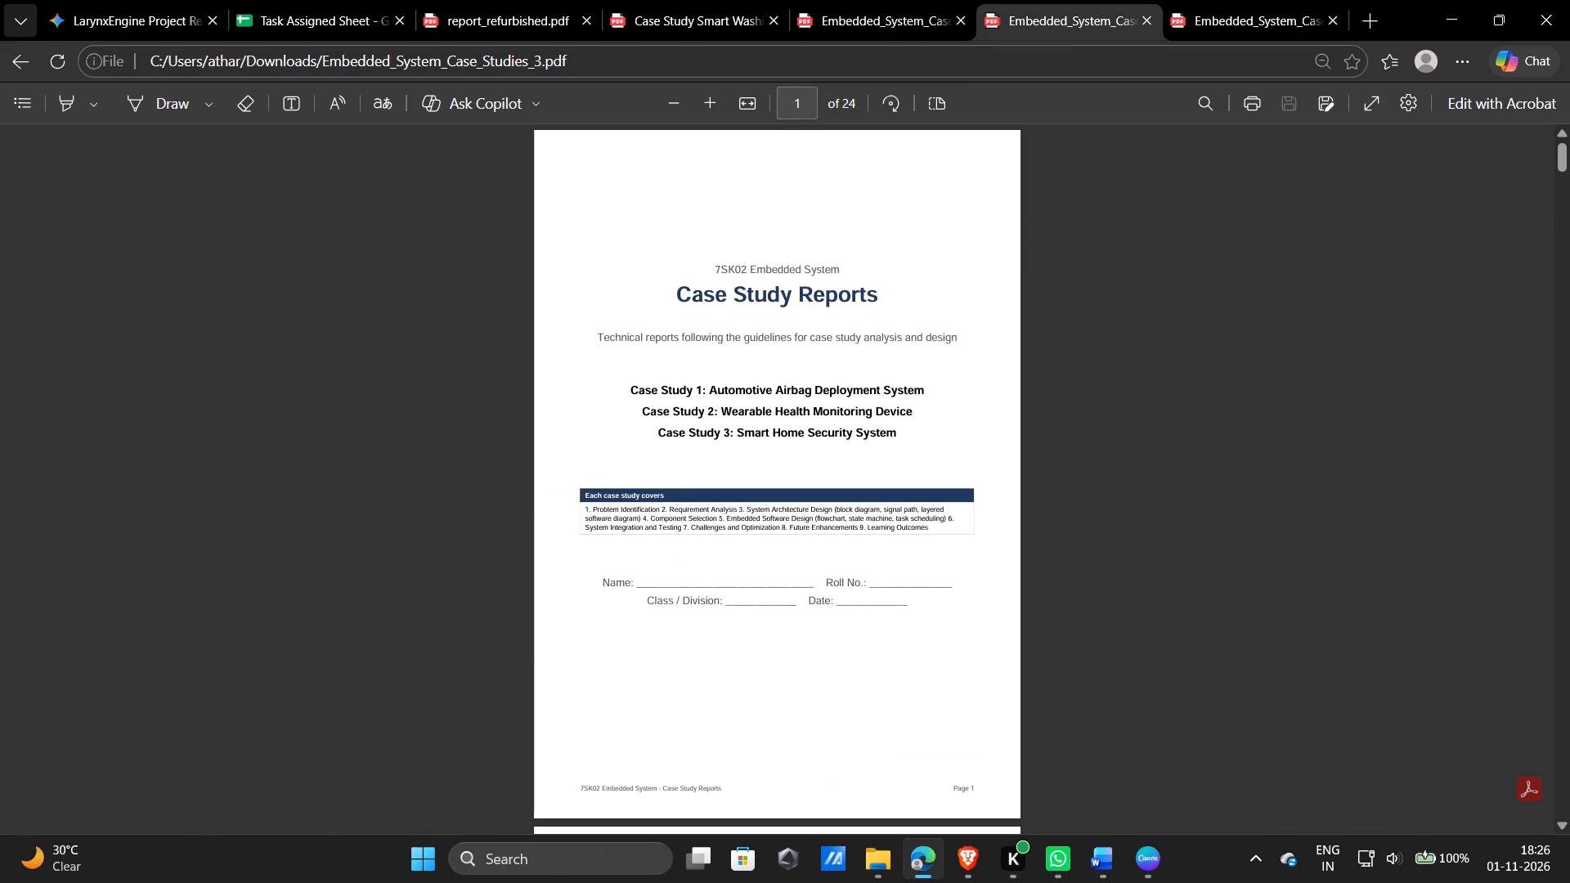
{"action": "scroll", "coordinate": [827, 579], "scroll_direction": "down", "scroll_amount": 1}
In the first open copy of Embedded_System_Case_Studies_261027_231547, skim Case Study 2 from its last page back to Problem Identification.
{"action": "left_click", "coordinate": [872, 0]}
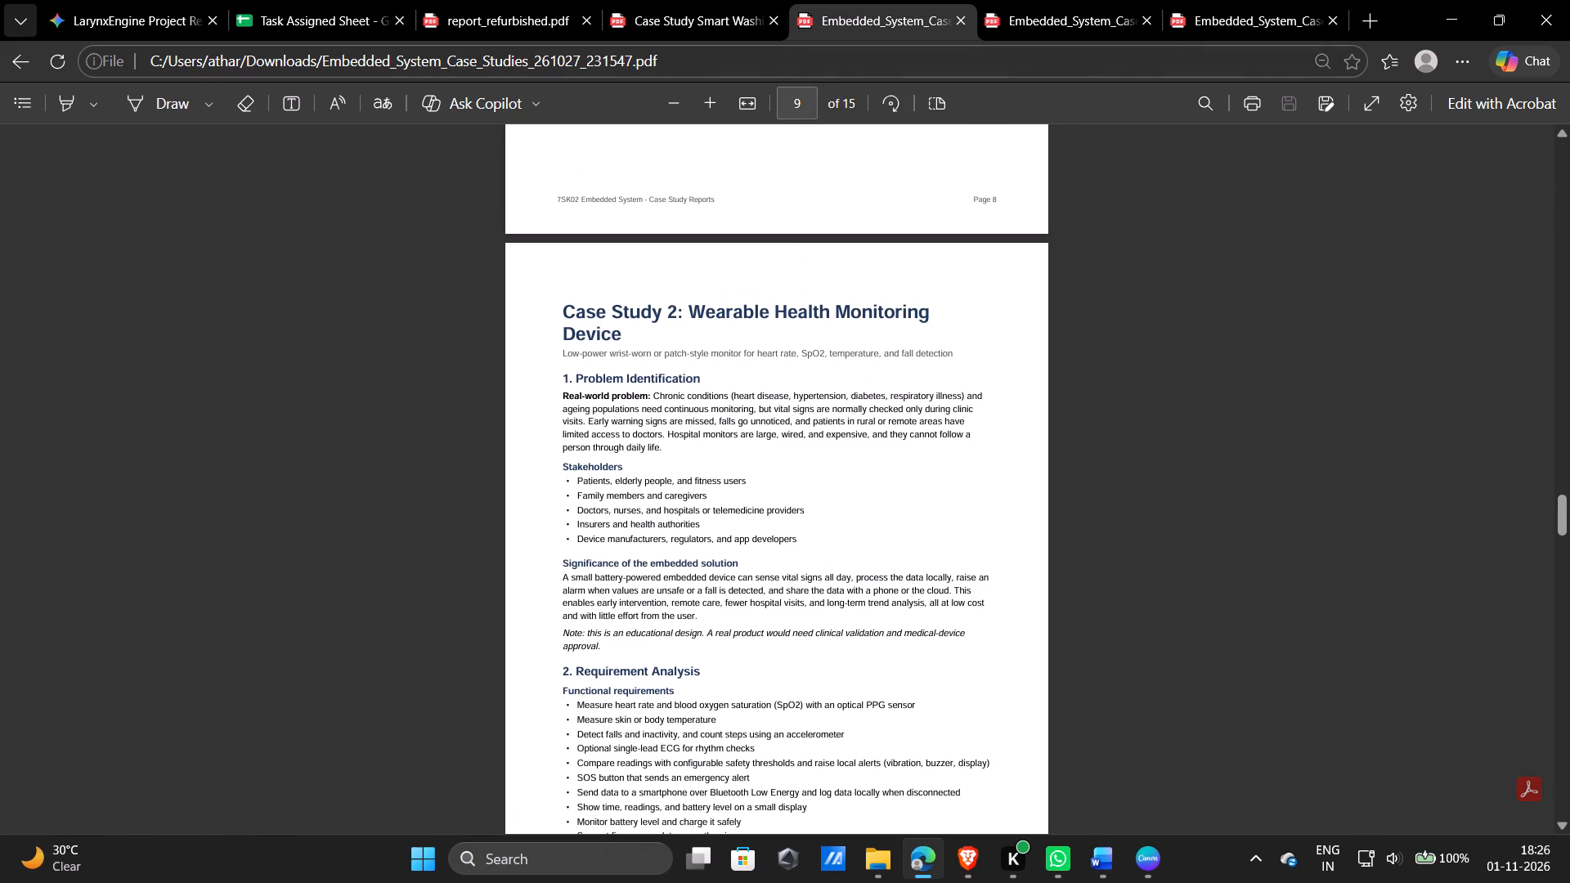
{"action": "scroll", "coordinate": [851, 326], "scroll_direction": "down", "scroll_amount": 12}
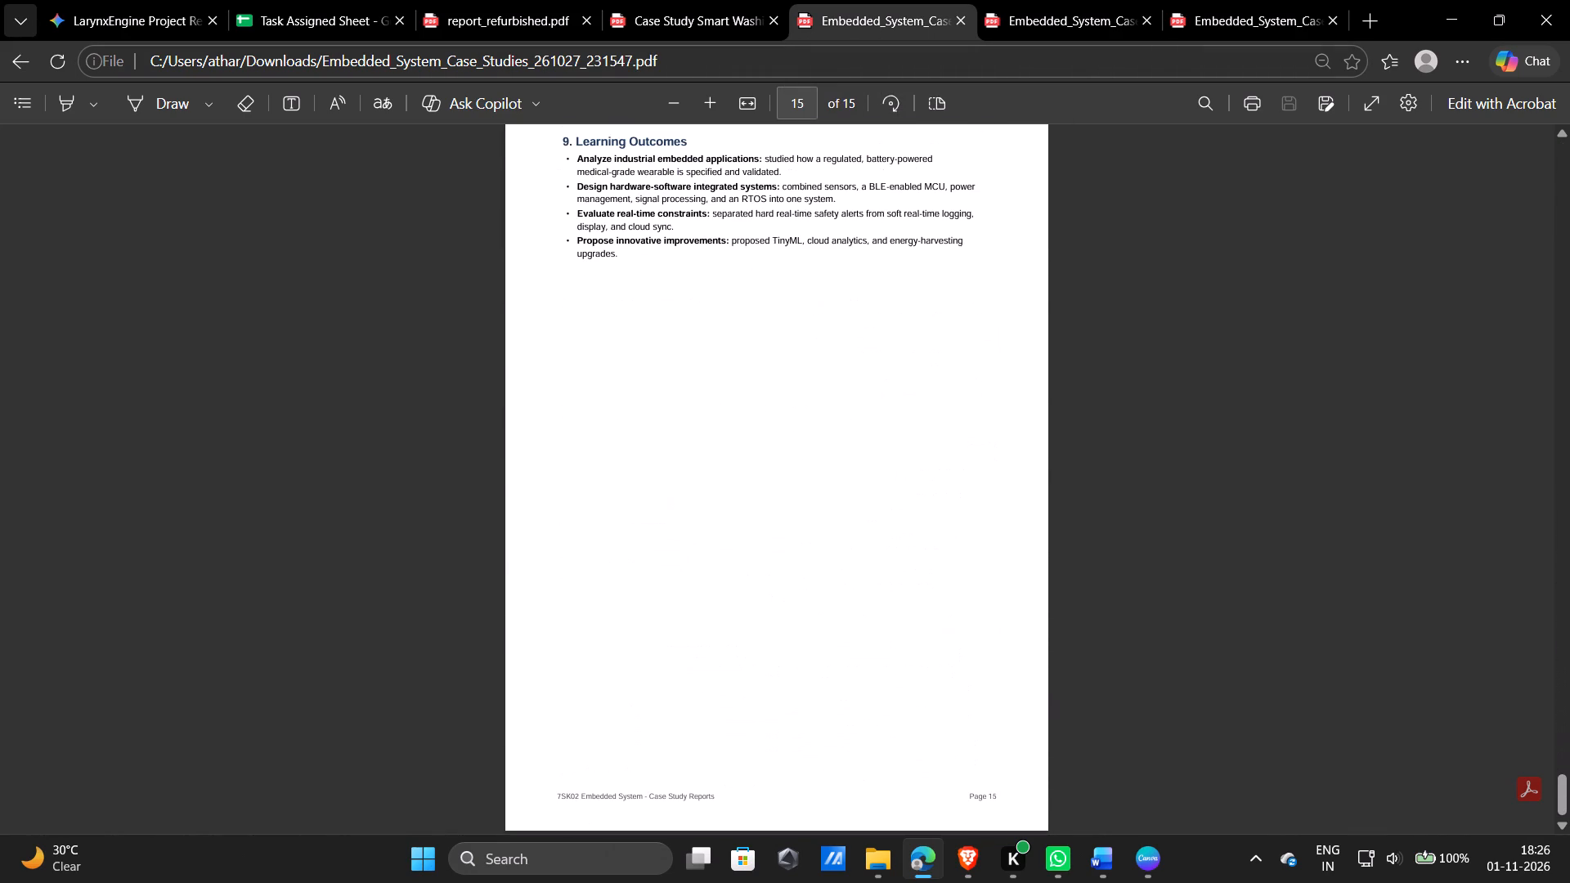
{"action": "scroll", "coordinate": [851, 326], "scroll_direction": "down", "scroll_amount": 4}
{"action": "scroll", "coordinate": [868, 415], "scroll_direction": "up", "scroll_amount": 4}
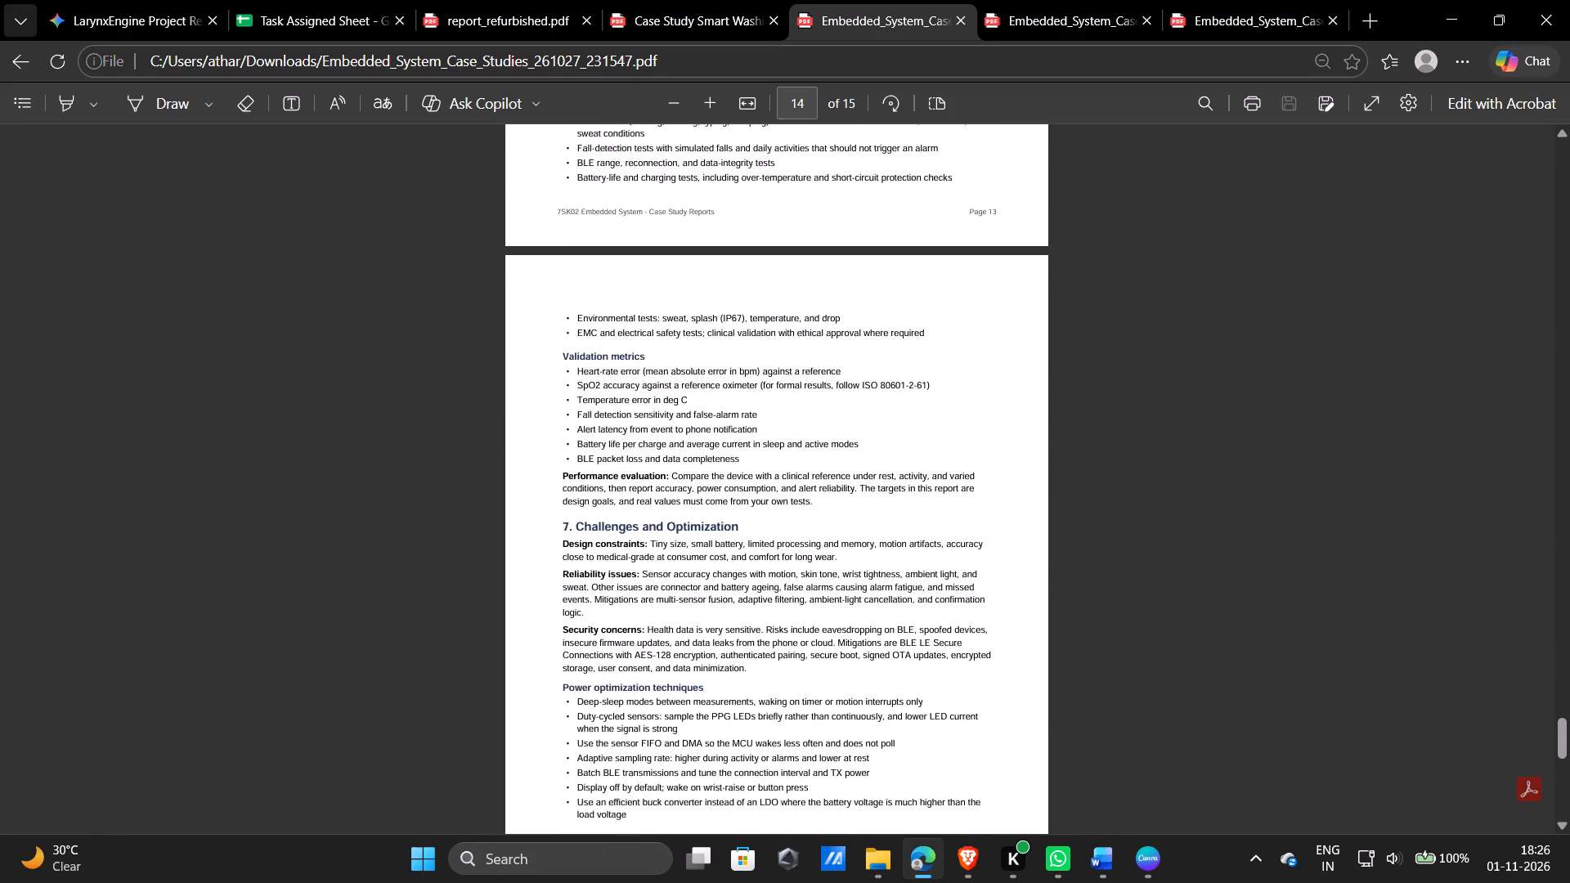
{"action": "scroll", "coordinate": [868, 415], "scroll_direction": "up", "scroll_amount": 6}
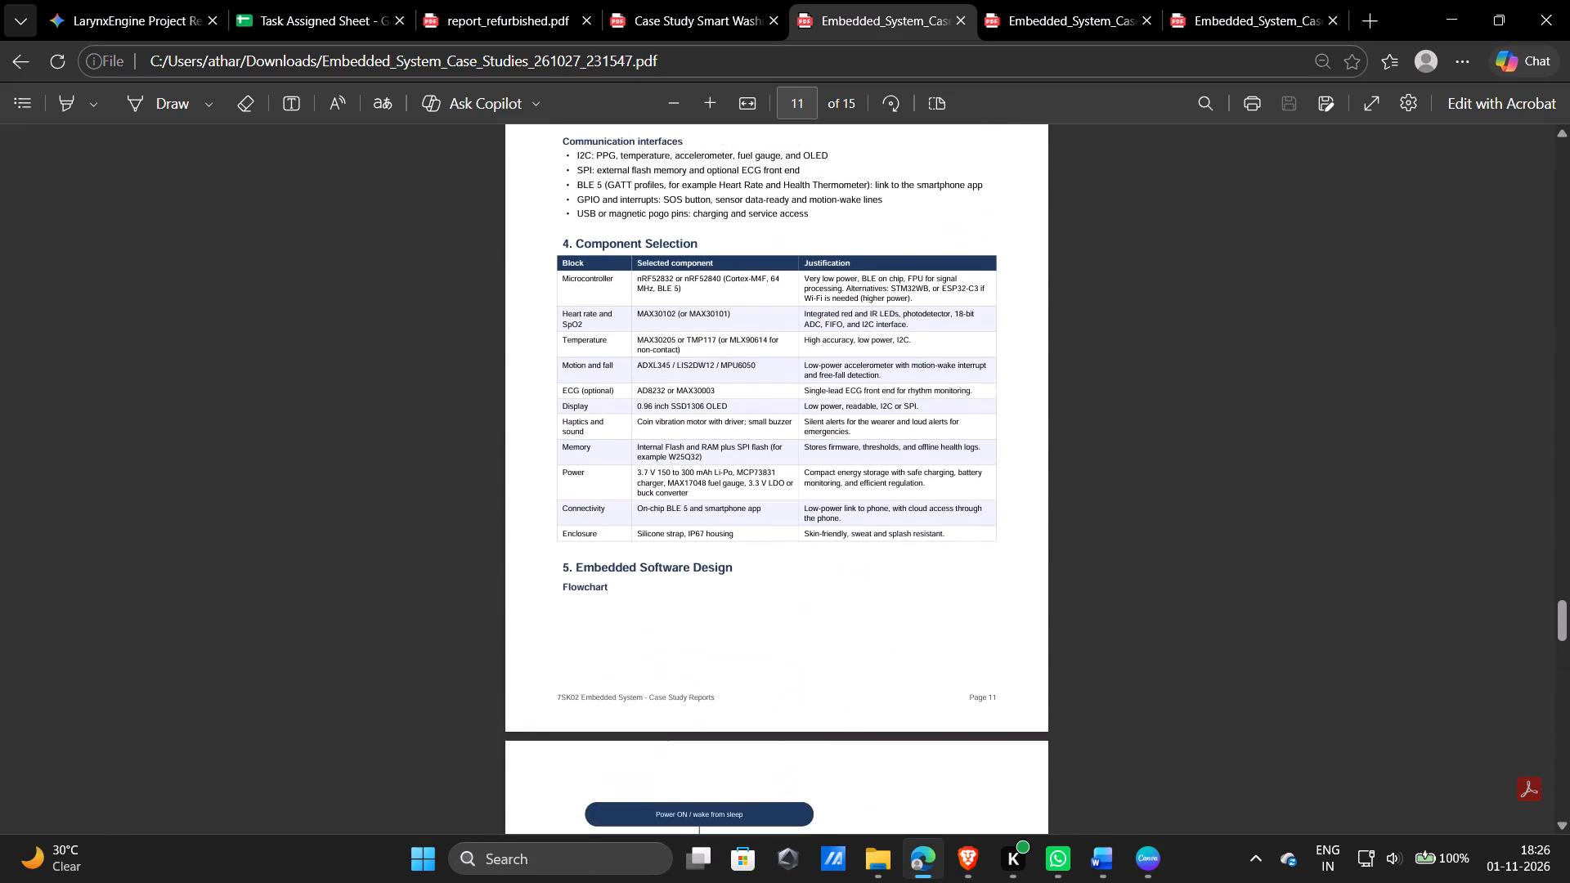
{"action": "scroll", "coordinate": [868, 415], "scroll_direction": "up", "scroll_amount": 4}
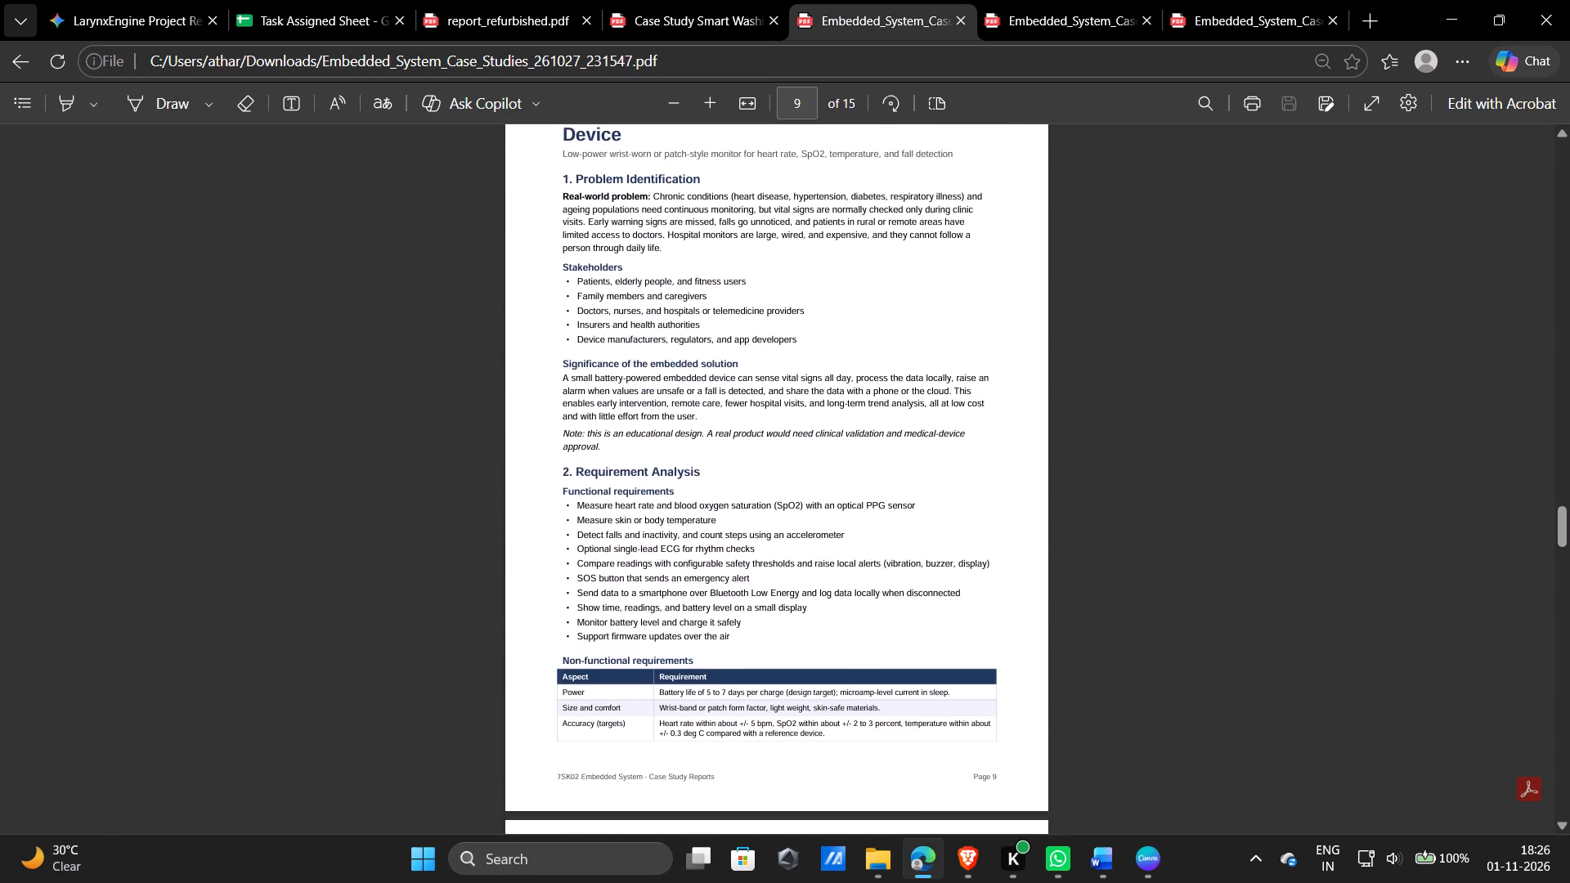
{"action": "scroll", "coordinate": [868, 415], "scroll_direction": "up", "scroll_amount": 1}
Skim Embedded_System_Case_Studies_3 from its cover to the last page and back to the start of Case Study 3.
{"action": "left_click", "coordinate": [1066, 0]}
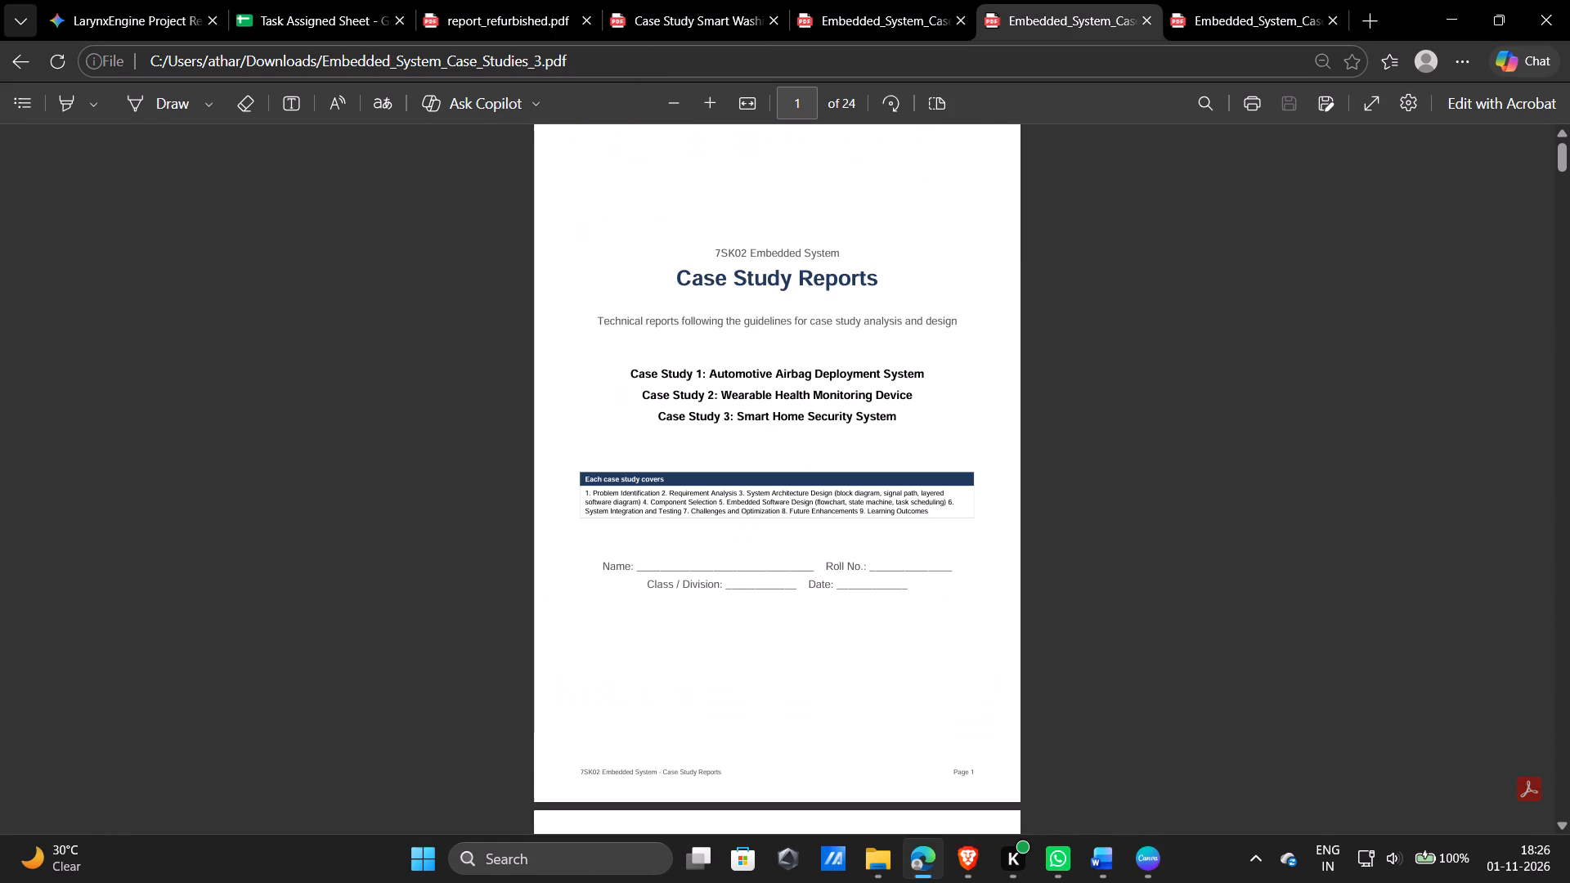
{"action": "scroll", "coordinate": [966, 733], "scroll_direction": "down", "scroll_amount": 9}
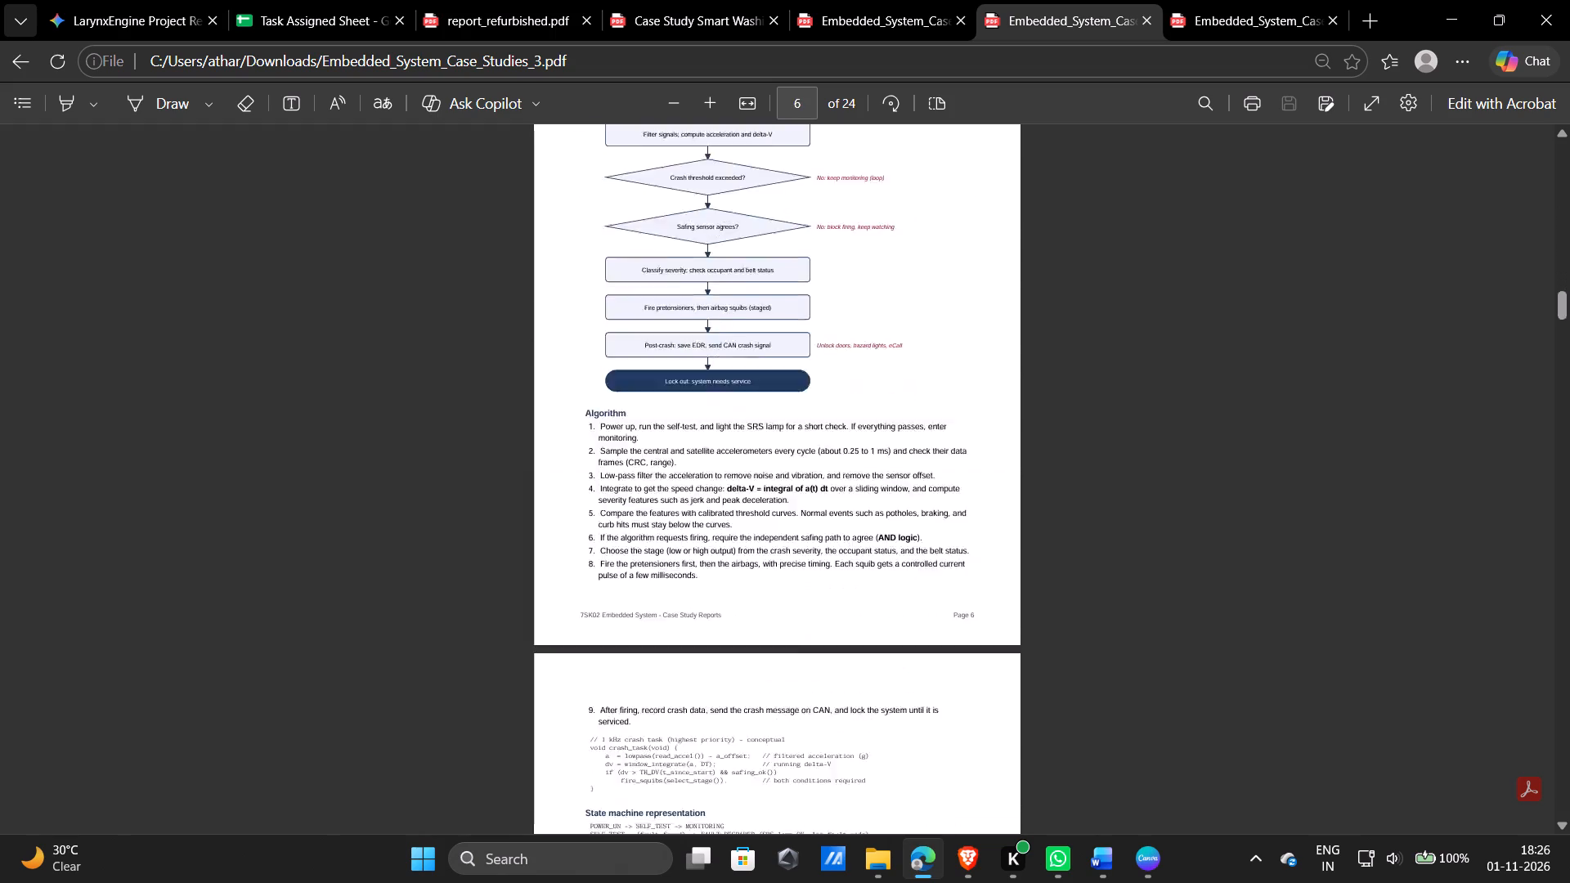
{"action": "scroll", "coordinate": [966, 733], "scroll_direction": "down", "scroll_amount": 20}
{"action": "scroll", "coordinate": [966, 733], "scroll_direction": "down", "scroll_amount": 5}
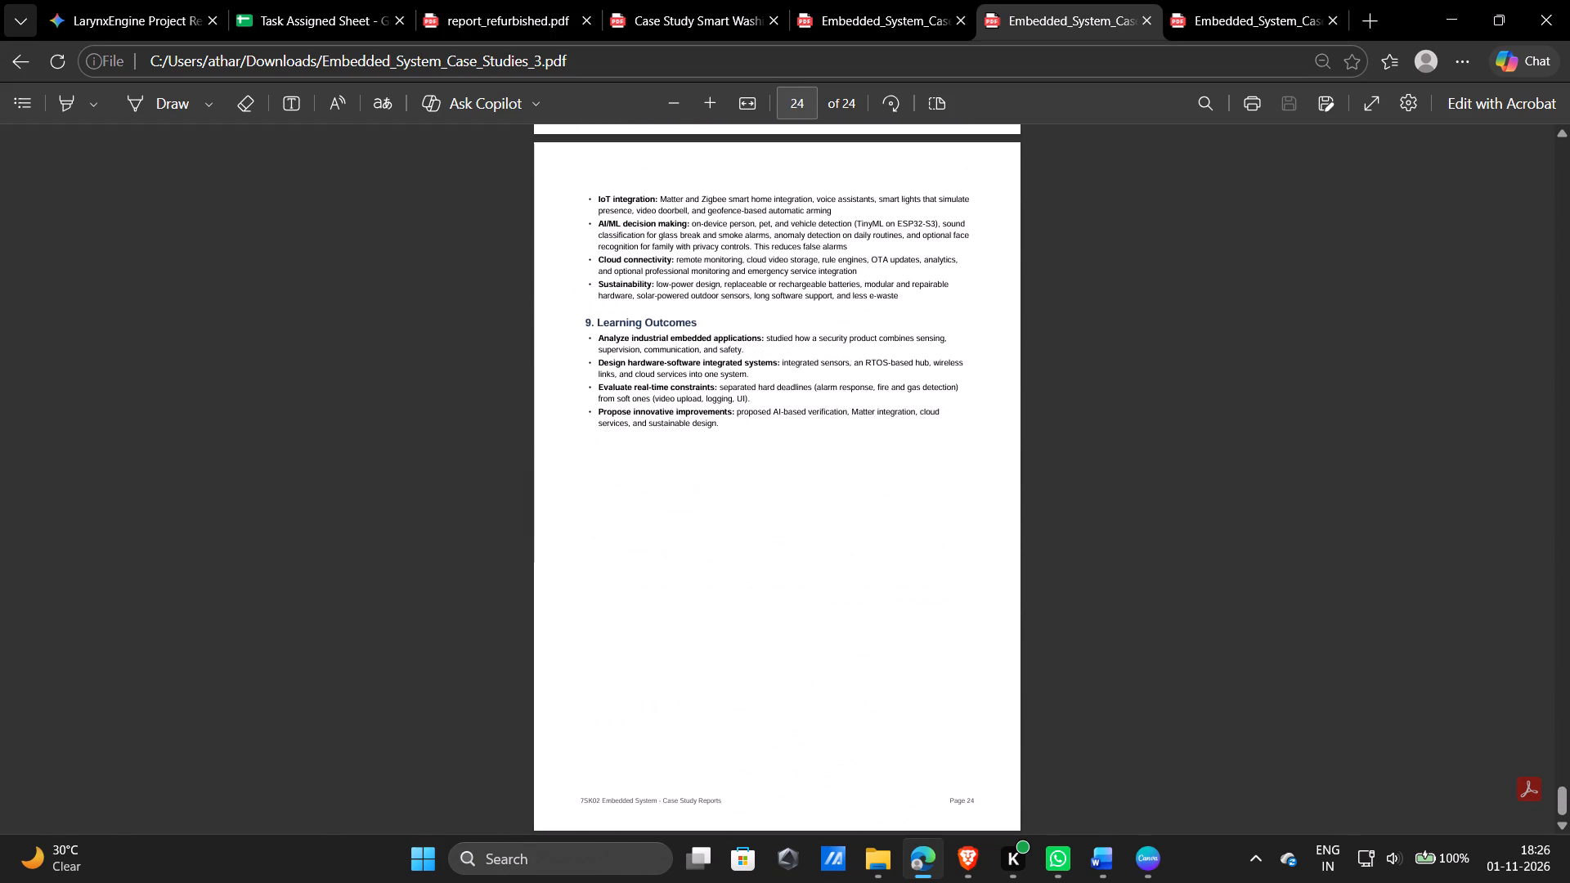
{"action": "scroll", "coordinate": [966, 733], "scroll_direction": "up", "scroll_amount": 8}
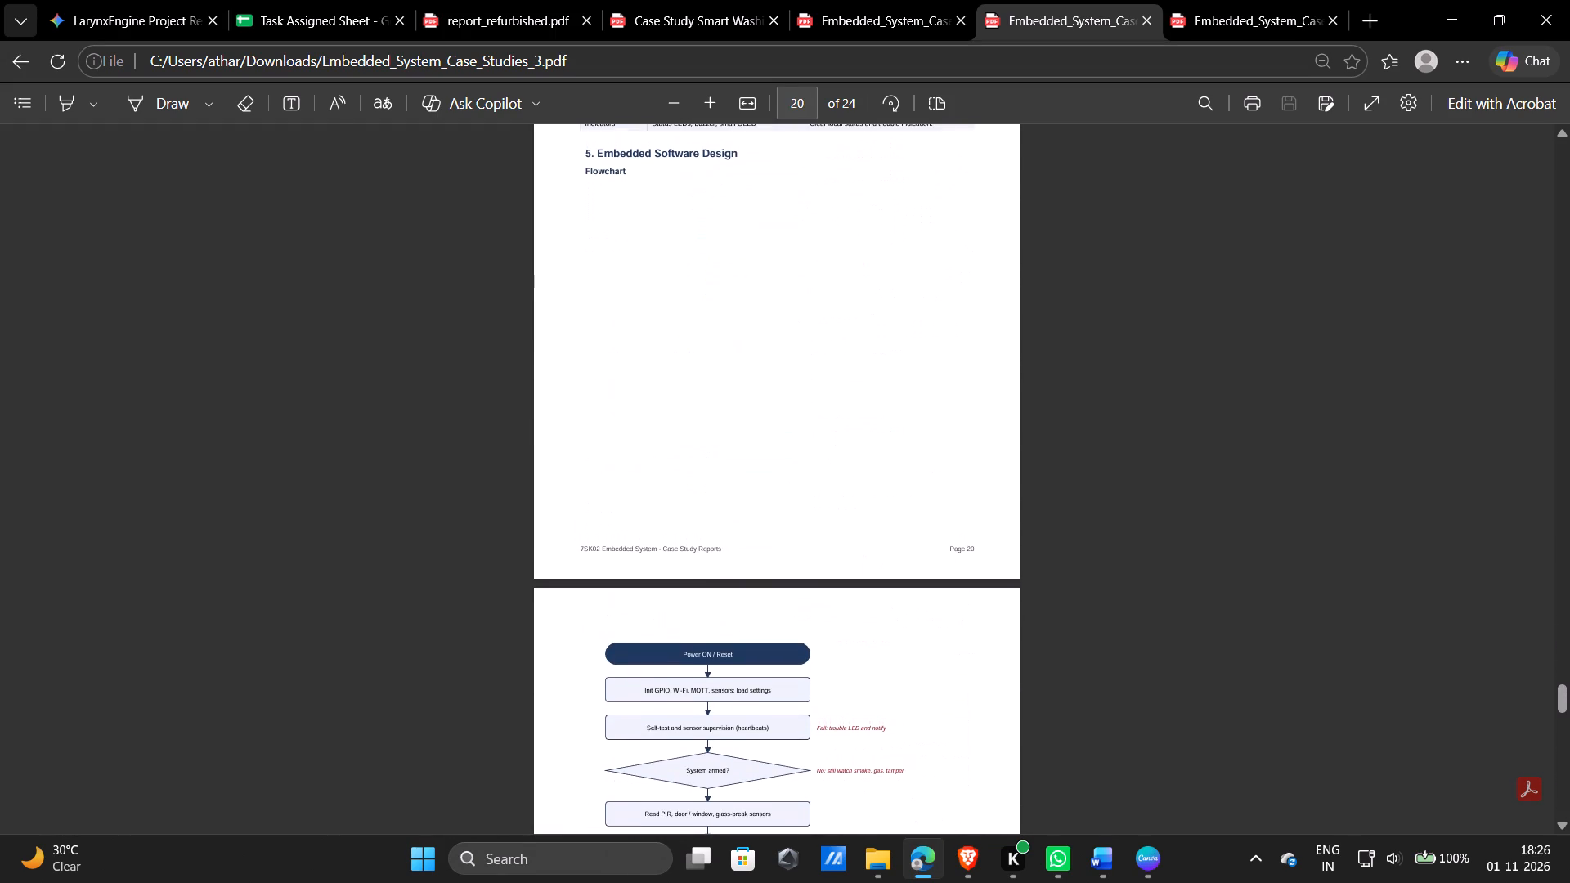
{"action": "scroll", "coordinate": [837, 361], "scroll_direction": "up", "scroll_amount": 2}
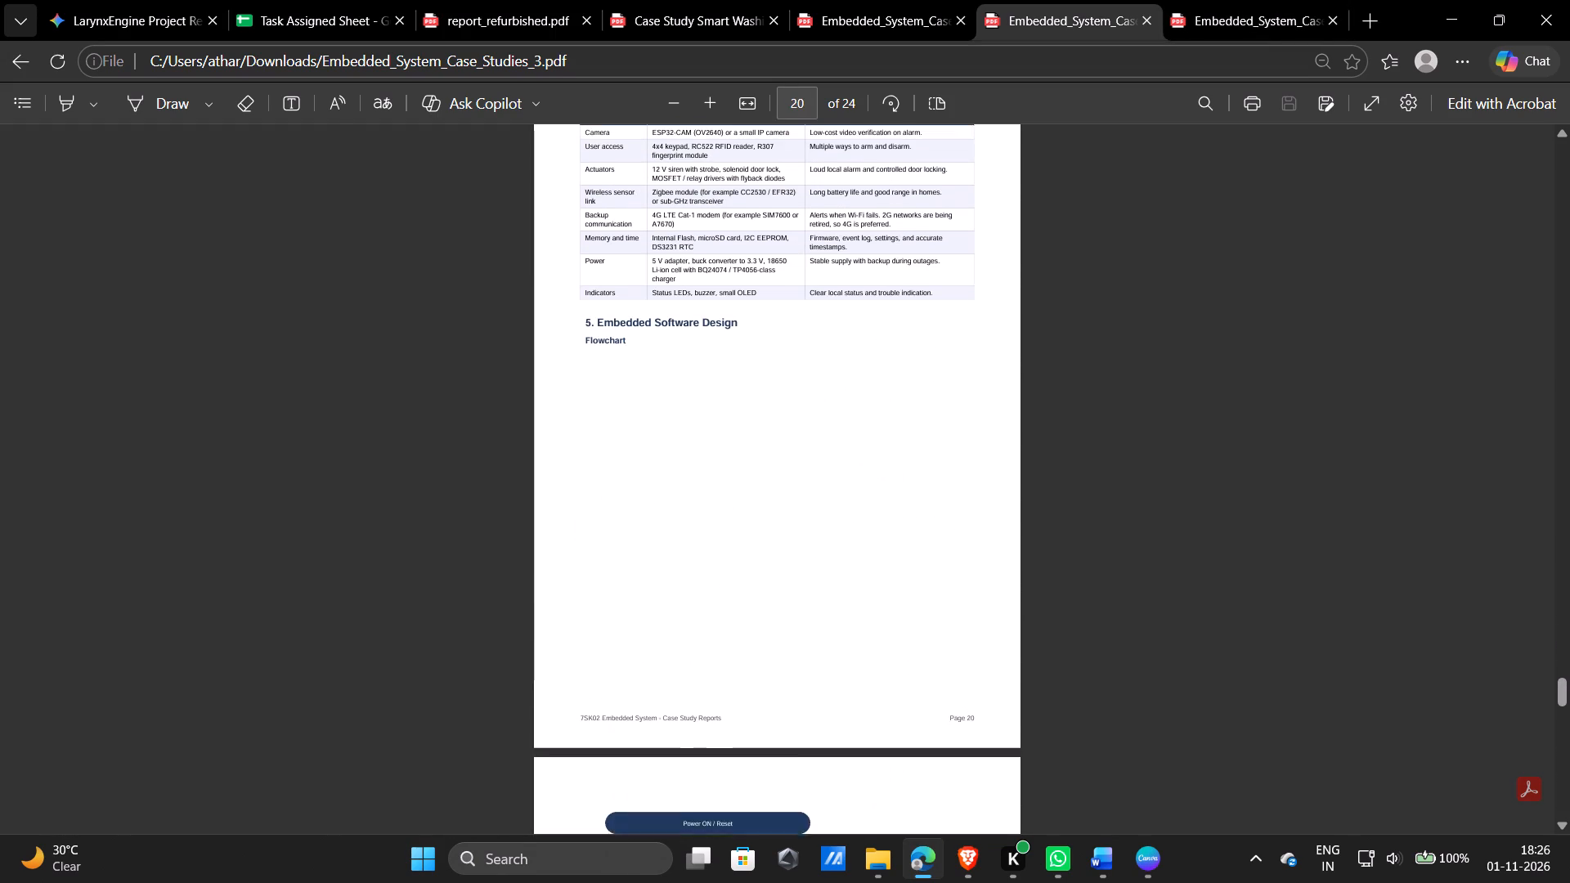
{"action": "scroll", "coordinate": [837, 361], "scroll_direction": "up", "scroll_amount": 6}
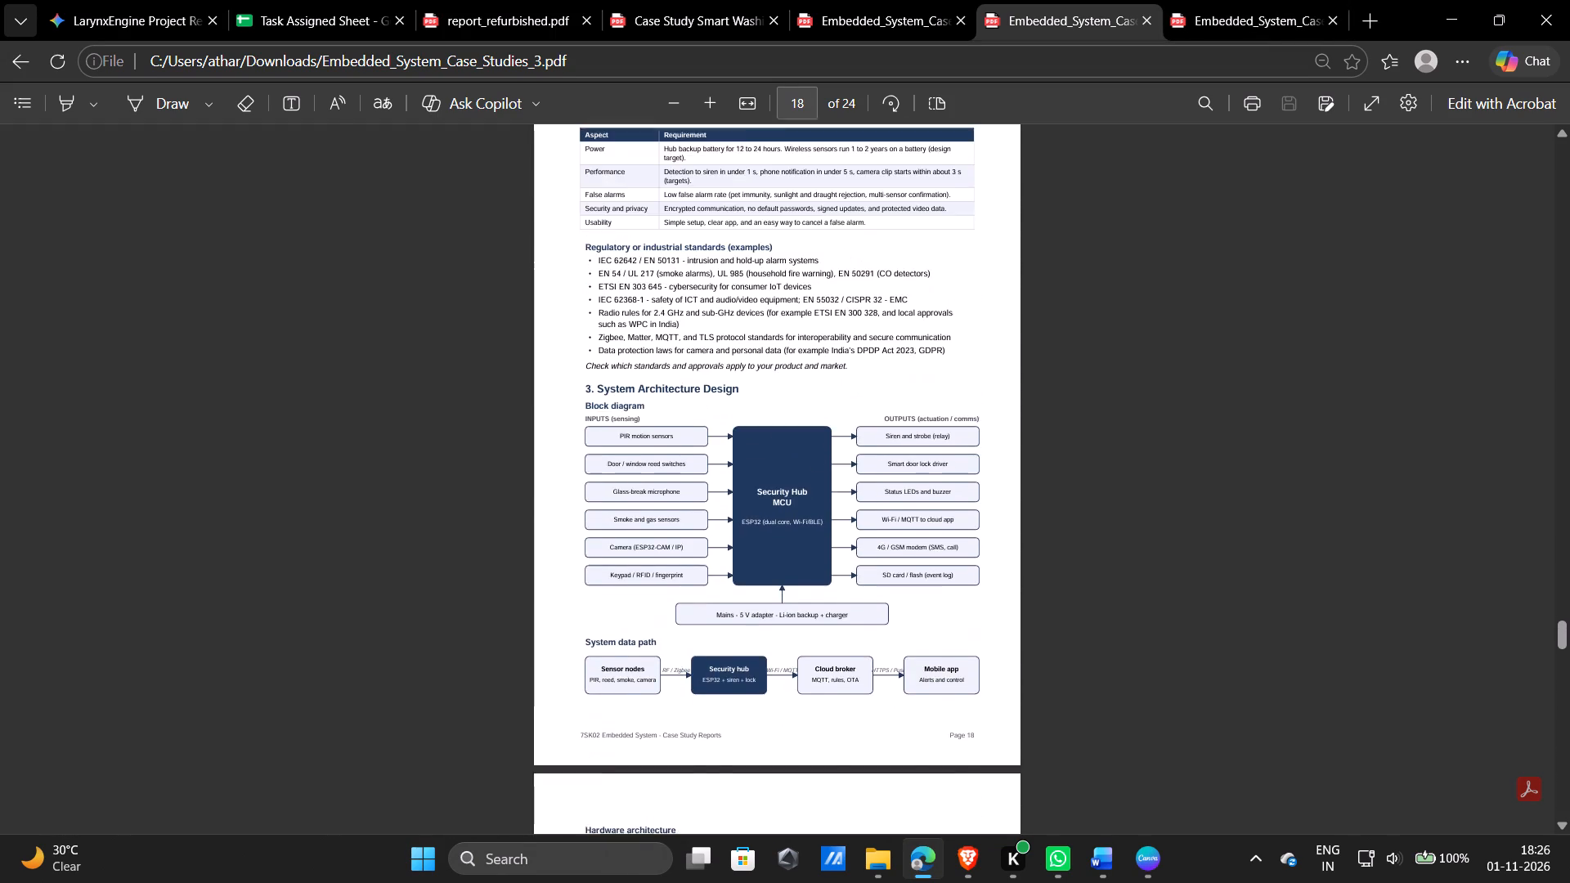
{"action": "scroll", "coordinate": [837, 361], "scroll_direction": "up", "scroll_amount": 1}
Look through Case Study 3: Smart Home Security System from Problem Identification to Learning Outcomes, and return to its software flowchart.
{"action": "scroll", "coordinate": [837, 361], "scroll_direction": "down", "scroll_amount": 1}
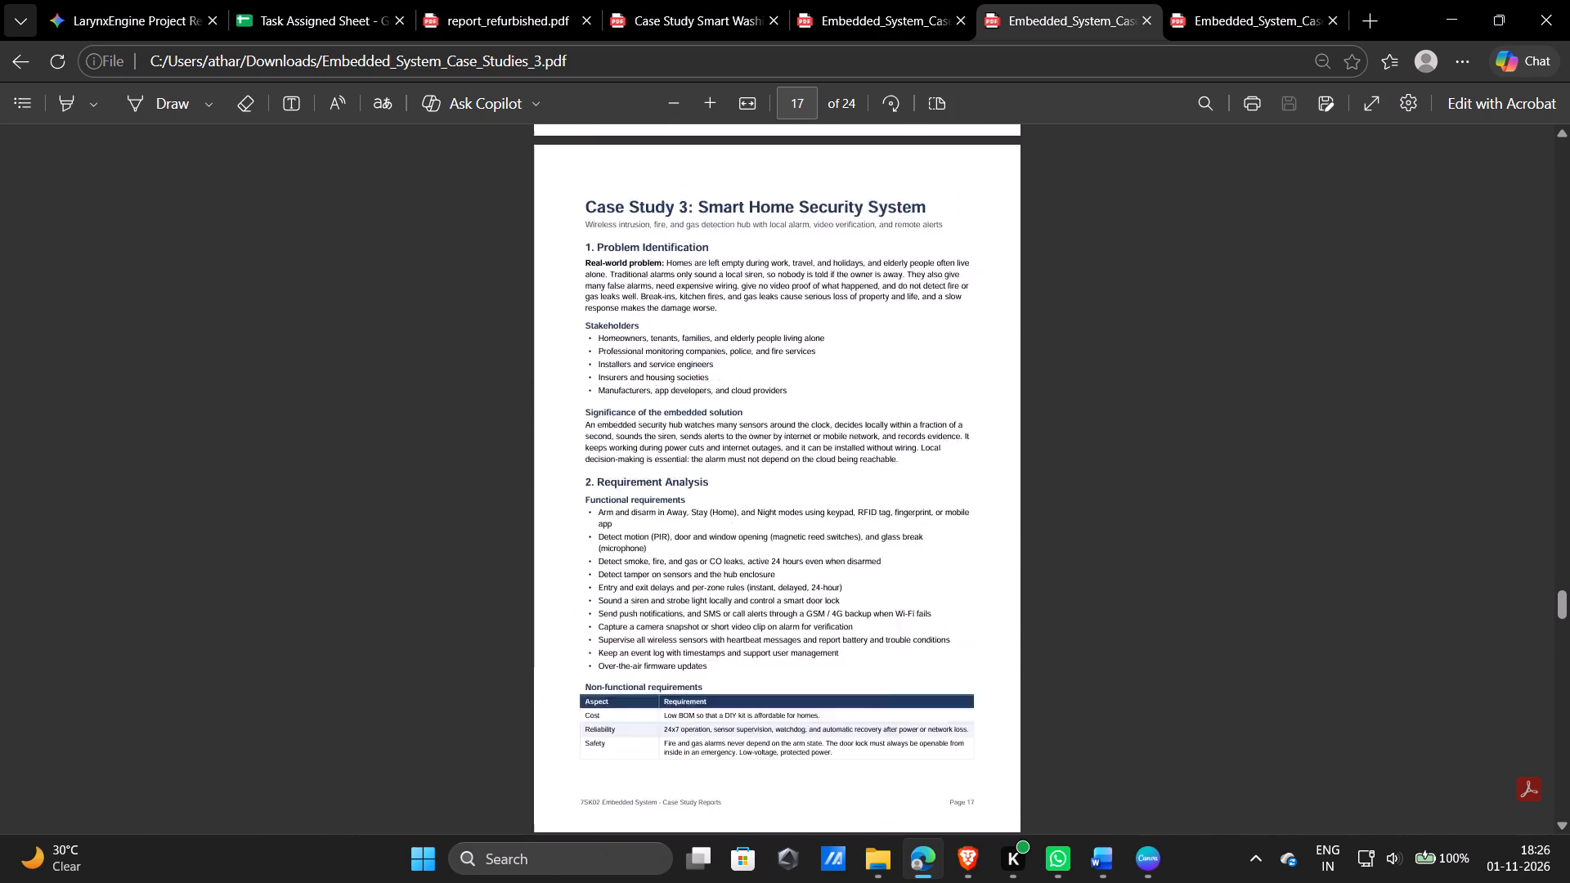
{"action": "scroll", "coordinate": [837, 361], "scroll_direction": "down", "scroll_amount": 2}
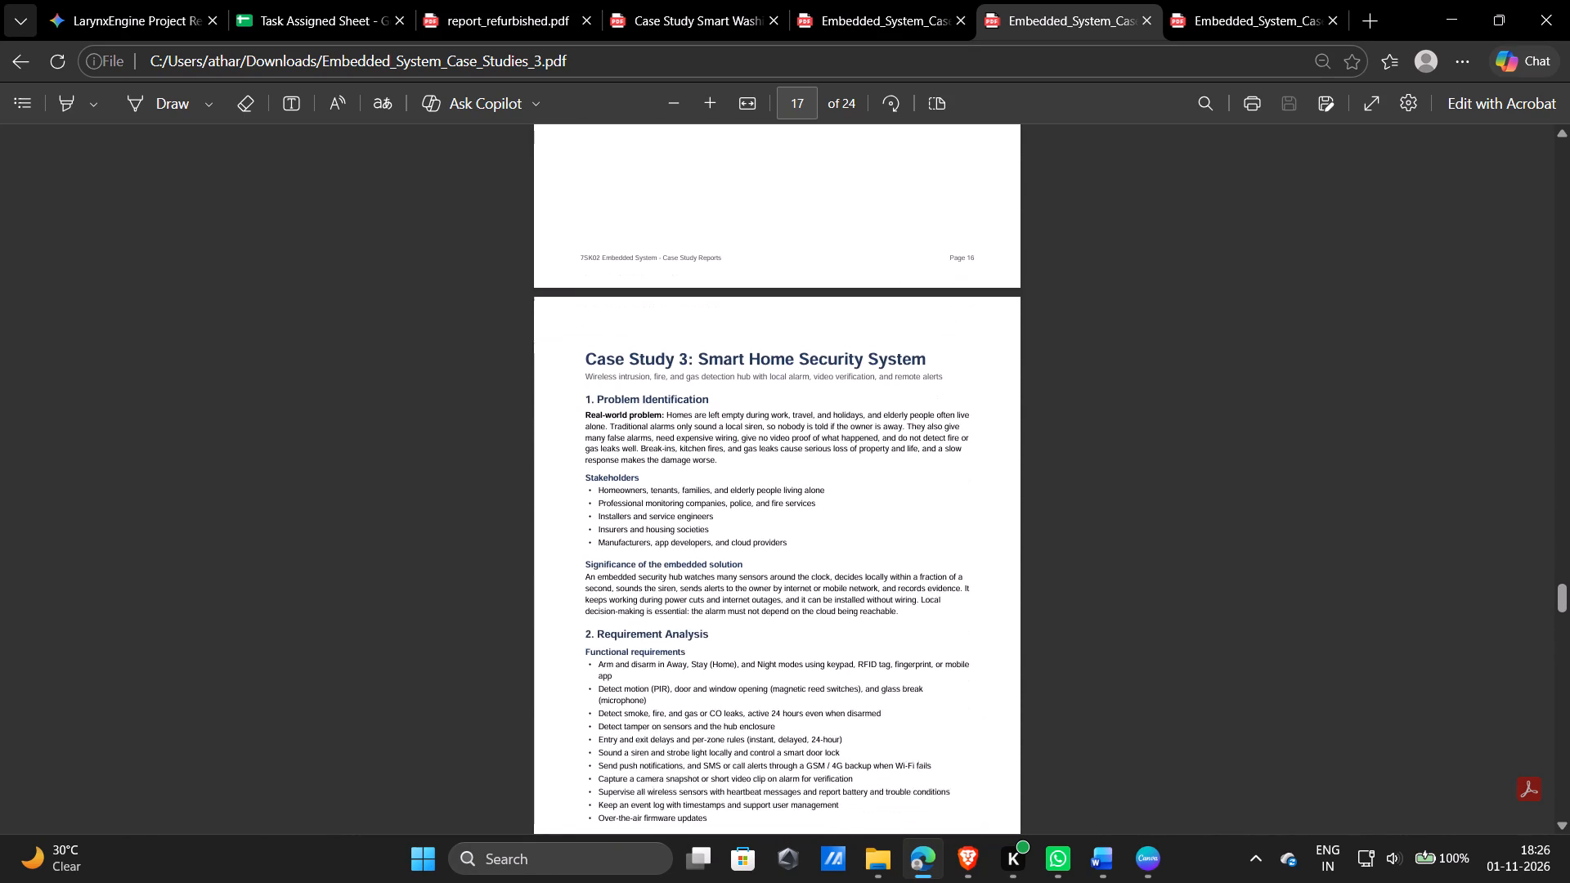
{"action": "scroll", "coordinate": [837, 361], "scroll_direction": "down", "scroll_amount": 7}
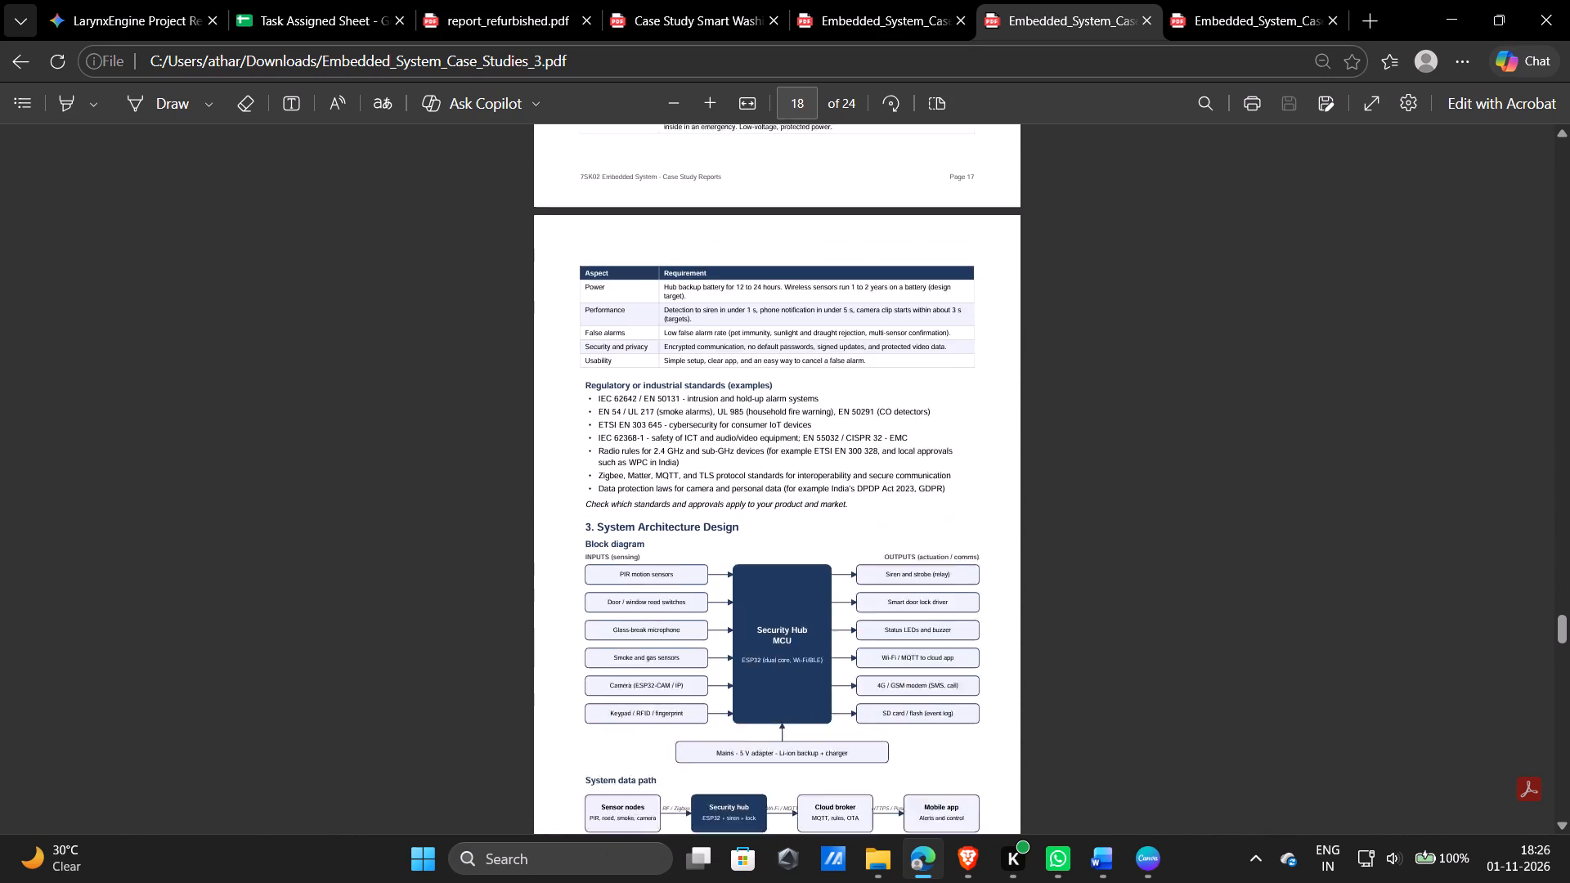
{"action": "scroll", "coordinate": [837, 361], "scroll_direction": "down", "scroll_amount": 10}
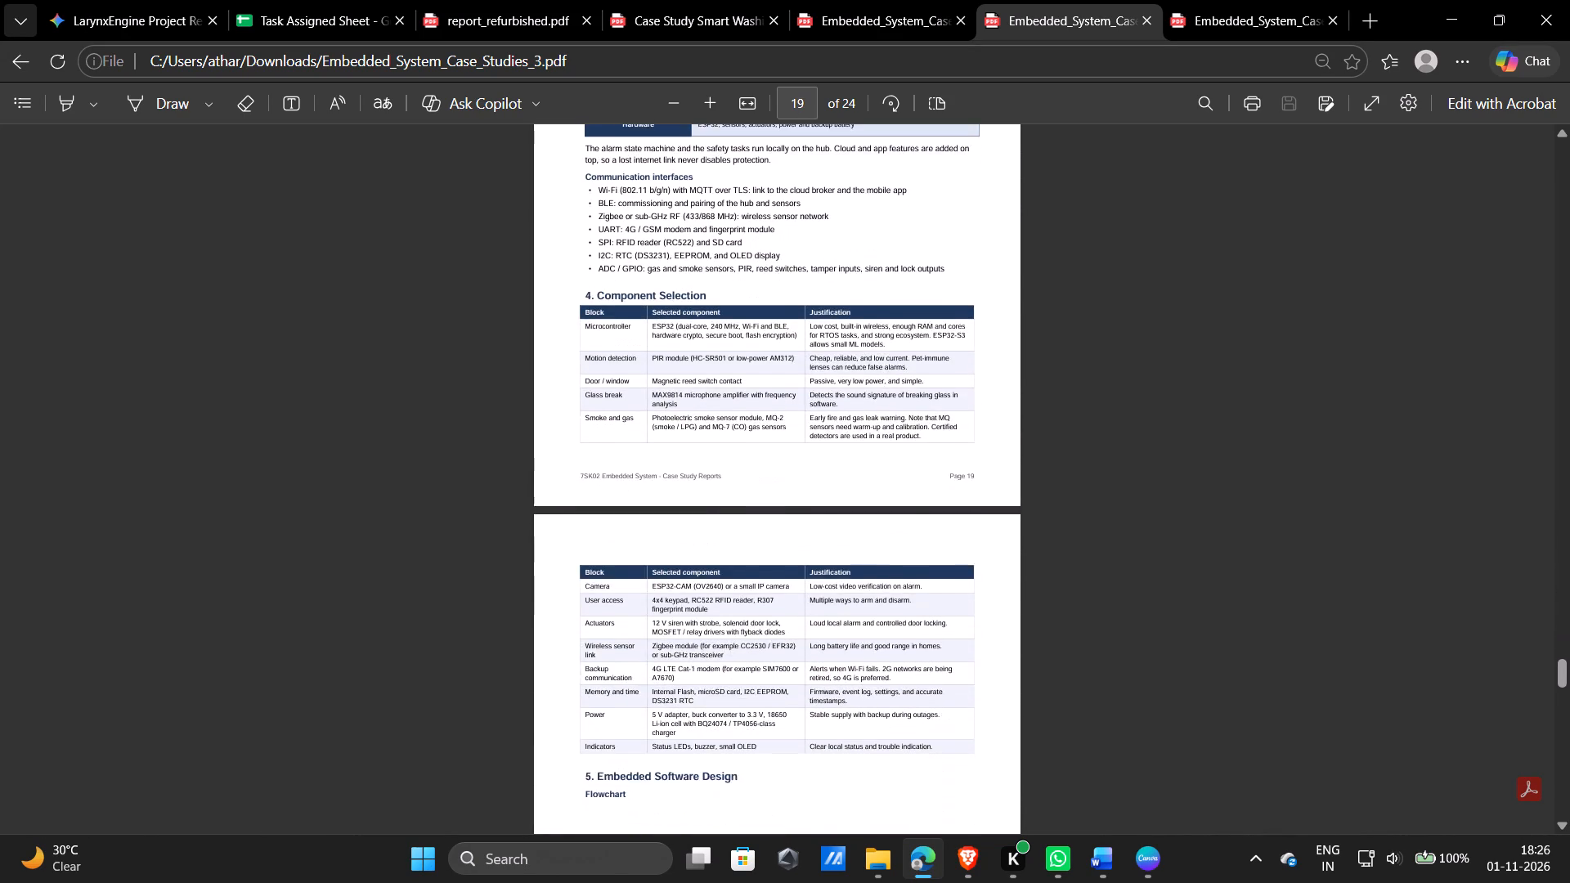
{"action": "scroll", "coordinate": [837, 361], "scroll_direction": "down", "scroll_amount": 9}
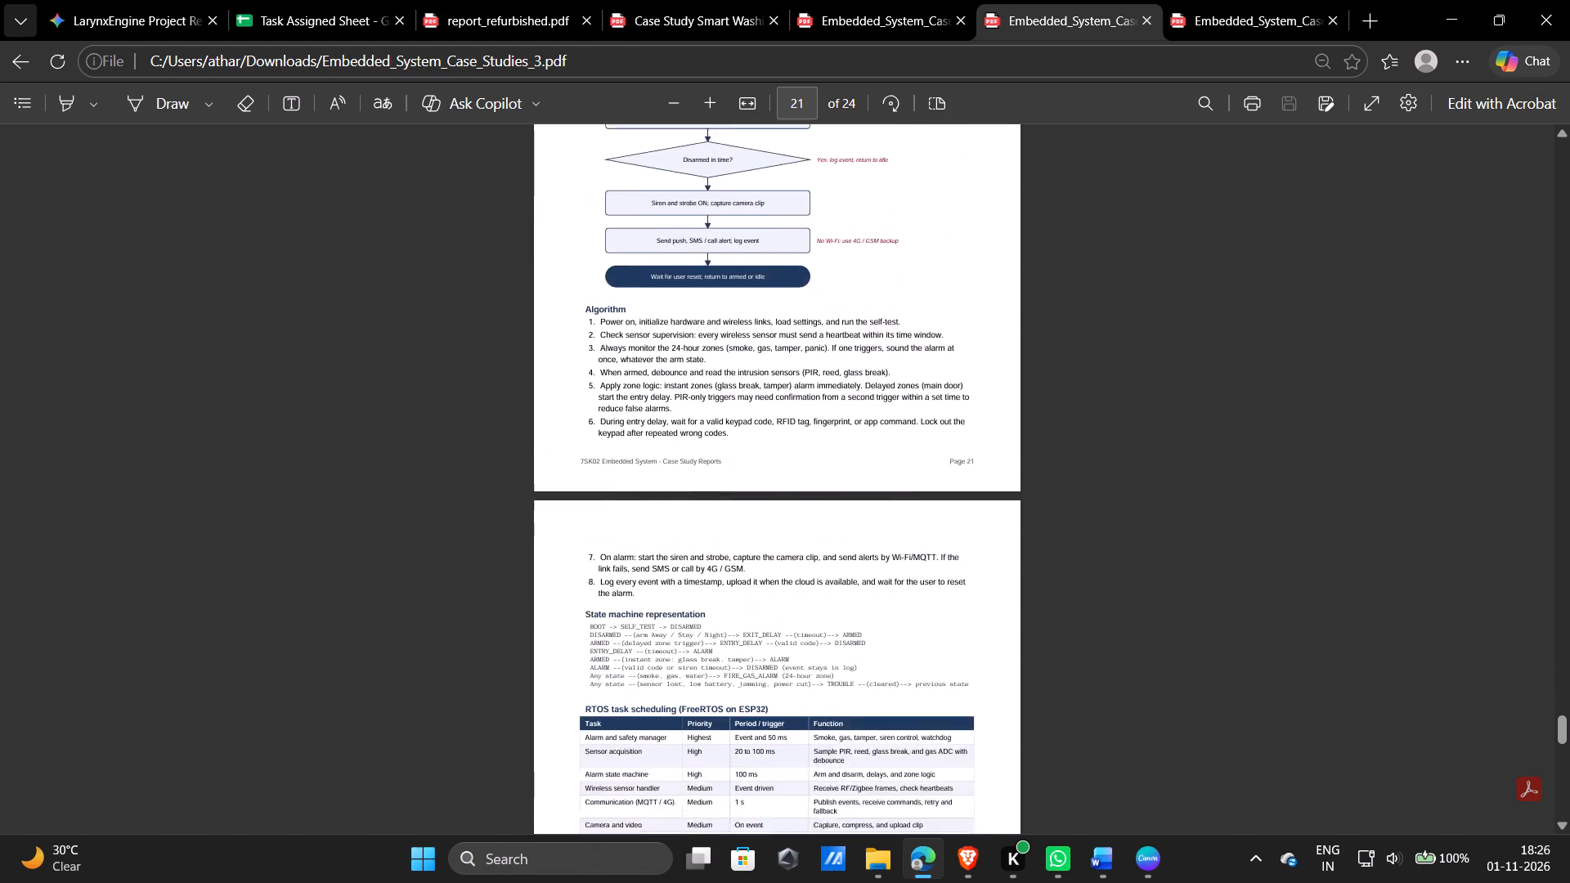
{"action": "scroll", "coordinate": [837, 361], "scroll_direction": "down", "scroll_amount": 9}
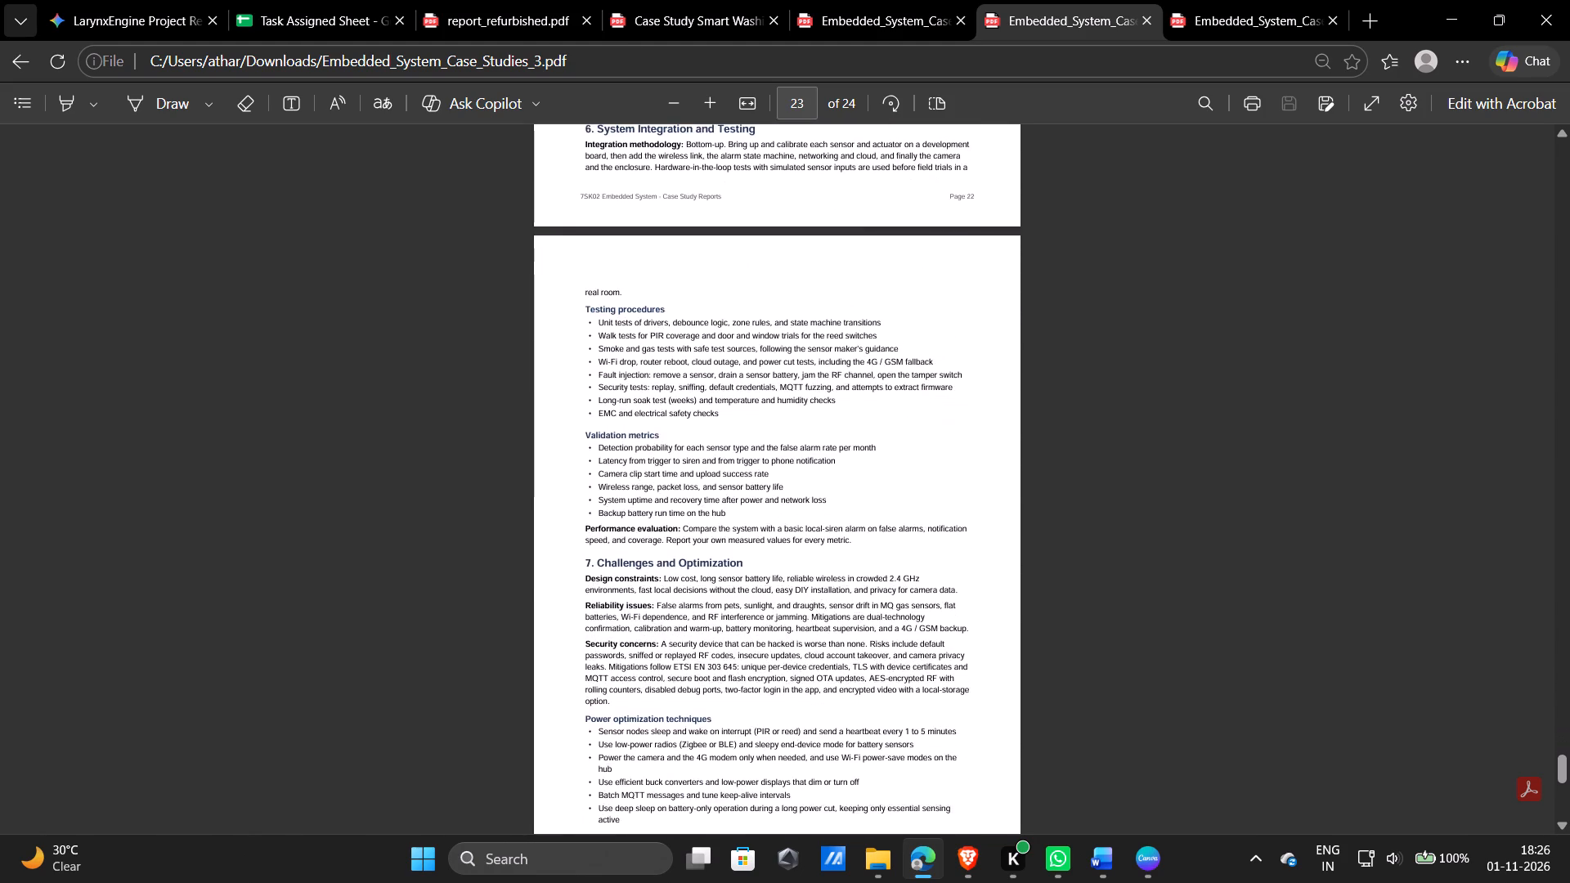
{"action": "scroll", "coordinate": [837, 361], "scroll_direction": "down", "scroll_amount": 7}
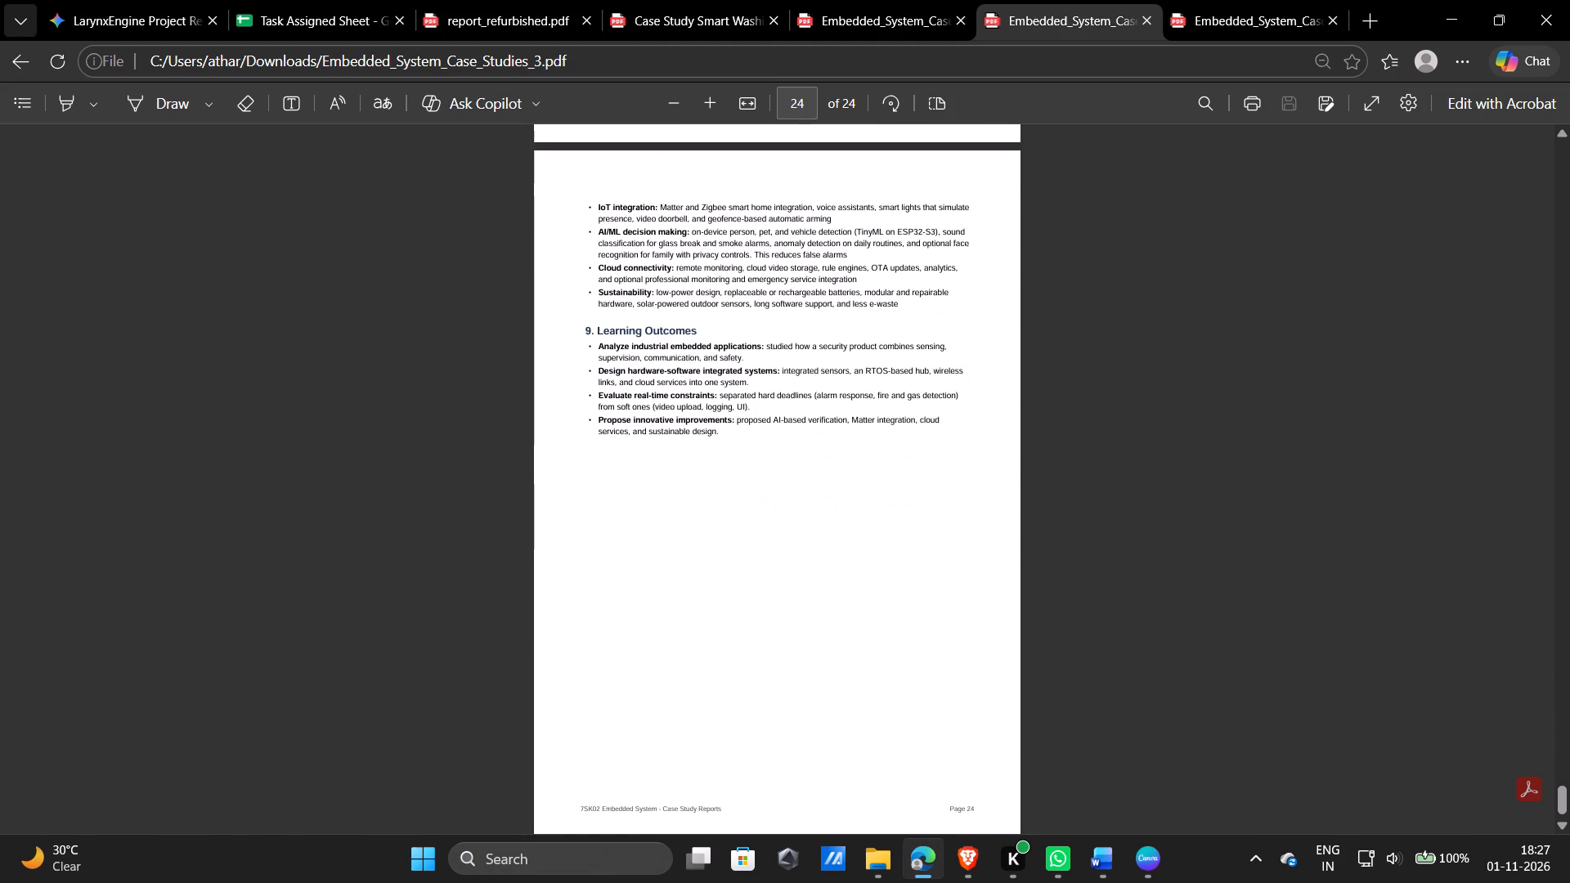
{"action": "scroll", "coordinate": [837, 361], "scroll_direction": "down", "scroll_amount": 2}
{"action": "scroll", "coordinate": [837, 361], "scroll_direction": "up", "scroll_amount": 3}
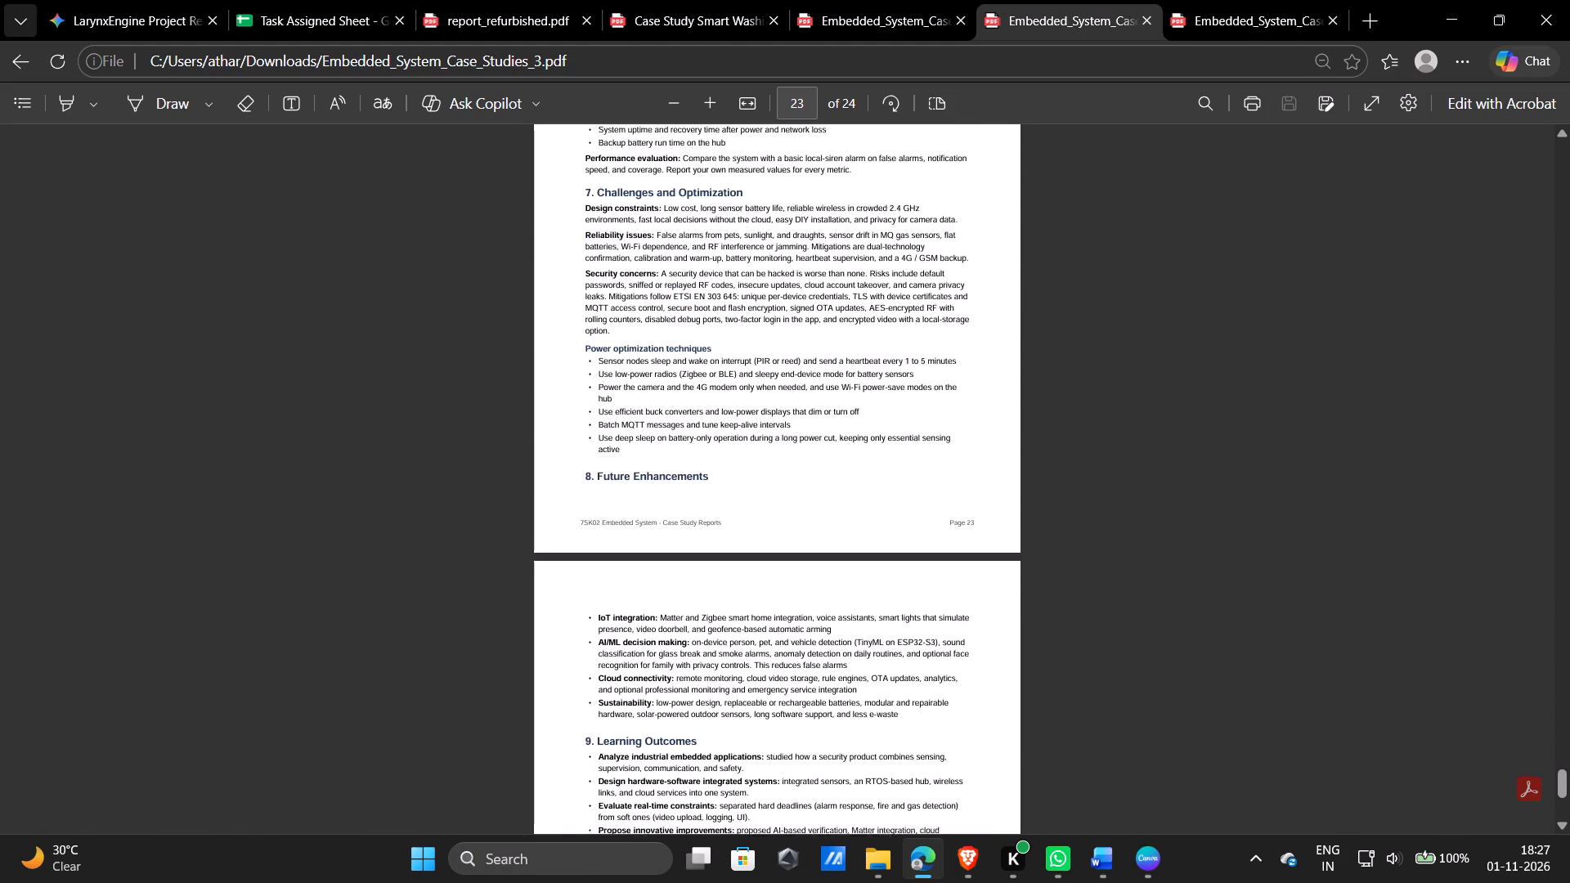
{"action": "scroll", "coordinate": [837, 361], "scroll_direction": "up", "scroll_amount": 3}
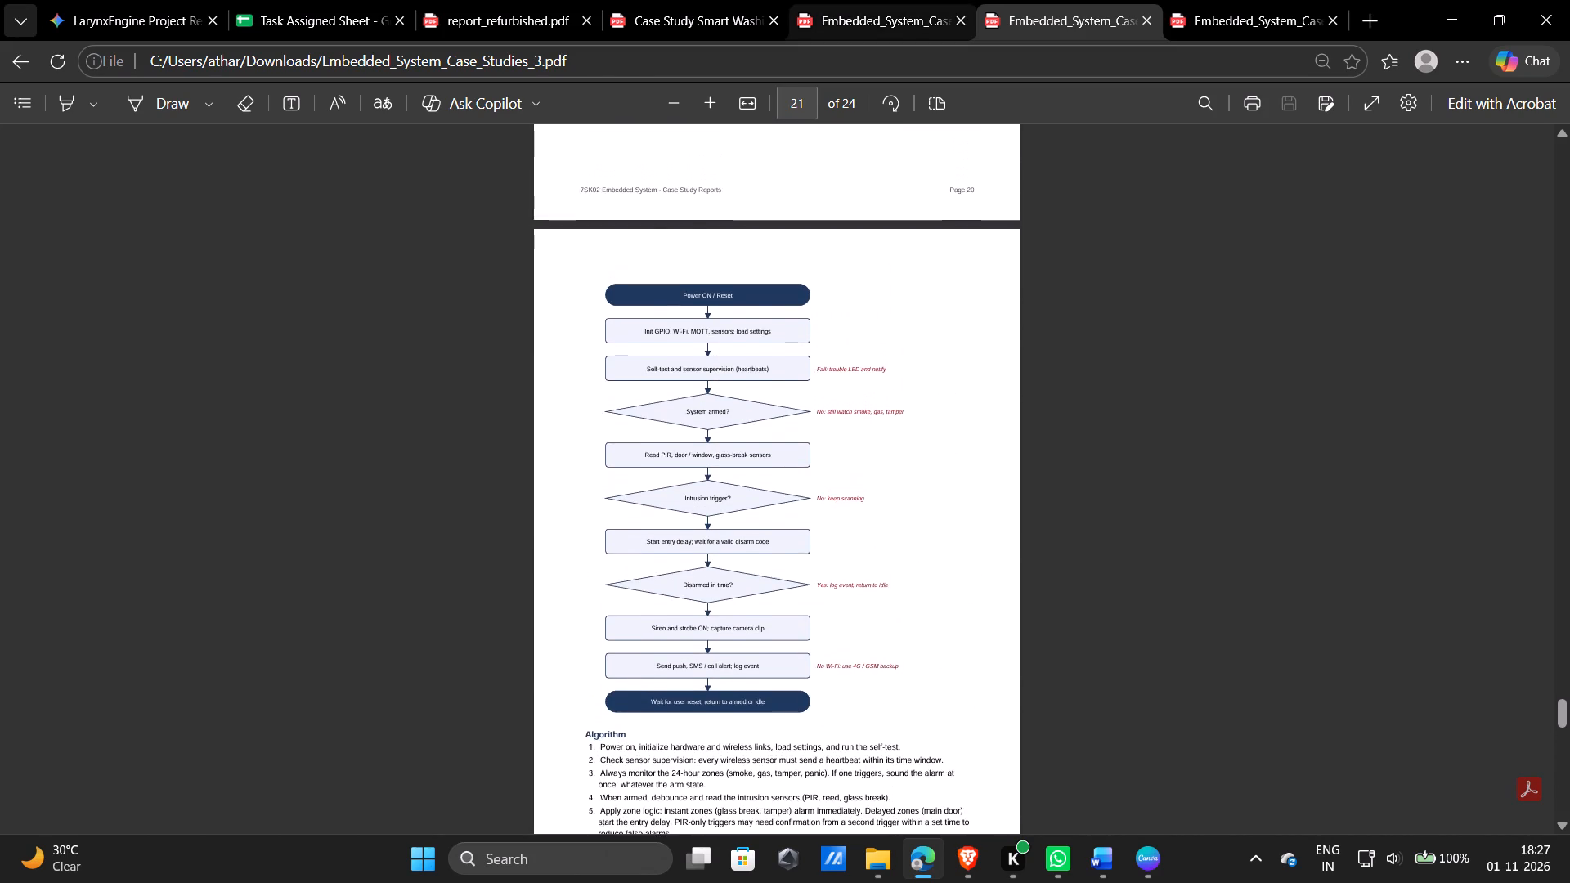
In the first open copy of Embedded_System_Case_Studies_261027_231547, skim Case Study 2 through to the Learning Outcomes on the last page.
{"action": "left_click", "coordinate": [903, 0]}
{"action": "scroll", "coordinate": [862, 550], "scroll_direction": "down", "scroll_amount": 10}
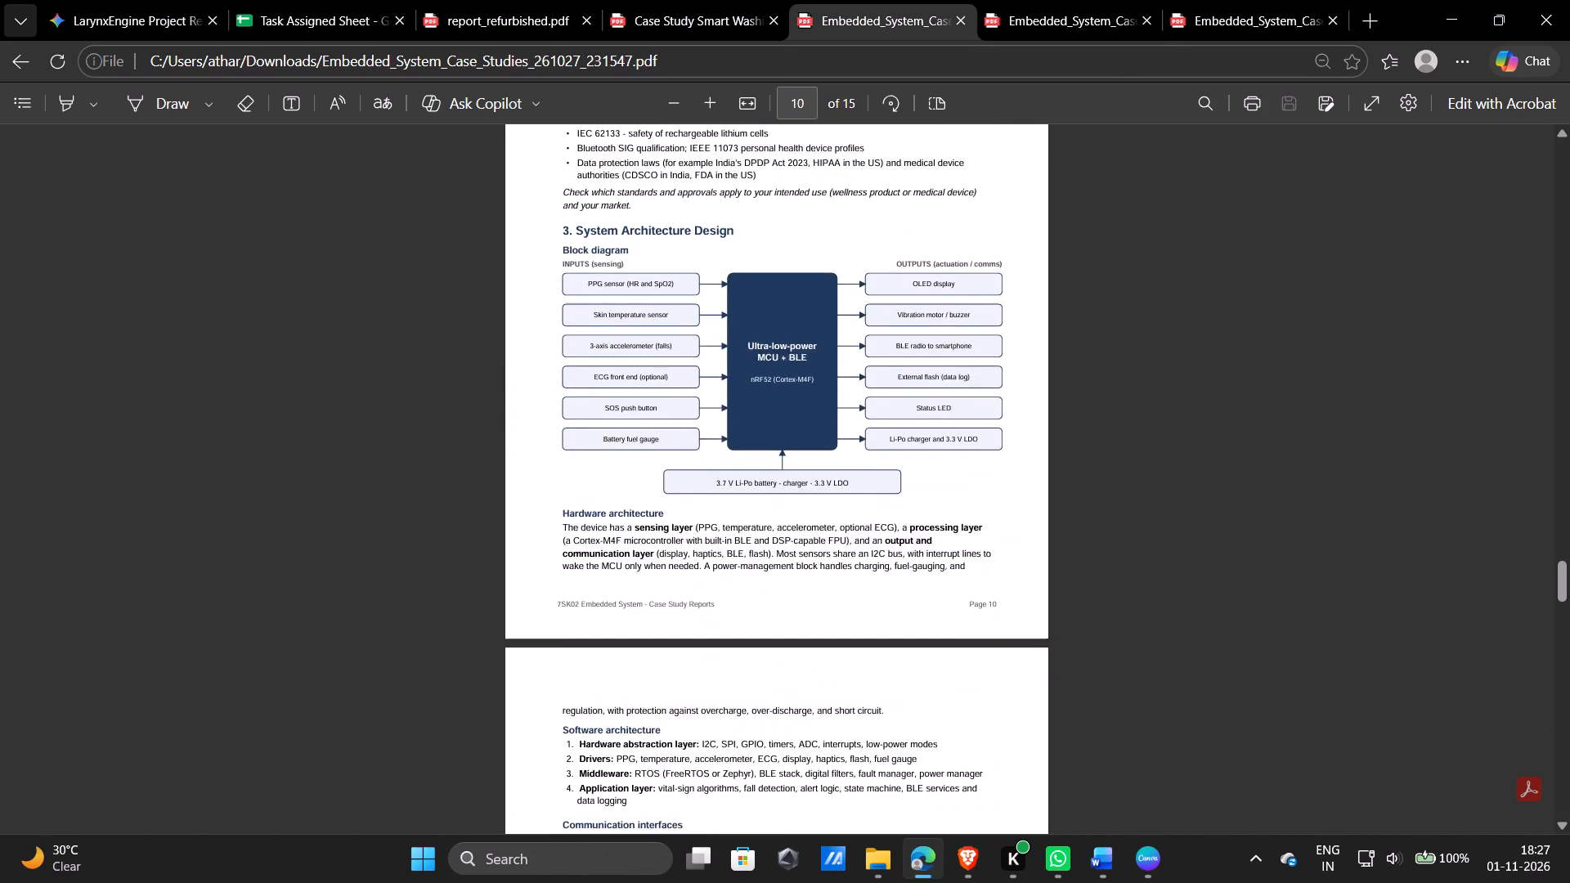
{"action": "scroll", "coordinate": [862, 550], "scroll_direction": "down", "scroll_amount": 13}
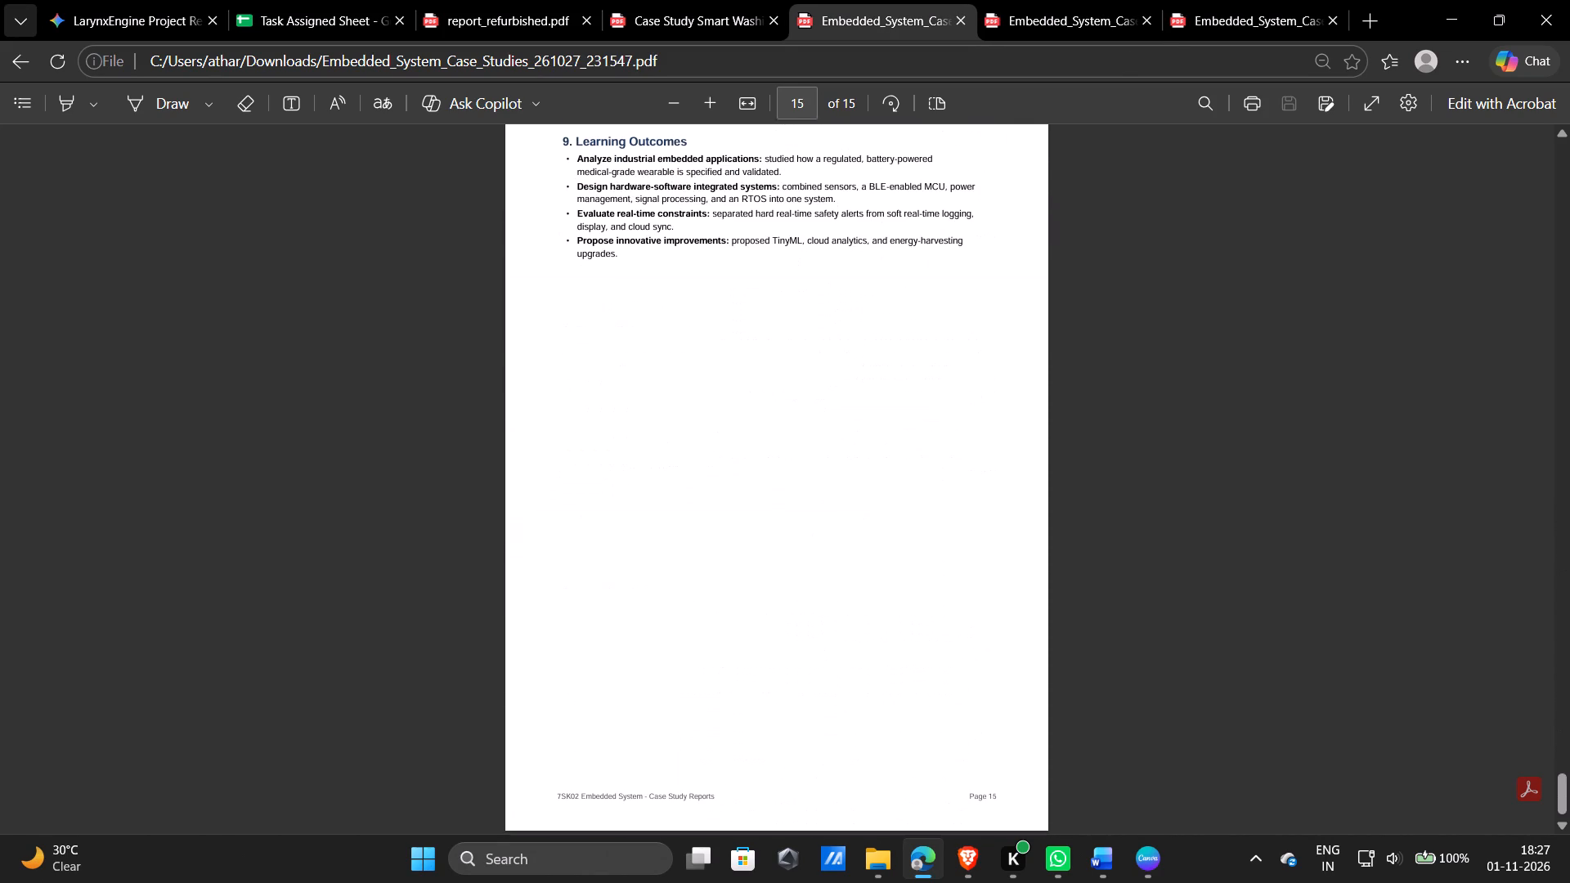
{"action": "scroll", "coordinate": [862, 550], "scroll_direction": "down", "scroll_amount": 1}
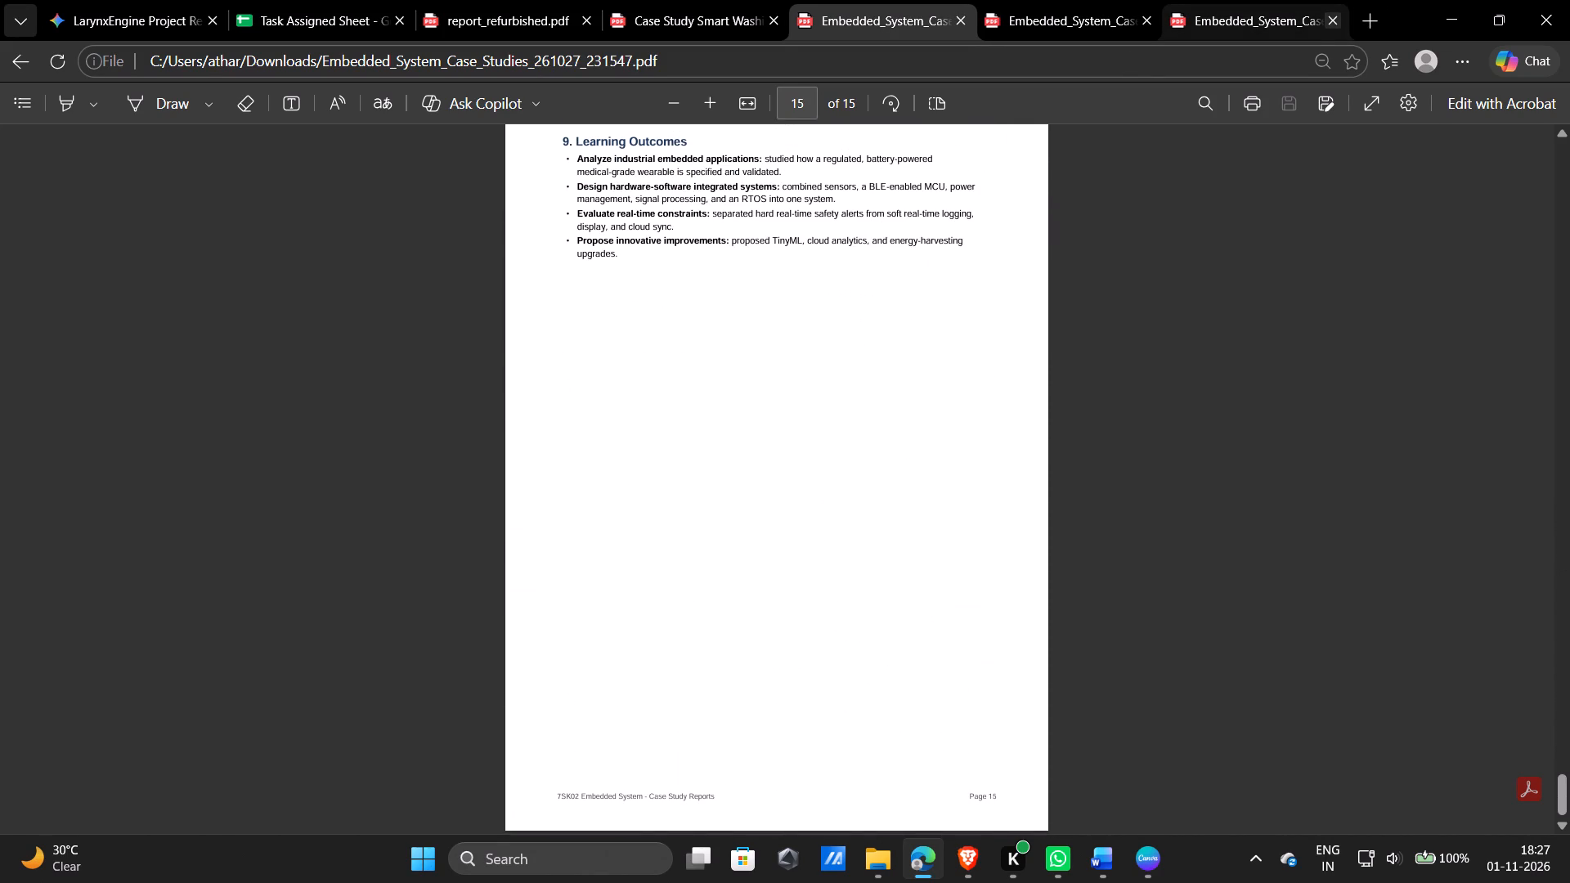
Close both open copies of Embedded_System_Case_Studies_261027_231547, keeping Embedded_System_Case_Studies_3 open.
{"action": "left_click", "coordinate": [1333, 17]}
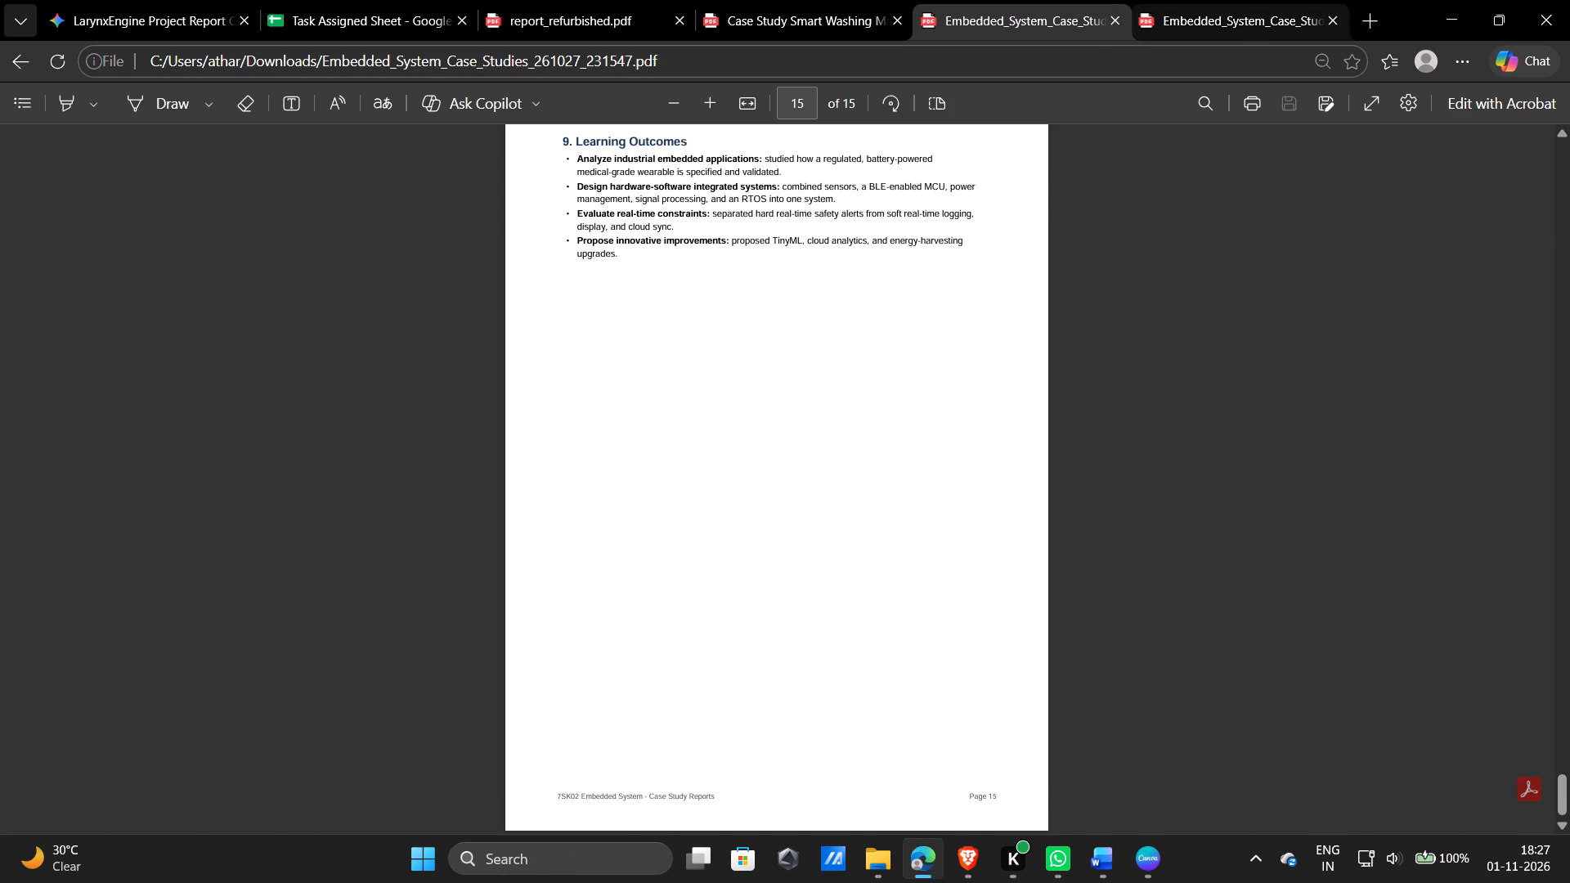
{"action": "left_click", "coordinate": [1247, 0]}
{"action": "scroll", "coordinate": [784, 519], "scroll_direction": "down", "scroll_amount": 3}
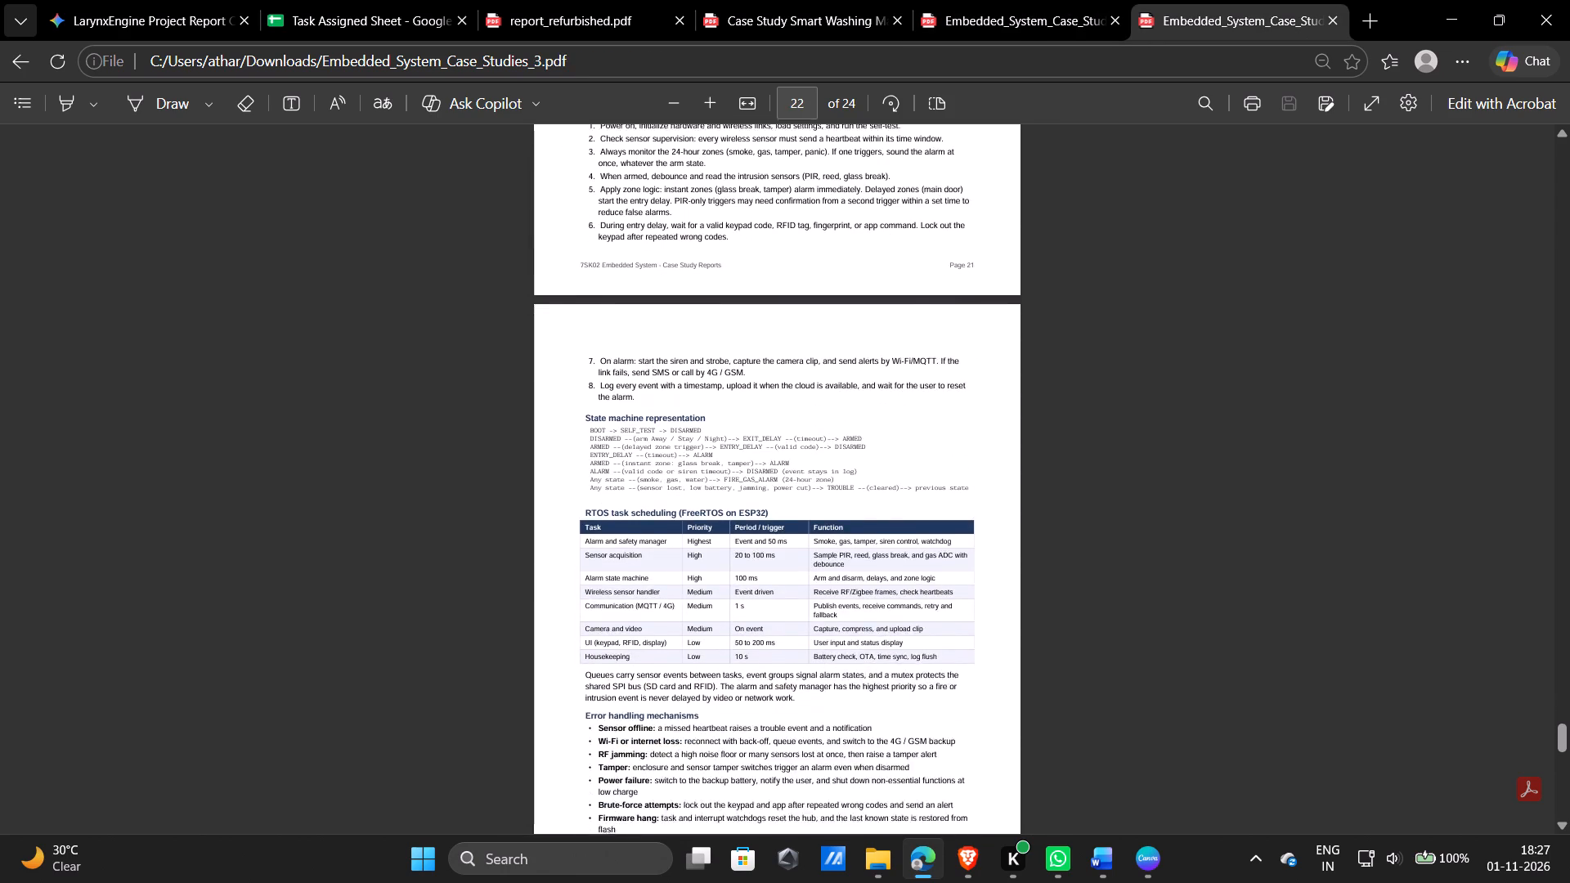
{"action": "scroll", "coordinate": [784, 519], "scroll_direction": "left", "scroll_amount": 1}
{"action": "scroll", "coordinate": [784, 519], "scroll_direction": "up", "scroll_amount": 10}
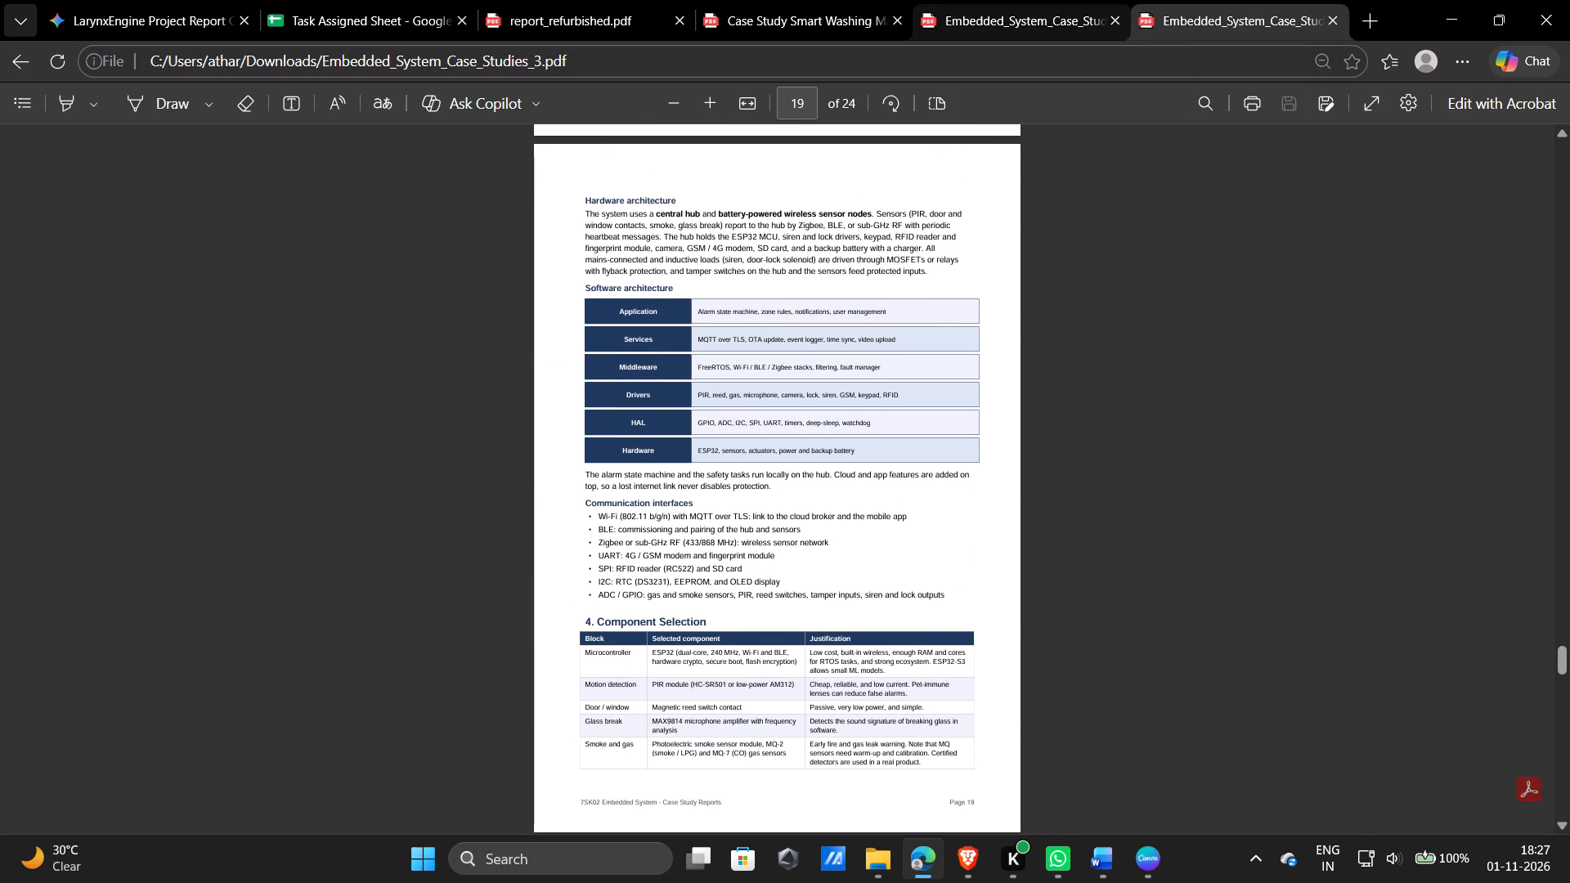
{"action": "left_click", "coordinate": [1113, 20]}
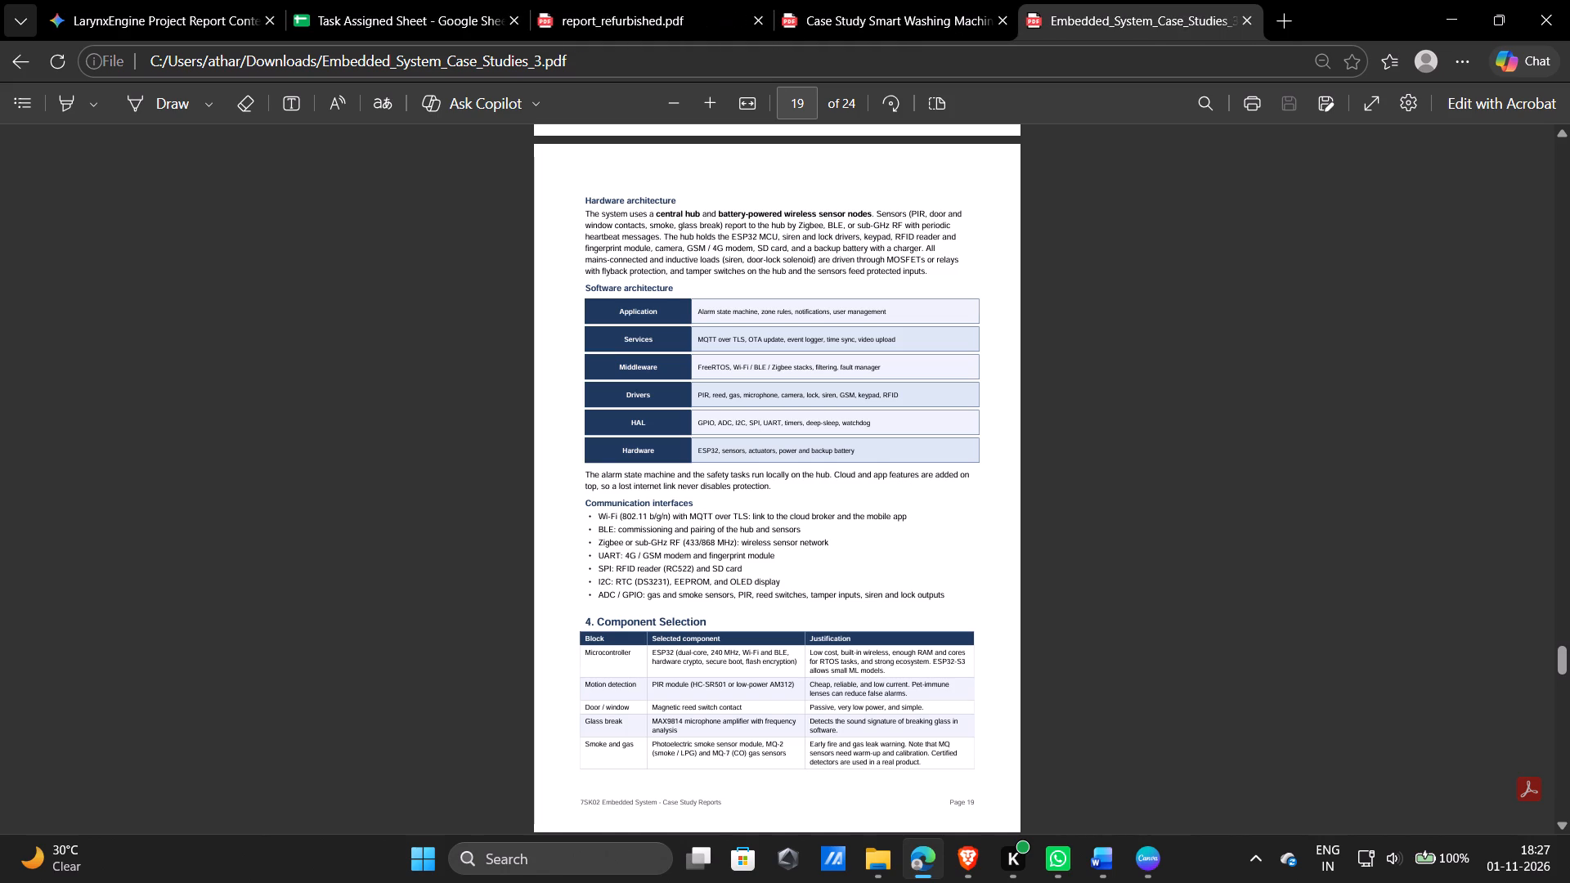
Review Case Study 1: Automotive Airbag Deployment System in Embedded_System_Case_Studies_3, from the document's beginning to the start of Case Study 2.
{"action": "left_click_drag", "start_coordinate": [1567, 652], "coordinate": [1569, 16]}
{"action": "scroll", "coordinate": [811, 579], "scroll_direction": "down", "scroll_amount": 5}
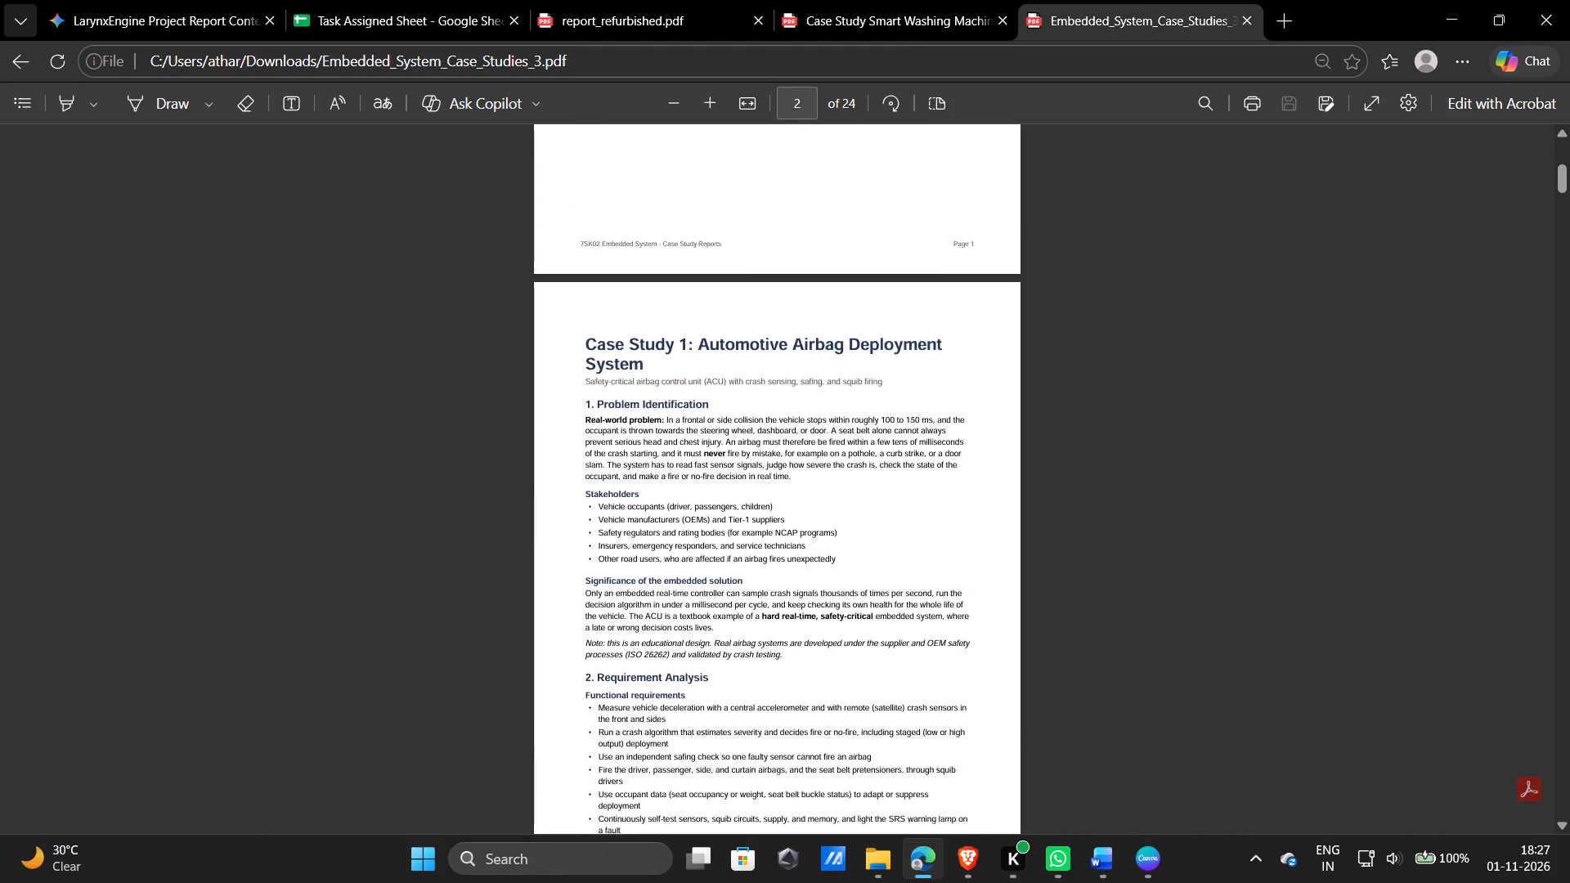
{"action": "scroll", "coordinate": [811, 579], "scroll_direction": "down", "scroll_amount": 7}
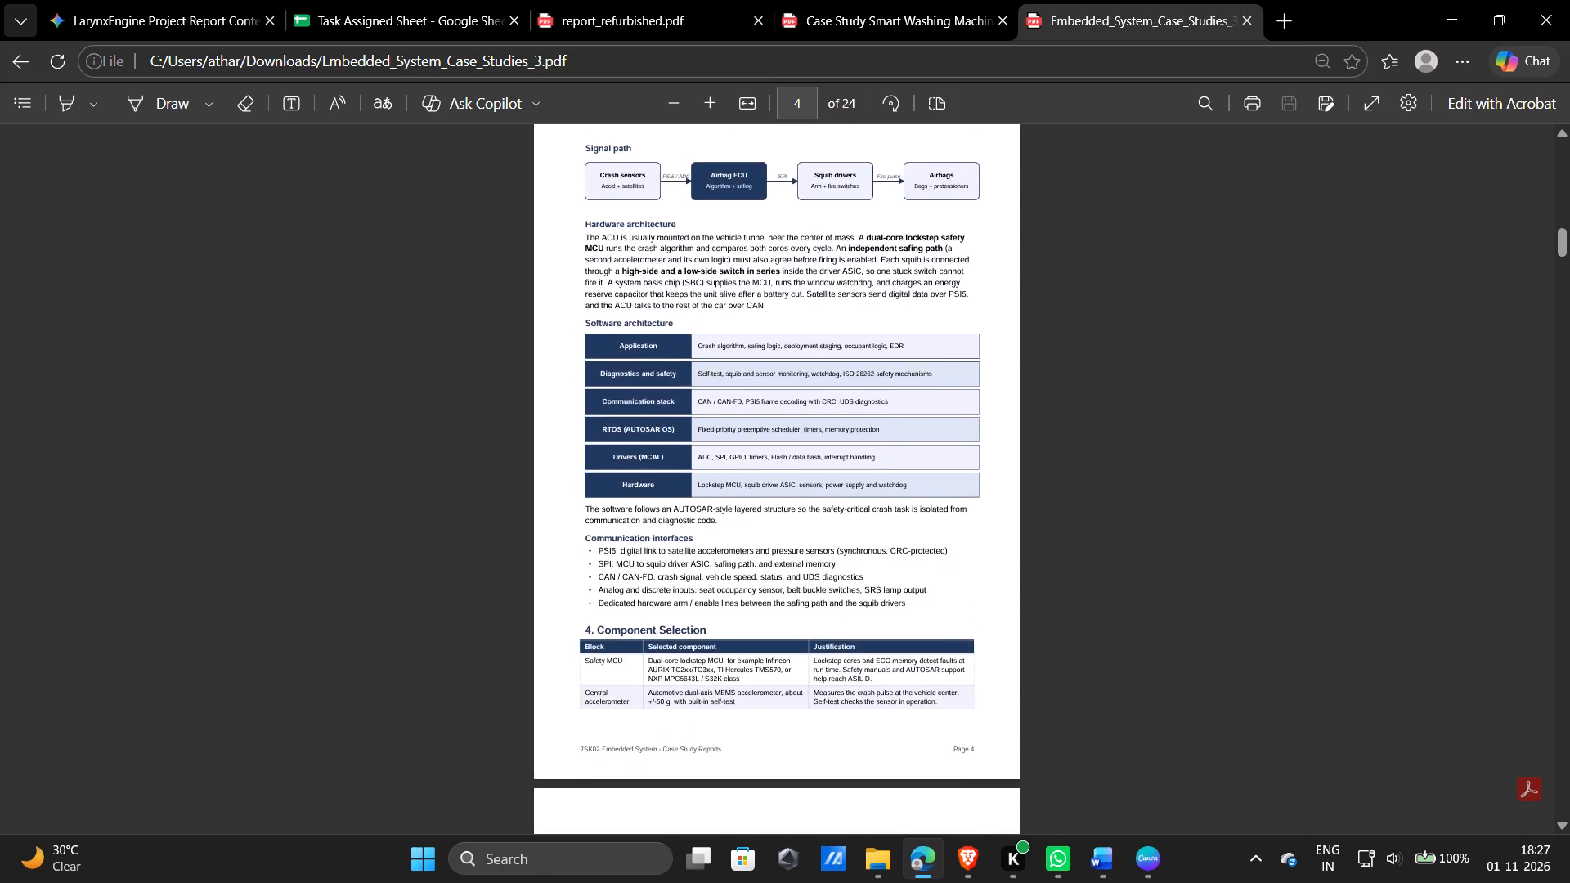
{"action": "scroll", "coordinate": [811, 579], "scroll_direction": "down", "scroll_amount": 7}
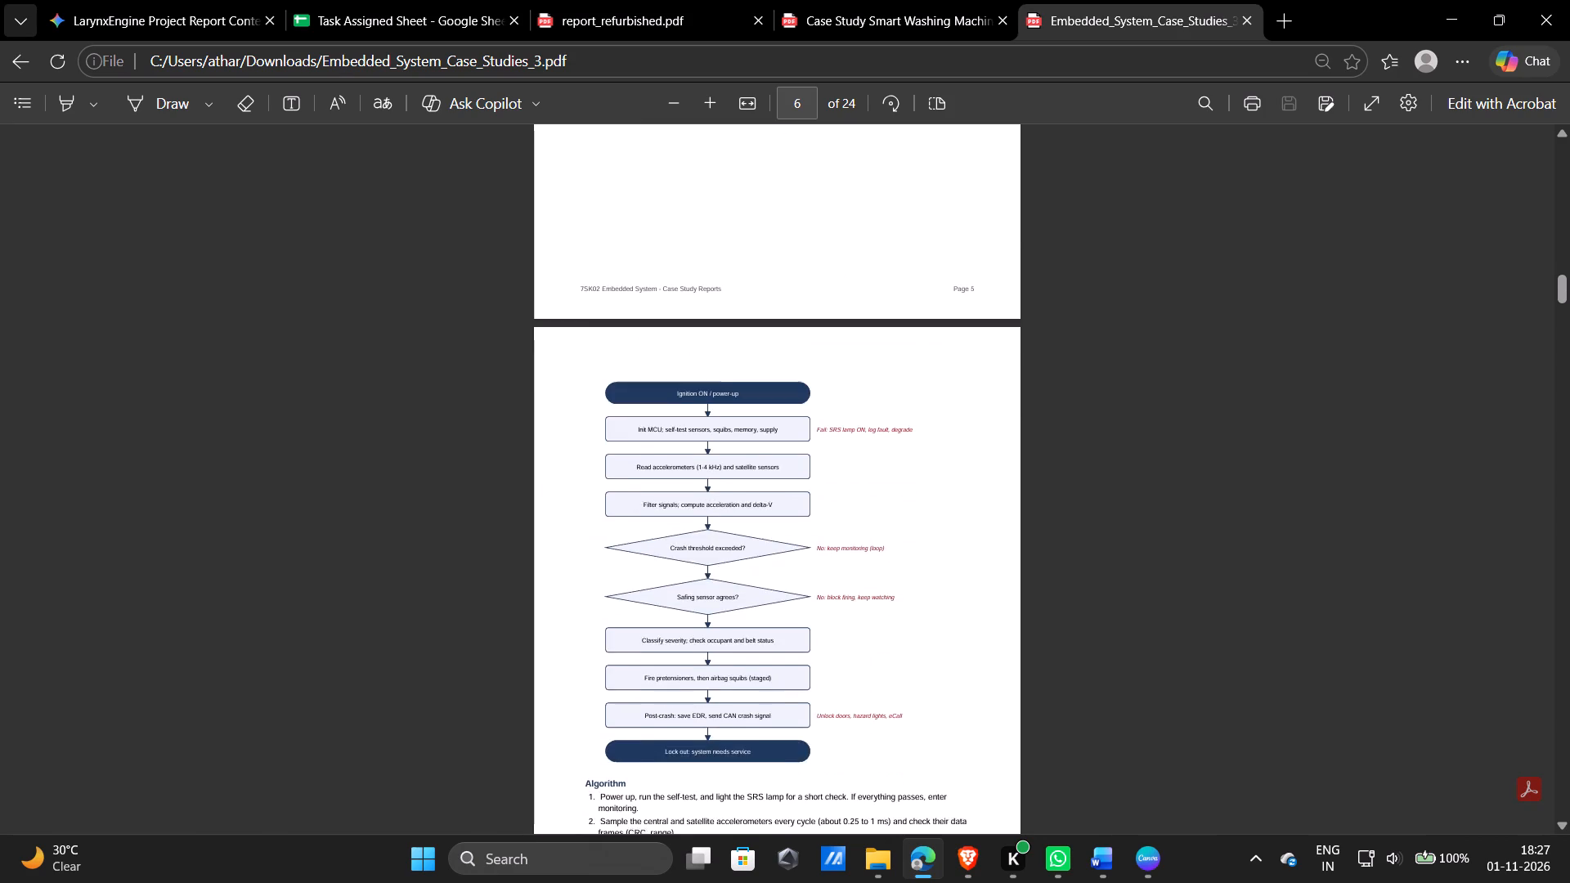
{"action": "scroll", "coordinate": [811, 579], "scroll_direction": "down", "scroll_amount": 7}
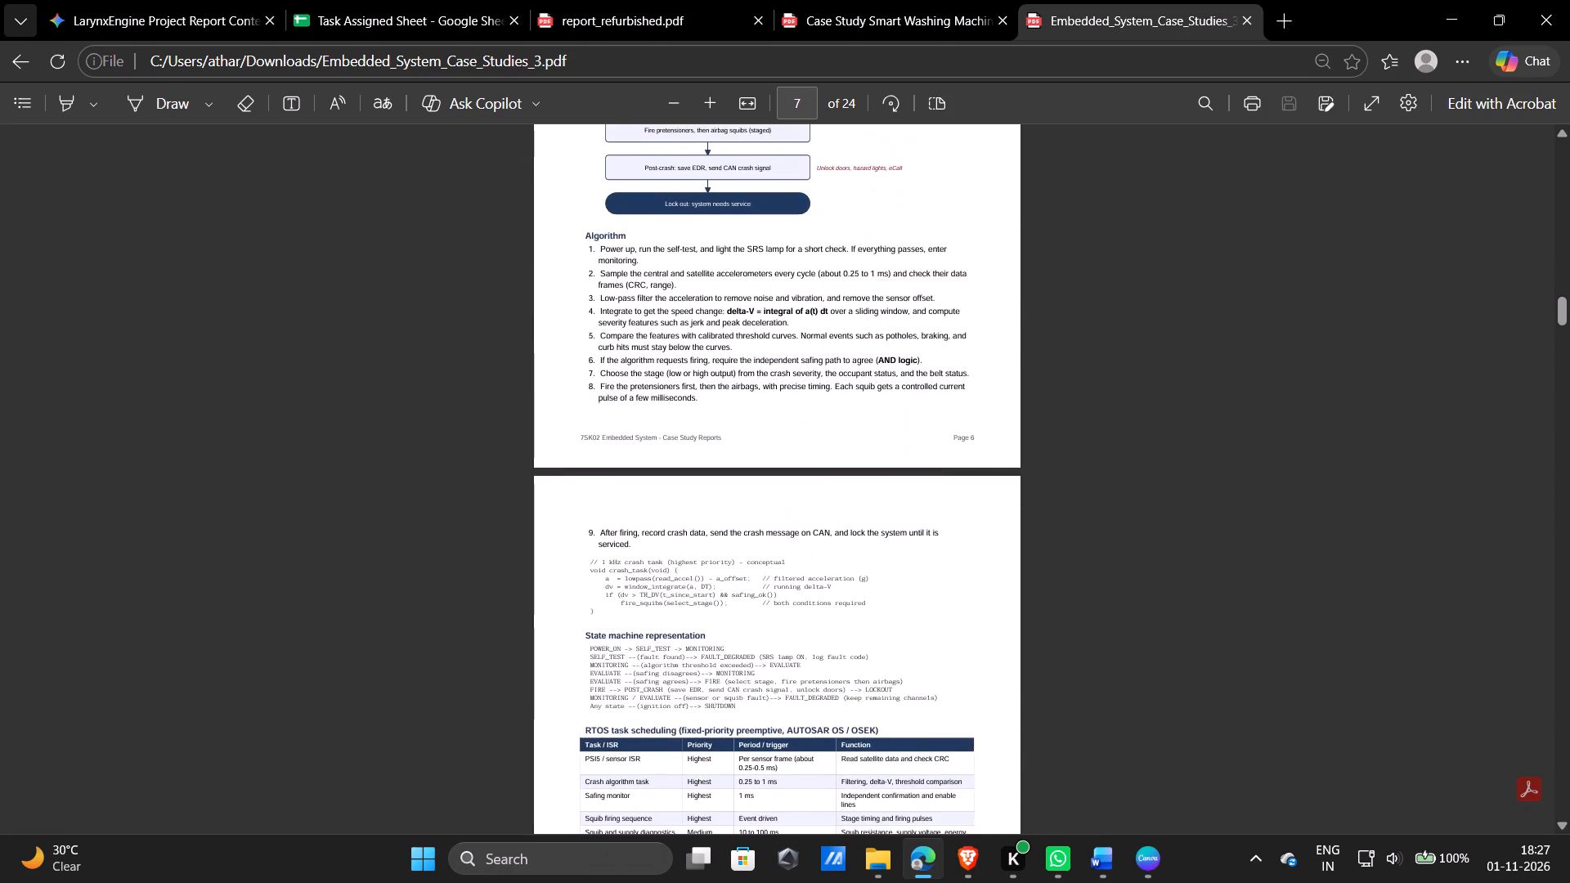
{"action": "scroll", "coordinate": [811, 579], "scroll_direction": "down", "scroll_amount": 10}
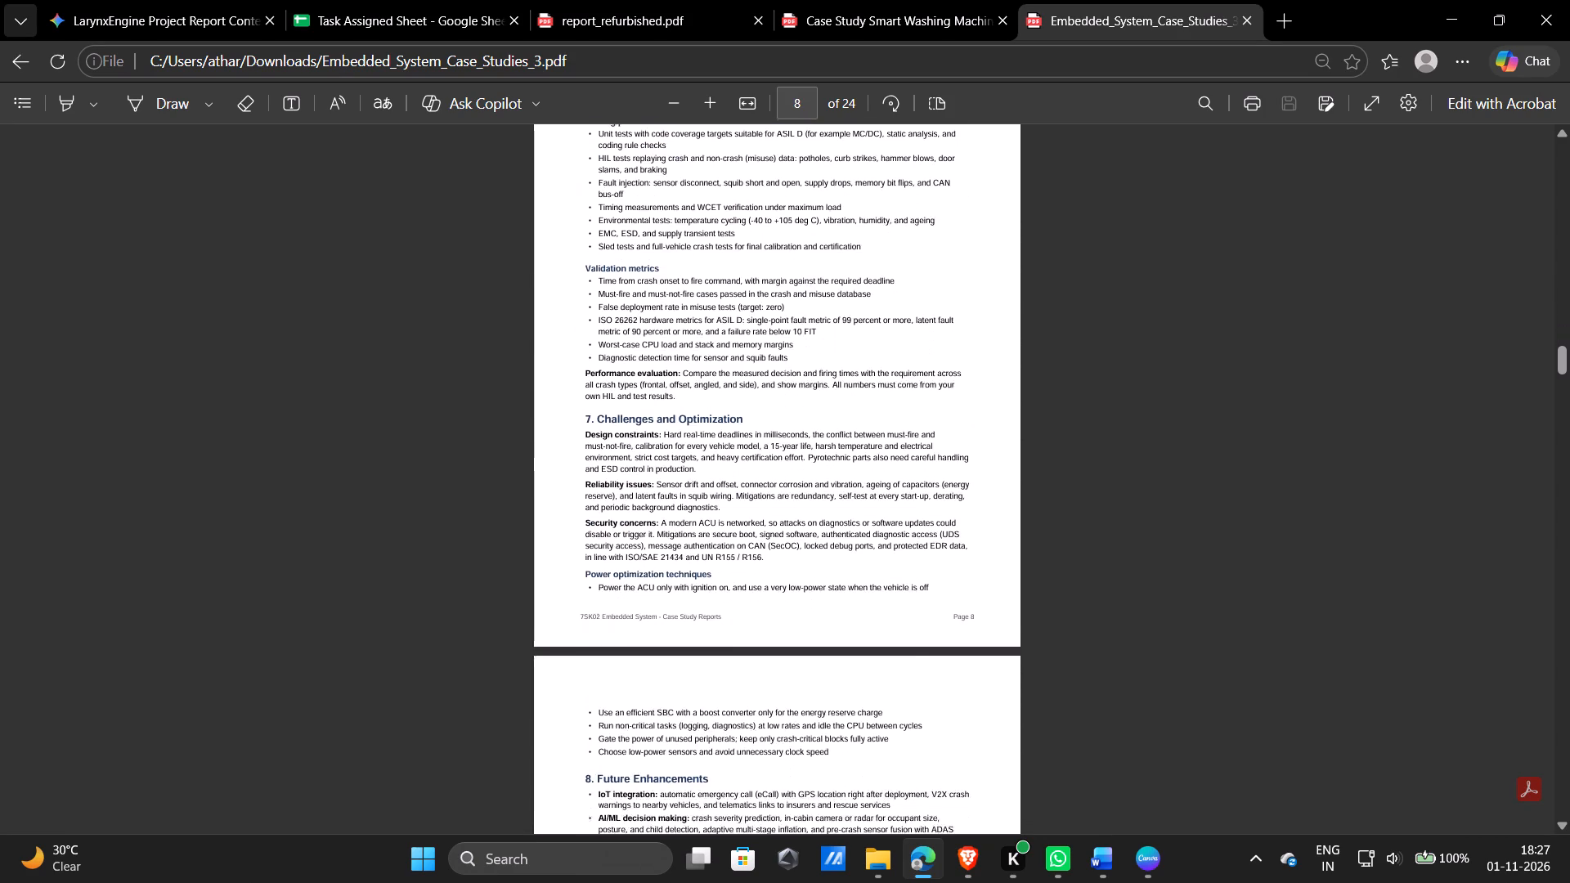
{"action": "scroll", "coordinate": [811, 579], "scroll_direction": "down", "scroll_amount": 8}
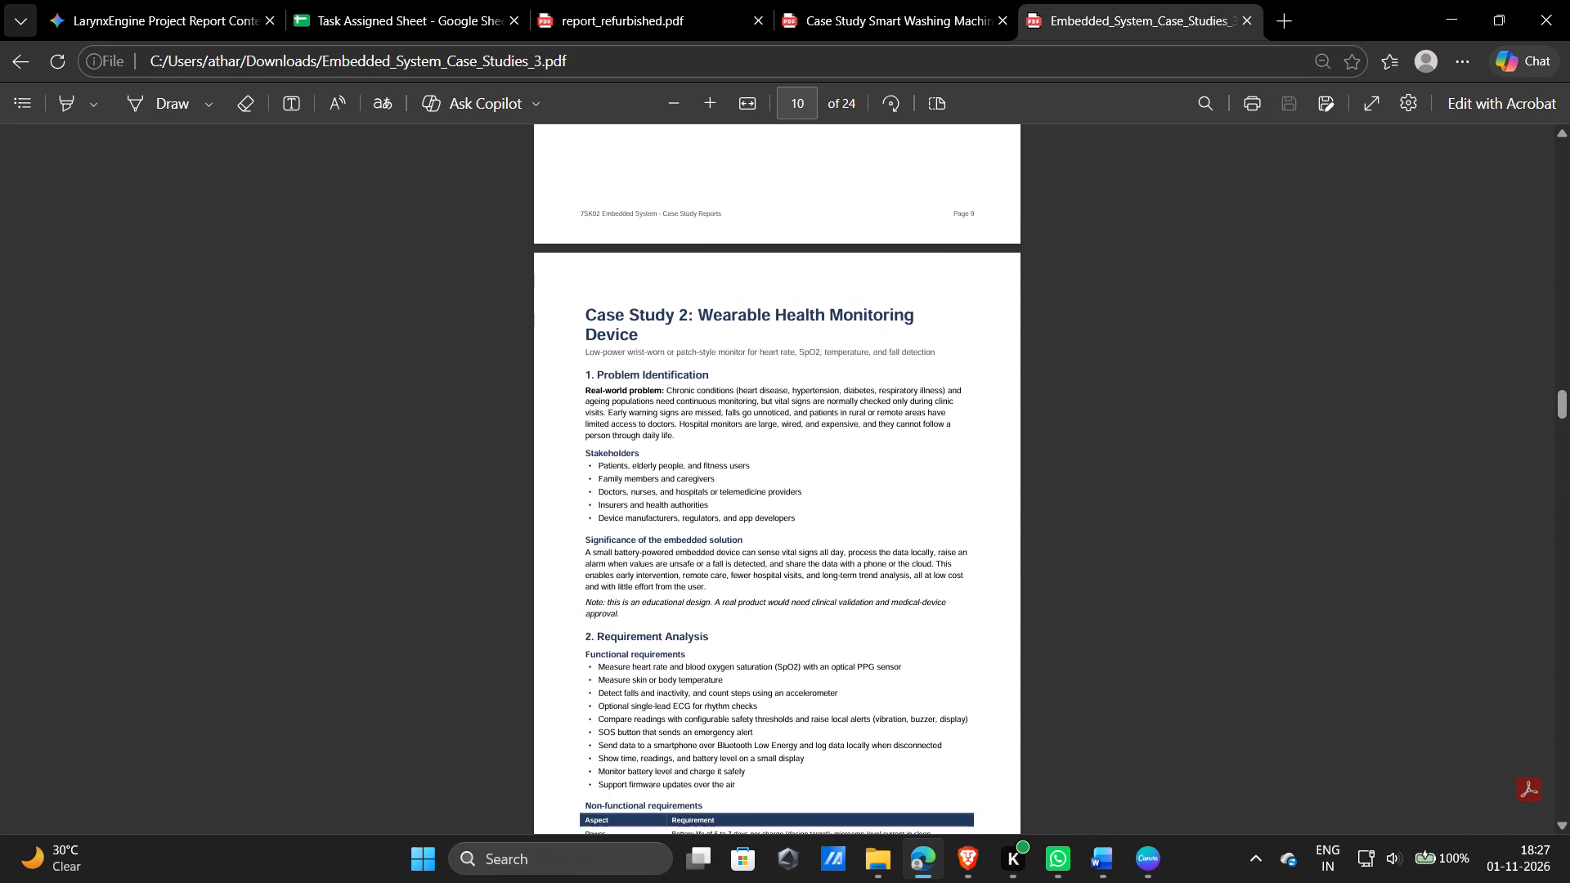
Review Case Study 2: Wearable Health Monitoring Device, from its system architecture diagrams to its Learning Outcomes.
{"action": "scroll", "coordinate": [811, 579], "scroll_direction": "down", "scroll_amount": 7}
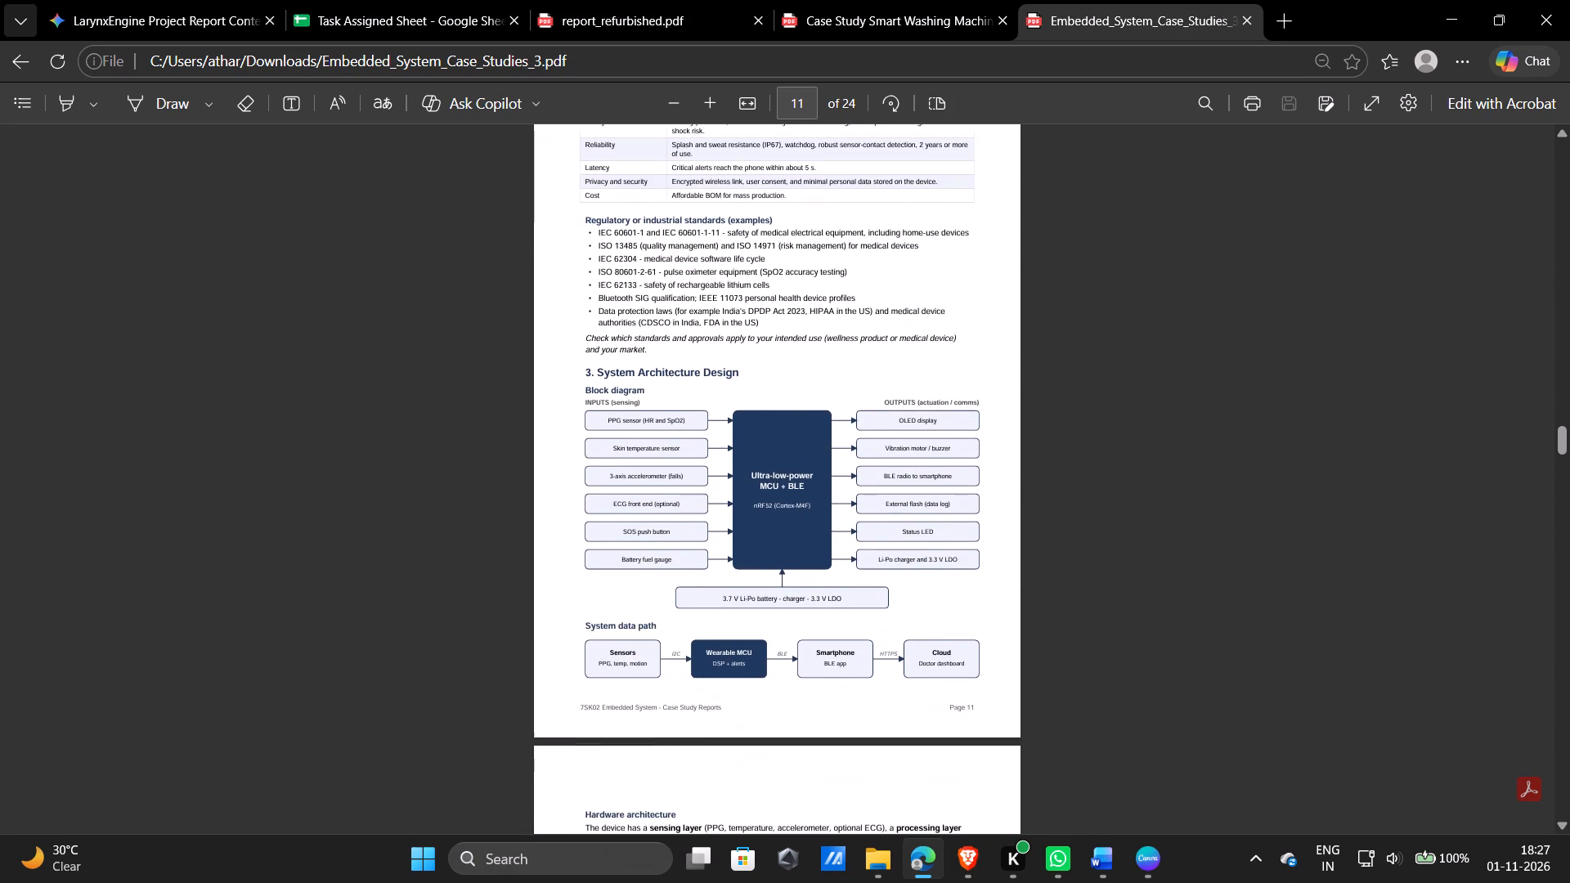
{"action": "scroll", "coordinate": [811, 579], "scroll_direction": "down", "scroll_amount": 7}
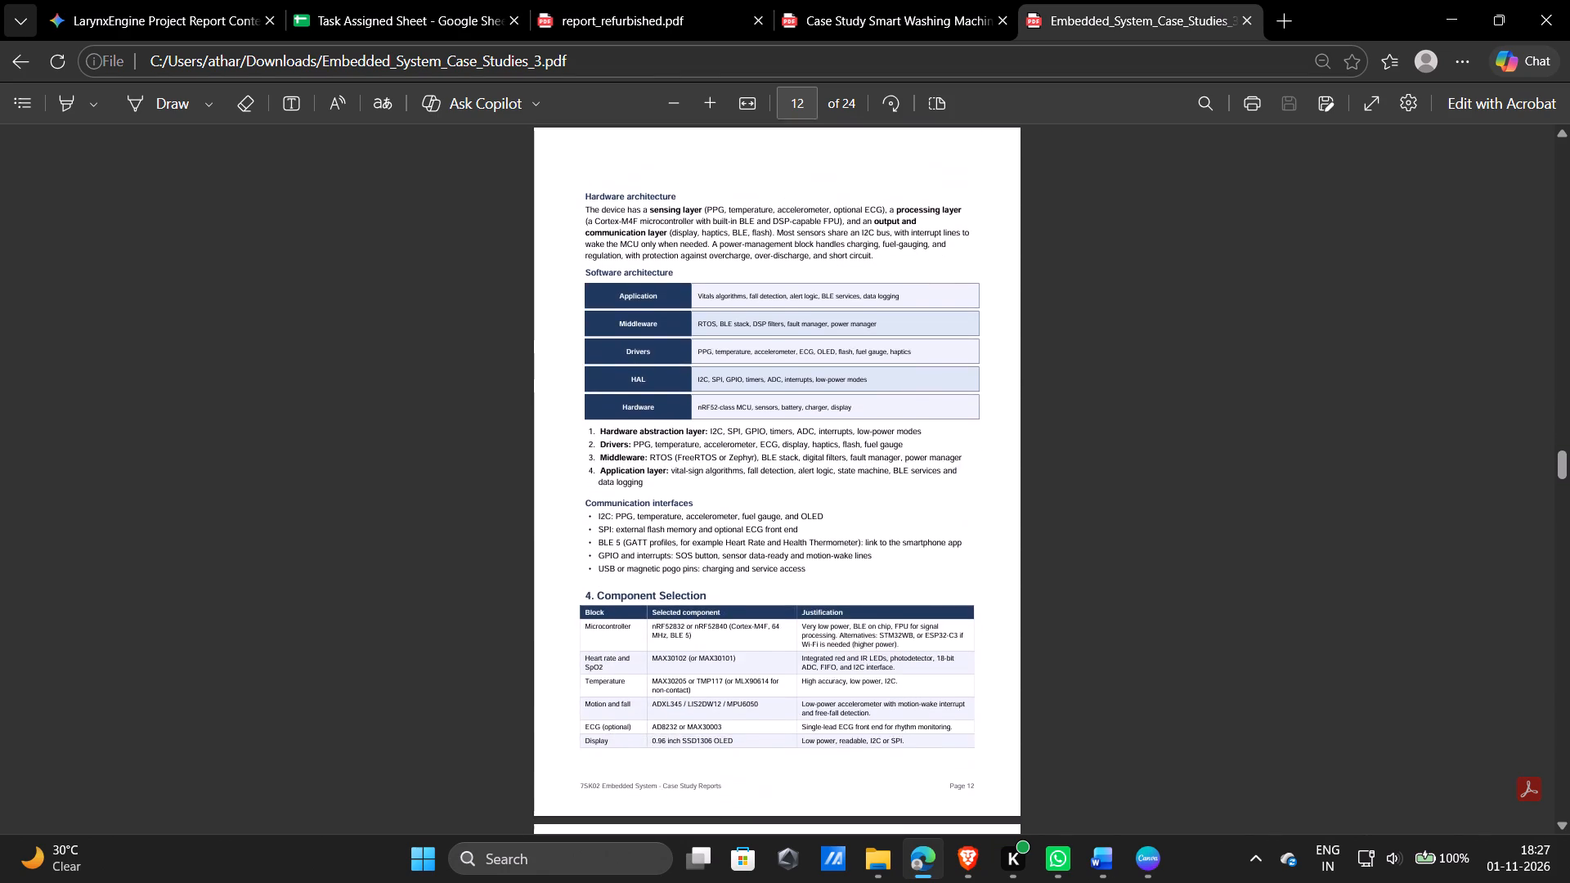
{"action": "scroll", "coordinate": [811, 579], "scroll_direction": "down", "scroll_amount": 6}
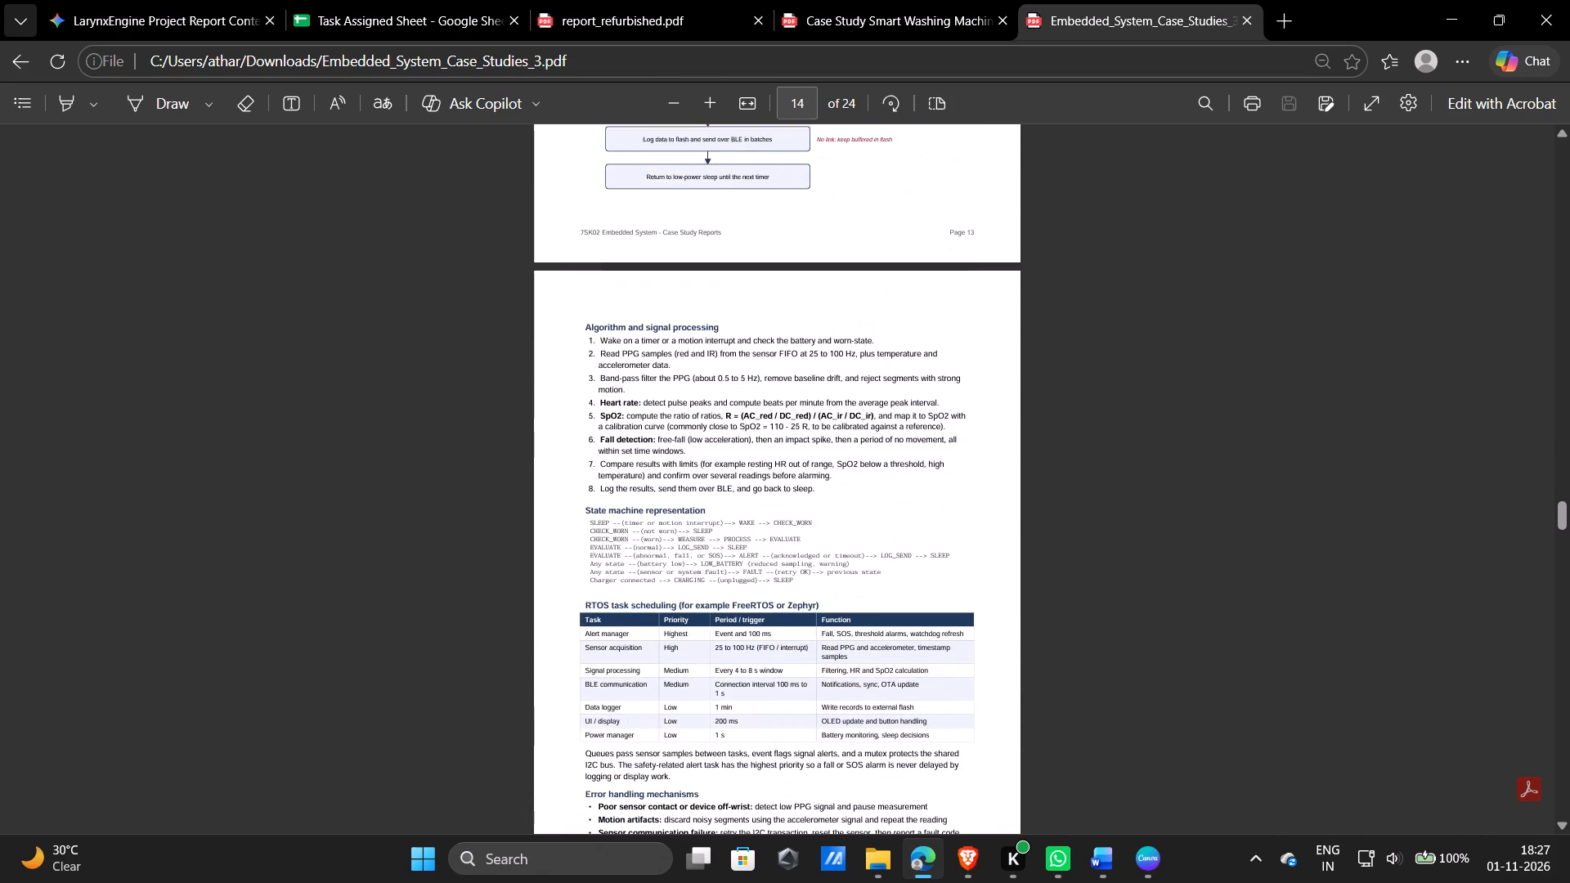
{"action": "scroll", "coordinate": [811, 579], "scroll_direction": "down", "scroll_amount": 7}
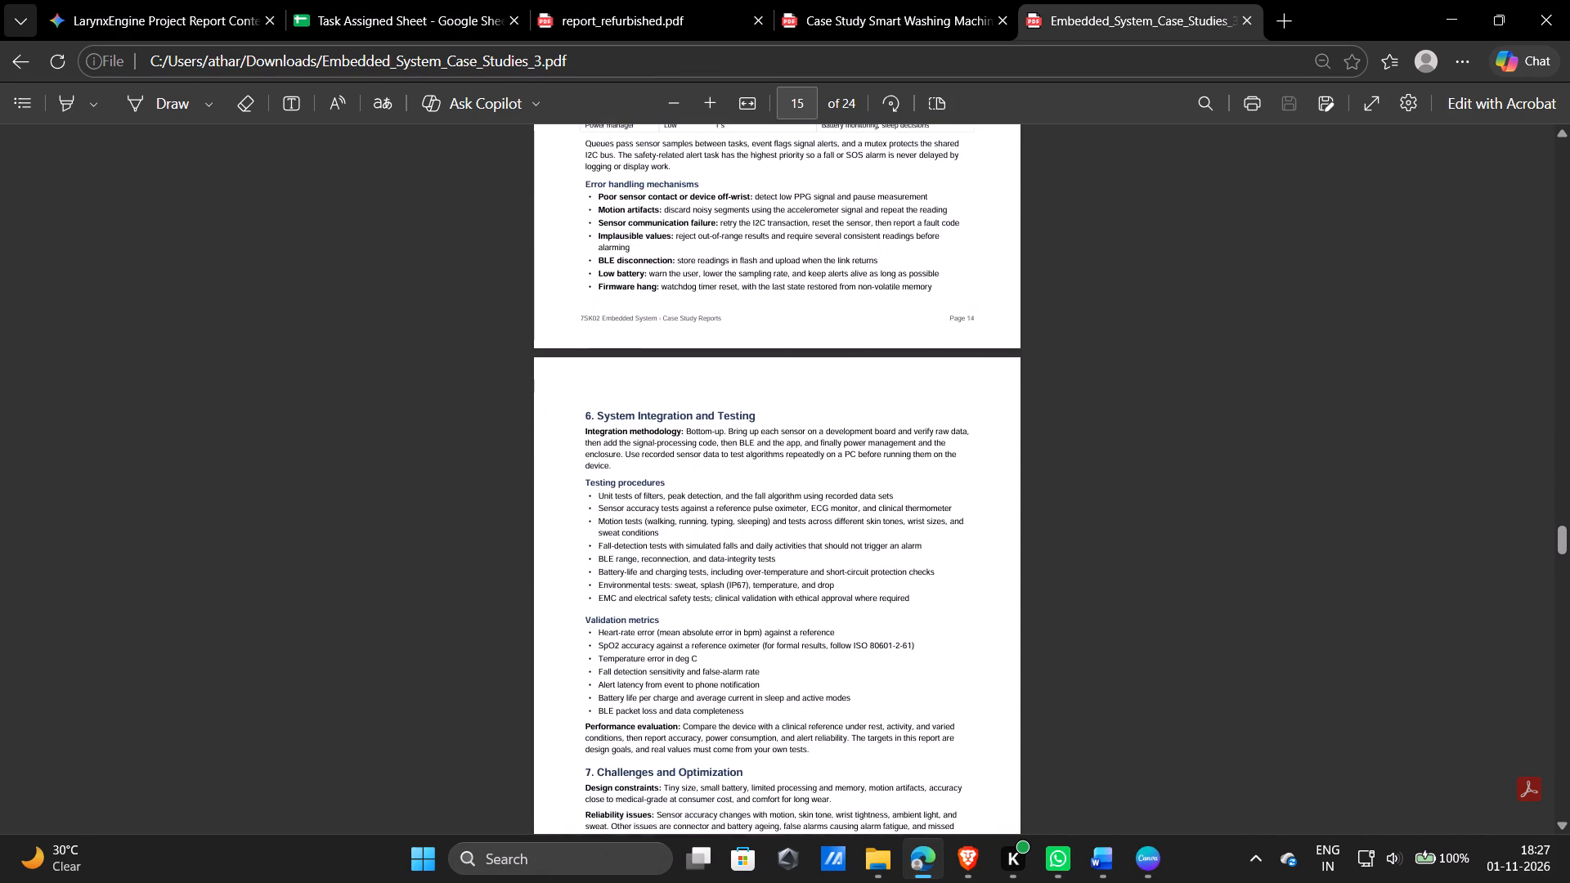
{"action": "scroll", "coordinate": [811, 579], "scroll_direction": "down", "scroll_amount": 7}
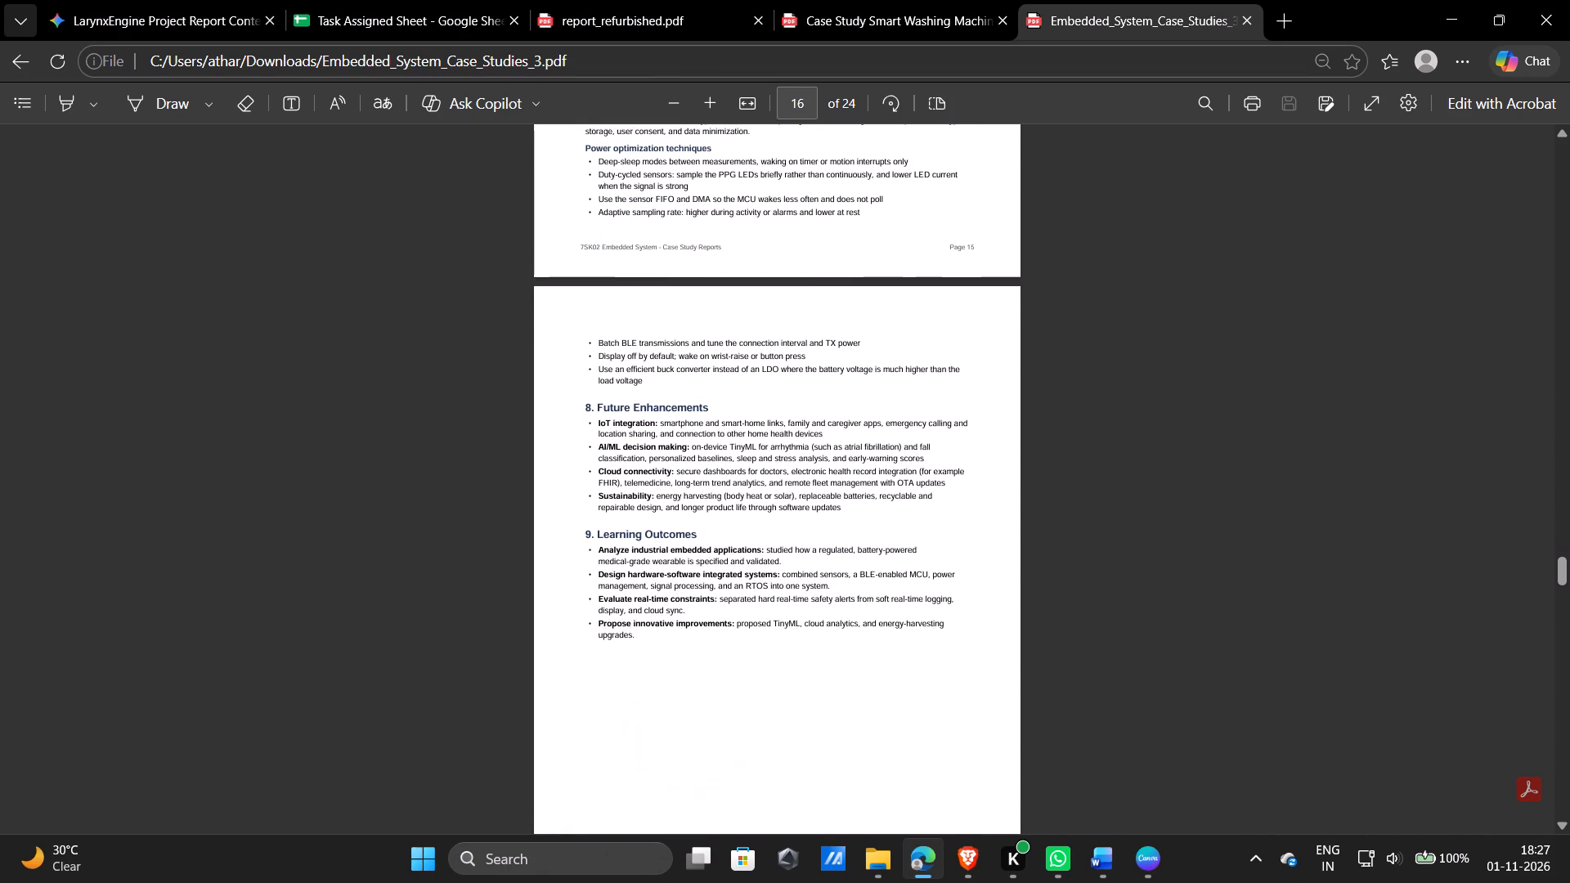
{"action": "scroll", "coordinate": [811, 579], "scroll_direction": "down", "scroll_amount": 4}
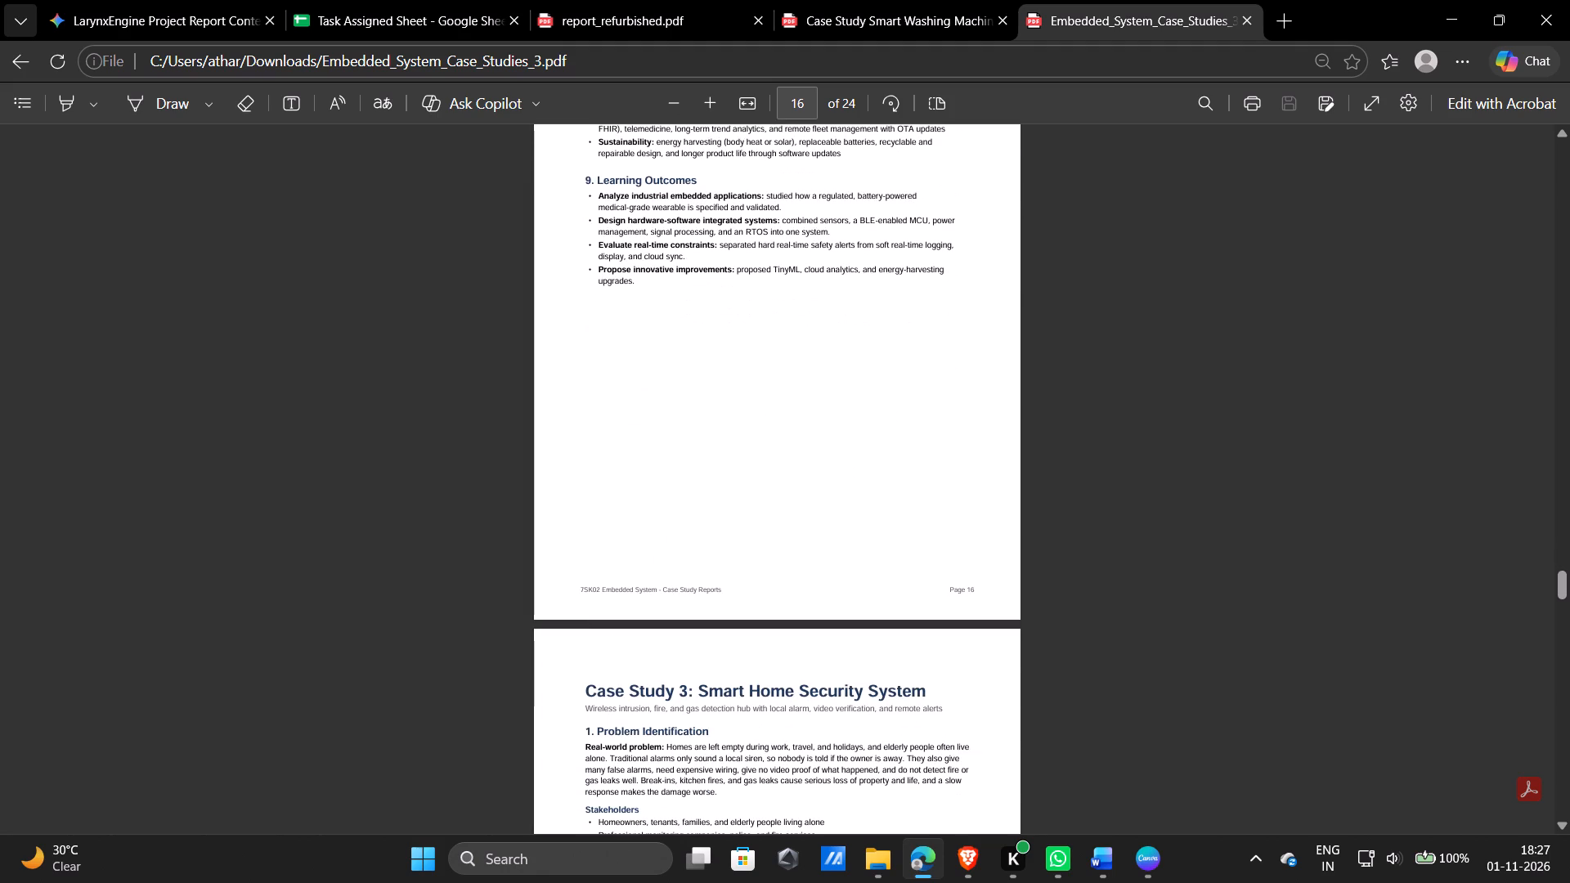
Review Case Study 3: Smart Home Security System from Problem Identification to the flowchart and algorithm on page 21.
{"action": "scroll", "coordinate": [811, 579], "scroll_direction": "down", "scroll_amount": 5}
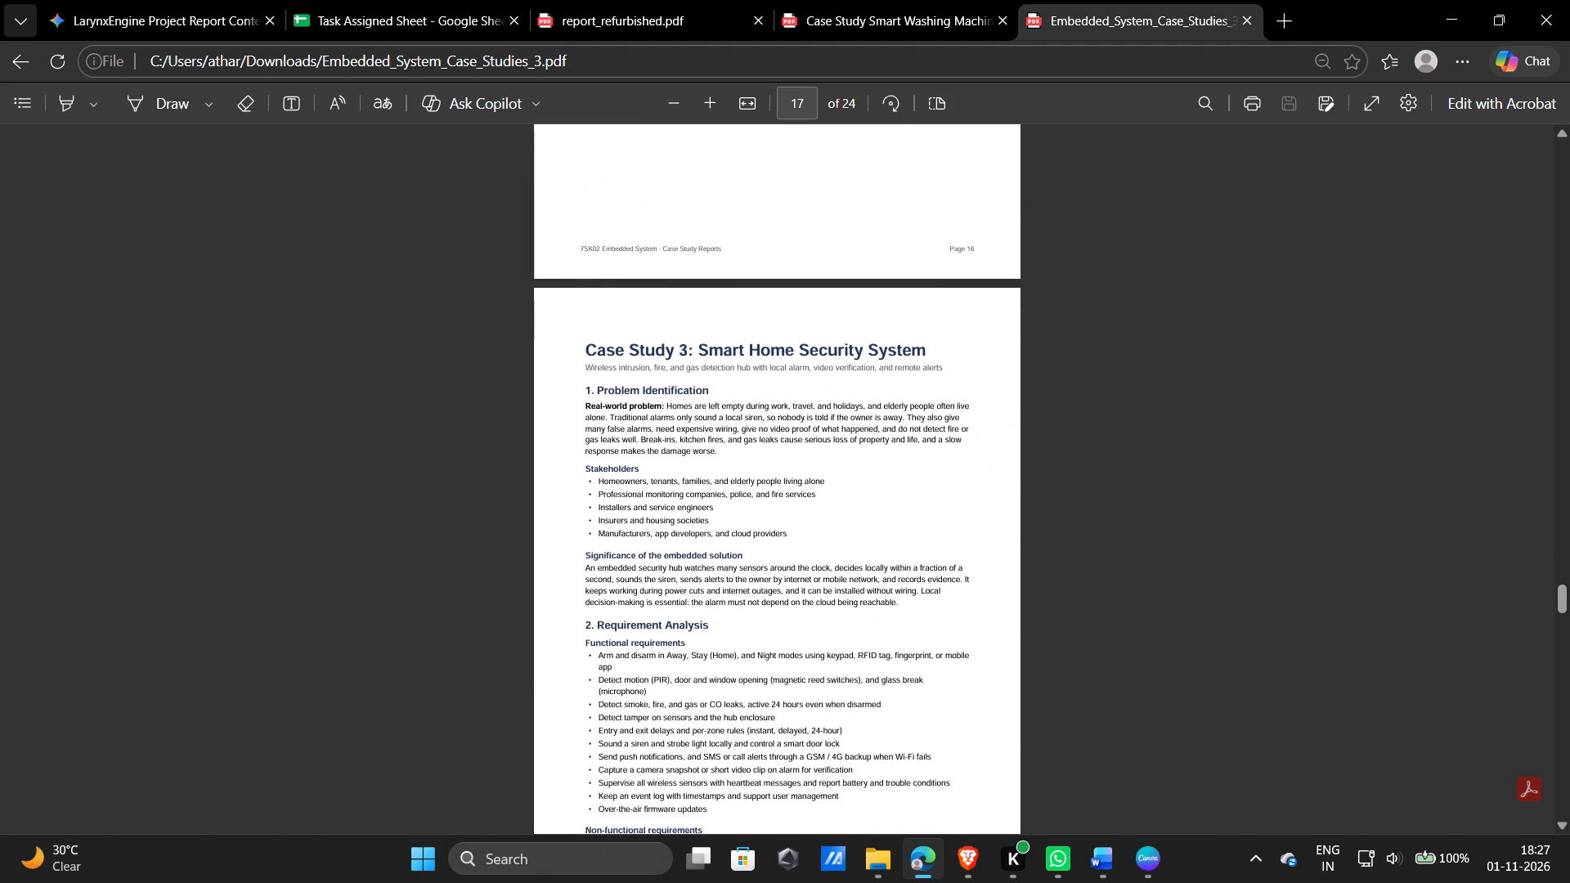
{"action": "scroll", "coordinate": [811, 579], "scroll_direction": "down", "scroll_amount": 6}
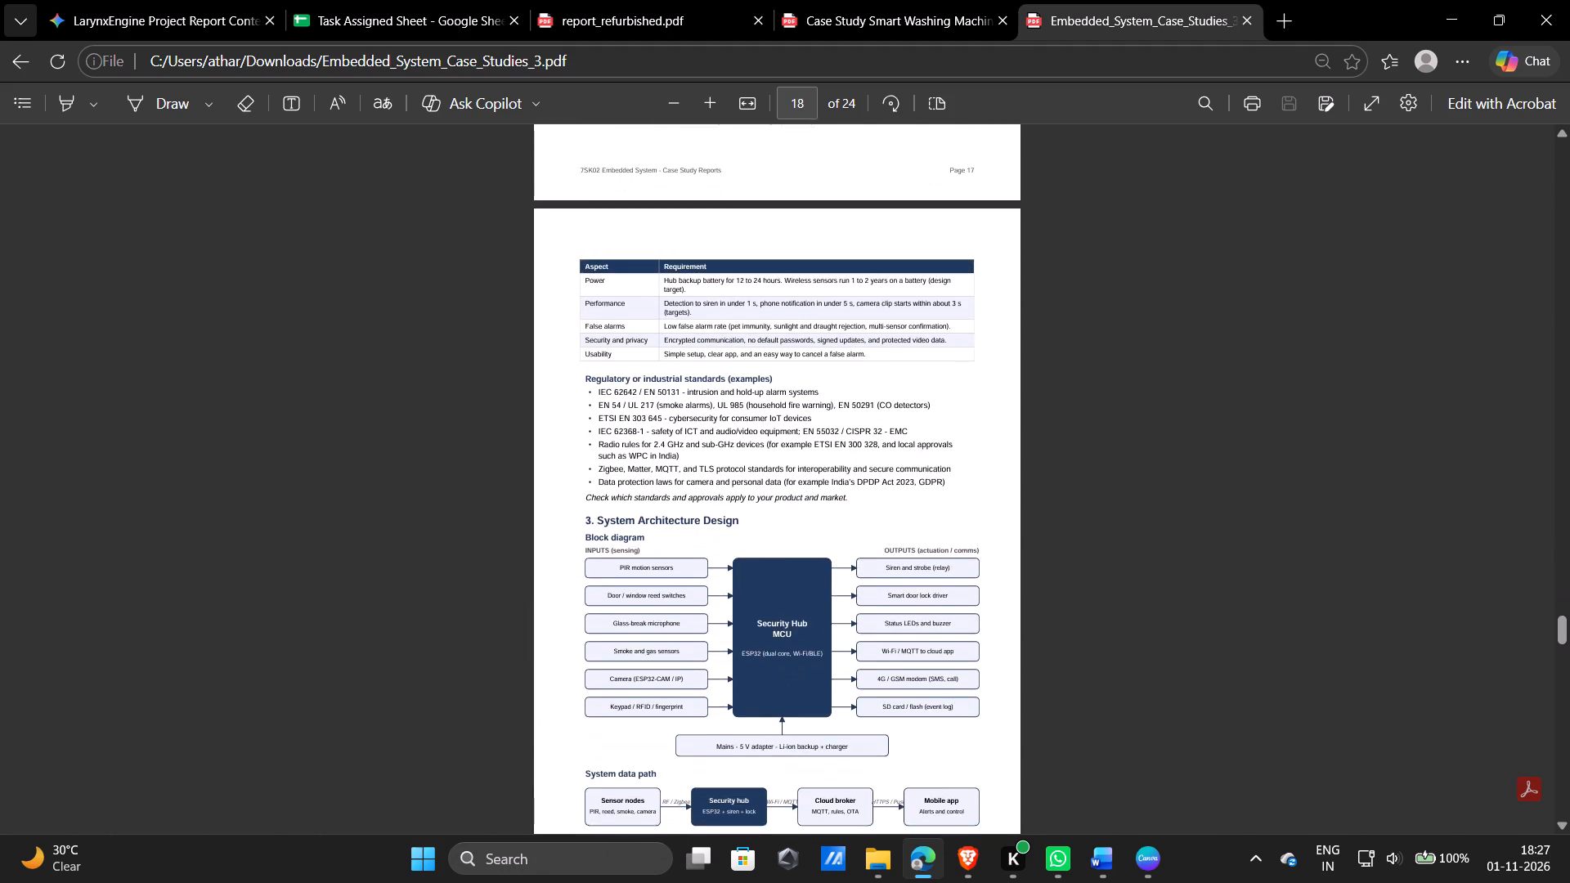
{"action": "scroll", "coordinate": [811, 579], "scroll_direction": "down", "scroll_amount": 13}
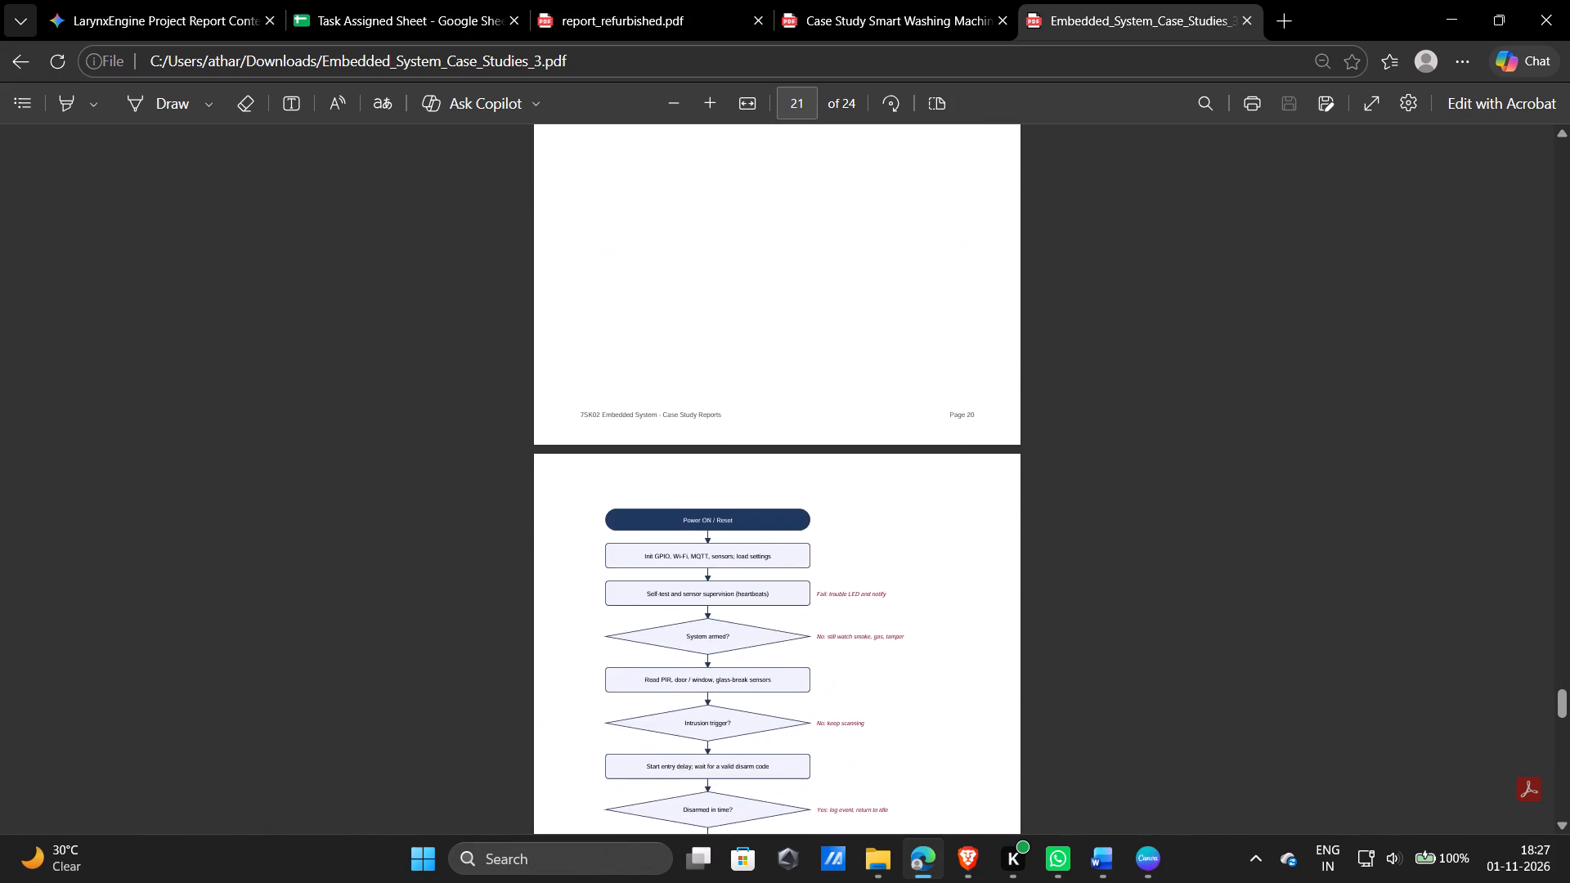
{"action": "scroll", "coordinate": [811, 579], "scroll_direction": "down", "scroll_amount": 4}
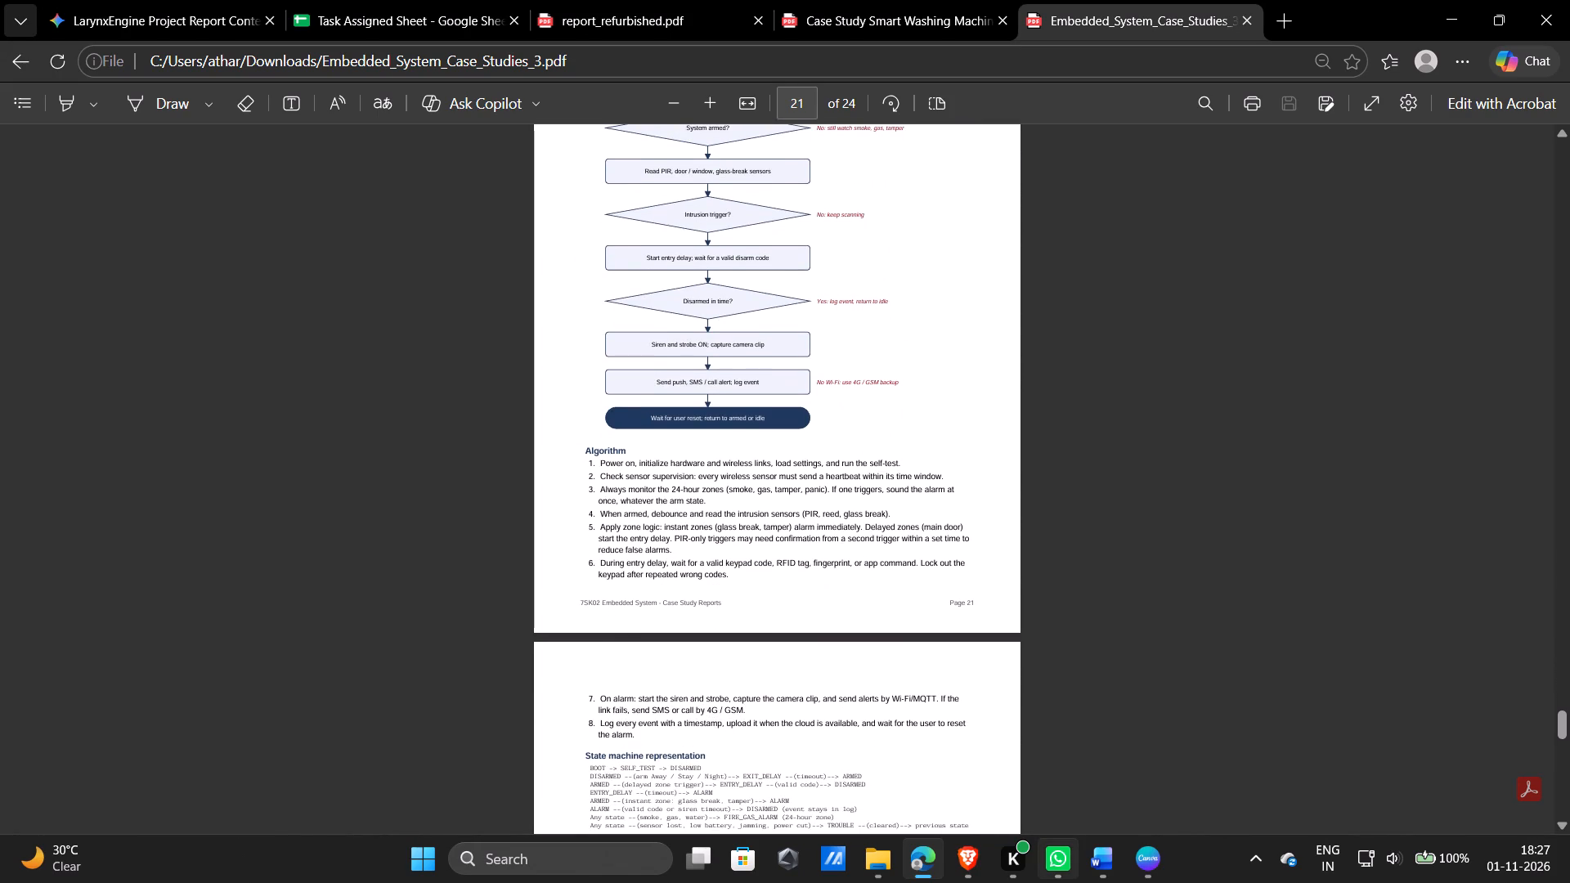
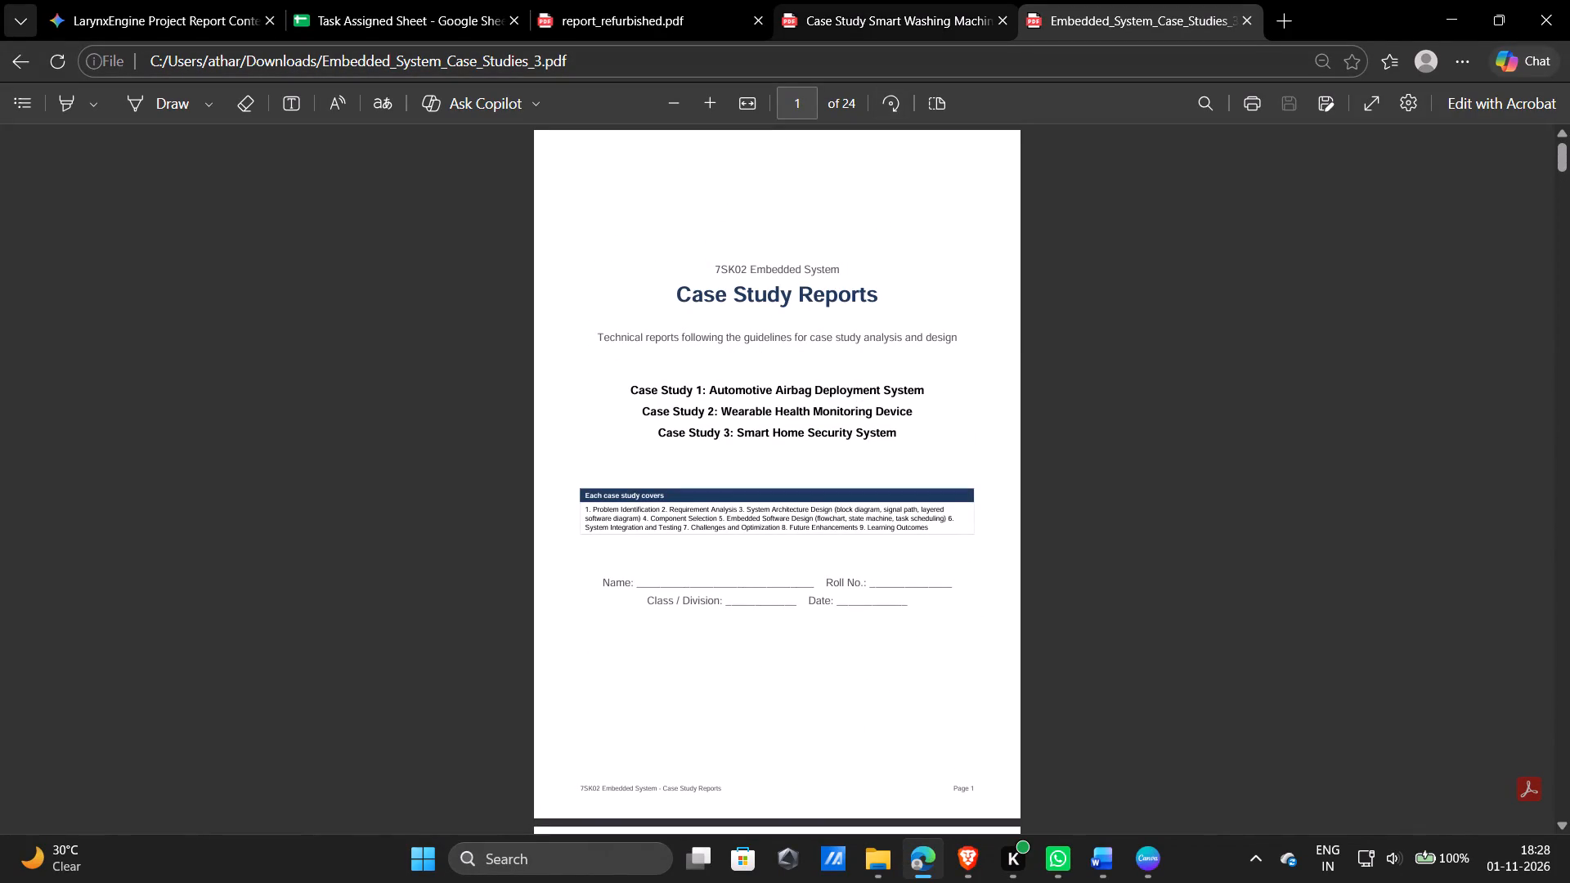
Close the Case Study Smart Washing Machine PDF.
{"action": "left_click", "coordinate": [1001, 21]}
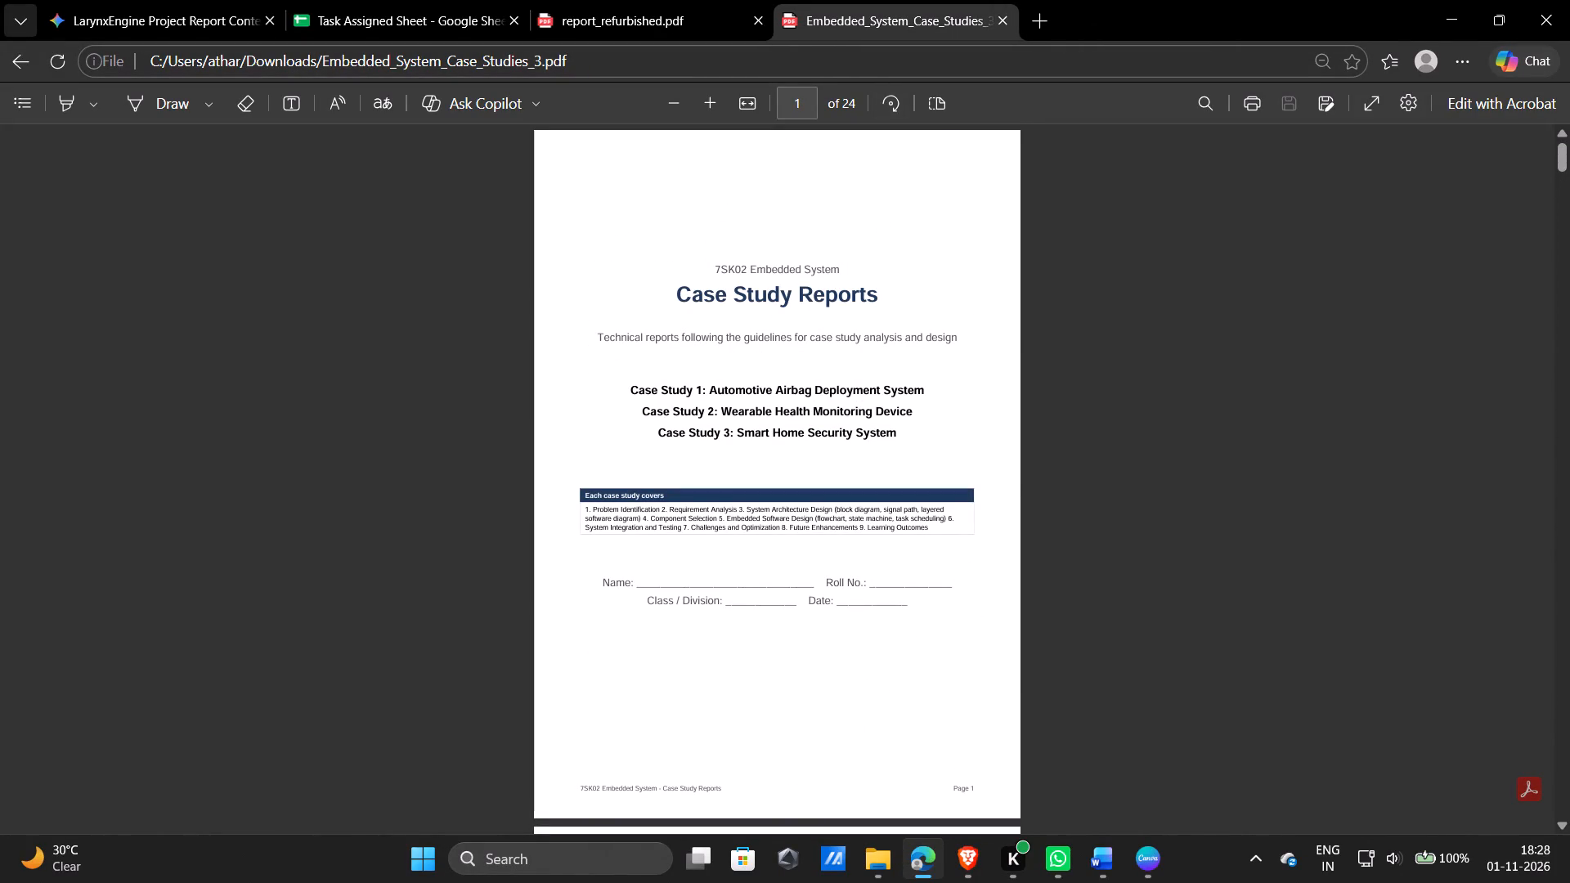
Open Embedded_System_Case_Studies_261027_231547 from the Downloads folder and leave only one copy of Embedded_System_Case_Studies_3 open beside it.
{"action": "left_click", "coordinate": [1115, 207]}
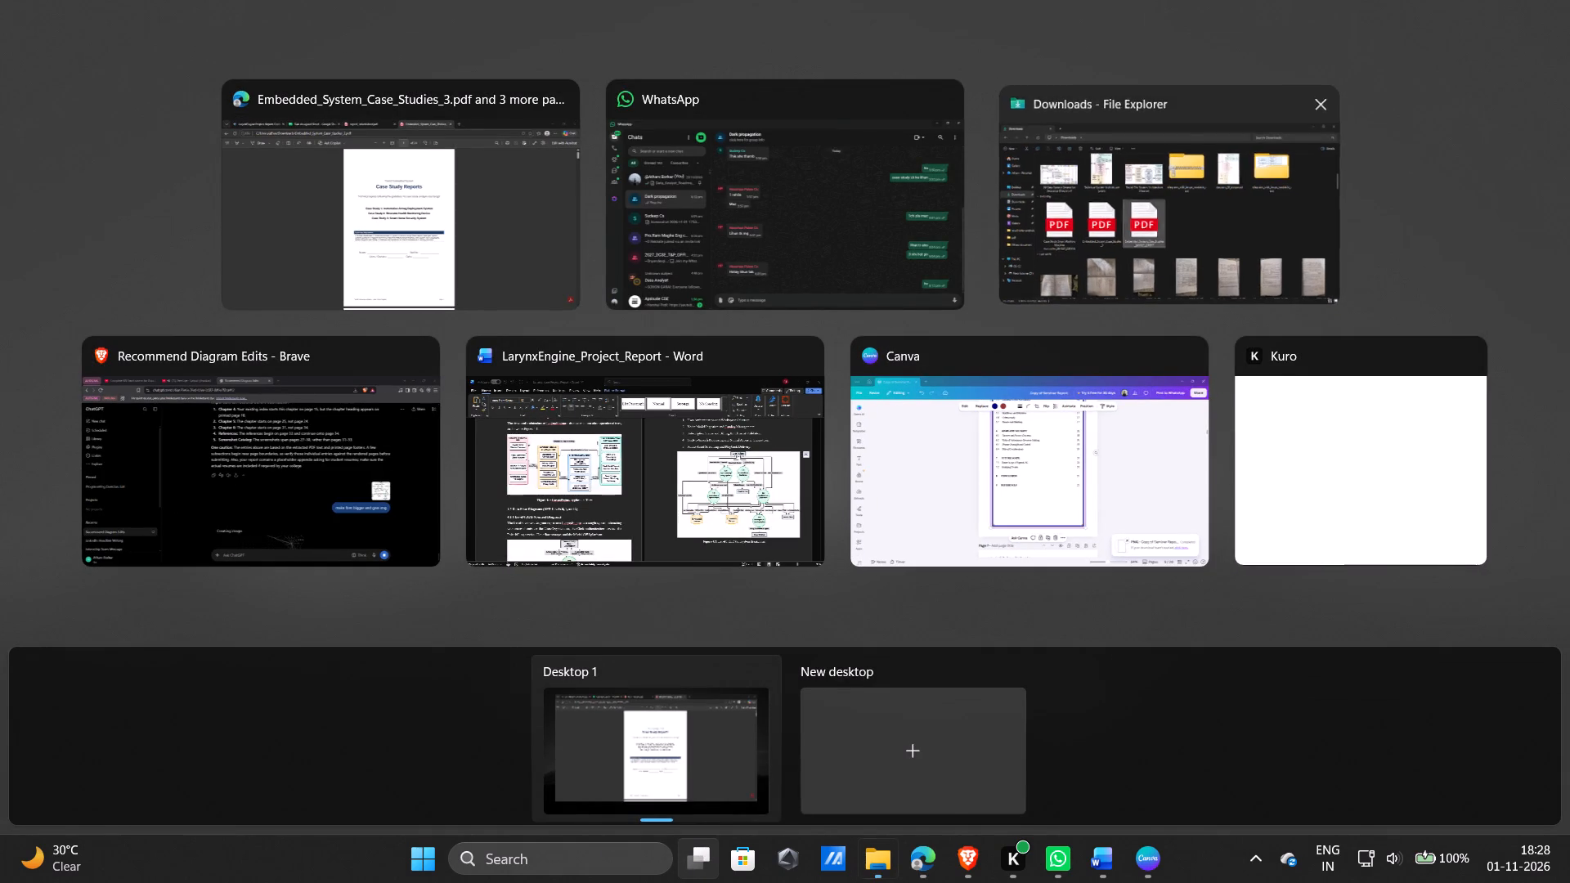
{"action": "double_click", "coordinate": [484, 452]}
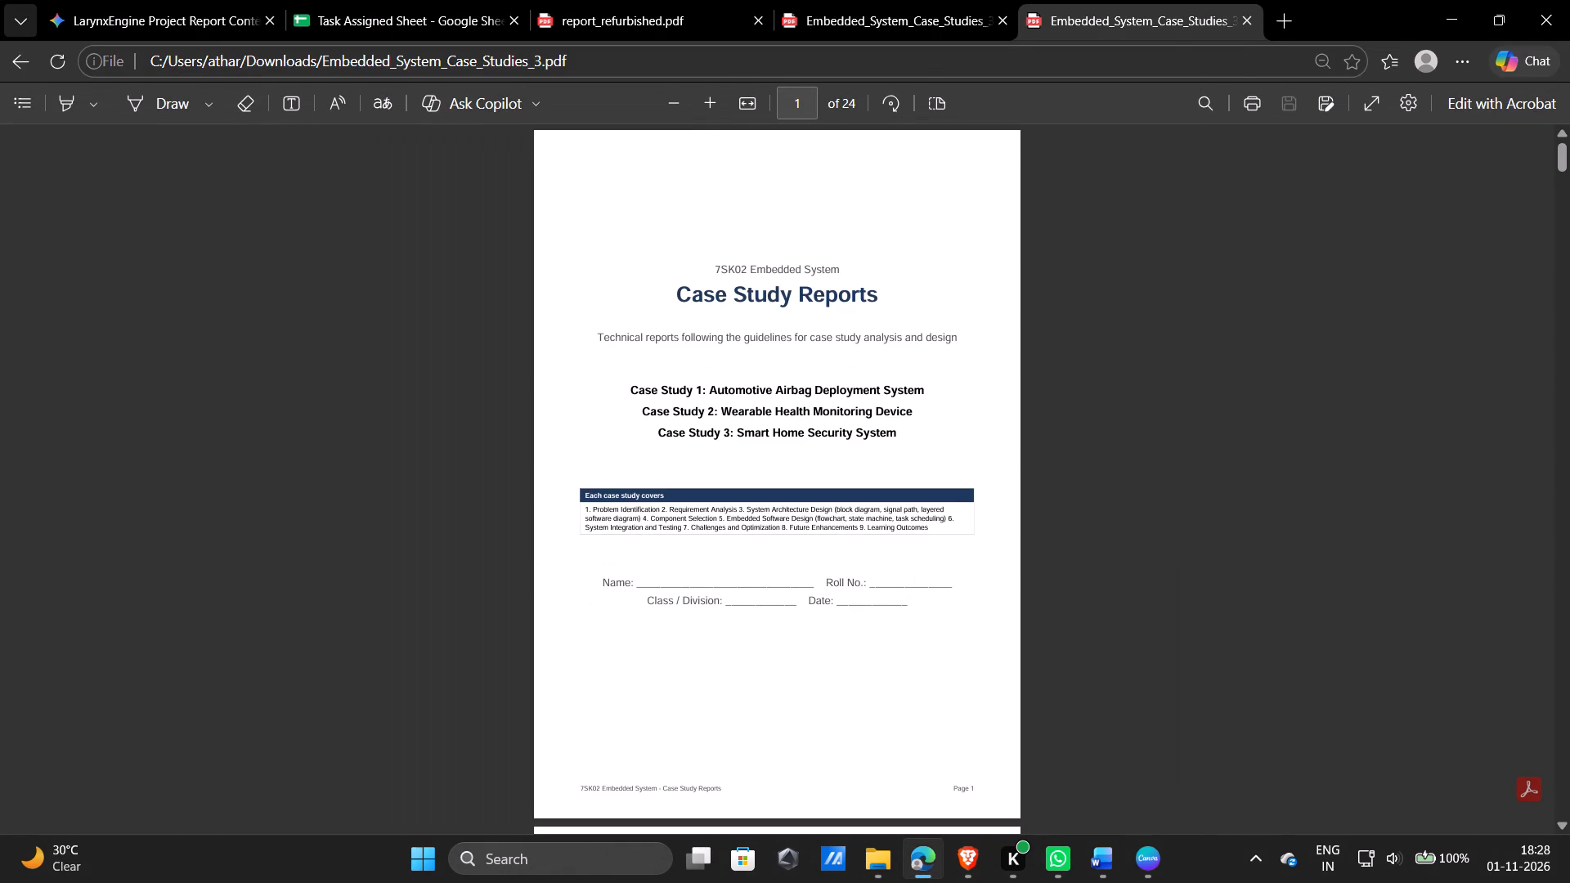
{"action": "left_click", "coordinate": [870, 265]}
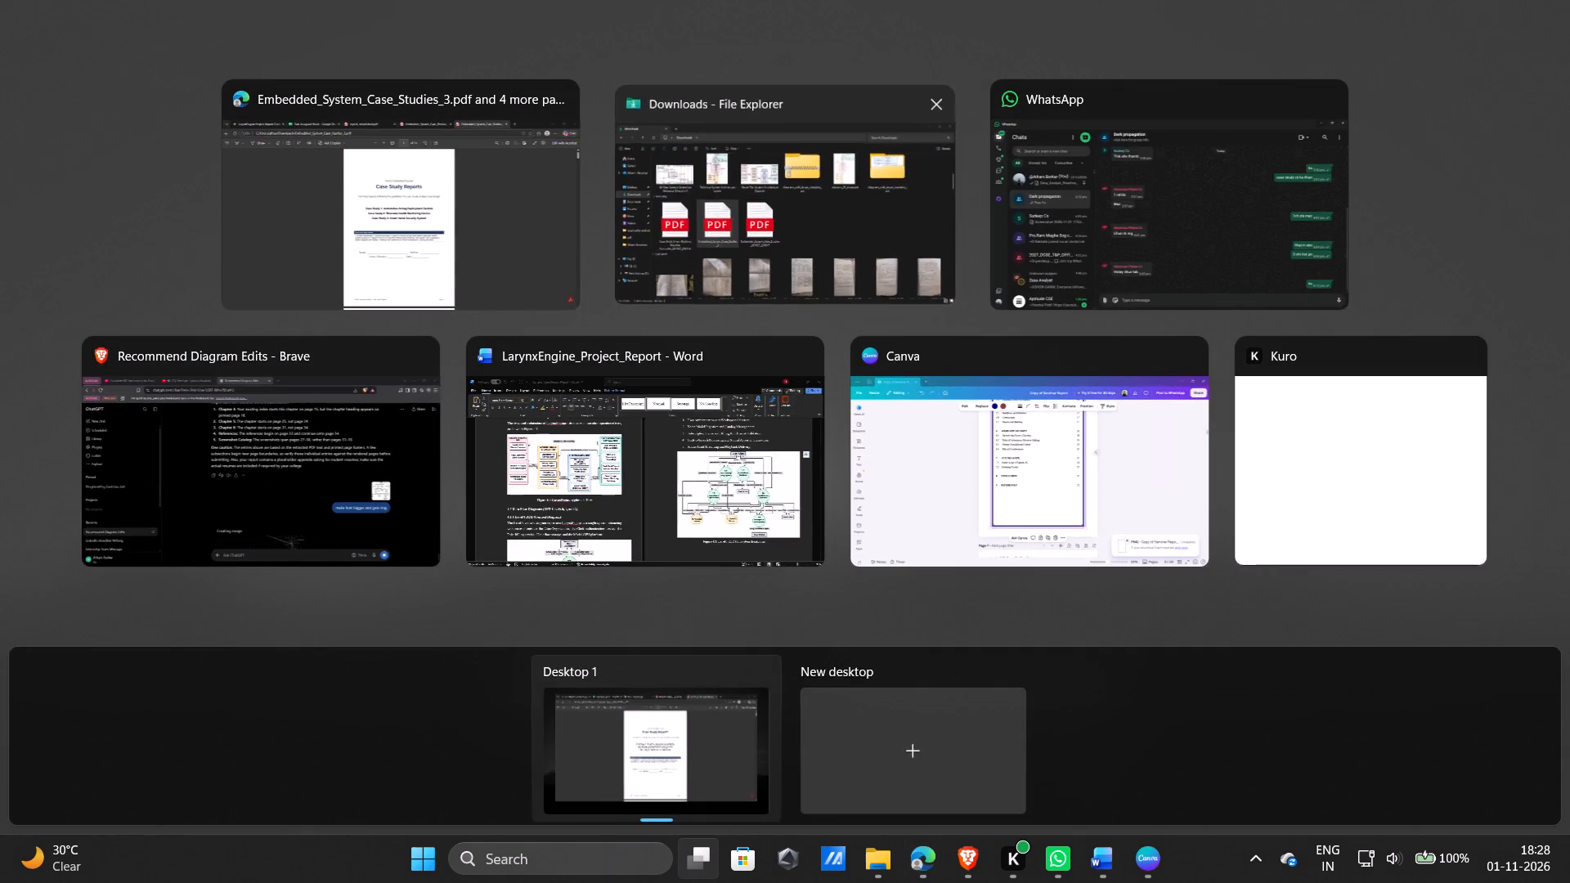
{"action": "double_click", "coordinate": [639, 419]}
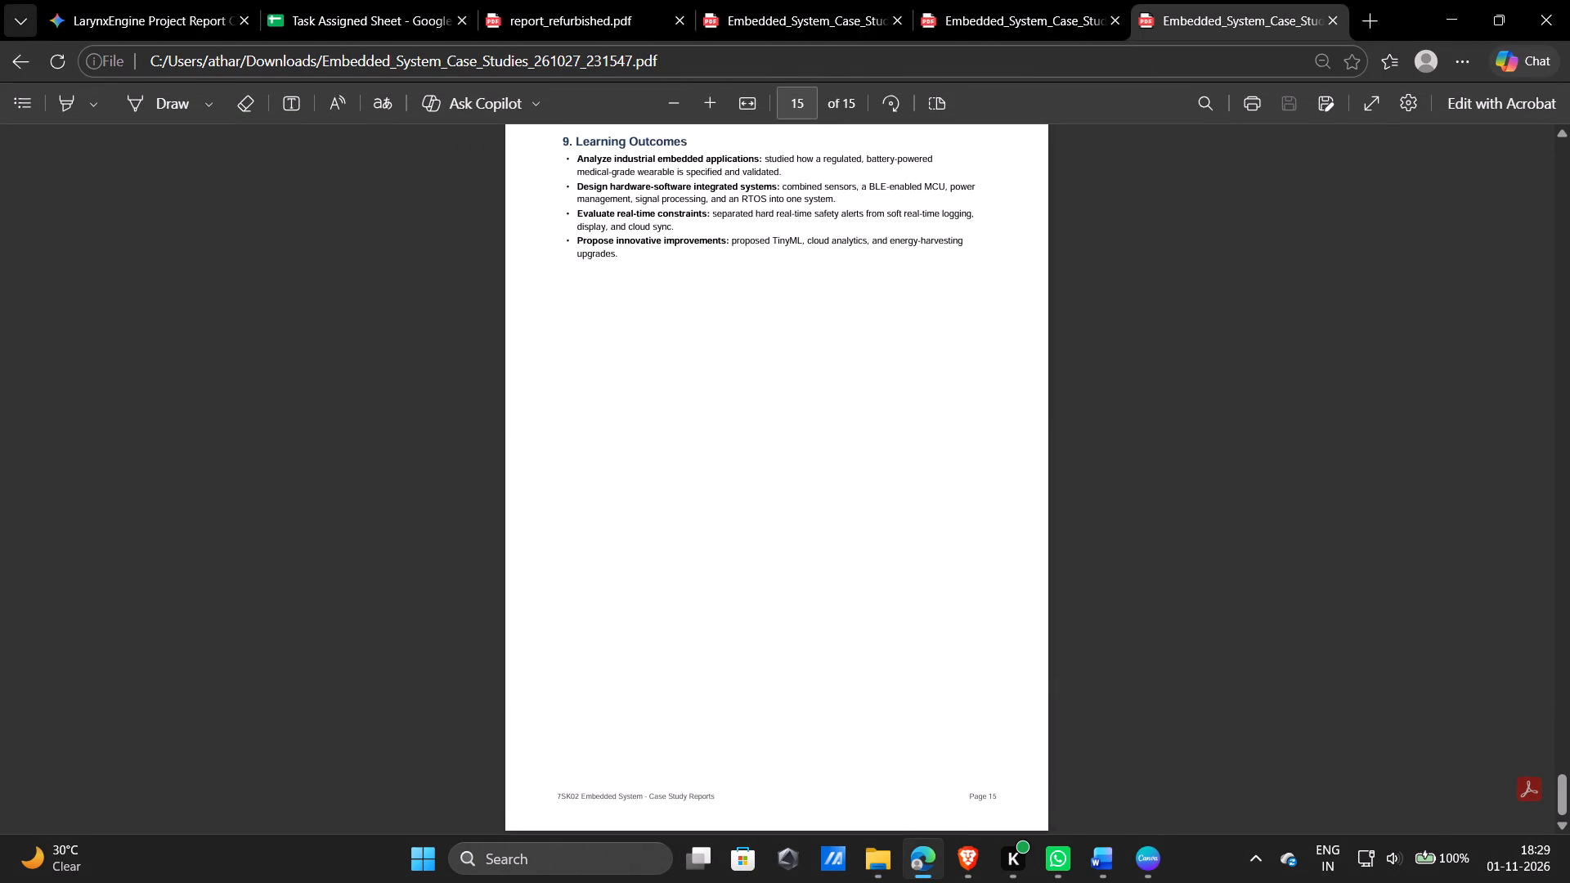
{"action": "scroll", "coordinate": [639, 419], "scroll_direction": "up", "scroll_amount": 20}
{"action": "scroll", "coordinate": [639, 419], "scroll_direction": "up", "scroll_amount": 11}
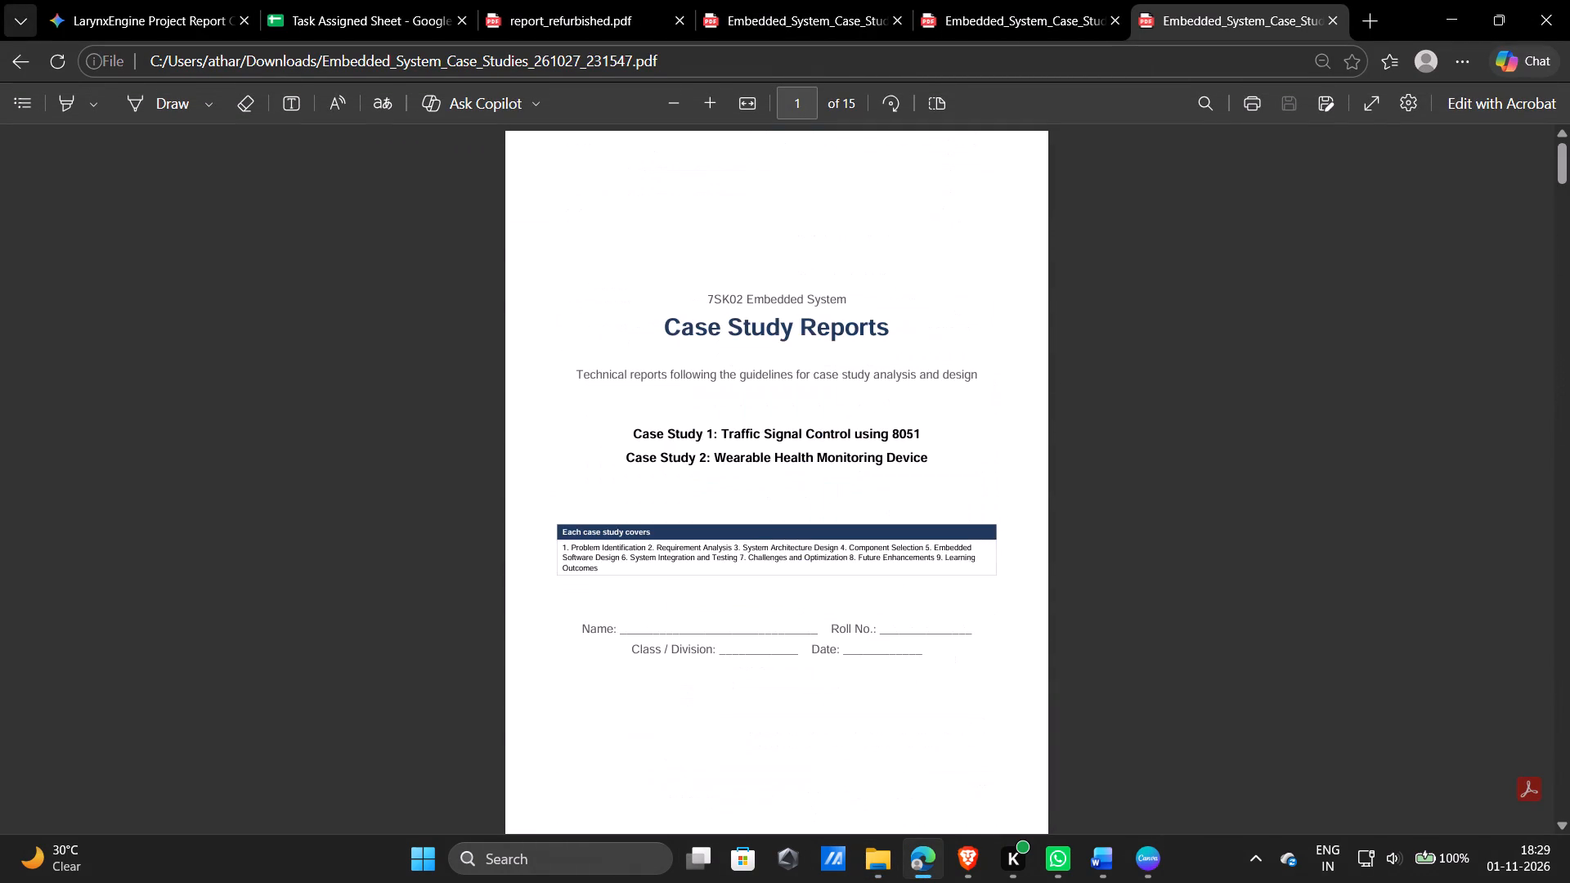
{"action": "left_click", "coordinate": [1108, 17]}
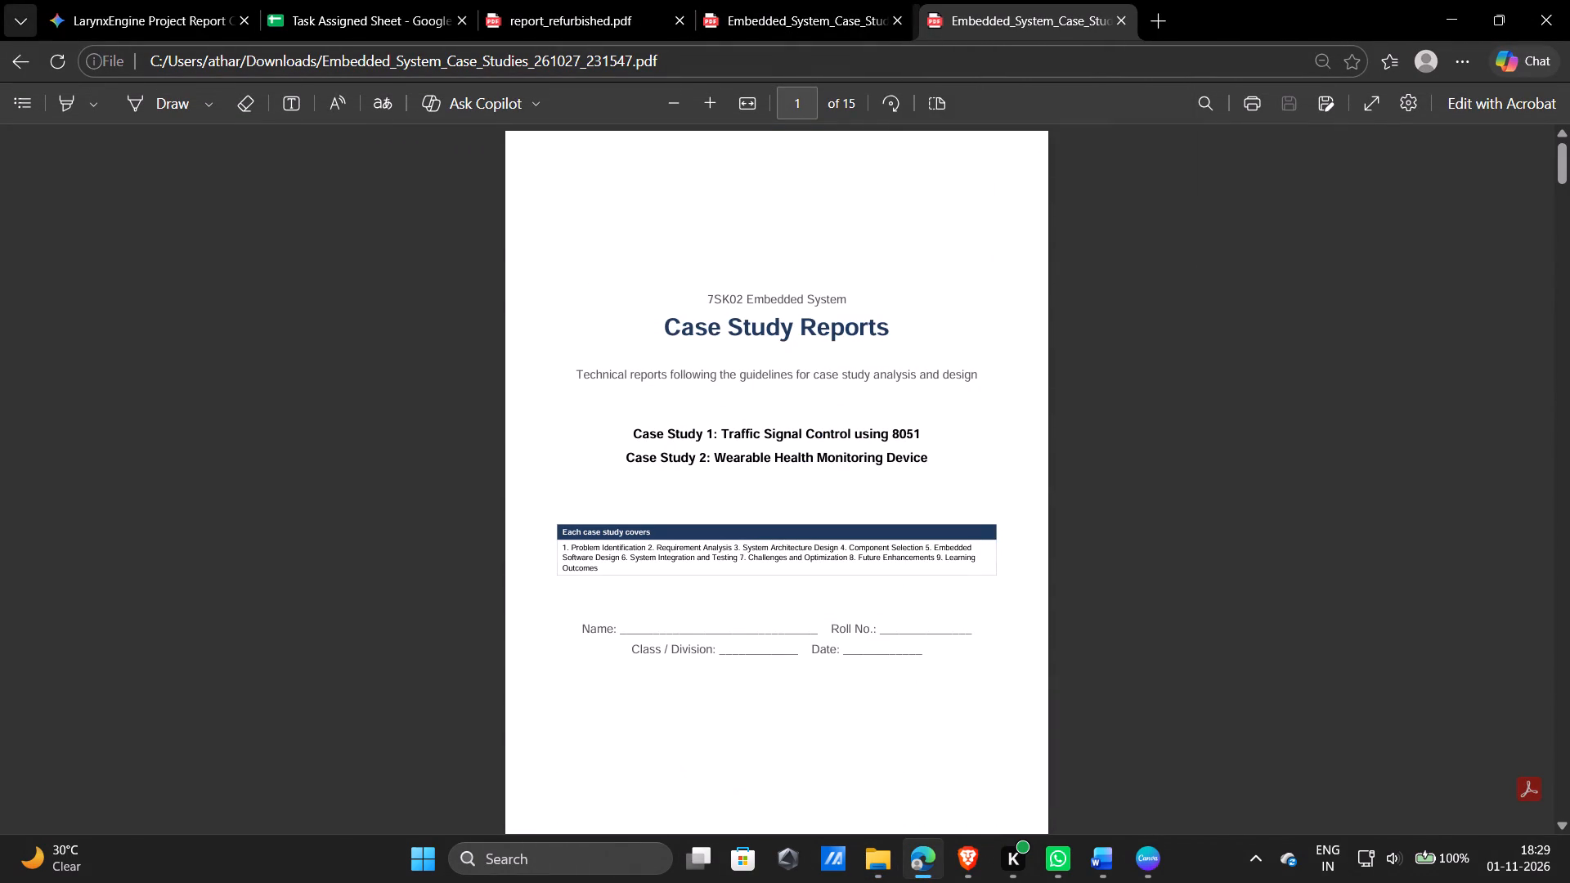
Review Embedded_System_Case_Studies_261027_231547 from its cover through Case Study 1: Traffic Signal Control using 8051 to the start of Case Study 2.
{"action": "left_click", "coordinate": [854, 2]}
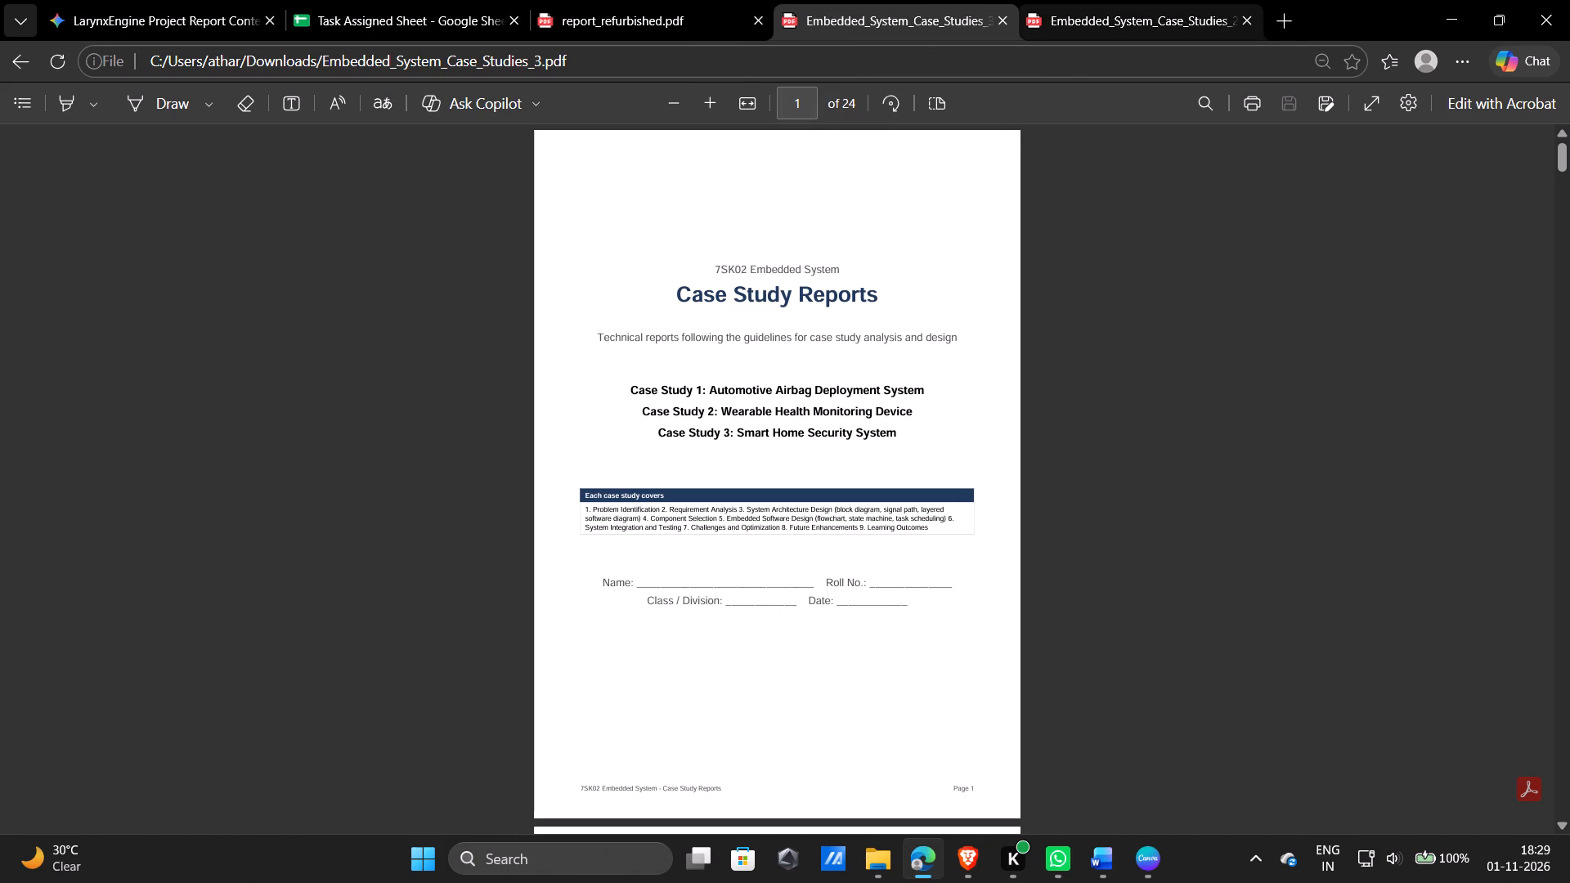
{"action": "left_click", "coordinate": [1068, 8]}
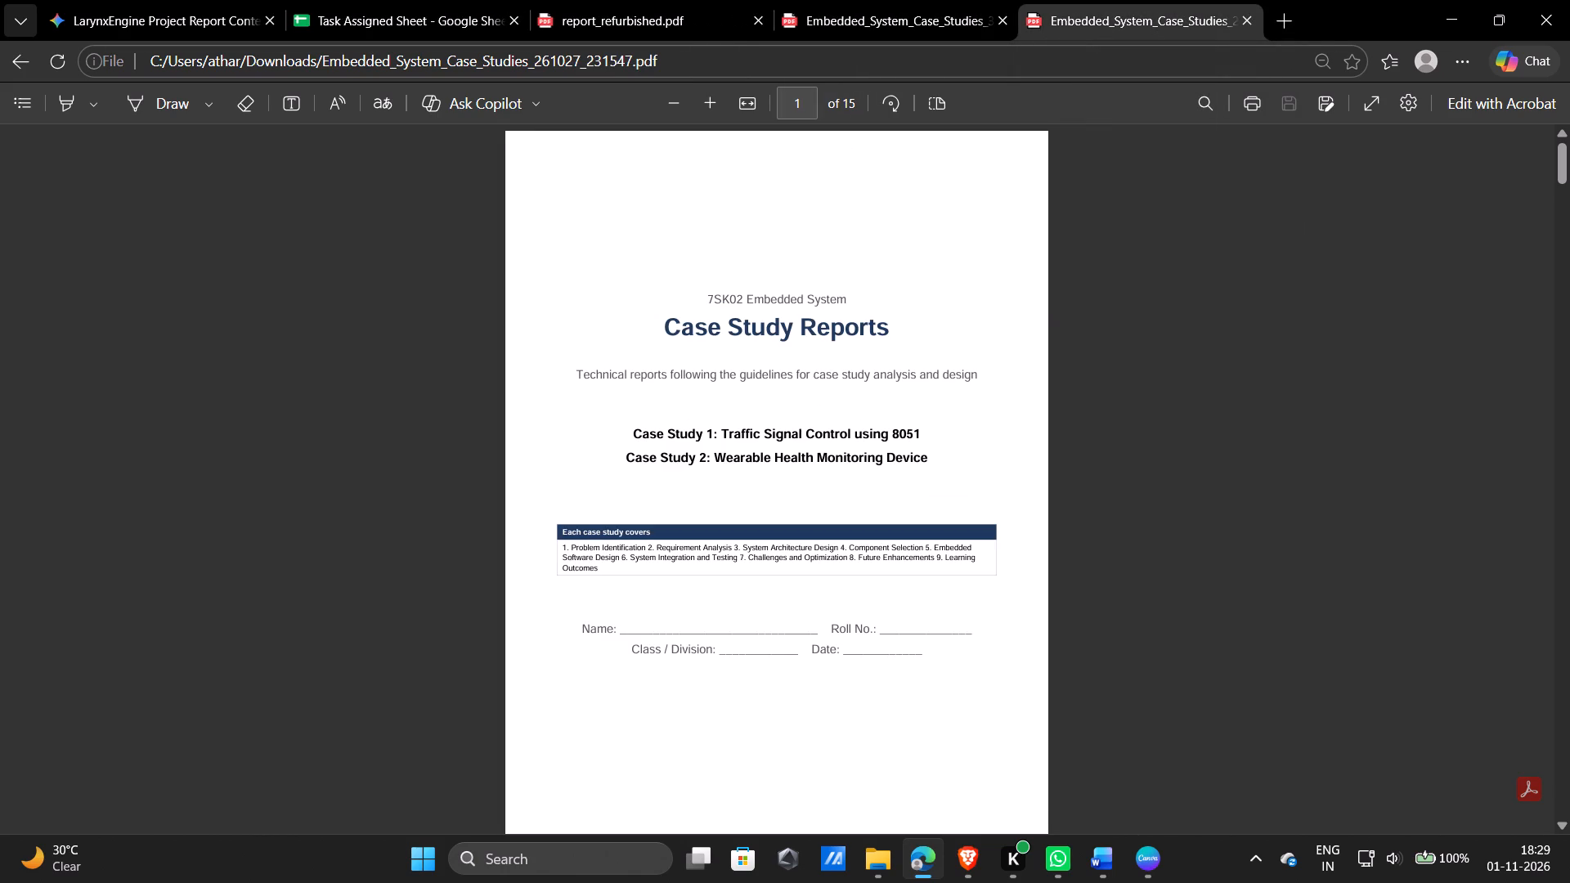
{"action": "scroll", "coordinate": [825, 450], "scroll_direction": "down", "scroll_amount": 8}
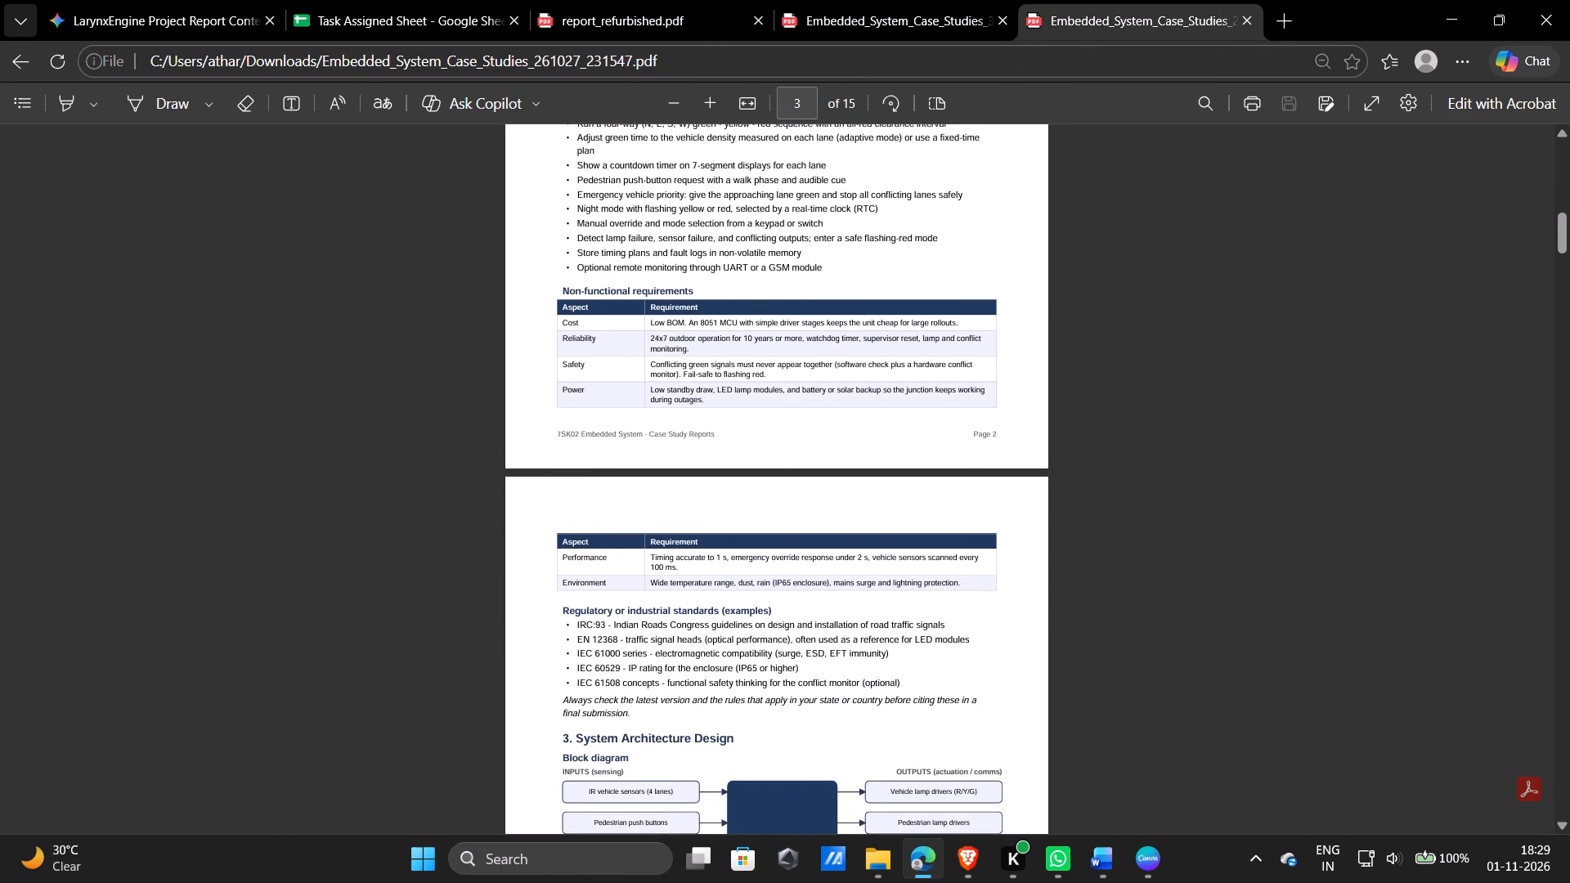
{"action": "scroll", "coordinate": [825, 450], "scroll_direction": "down", "scroll_amount": 8}
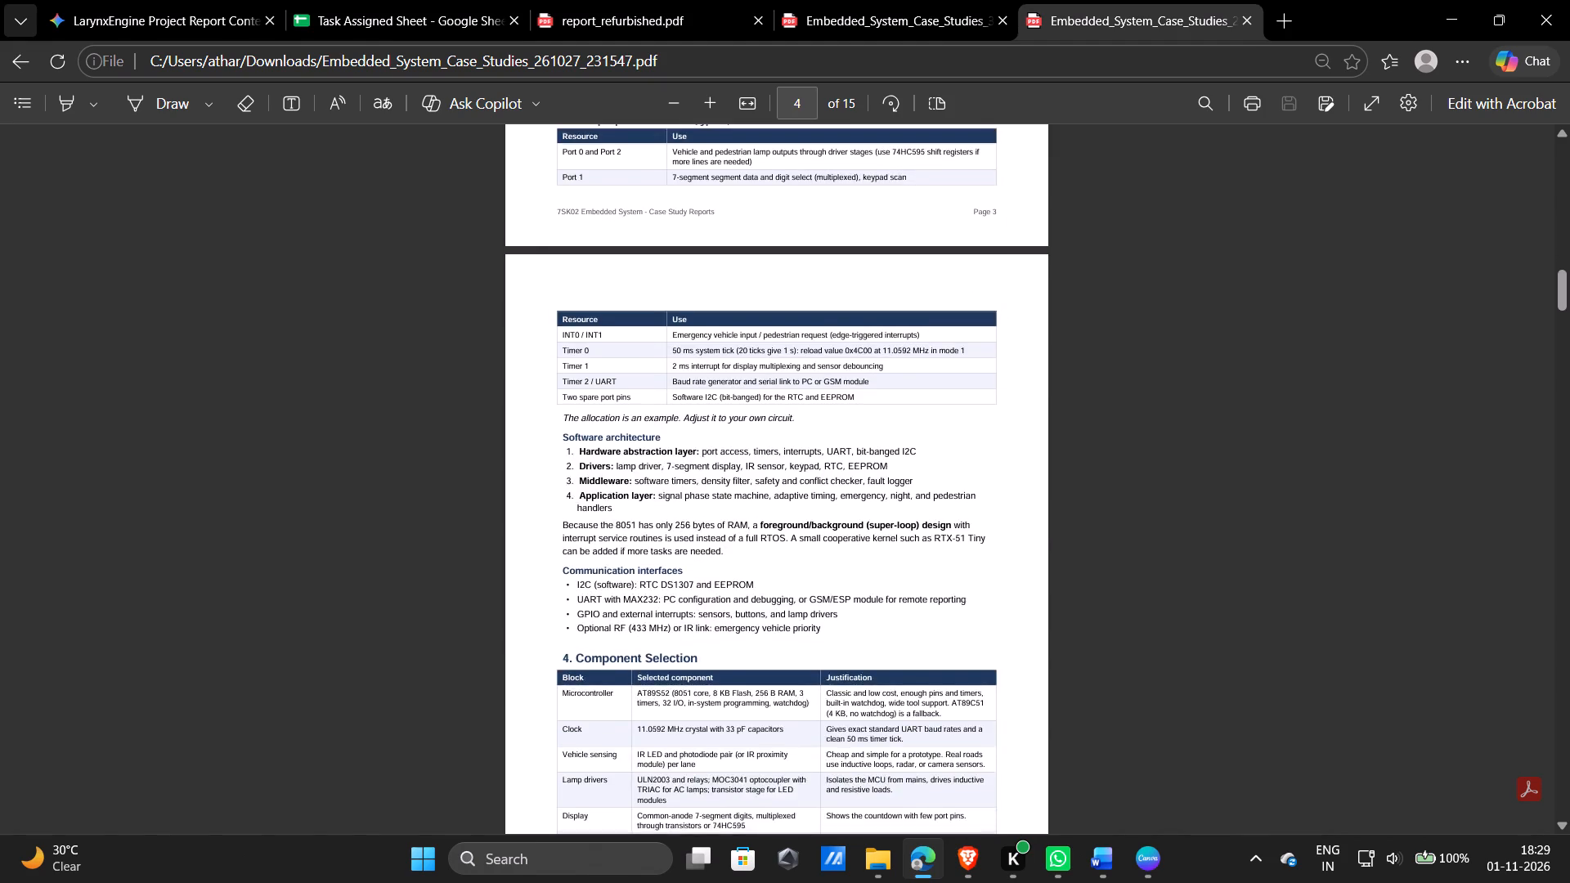
{"action": "scroll", "coordinate": [825, 450], "scroll_direction": "down", "scroll_amount": 8}
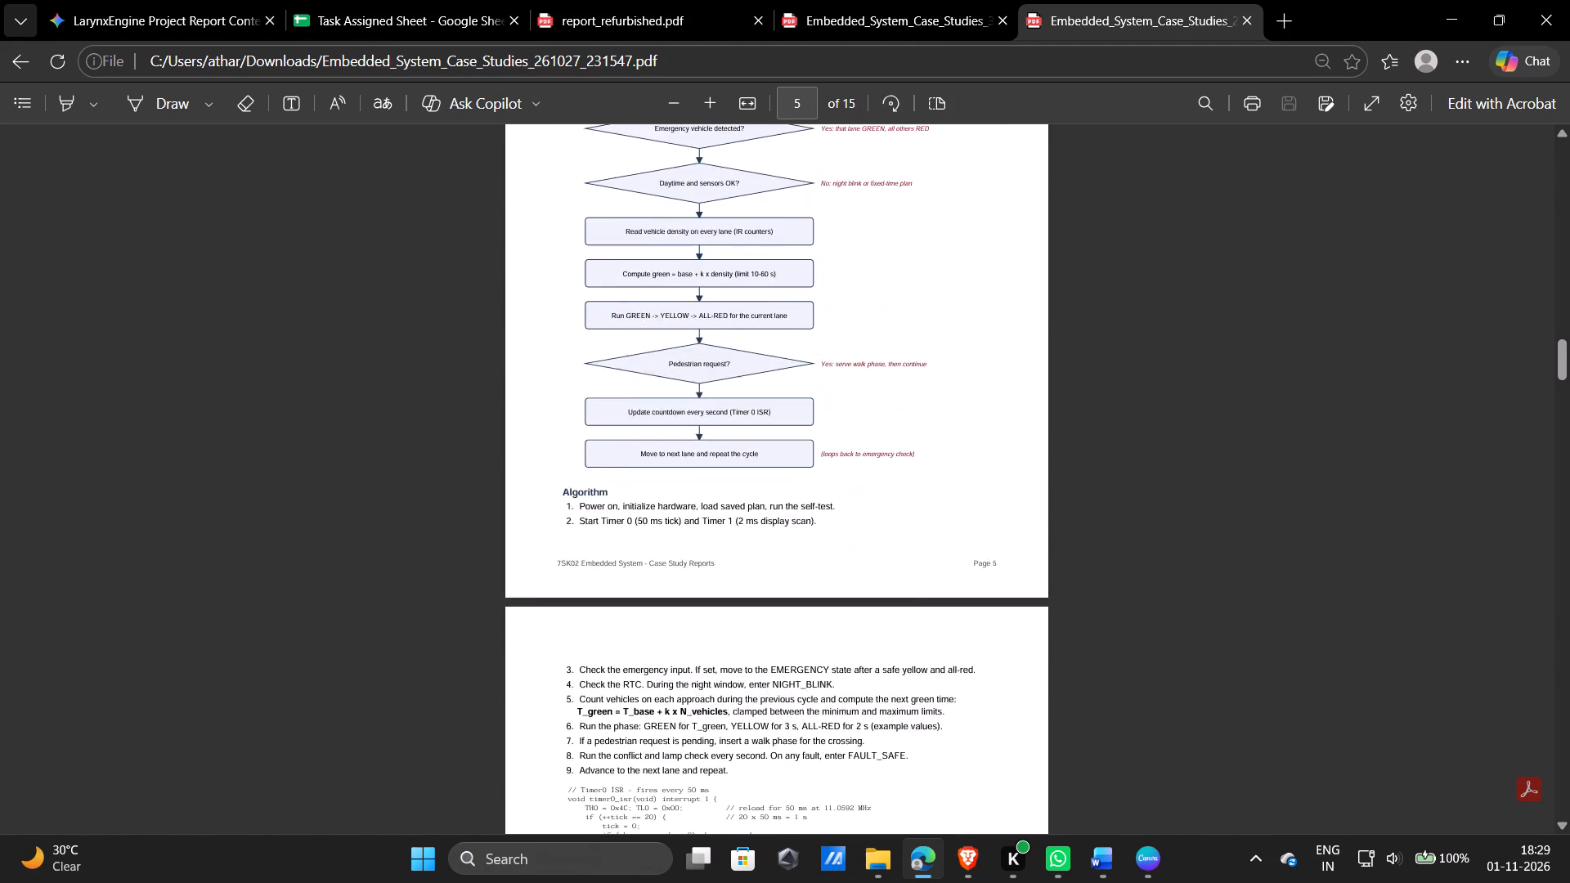
{"action": "scroll", "coordinate": [825, 450], "scroll_direction": "down", "scroll_amount": 8}
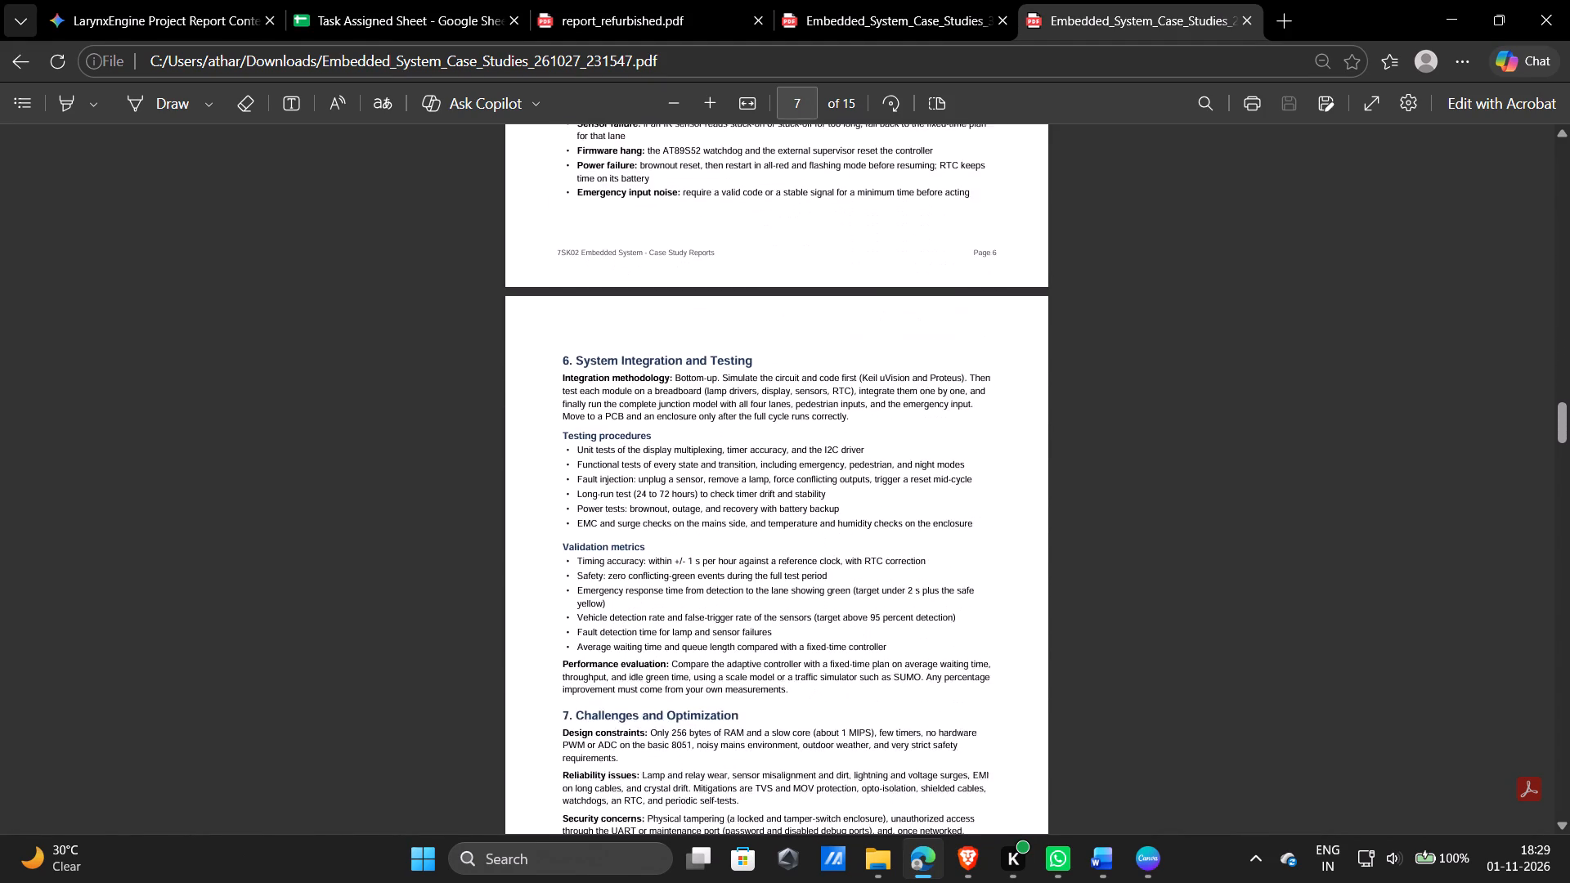
{"action": "scroll", "coordinate": [825, 450], "scroll_direction": "down", "scroll_amount": 7}
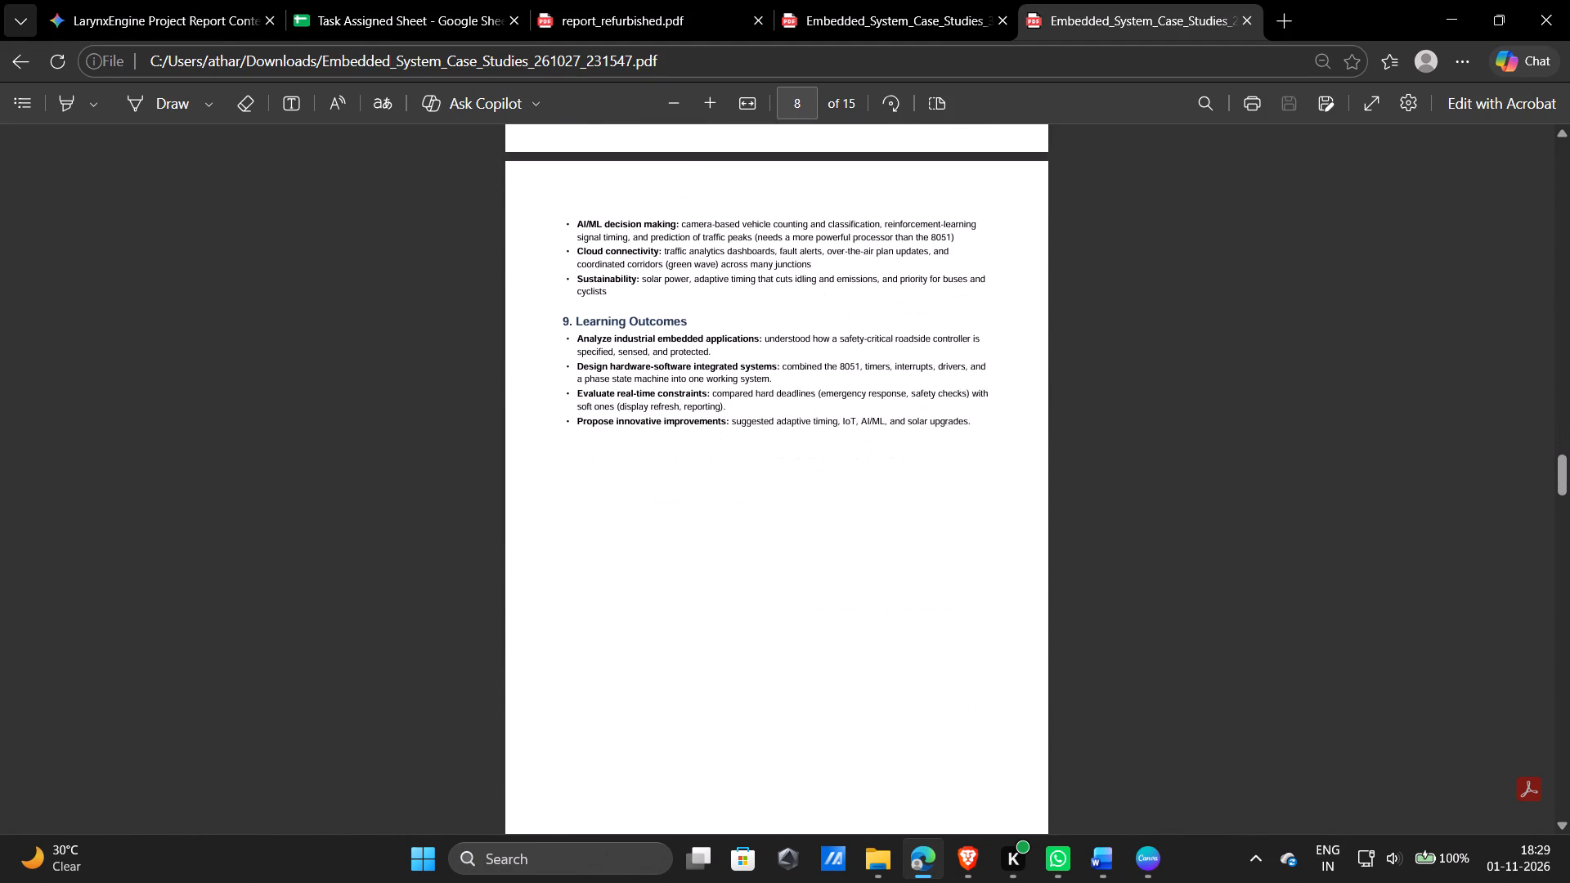
{"action": "scroll", "coordinate": [825, 450], "scroll_direction": "down", "scroll_amount": 7}
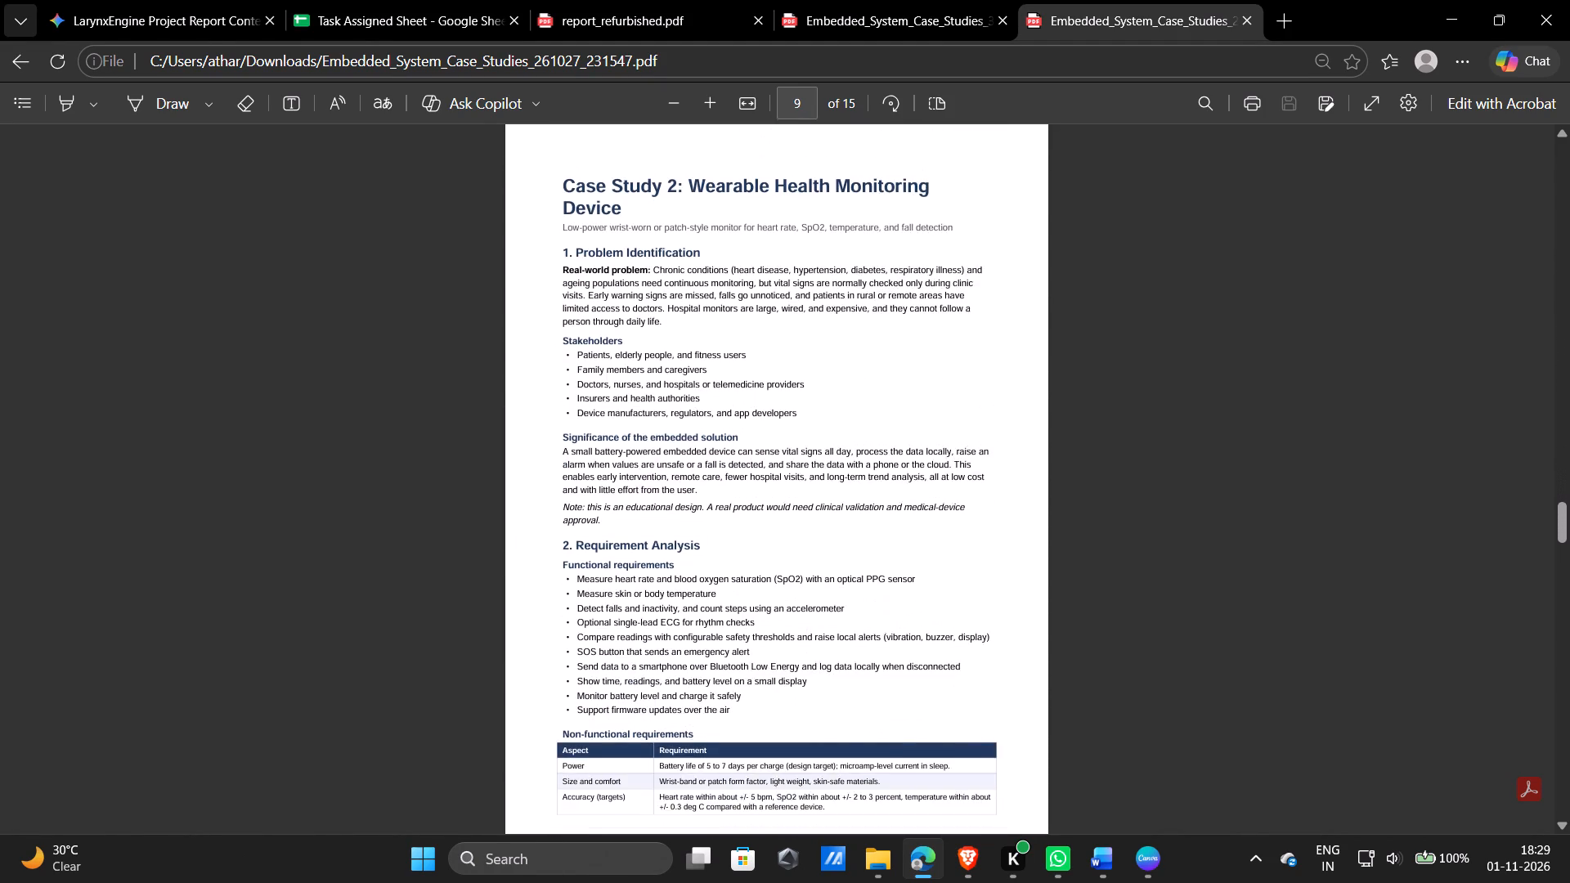
Compare the case study lists on the cover pages of Embedded_System_Case_Studies_3 and Embedded_System_Case_Studies_261027_231547.
{"action": "left_click", "coordinate": [908, 0]}
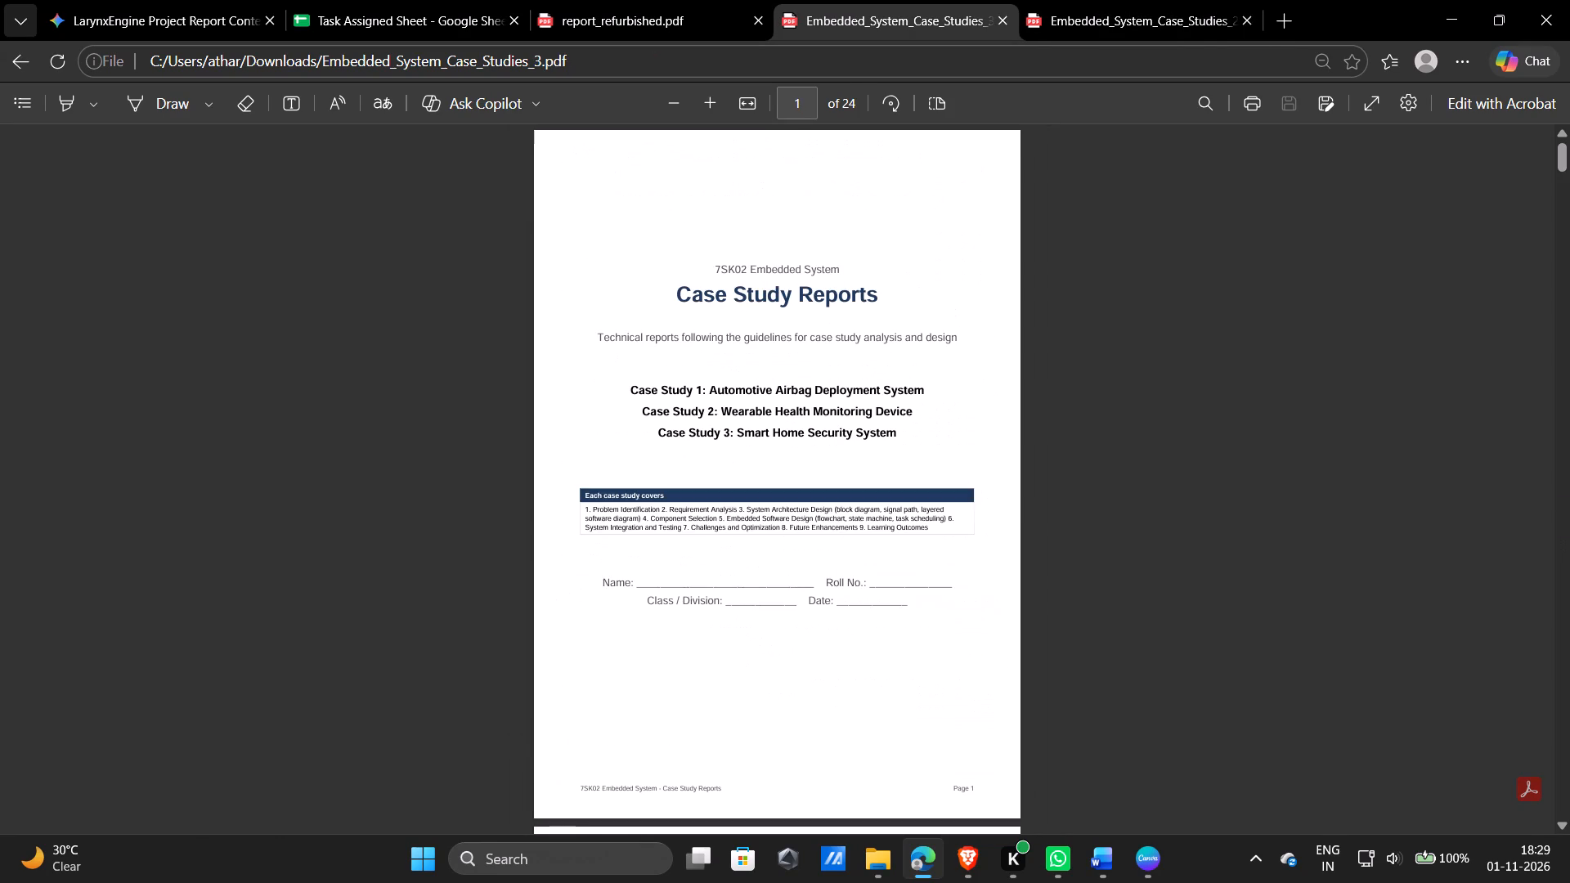
{"action": "left_click", "coordinate": [1133, 1]}
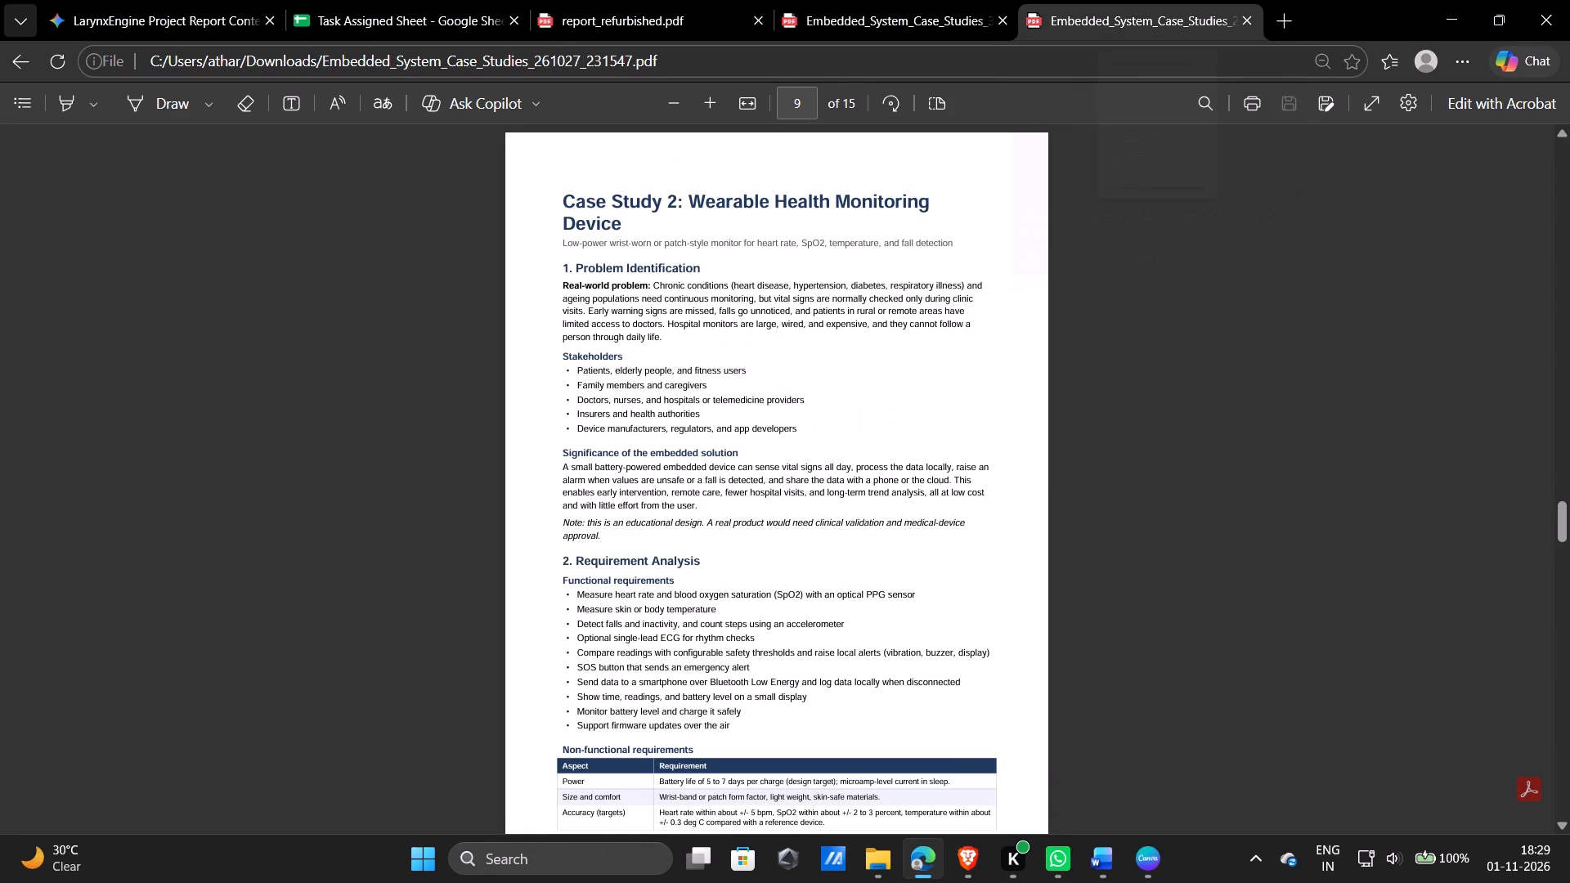
{"action": "scroll", "coordinate": [850, 385], "scroll_direction": "up", "scroll_amount": 2}
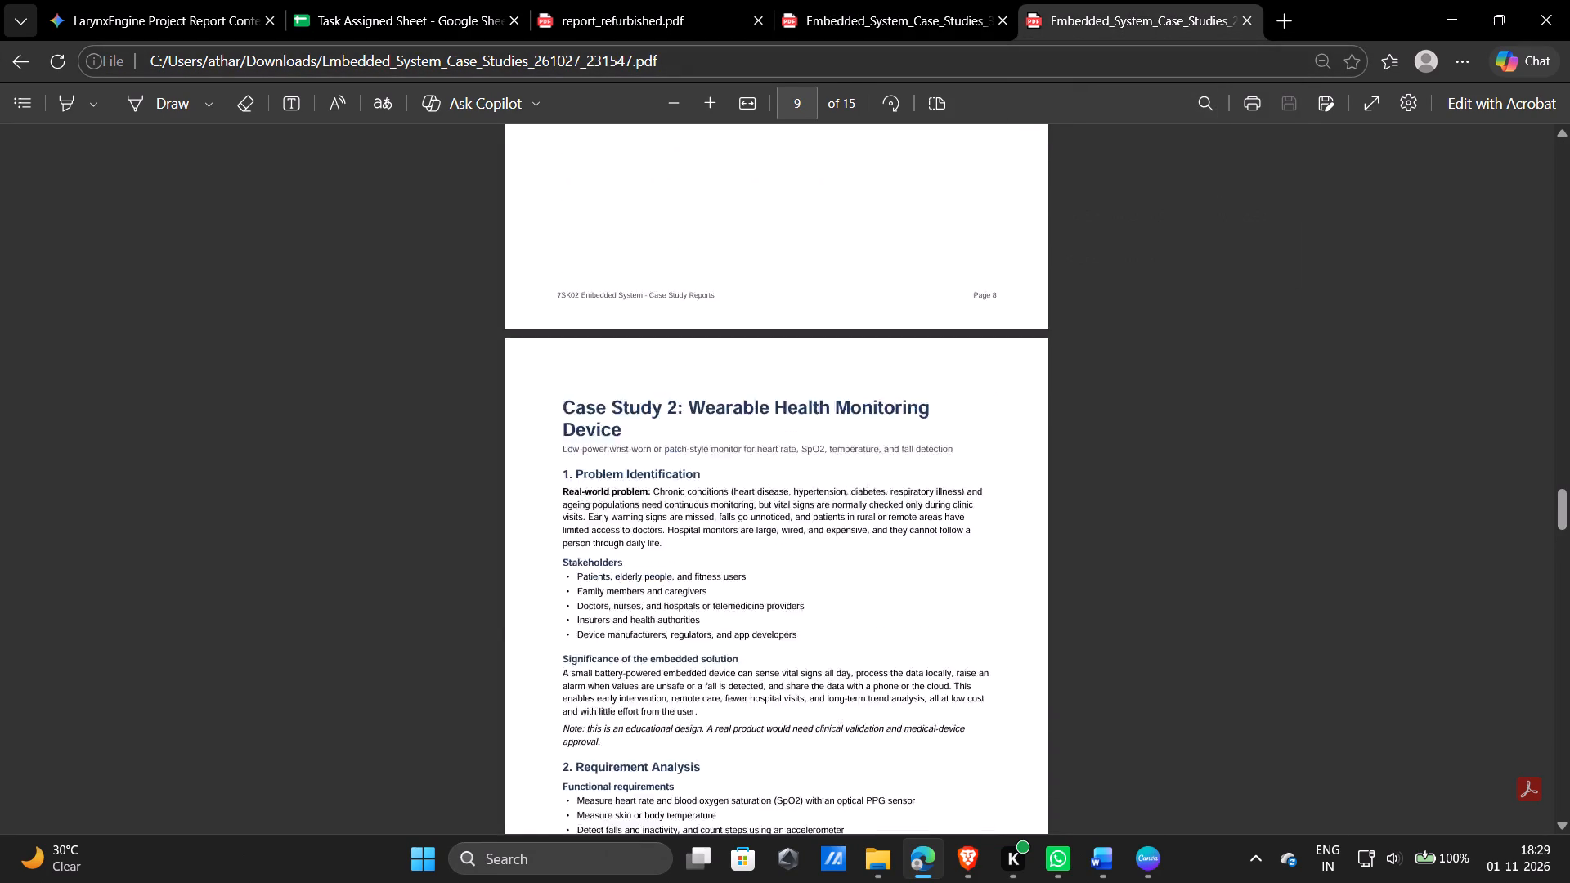
{"action": "scroll", "coordinate": [850, 385], "scroll_direction": "up", "scroll_amount": 20}
{"action": "scroll", "coordinate": [850, 385], "scroll_direction": "up", "scroll_amount": 2}
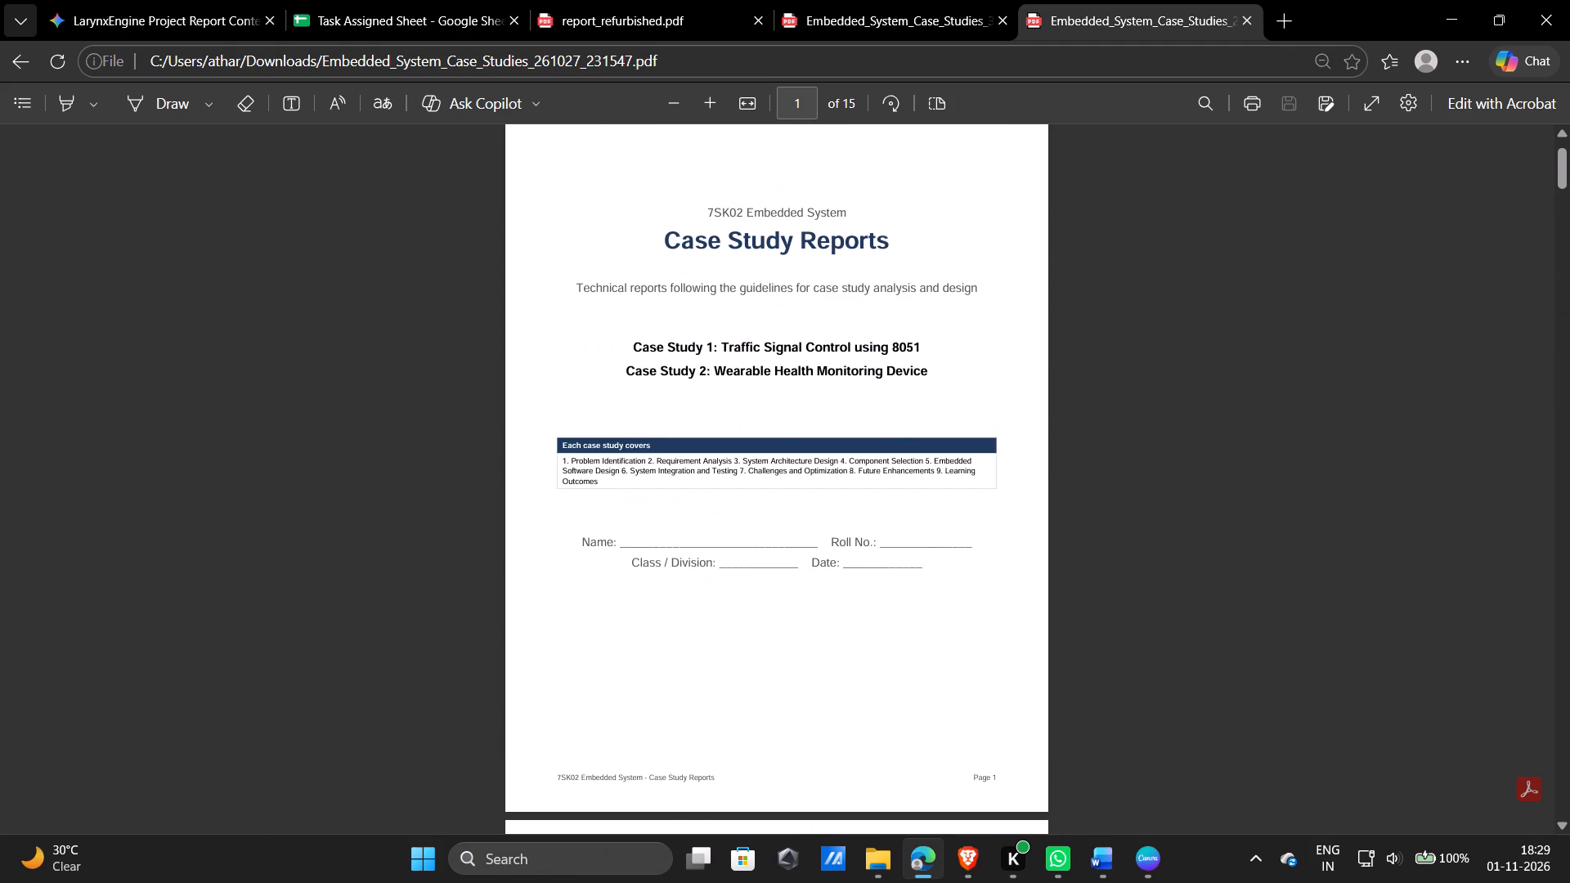
{"action": "left_click", "coordinate": [885, 2]}
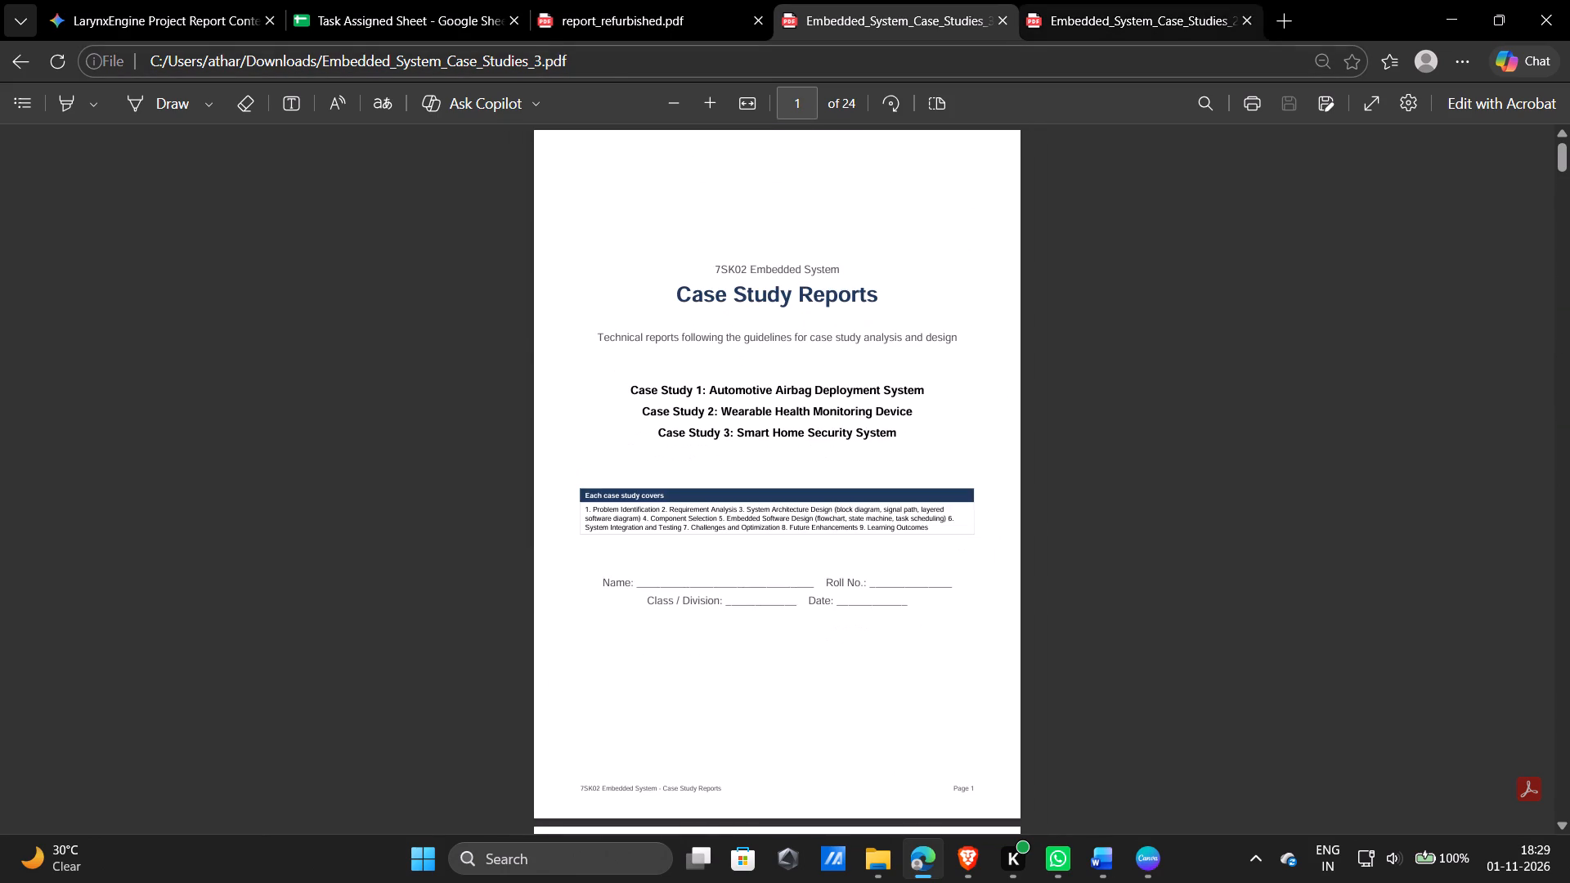
Recheck Case Study 1: Traffic Signal Control using 8051 in Embedded_System_Case_Studies_261027_231547, up to the start of Case Study 2.
{"action": "left_click", "coordinate": [1150, 1]}
{"action": "scroll", "coordinate": [852, 434], "scroll_direction": "down", "scroll_amount": 18}
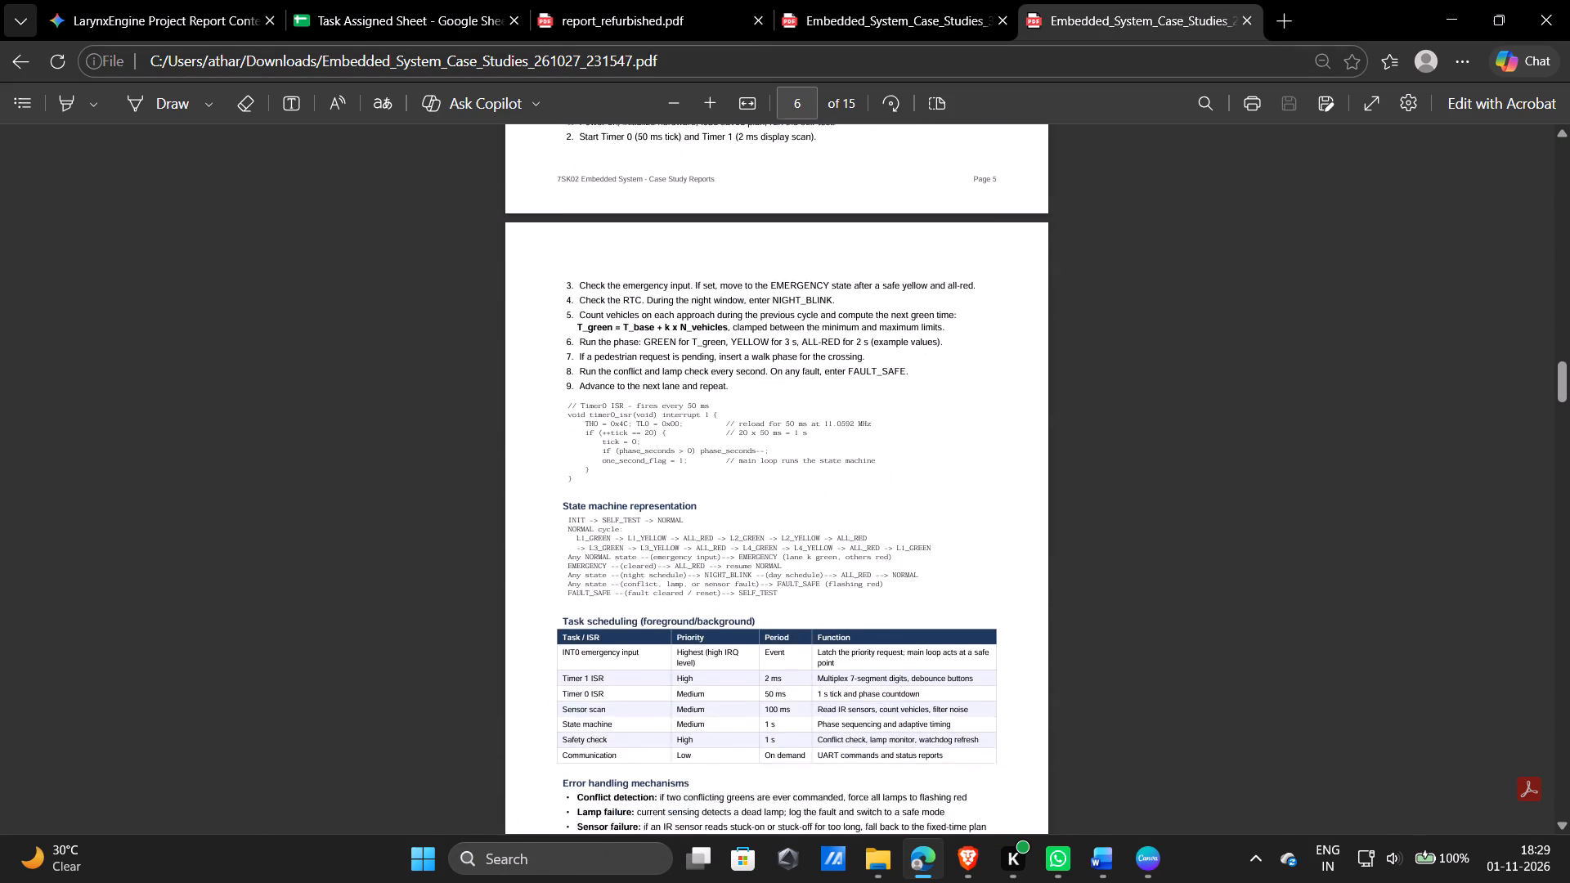
{"action": "scroll", "coordinate": [852, 434], "scroll_direction": "down", "scroll_amount": 11}
{"action": "scroll", "coordinate": [852, 434], "scroll_direction": "up", "scroll_amount": 3}
{"action": "scroll", "coordinate": [852, 434], "scroll_direction": "down", "scroll_amount": 2}
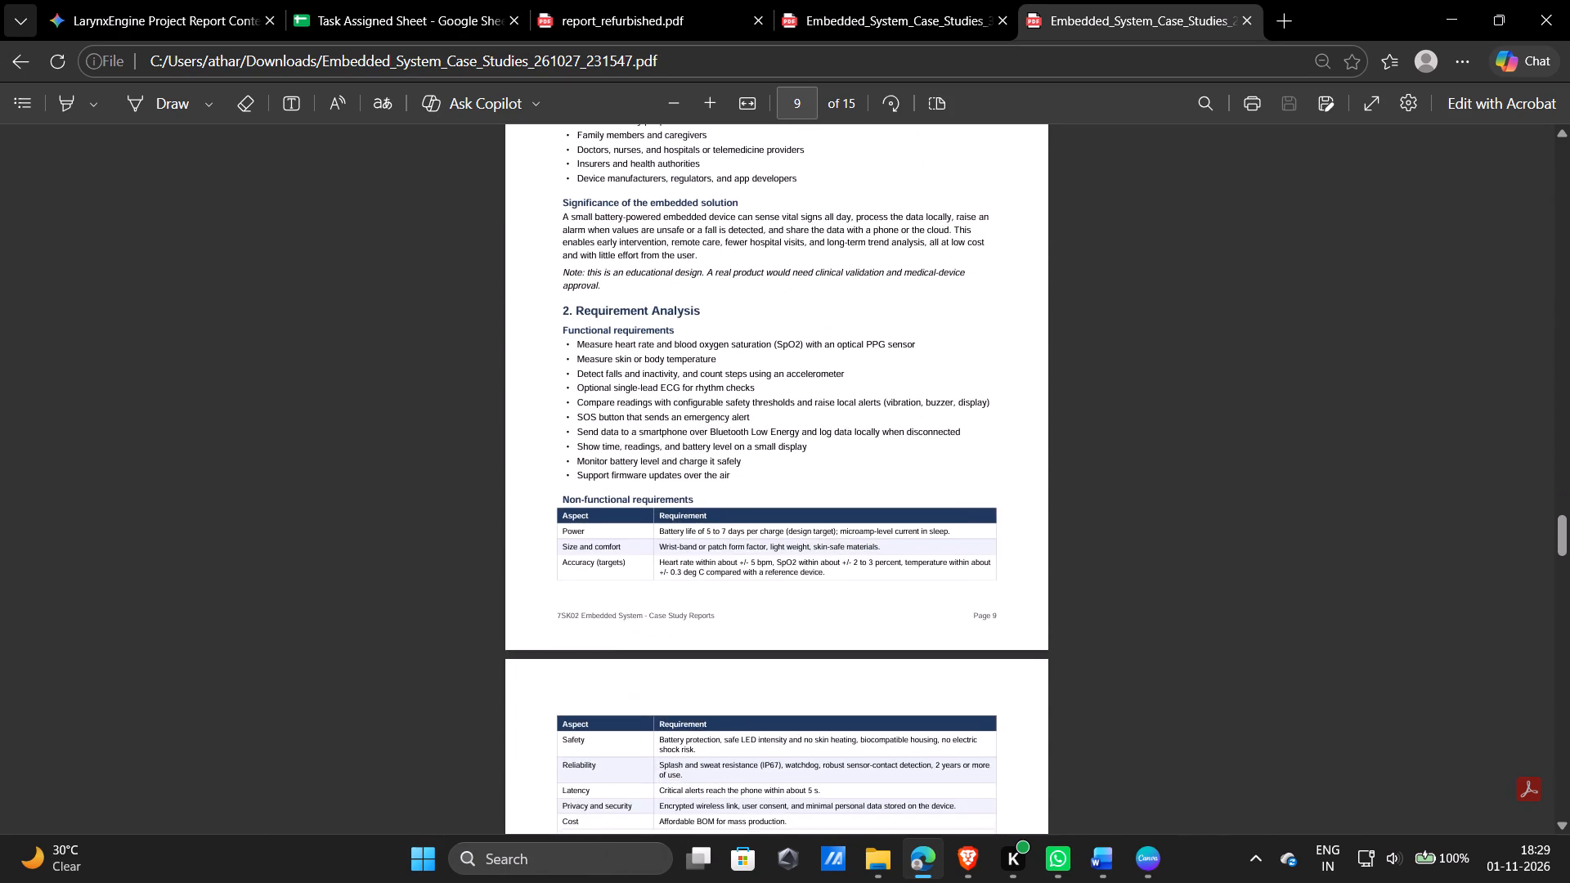
Examine Case Study 2: Wearable Health Monitoring Device in Embedded_System_Case_Studies_261027_231547, including its requirements, component selection, flowchart, algorithm and testing sections.
{"action": "scroll", "coordinate": [852, 434], "scroll_direction": "down", "scroll_amount": 9}
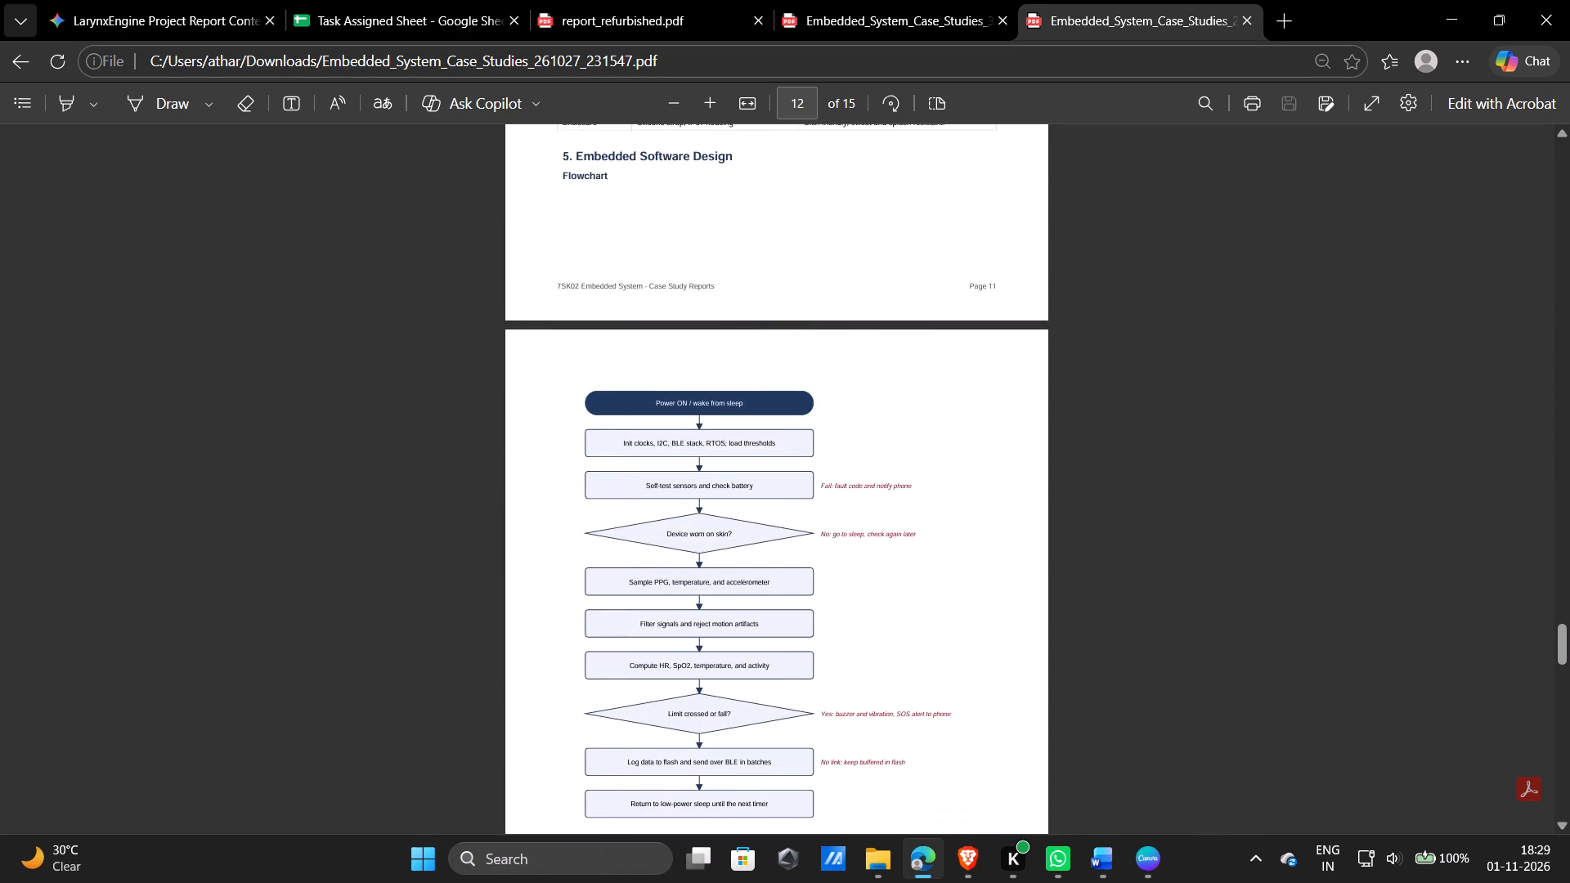
{"action": "scroll", "coordinate": [852, 434], "scroll_direction": "down", "scroll_amount": 8}
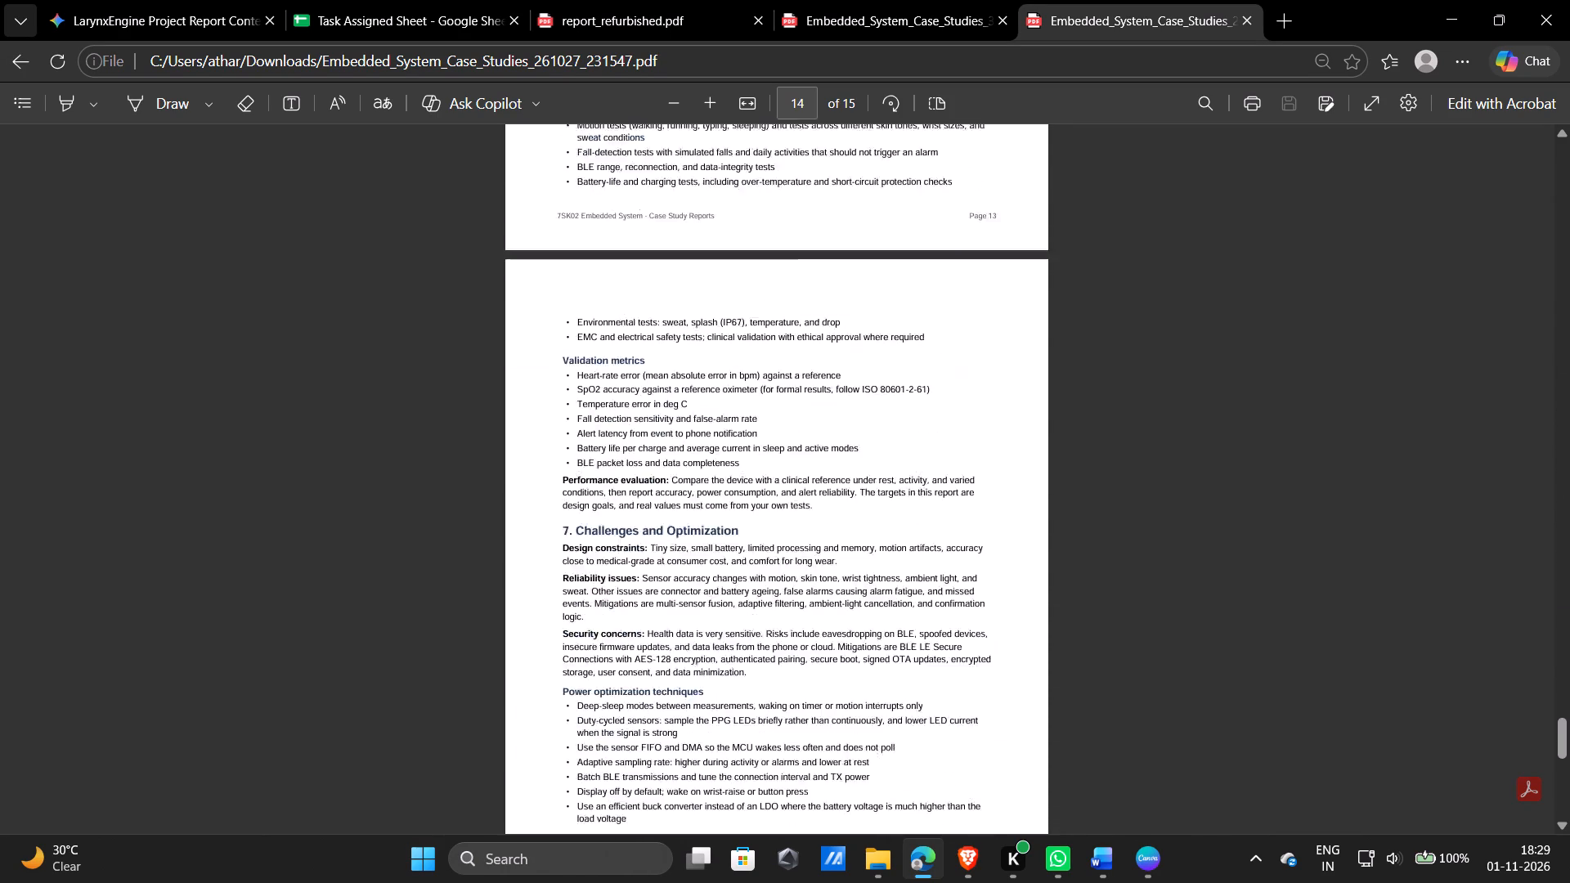
{"action": "scroll", "coordinate": [852, 434], "scroll_direction": "down", "scroll_amount": 1}
{"action": "scroll", "coordinate": [852, 434], "scroll_direction": "up", "scroll_amount": 1}
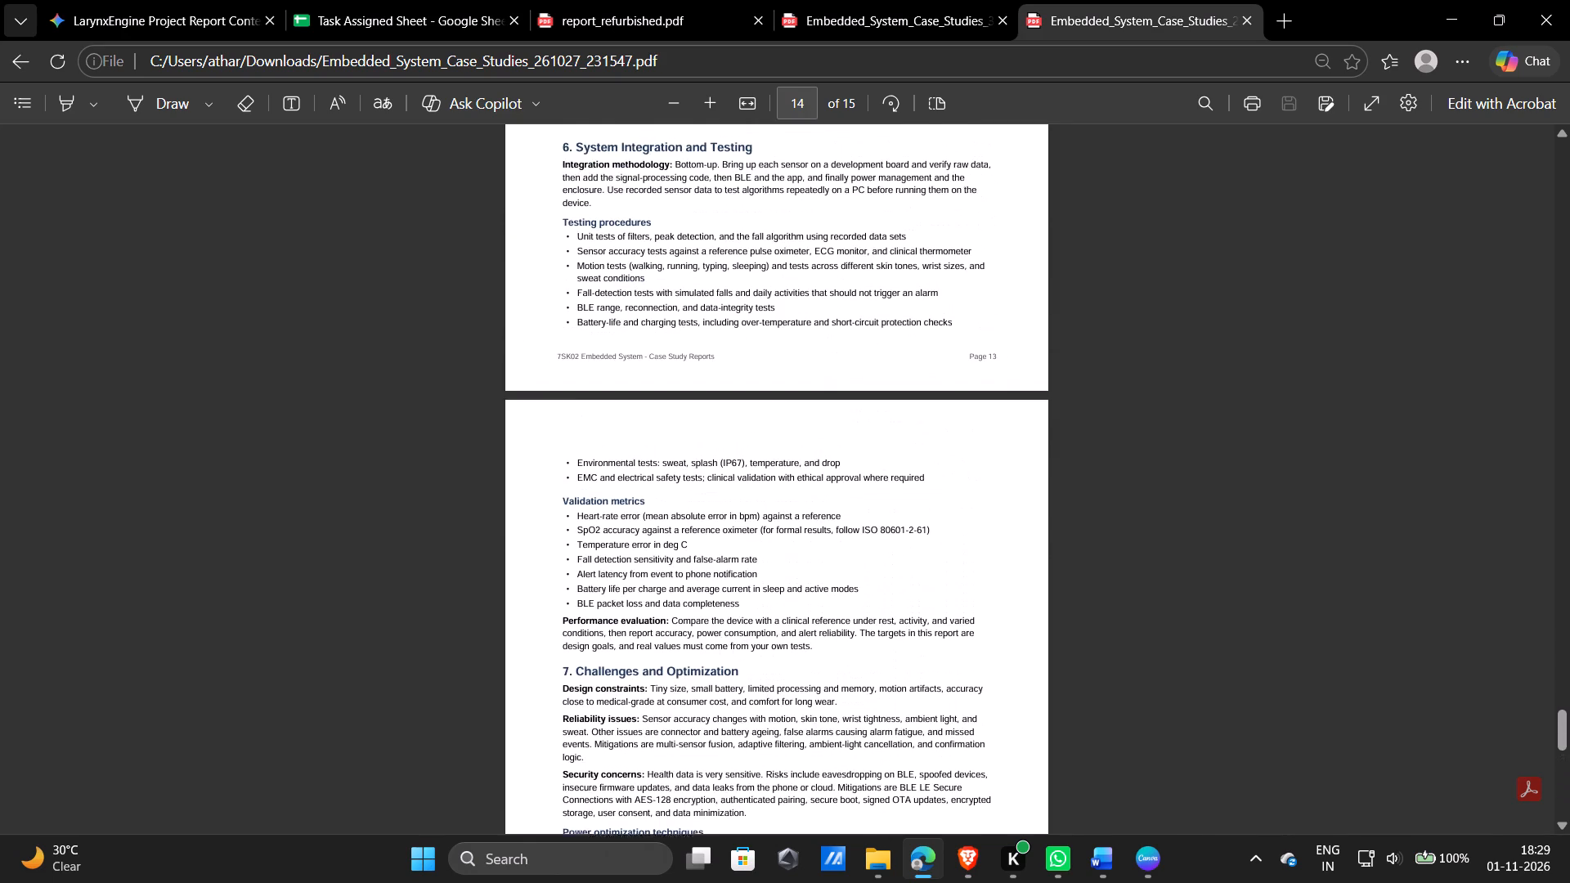
{"action": "scroll", "coordinate": [852, 434], "scroll_direction": "up", "scroll_amount": 6}
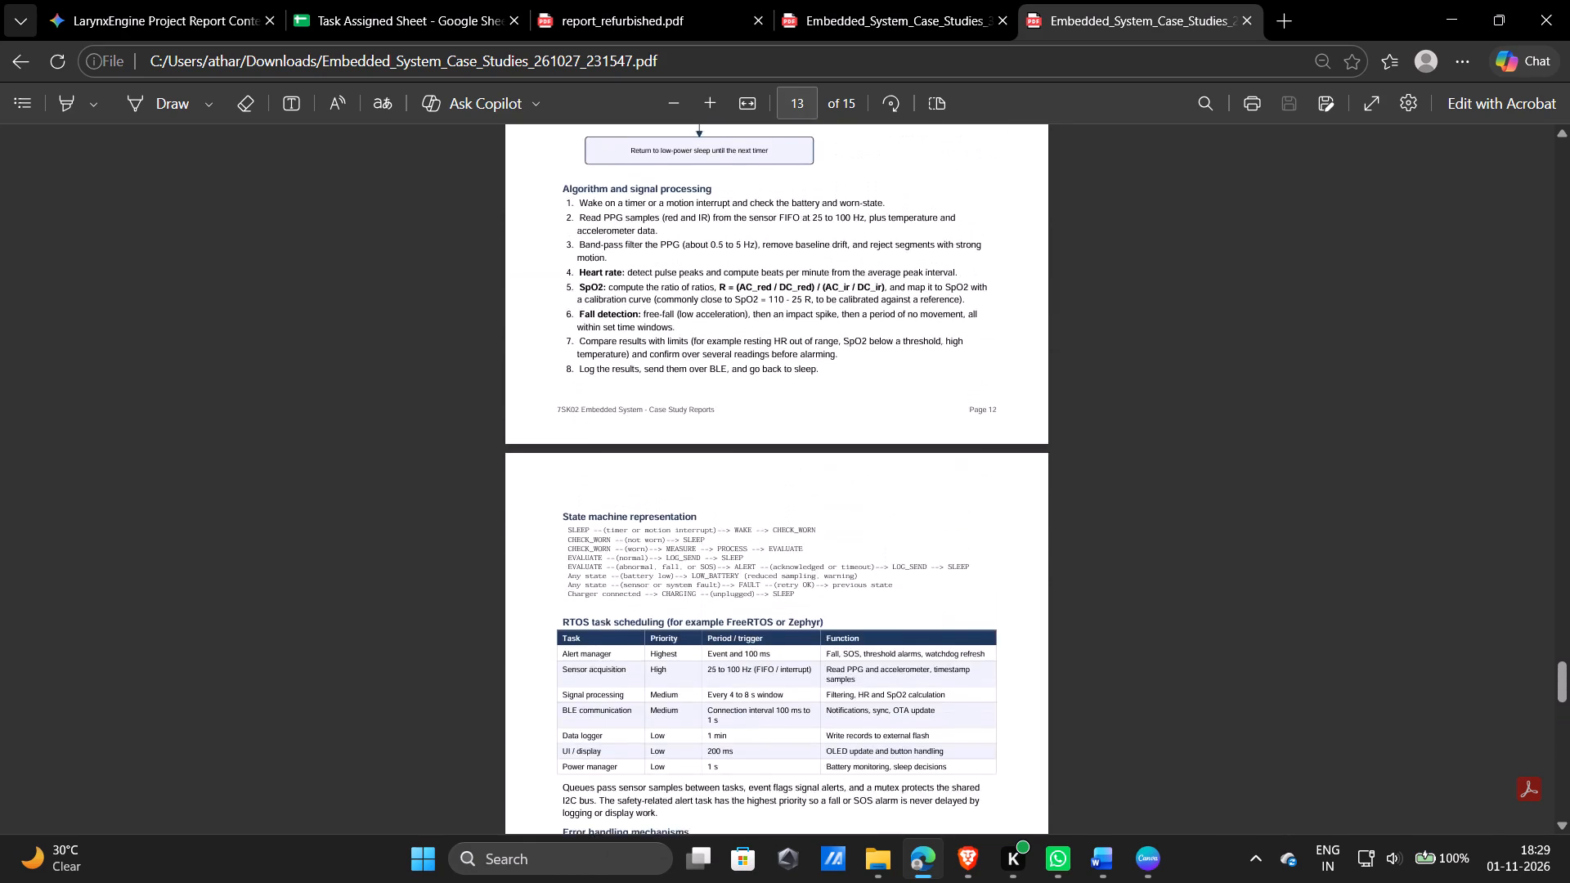
{"action": "scroll", "coordinate": [852, 434], "scroll_direction": "up", "scroll_amount": 9}
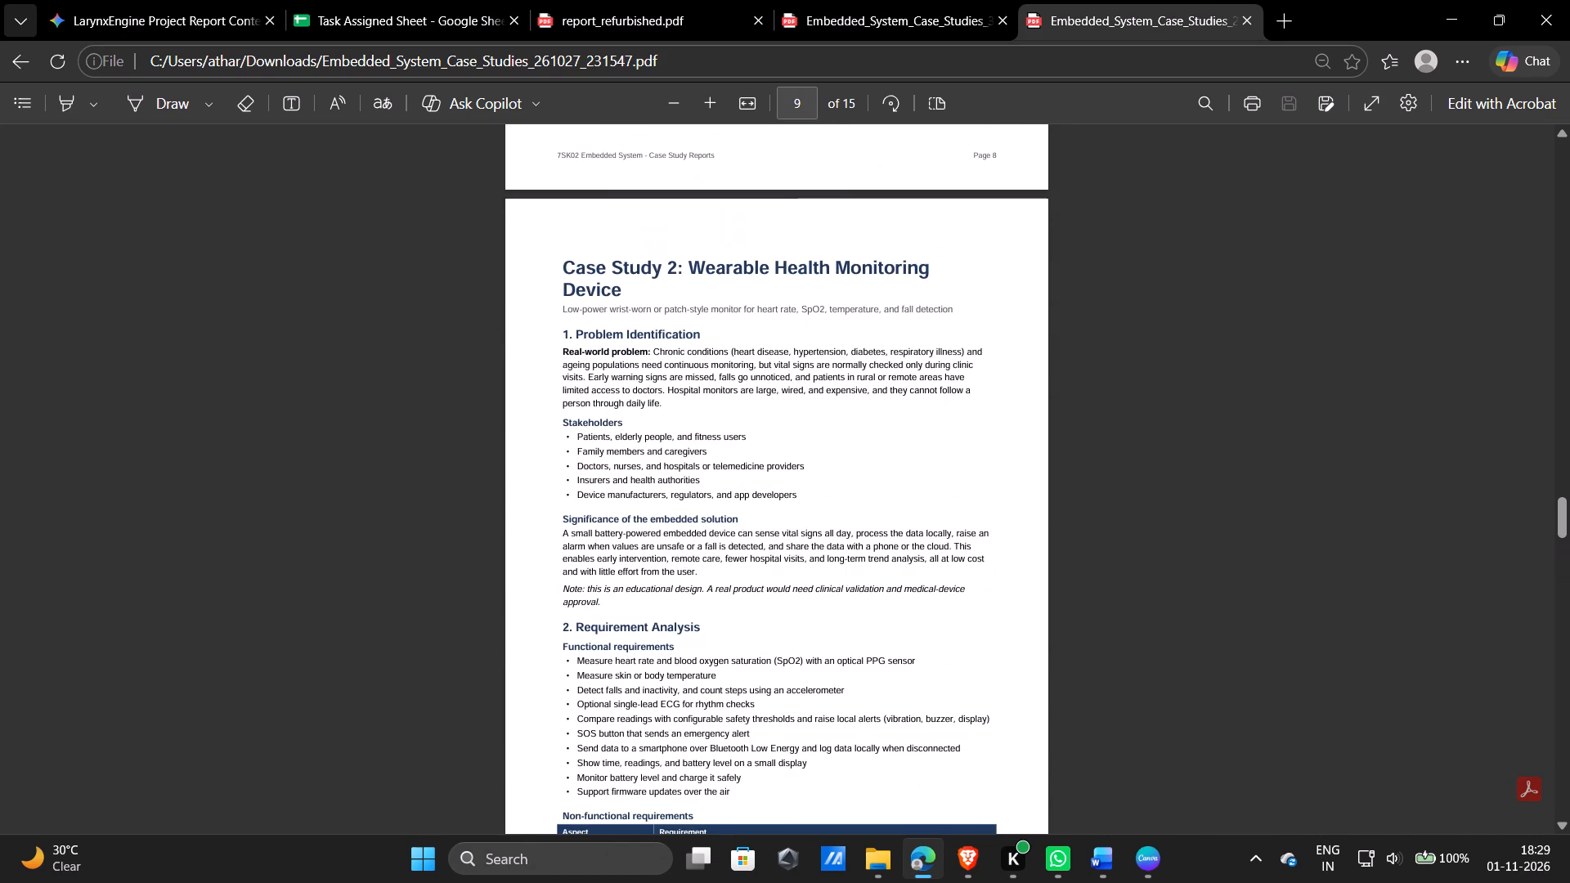
{"action": "scroll", "coordinate": [852, 434], "scroll_direction": "down", "scroll_amount": 10}
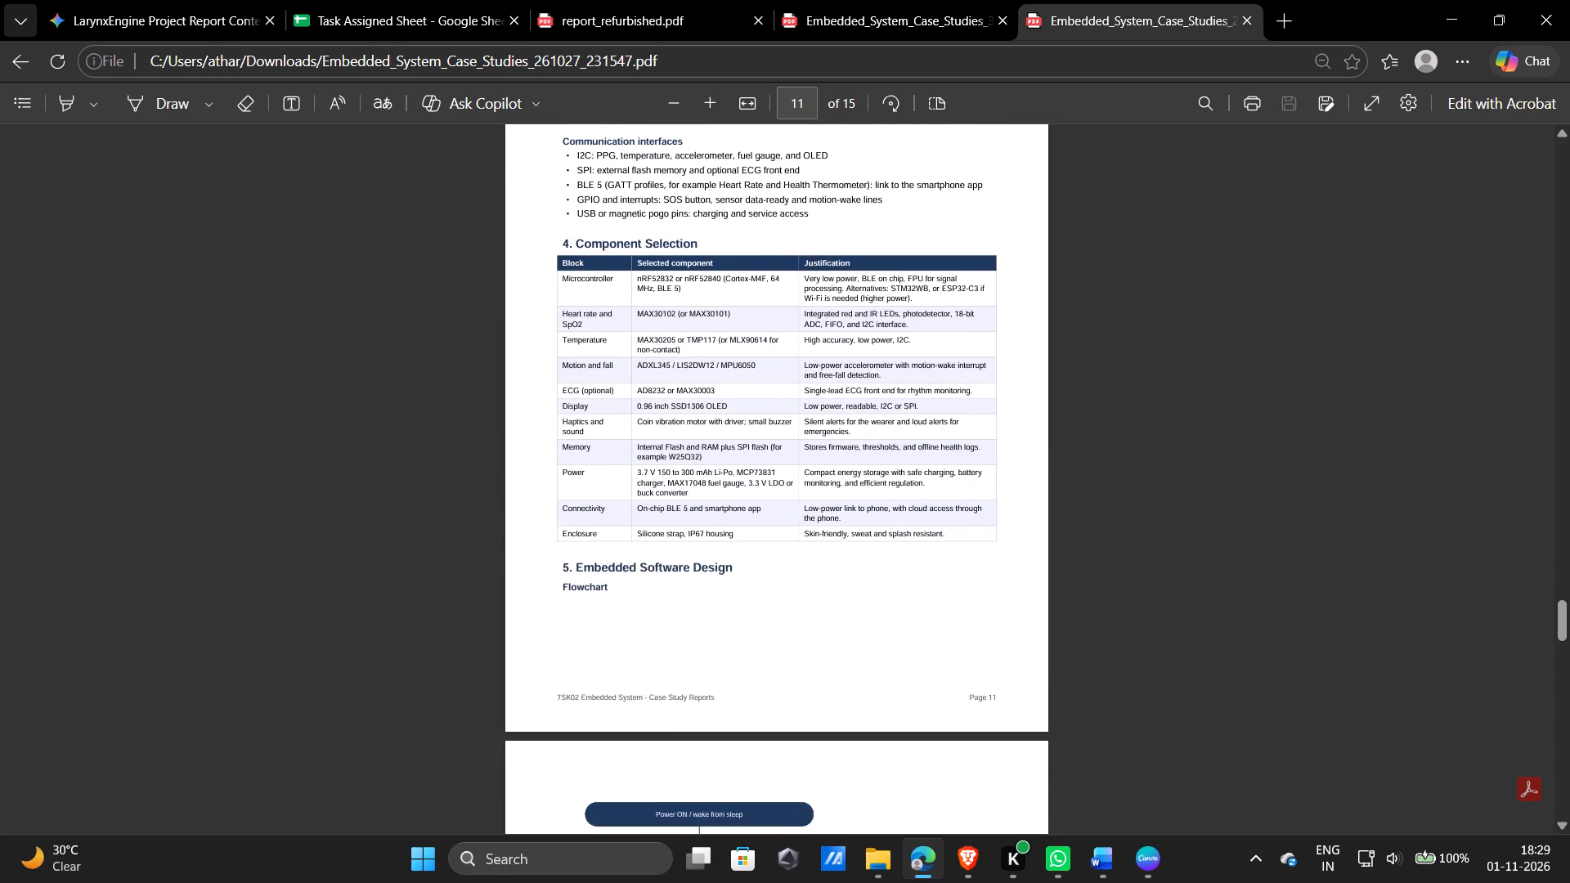
{"action": "scroll", "coordinate": [852, 434], "scroll_direction": "down", "scroll_amount": 4}
Review Embedded_System_Case_Studies_3 from its cover through the airbag and wearable health case studies to Case Study 2's Learning Outcomes.
{"action": "left_click", "coordinate": [966, 2]}
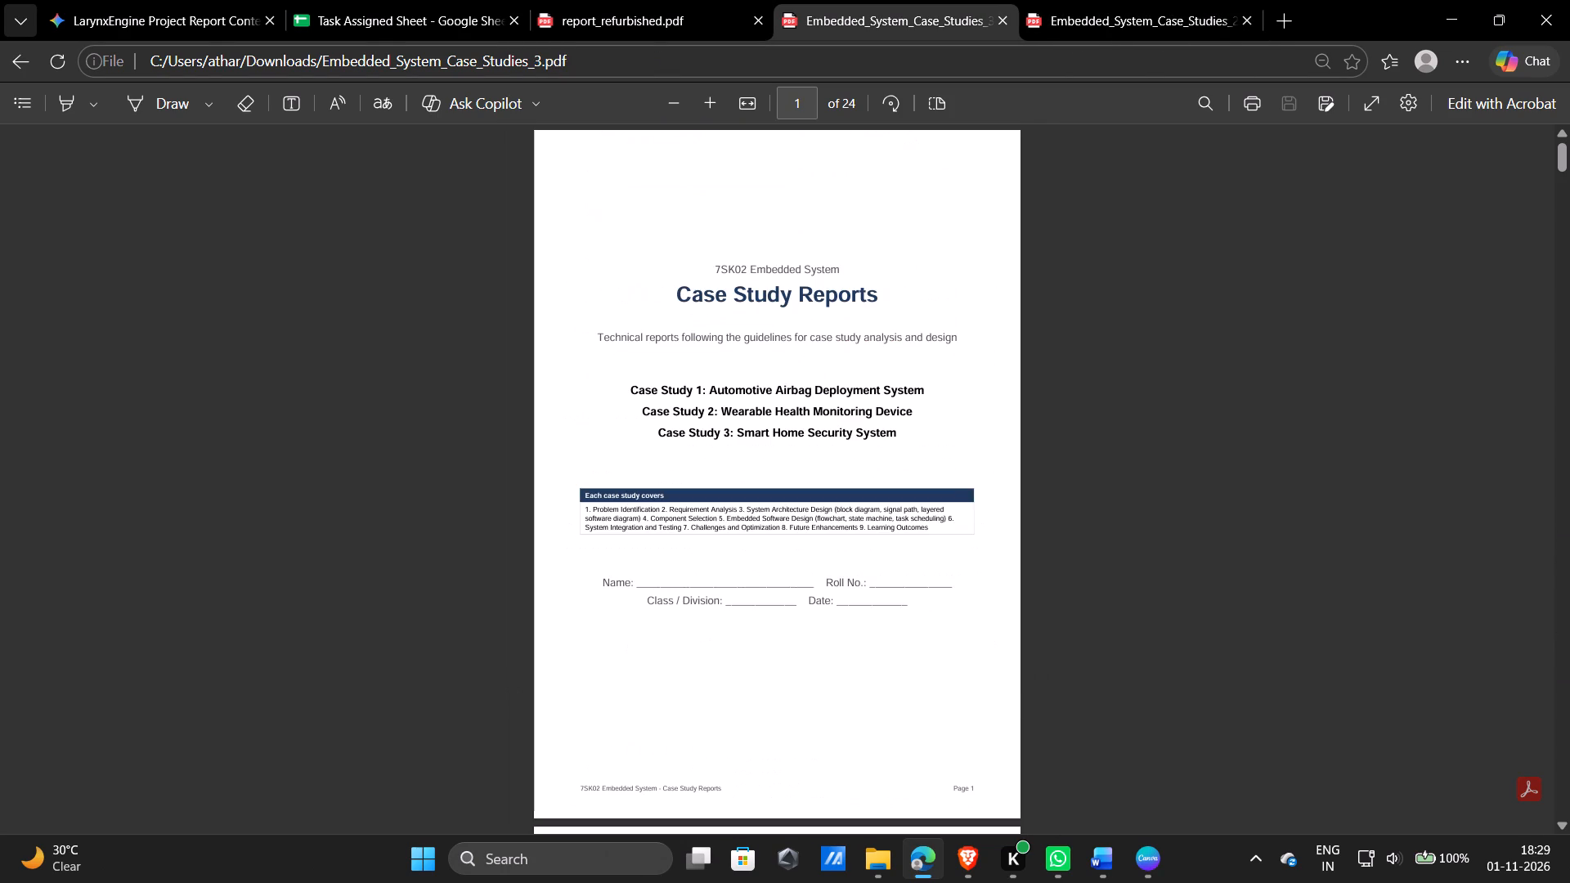
{"action": "scroll", "coordinate": [834, 469], "scroll_direction": "down", "scroll_amount": 9}
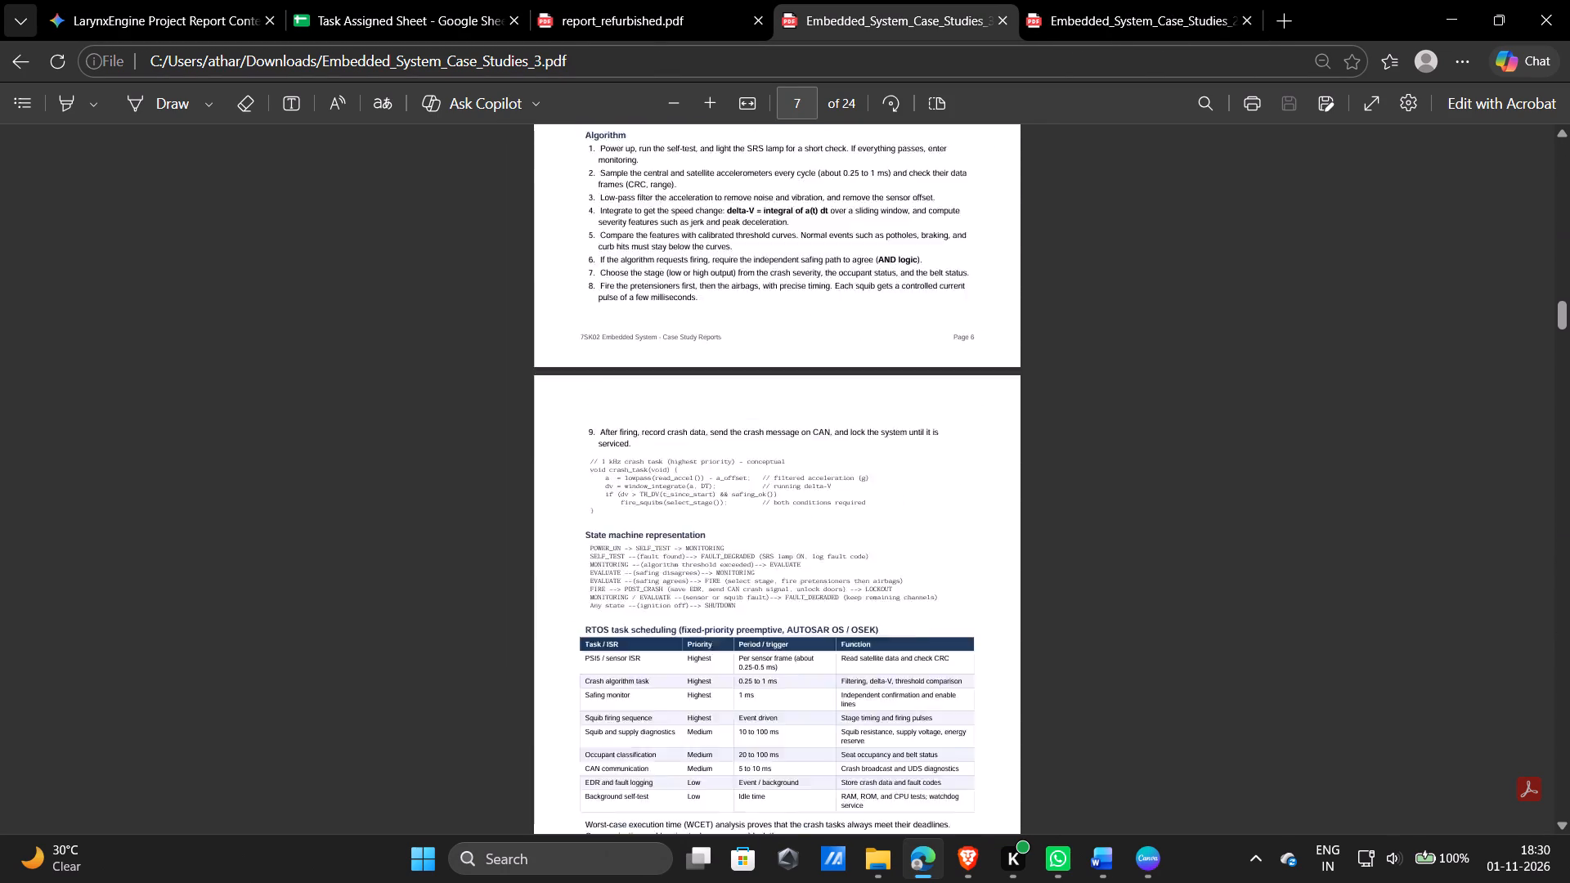
{"action": "scroll", "coordinate": [834, 469], "scroll_direction": "down", "scroll_amount": 12}
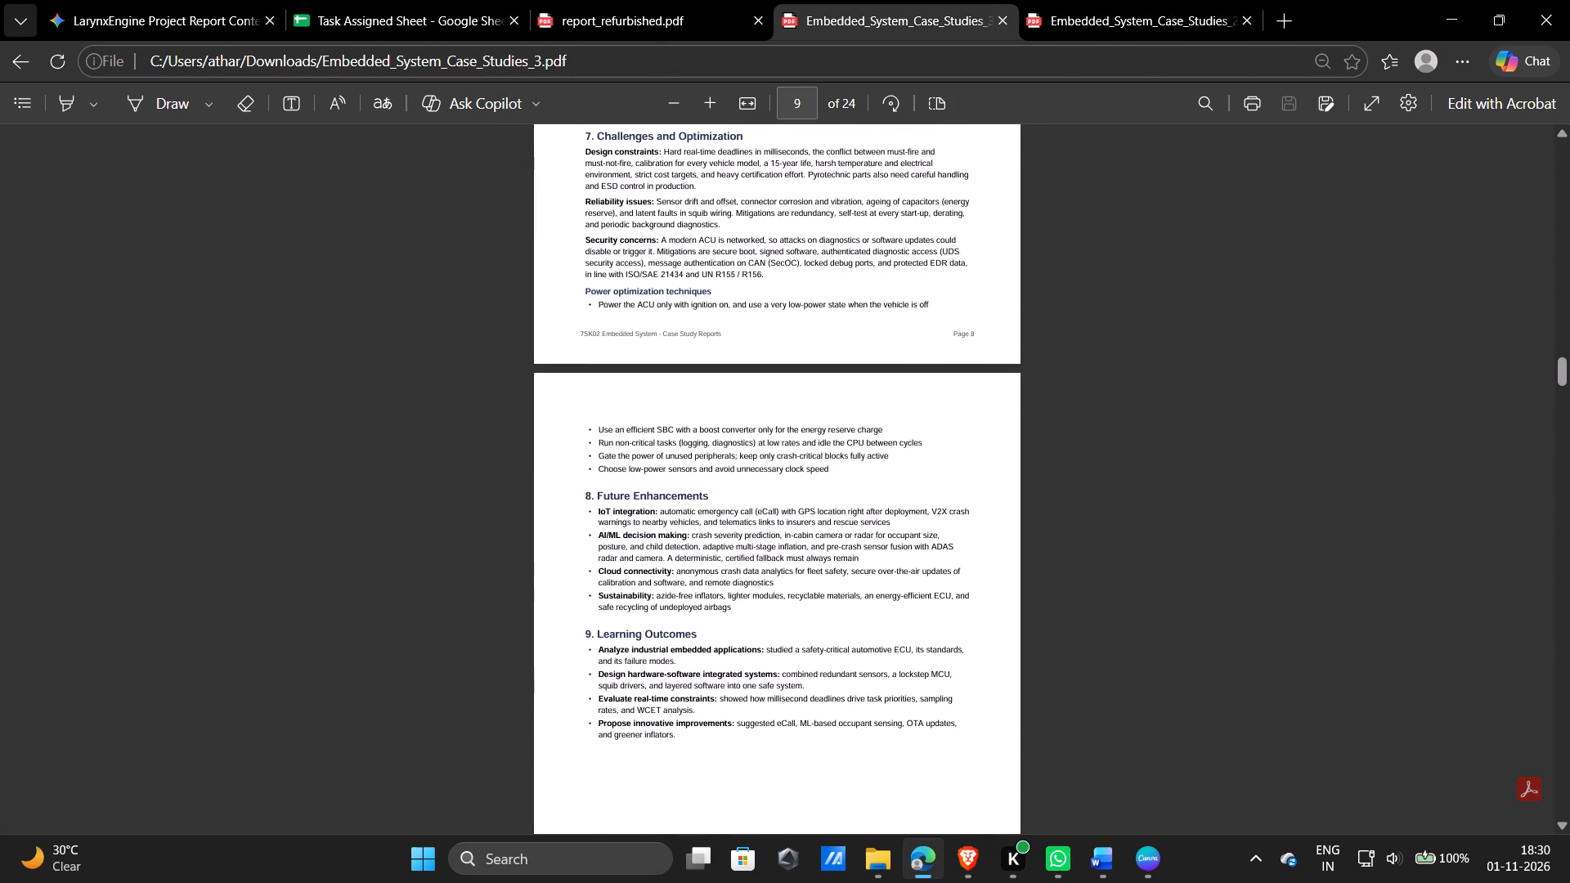
{"action": "scroll", "coordinate": [834, 469], "scroll_direction": "down", "scroll_amount": 6}
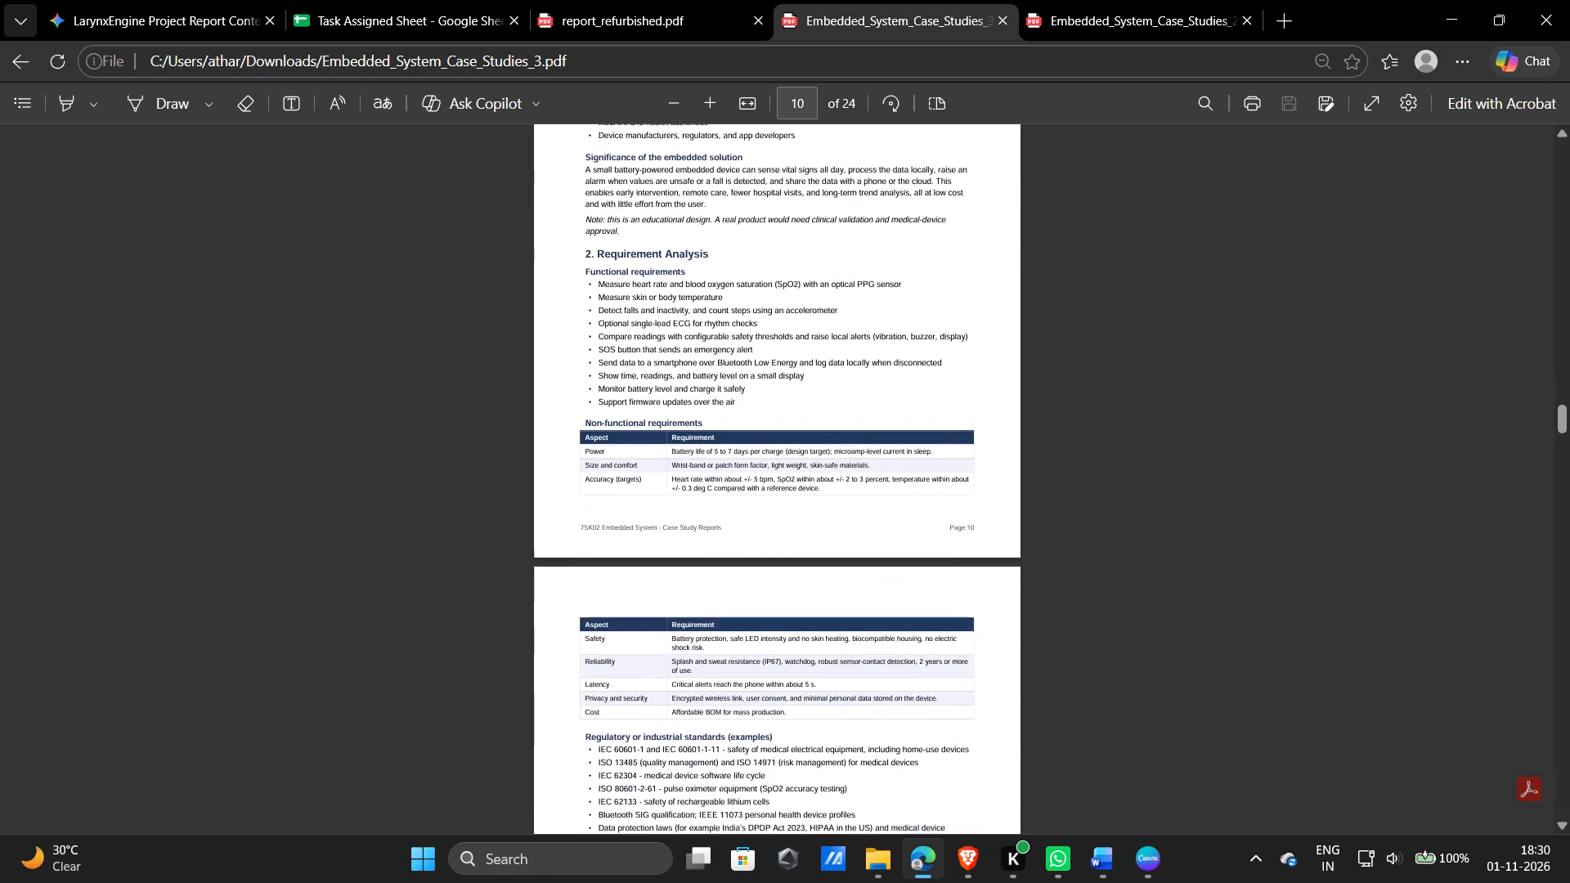
{"action": "scroll", "coordinate": [834, 469], "scroll_direction": "down", "scroll_amount": 8}
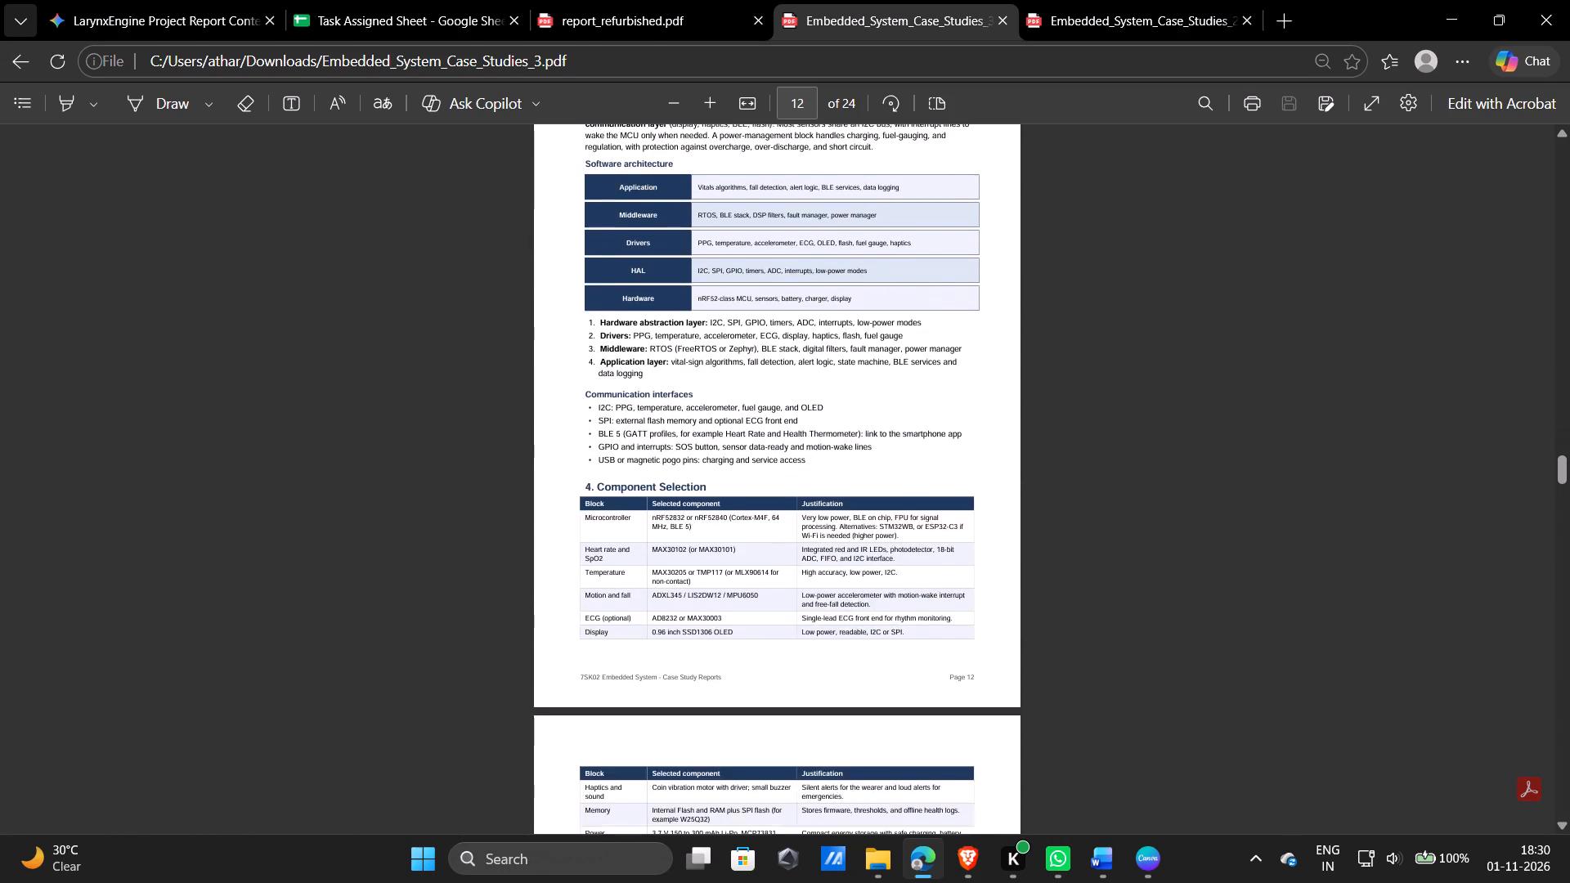
{"action": "scroll", "coordinate": [834, 469], "scroll_direction": "down", "scroll_amount": 8}
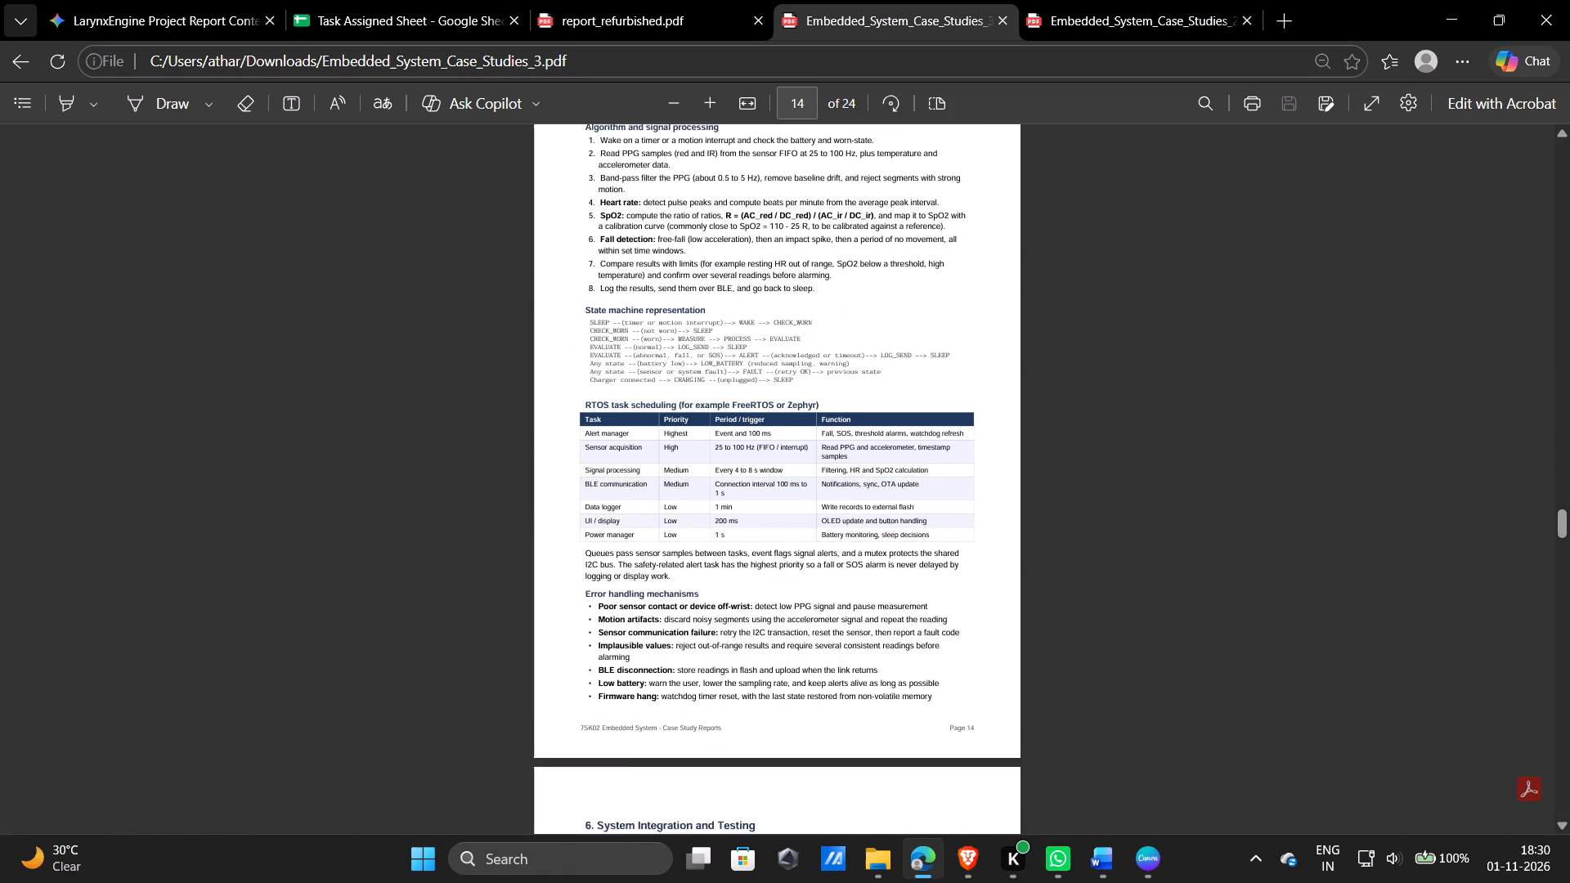
{"action": "scroll", "coordinate": [834, 469], "scroll_direction": "down", "scroll_amount": 8}
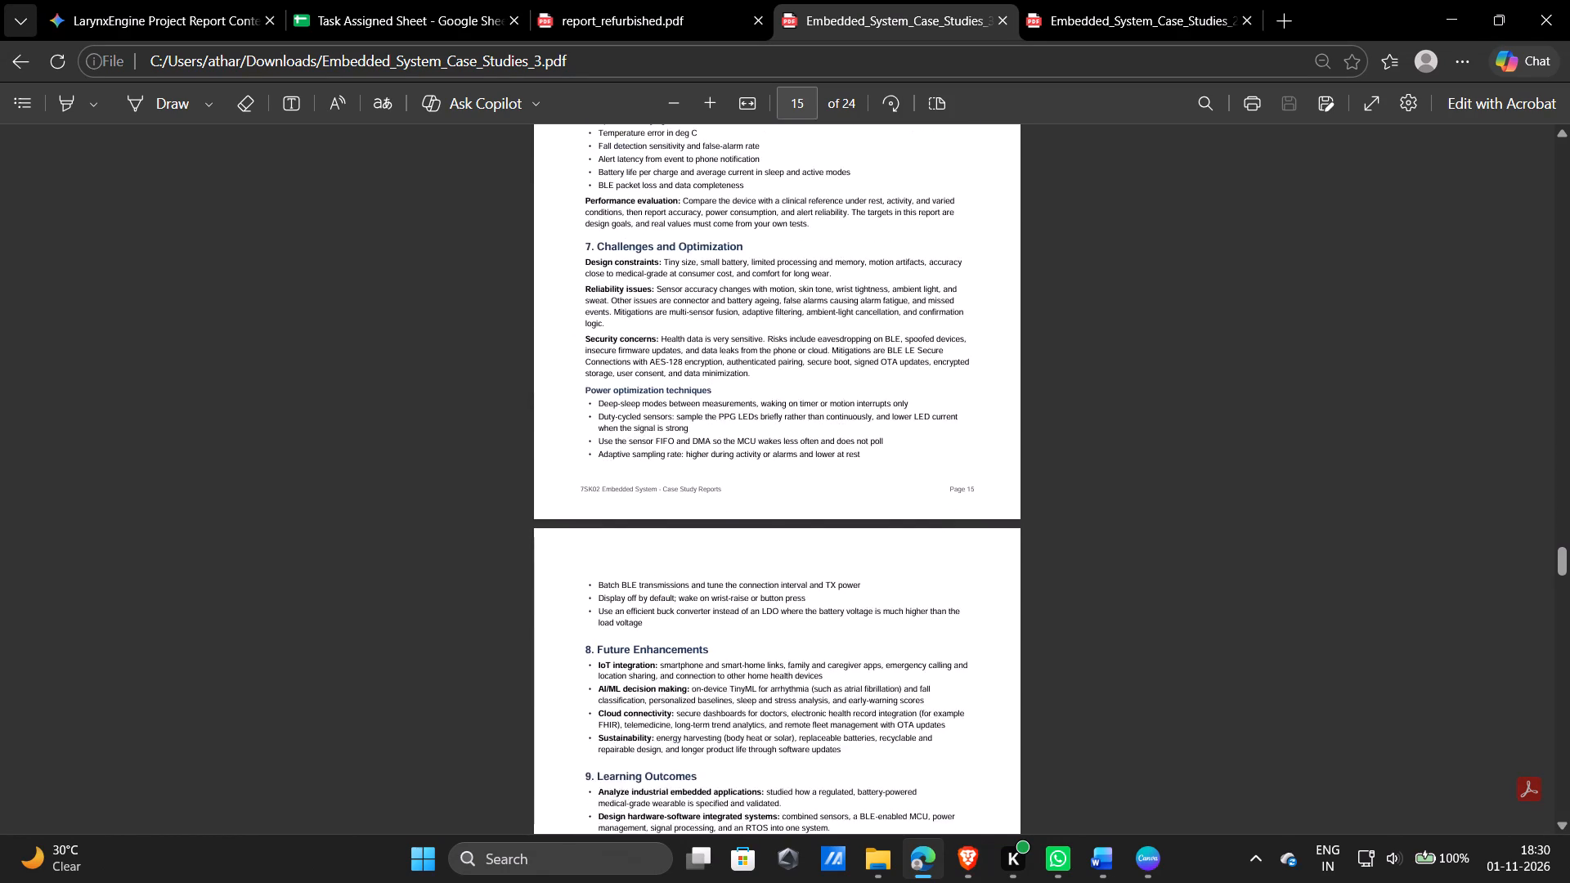
Compare Case Study 2's closing sections in Embedded_System_Case_Studies_3 with the wearable health case study in Embedded_System_Case_Studies_261027_231547, from requirements through Learning Outcomes.
{"action": "scroll", "coordinate": [834, 469], "scroll_direction": "down", "scroll_amount": 4}
{"action": "left_click", "coordinate": [1134, 0]}
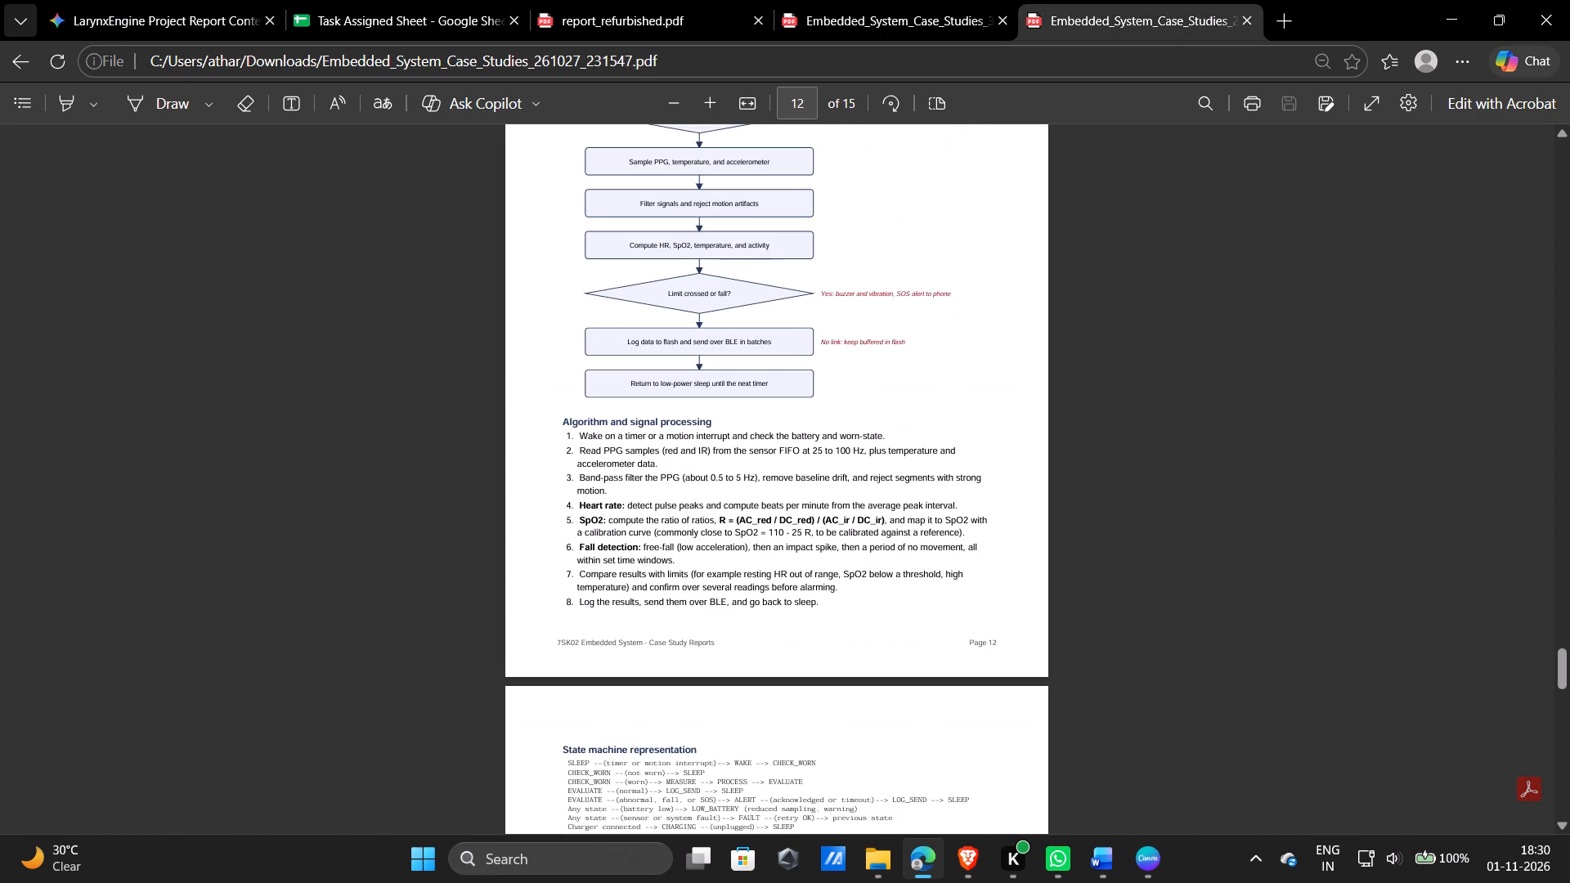
{"action": "scroll", "coordinate": [830, 576], "scroll_direction": "down", "scroll_amount": 5}
{"action": "scroll", "coordinate": [830, 576], "scroll_direction": "up", "scroll_amount": 3}
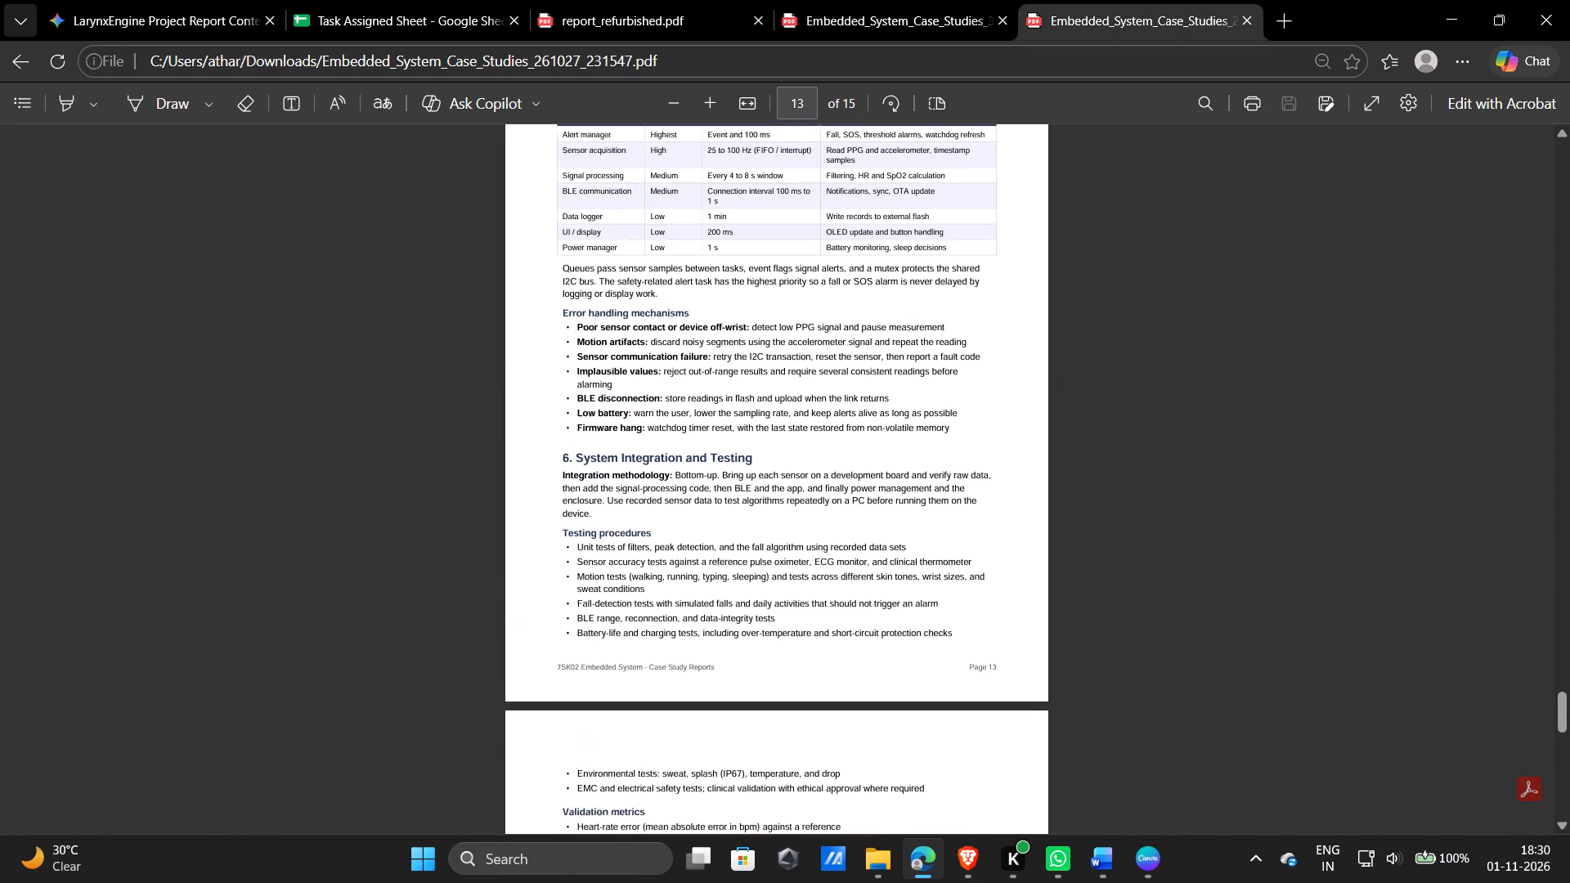
{"action": "scroll", "coordinate": [830, 576], "scroll_direction": "up", "scroll_amount": 7}
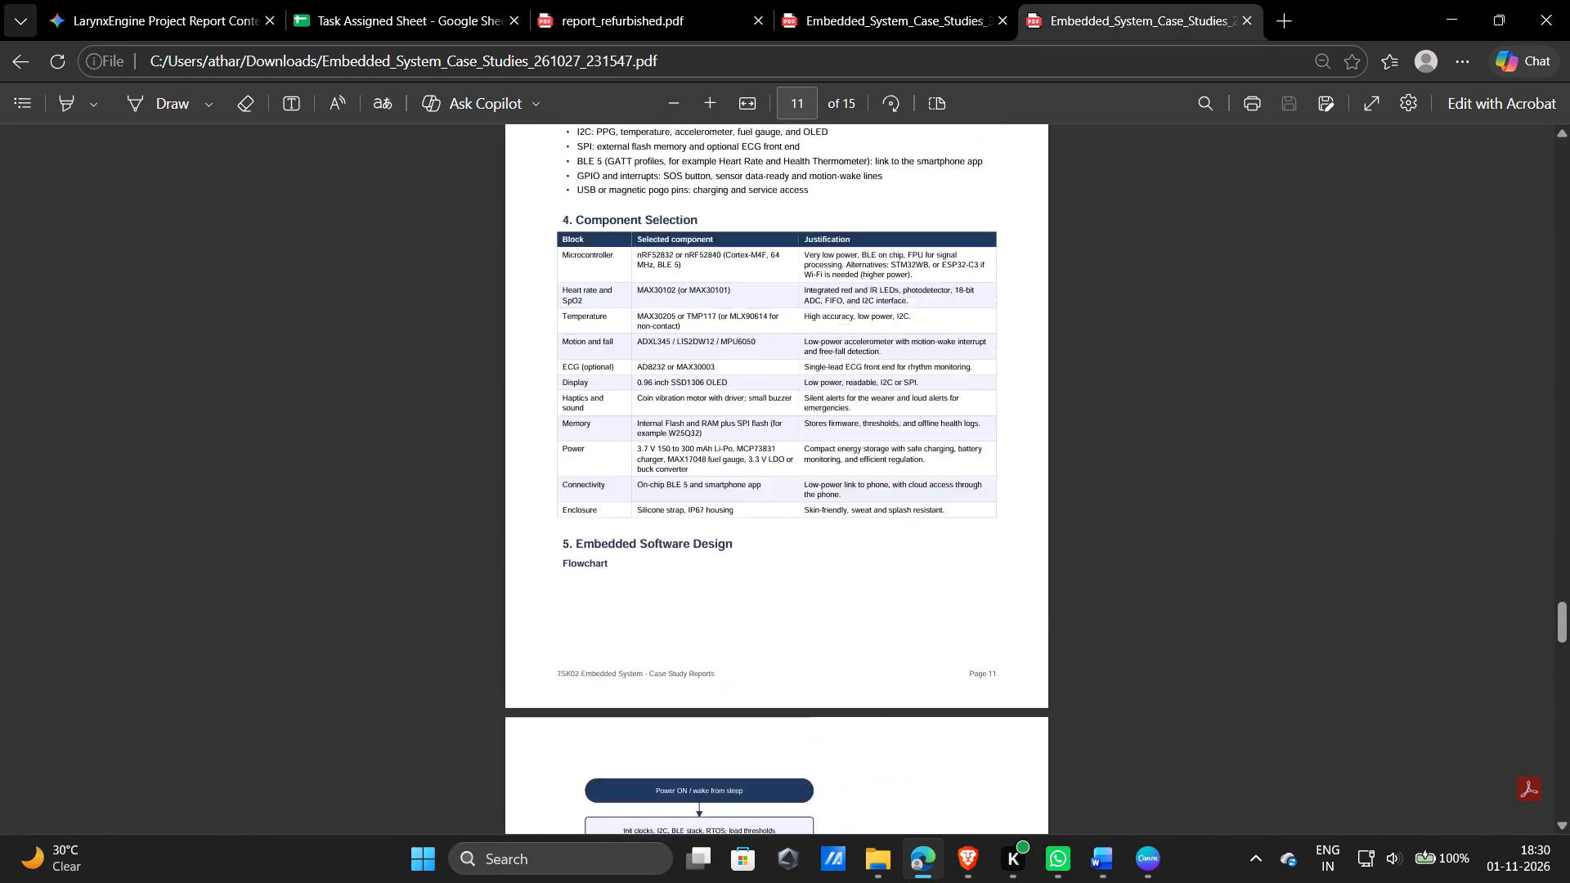
{"action": "scroll", "coordinate": [830, 576], "scroll_direction": "up", "scroll_amount": 7}
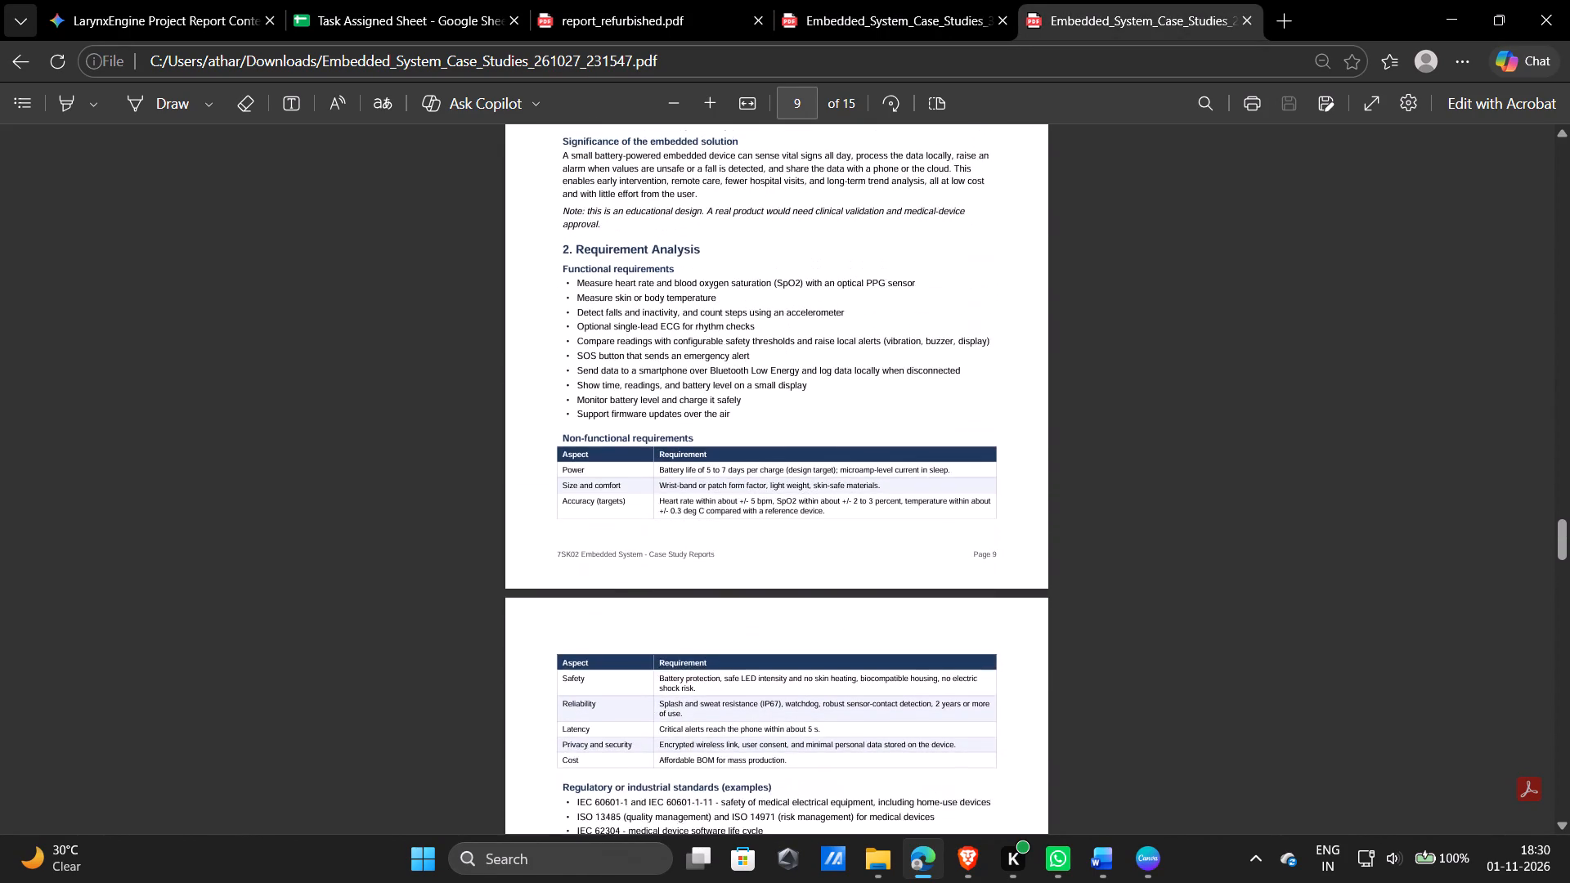
{"action": "scroll", "coordinate": [830, 576], "scroll_direction": "up", "scroll_amount": 4}
{"action": "scroll", "coordinate": [830, 576], "scroll_direction": "down", "scroll_amount": 19}
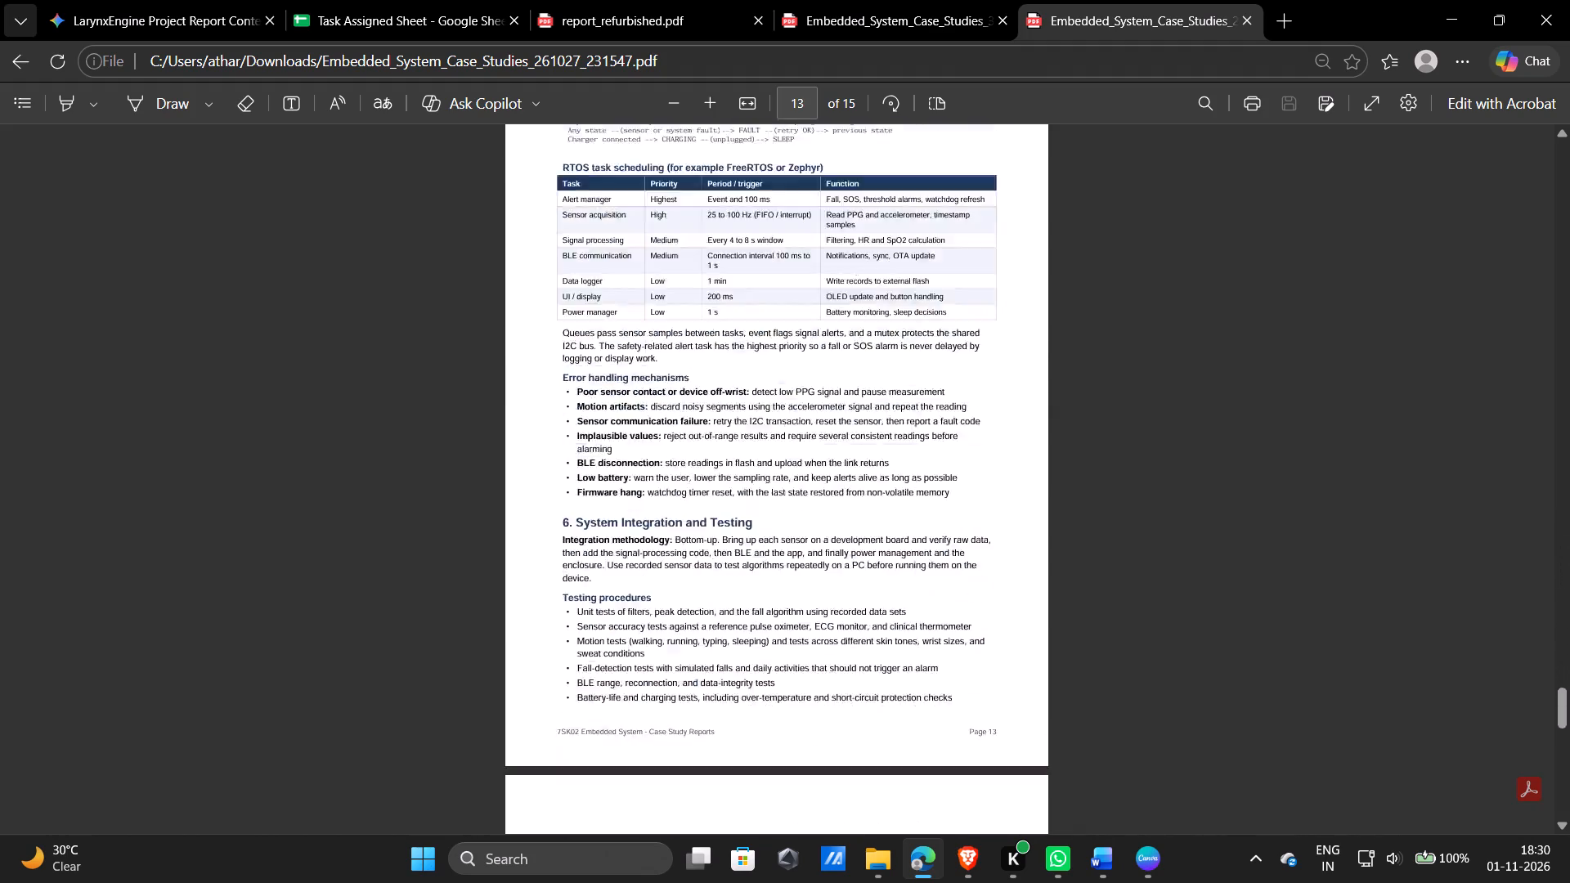
{"action": "scroll", "coordinate": [830, 576], "scroll_direction": "down", "scroll_amount": 6}
{"action": "scroll", "coordinate": [830, 576], "scroll_direction": "up", "scroll_amount": 2}
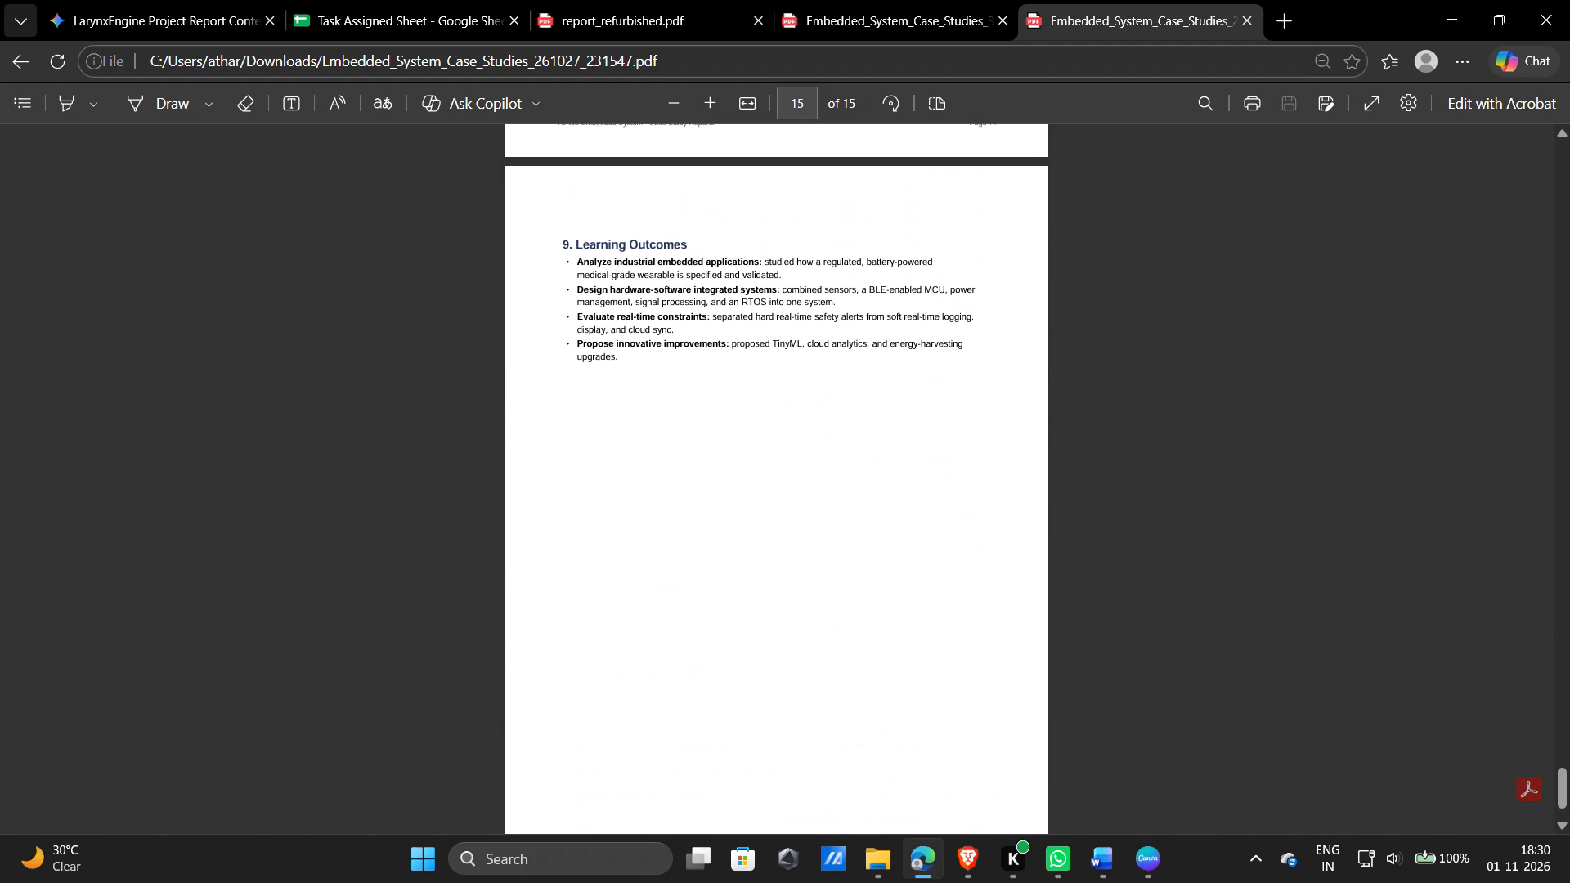
Review Case Study 2 in Embedded_System_Case_Studies_3 backwards from Learning Outcomes to its title and Problem Identification.
{"action": "left_click", "coordinate": [986, 0]}
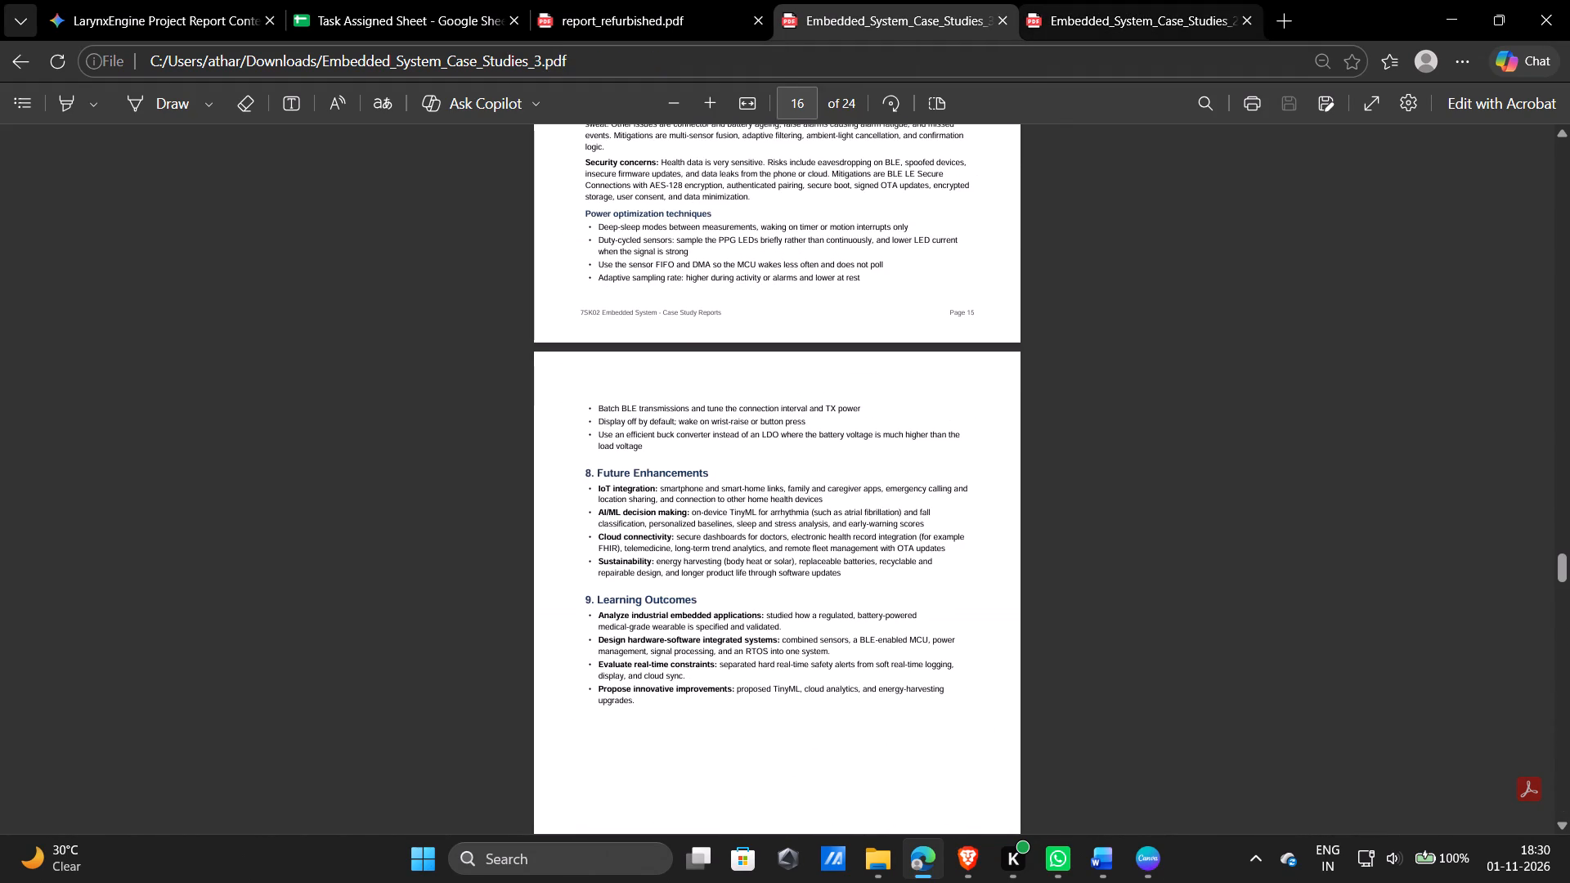
{"action": "scroll", "coordinate": [899, 361], "scroll_direction": "up", "scroll_amount": 4}
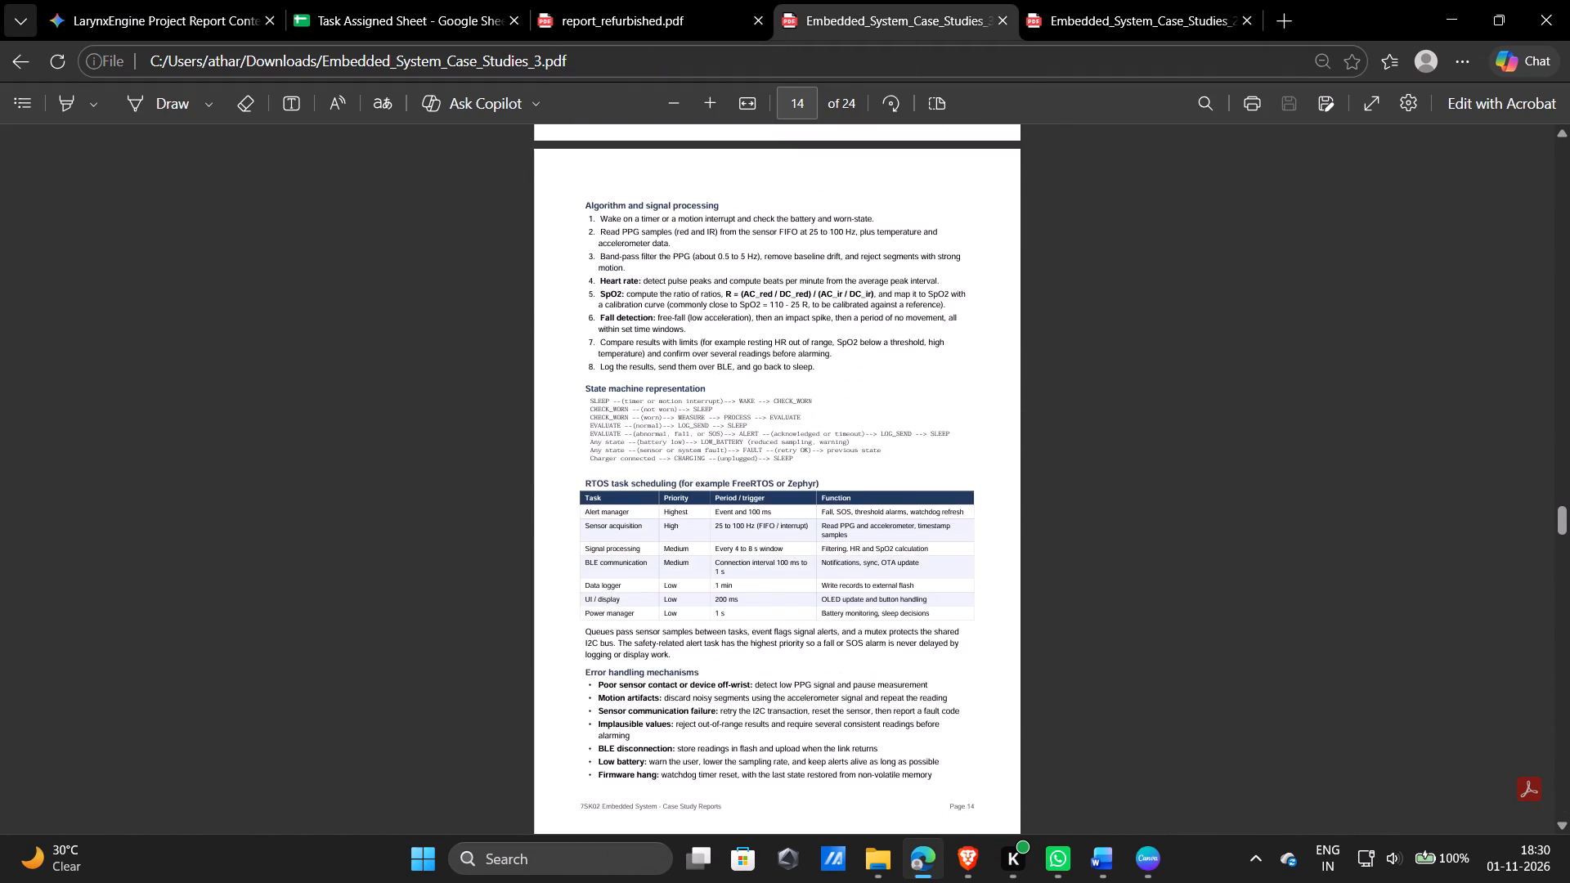
{"action": "scroll", "coordinate": [899, 361], "scroll_direction": "up", "scroll_amount": 6}
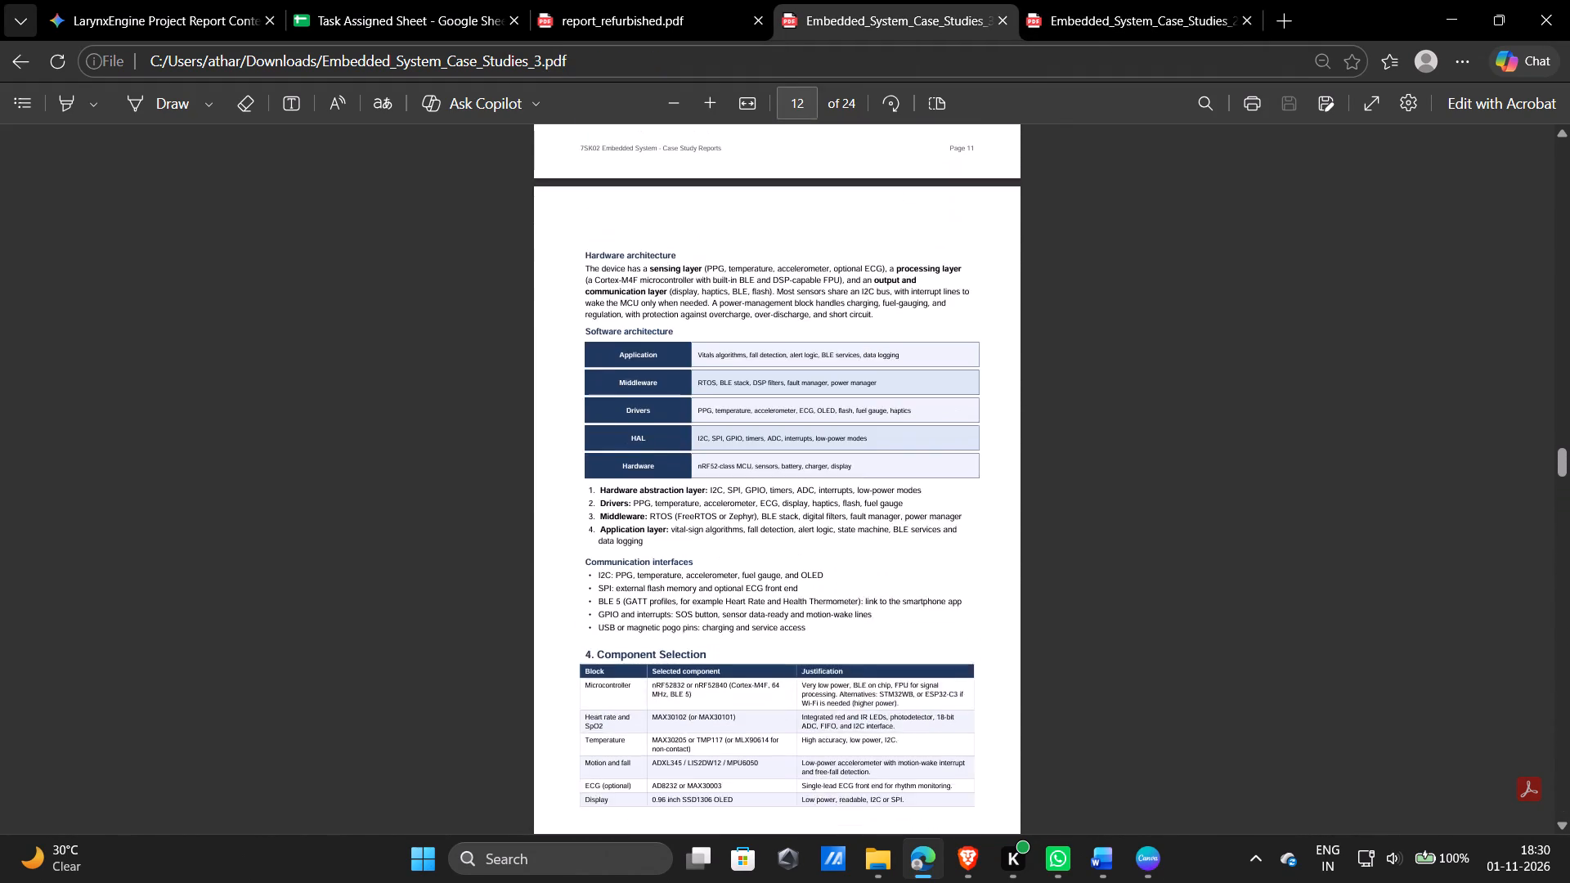
{"action": "scroll", "coordinate": [899, 361], "scroll_direction": "up", "scroll_amount": 6}
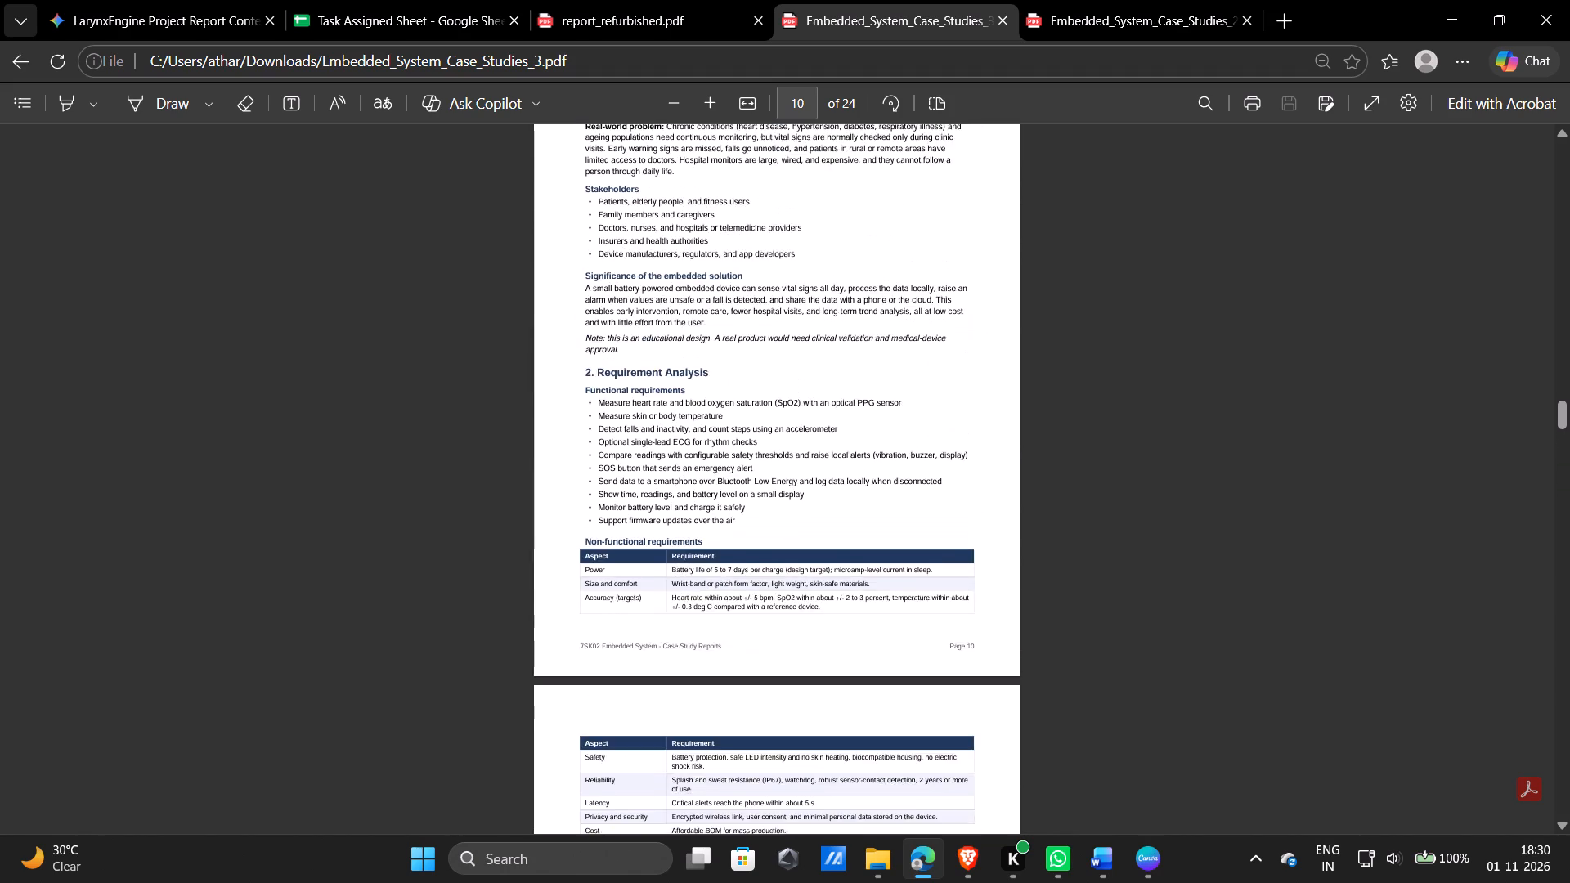
{"action": "scroll", "coordinate": [899, 361], "scroll_direction": "up", "scroll_amount": 4}
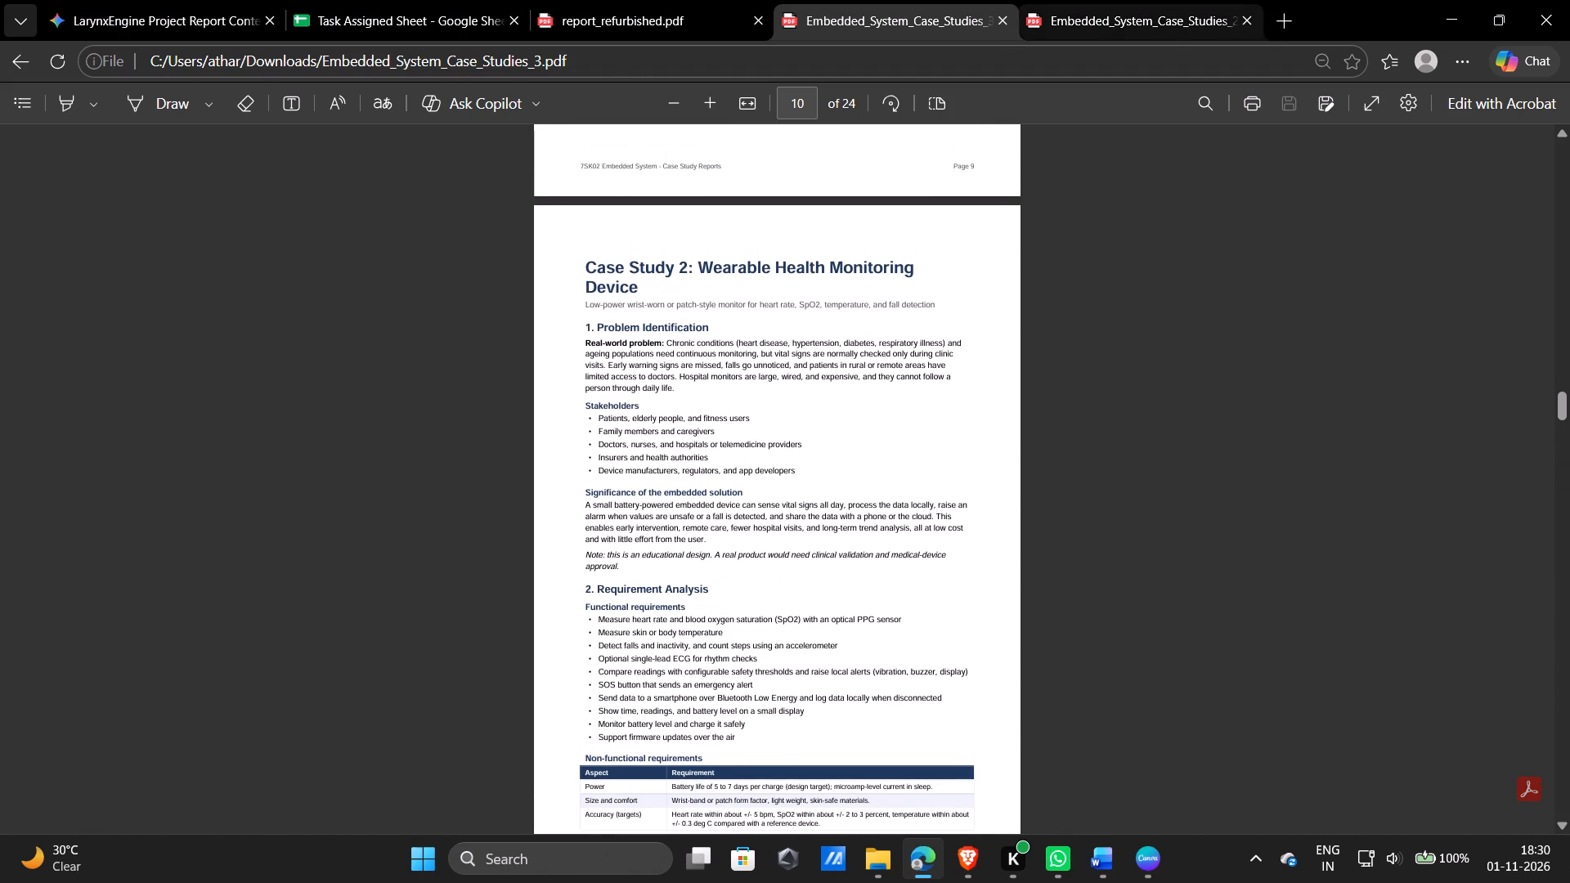
Review Embedded_System_Case_Studies_261027_231547 backwards from the wearable device's testing section to the traffic signal study's software architecture and component selection.
{"action": "left_click", "coordinate": [1099, 7]}
{"action": "scroll", "coordinate": [906, 392], "scroll_direction": "up", "scroll_amount": 4}
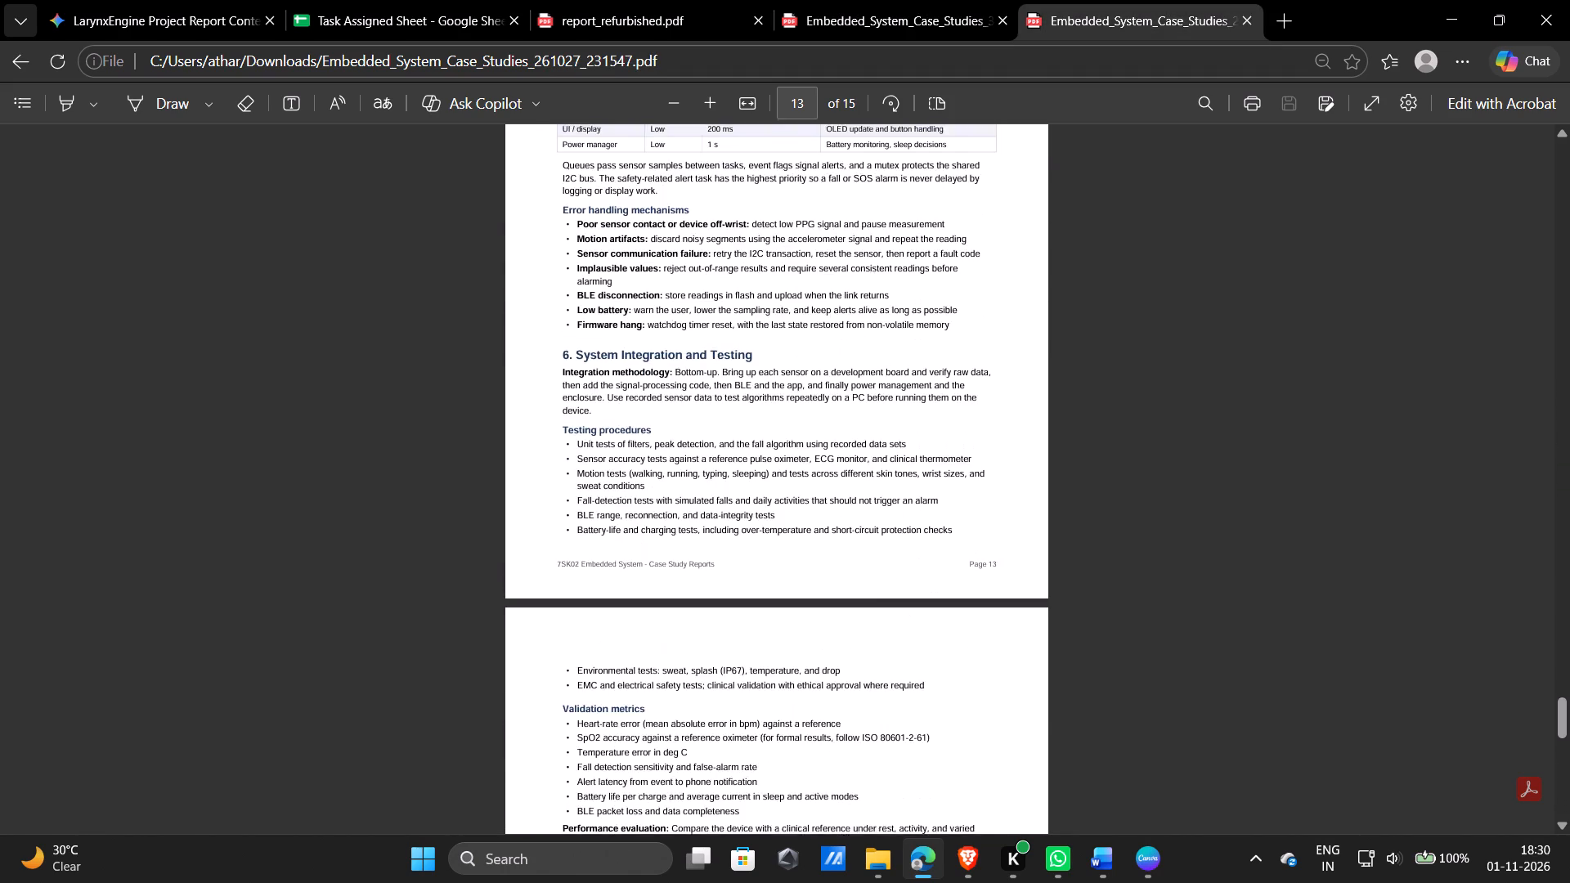
{"action": "scroll", "coordinate": [906, 392], "scroll_direction": "up", "scroll_amount": 6}
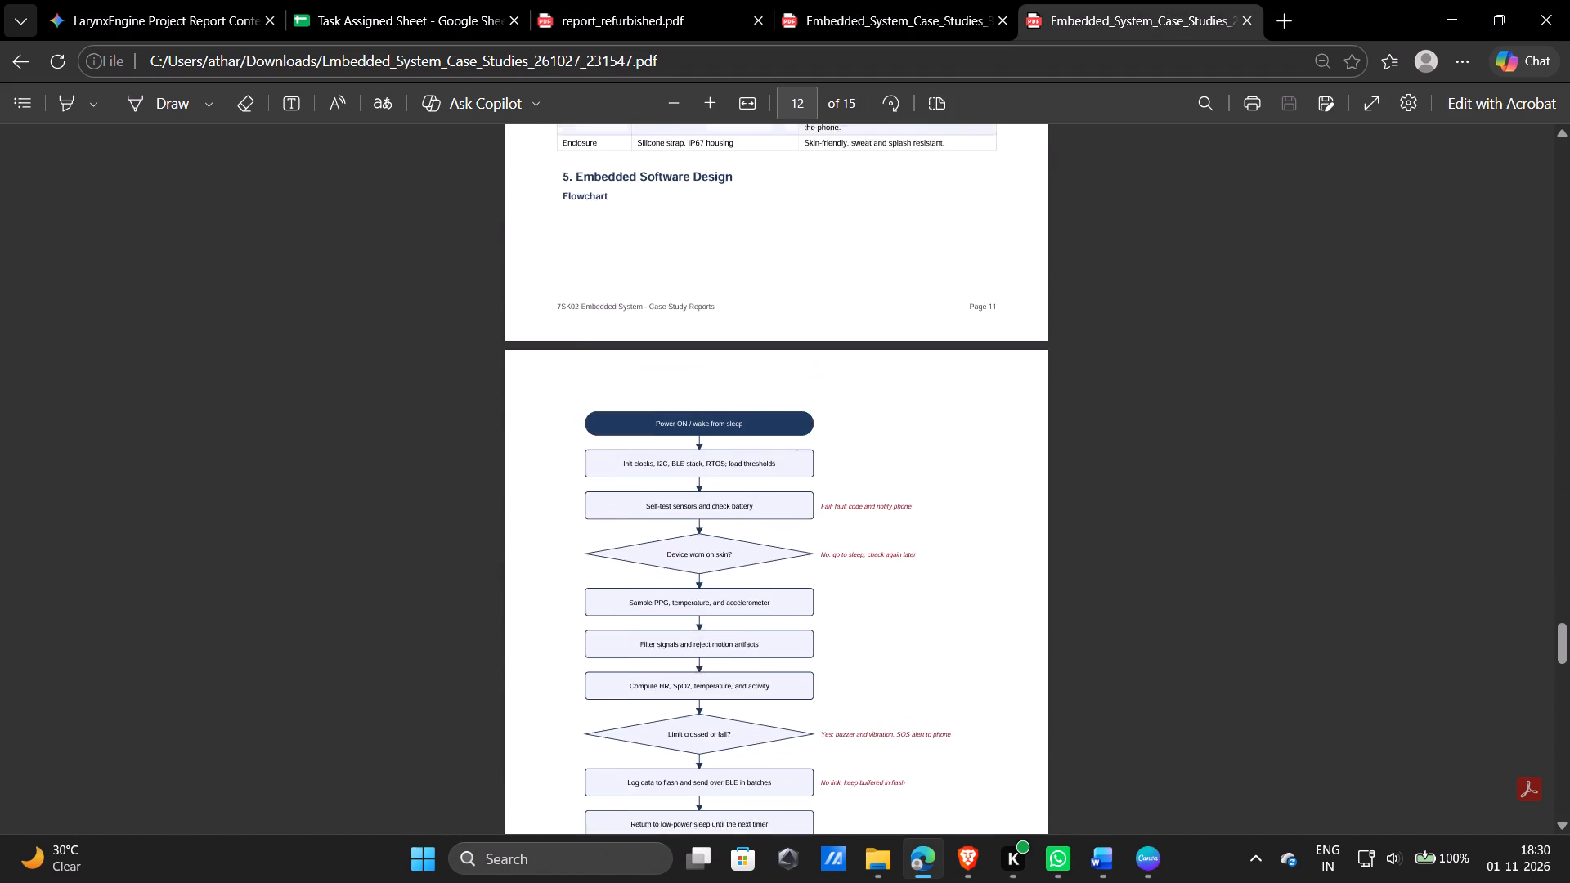
{"action": "scroll", "coordinate": [906, 392], "scroll_direction": "up", "scroll_amount": 6}
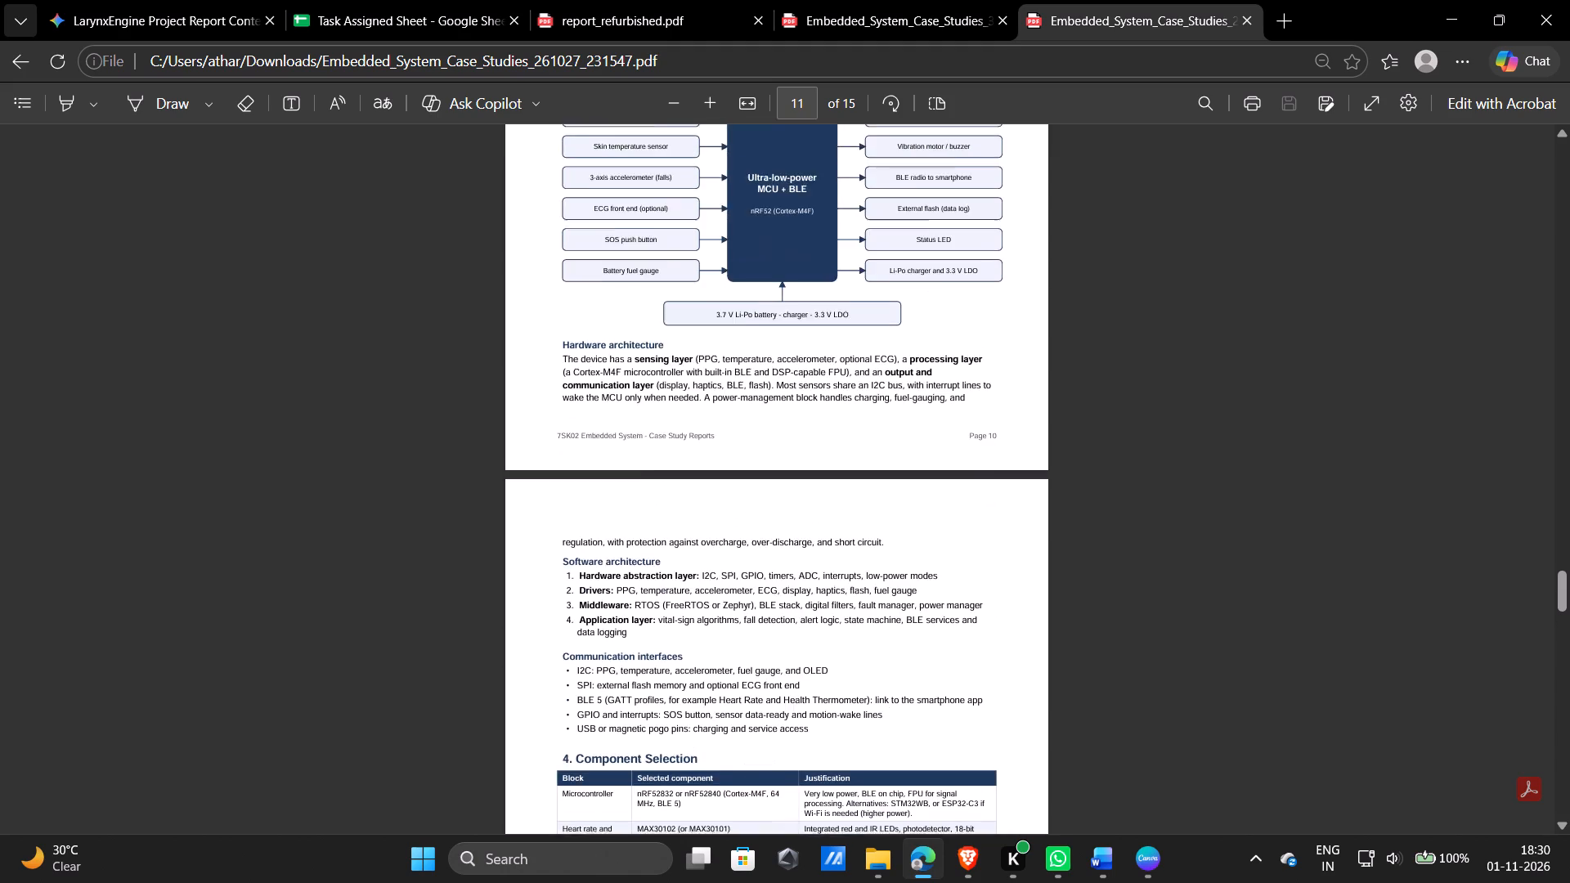
{"action": "scroll", "coordinate": [906, 392], "scroll_direction": "up", "scroll_amount": 5}
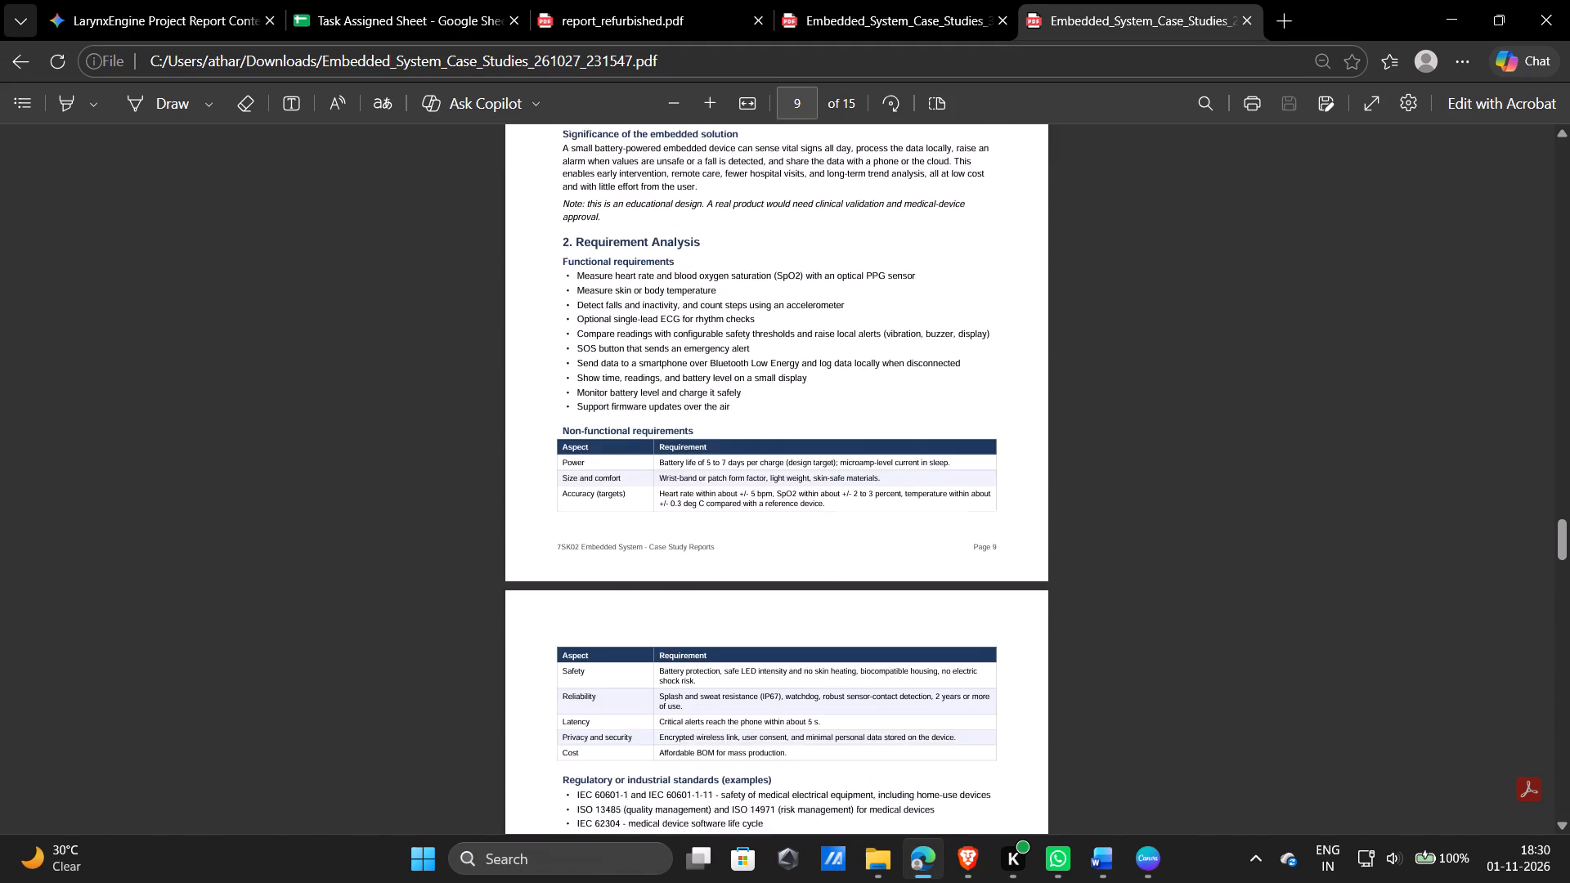
{"action": "scroll", "coordinate": [906, 392], "scroll_direction": "up", "scroll_amount": 5}
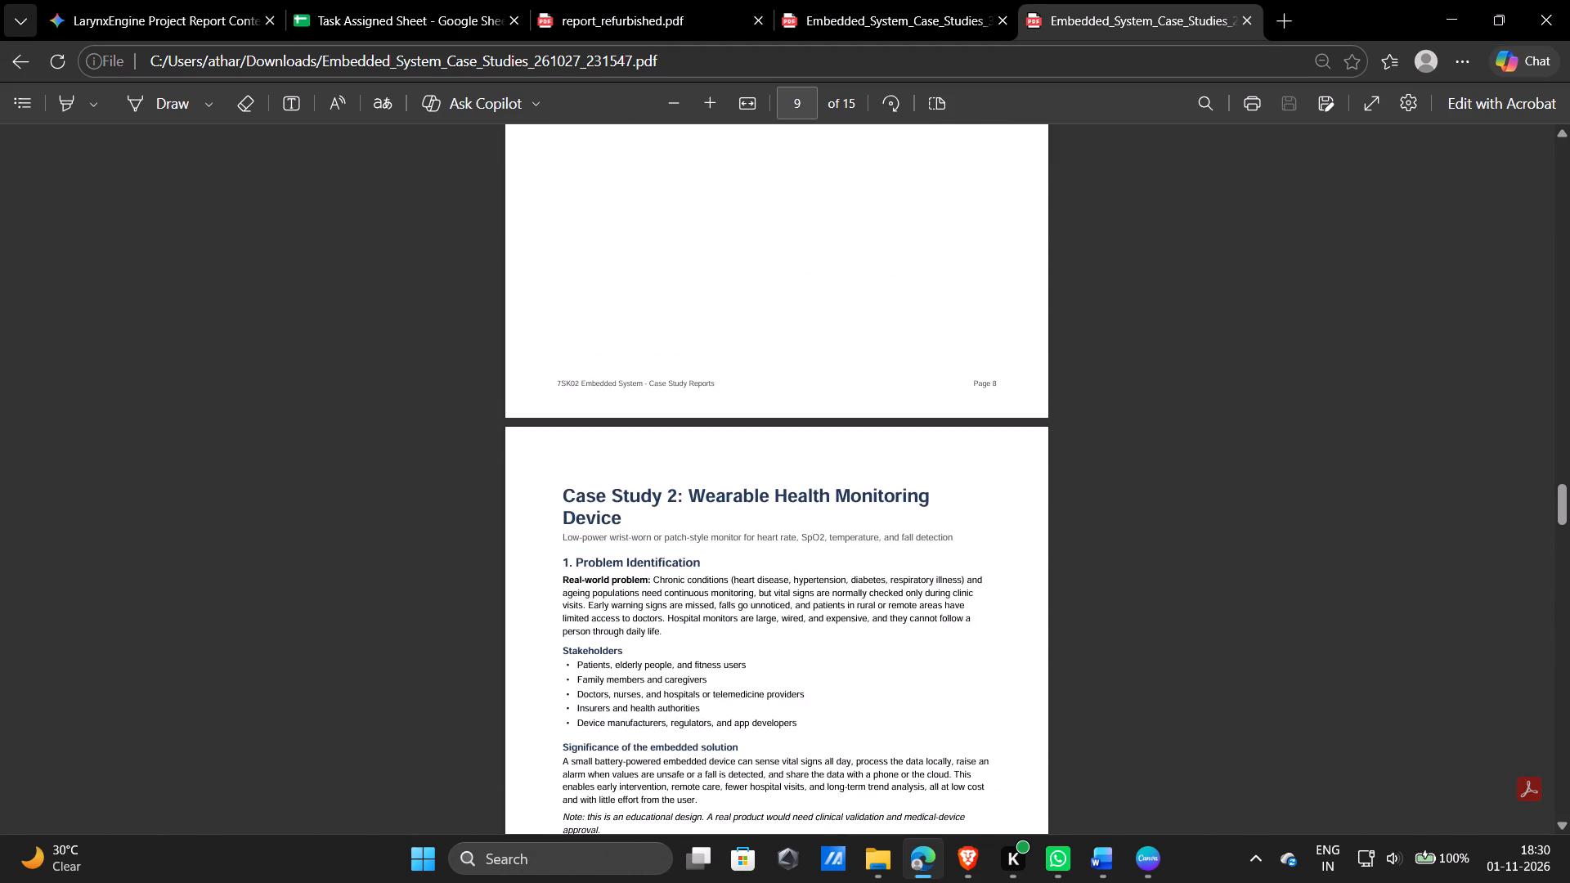
{"action": "scroll", "coordinate": [906, 392], "scroll_direction": "up", "scroll_amount": 6}
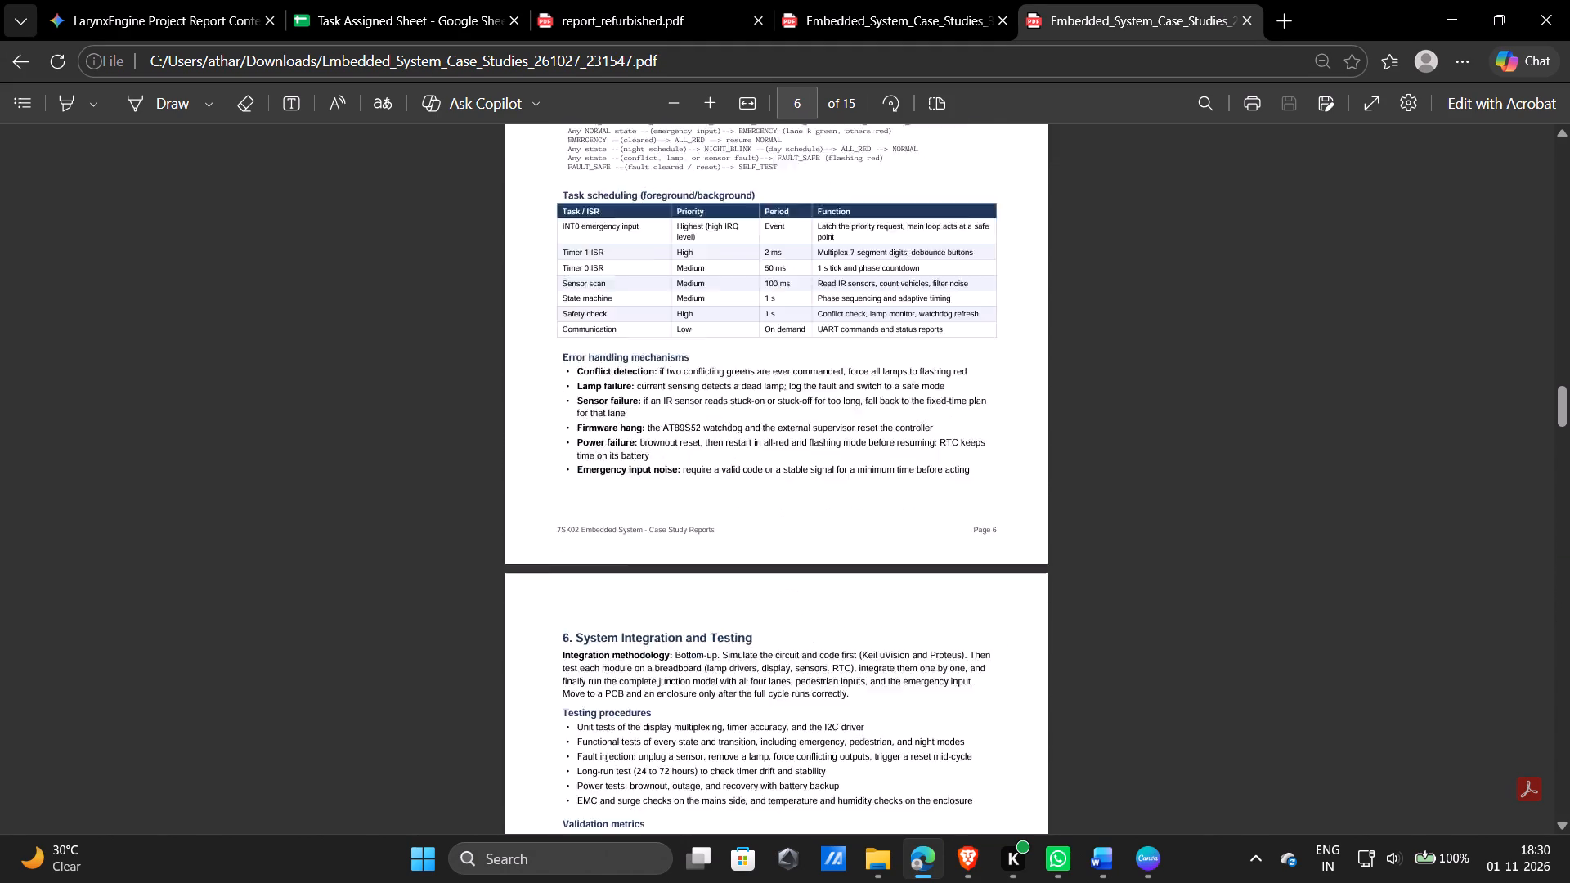
{"action": "scroll", "coordinate": [906, 392], "scroll_direction": "up", "scroll_amount": 8}
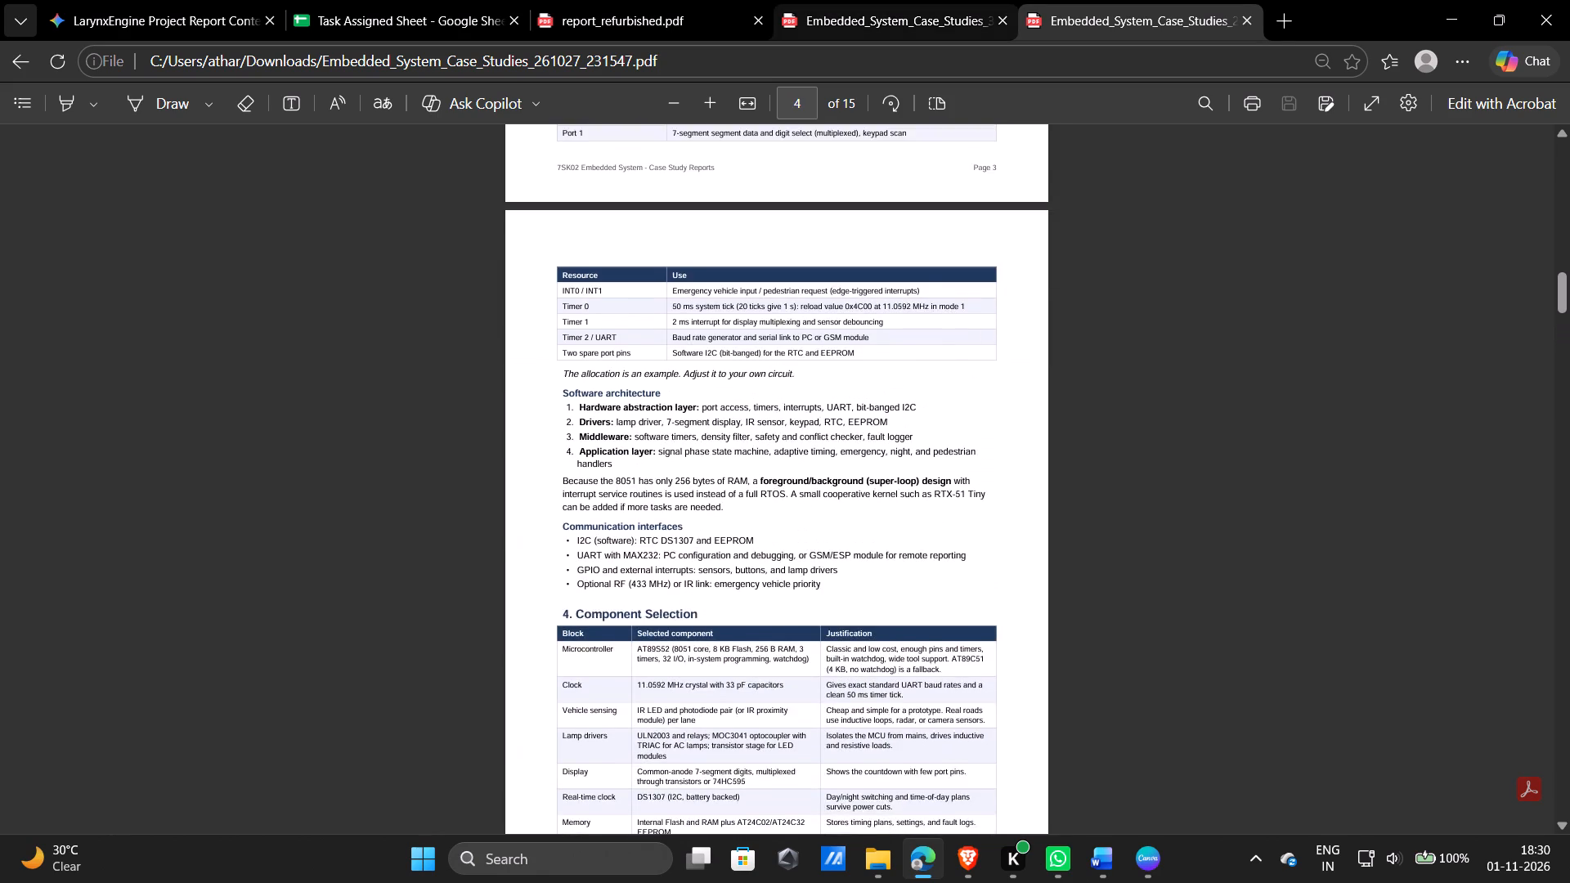
Examine Case Study 3: Smart Home Security System in Embedded_System_Case_Studies_3, from Problem Identification through Learning Outcomes on the last page.
{"action": "left_click", "coordinate": [899, 1]}
{"action": "scroll", "coordinate": [861, 399], "scroll_direction": "up", "scroll_amount": 5}
{"action": "scroll", "coordinate": [861, 399], "scroll_direction": "down", "scroll_amount": 7}
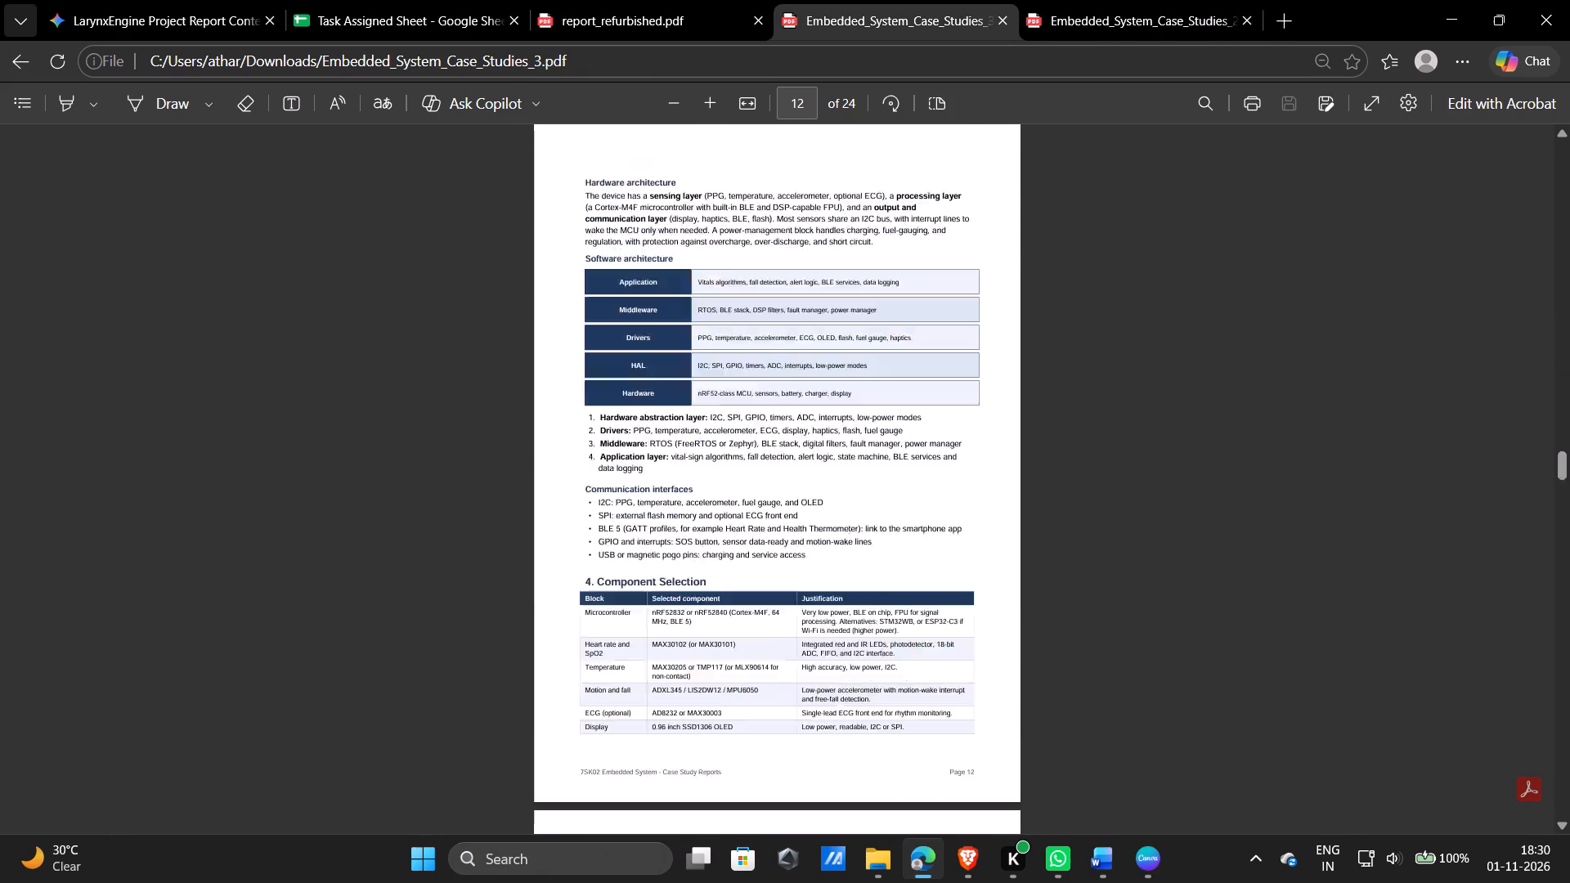
{"action": "scroll", "coordinate": [861, 399], "scroll_direction": "down", "scroll_amount": 7}
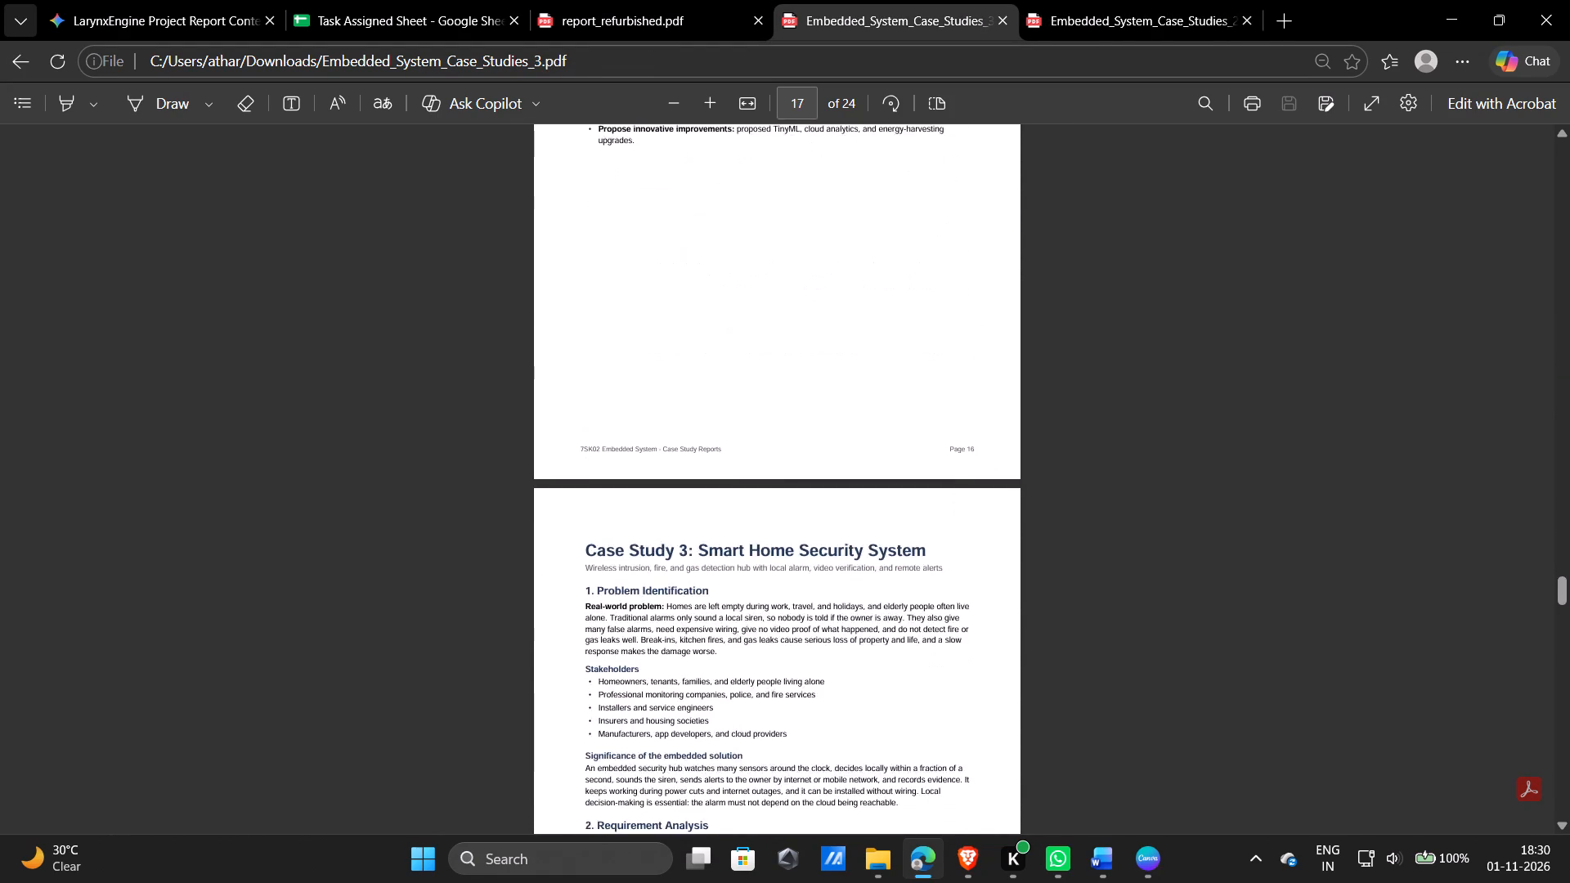
{"action": "scroll", "coordinate": [861, 399], "scroll_direction": "down", "scroll_amount": 8}
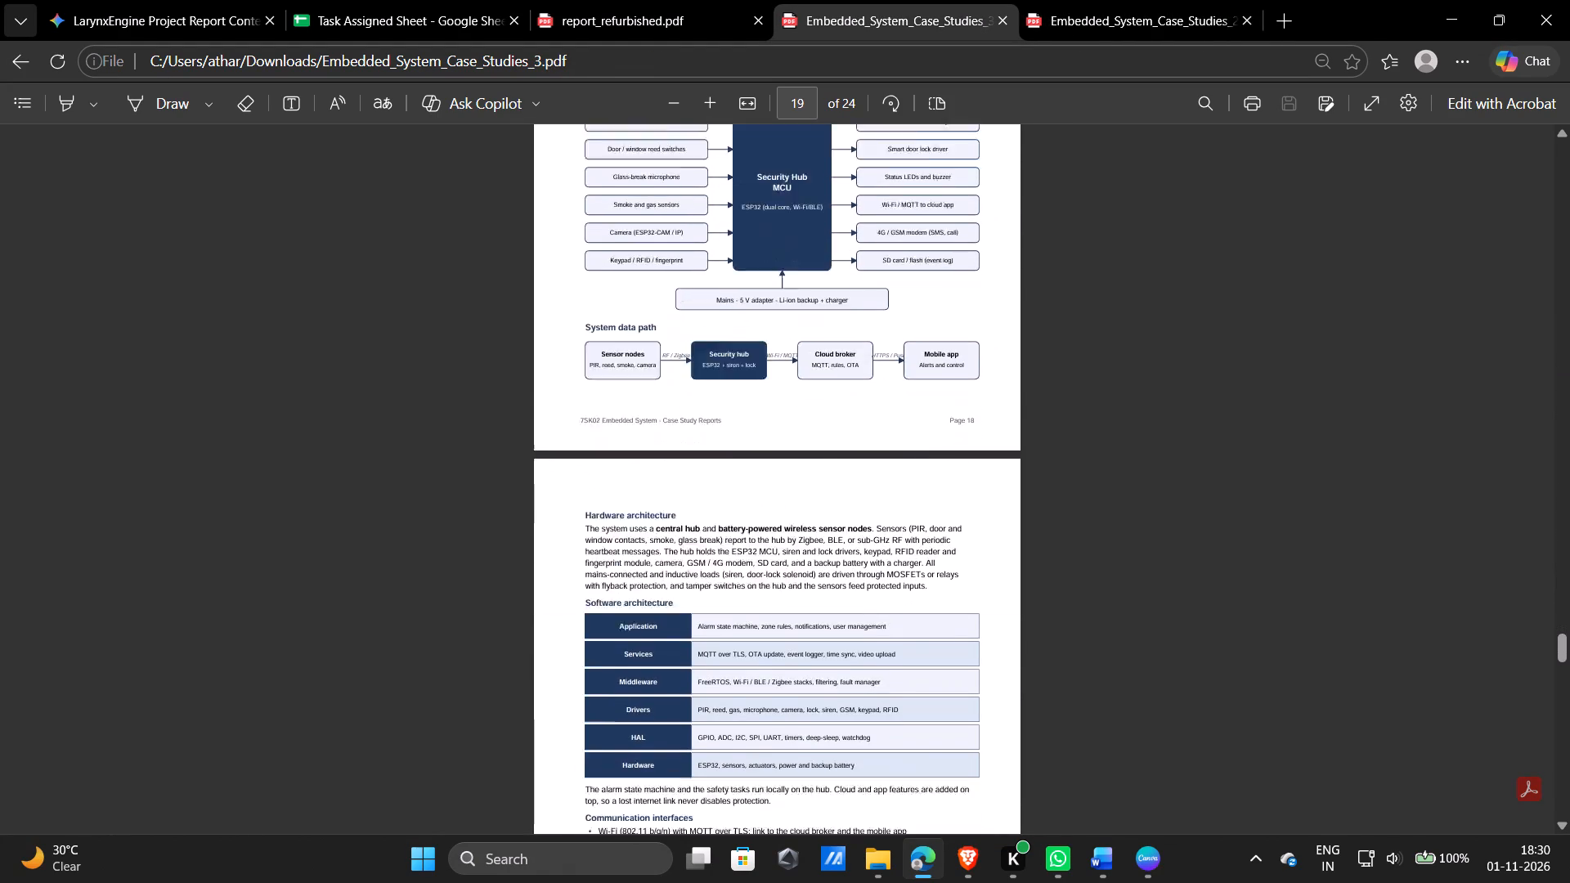
{"action": "scroll", "coordinate": [861, 399], "scroll_direction": "down", "scroll_amount": 10}
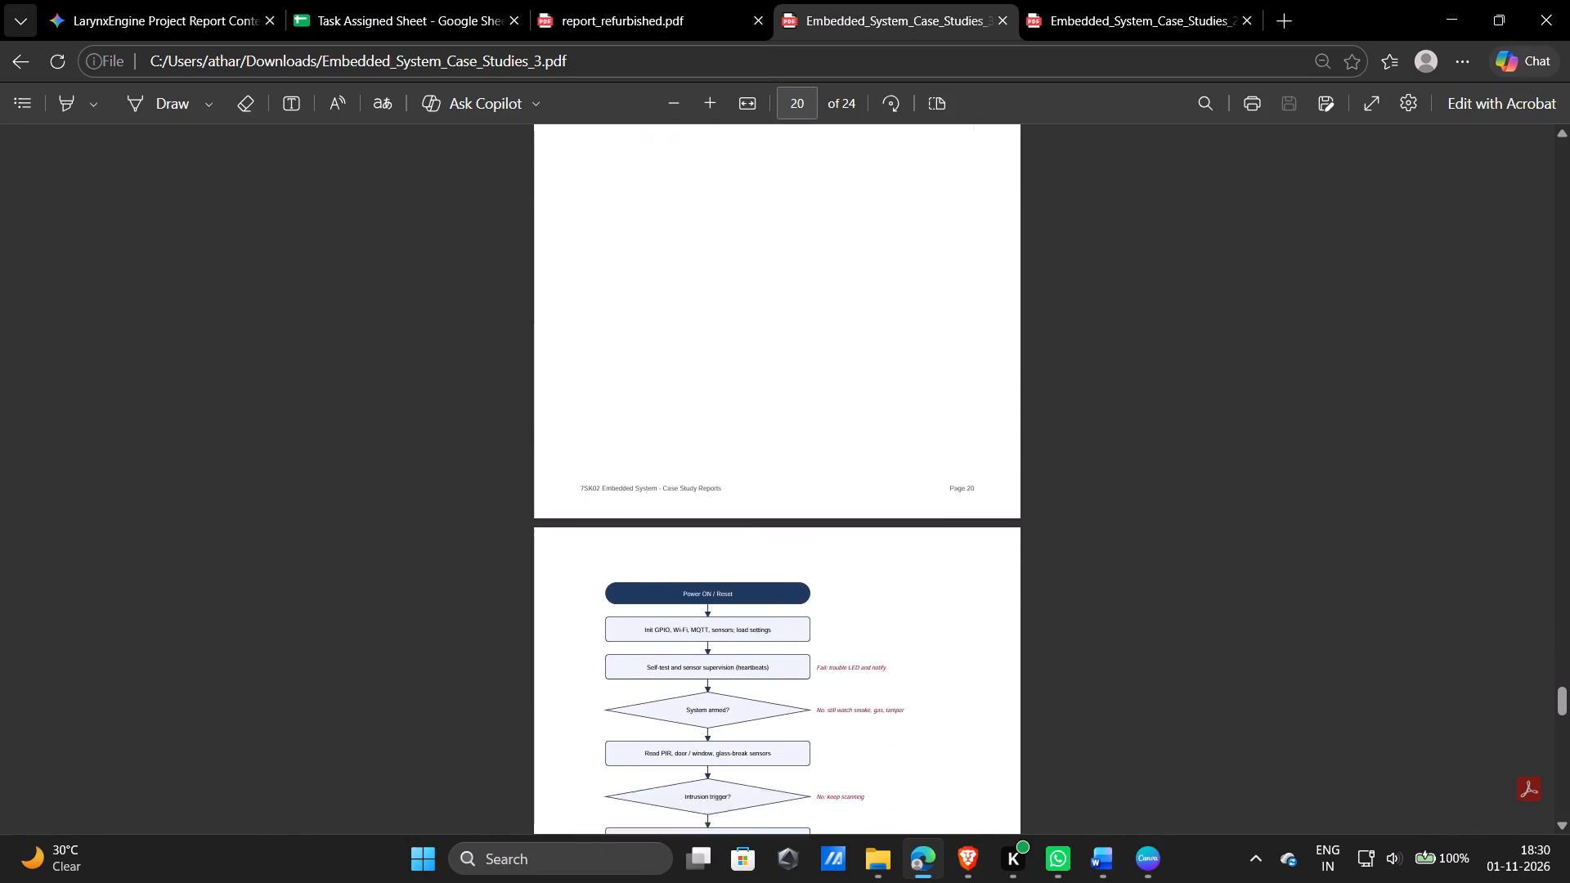
{"action": "scroll", "coordinate": [861, 399], "scroll_direction": "down", "scroll_amount": 8}
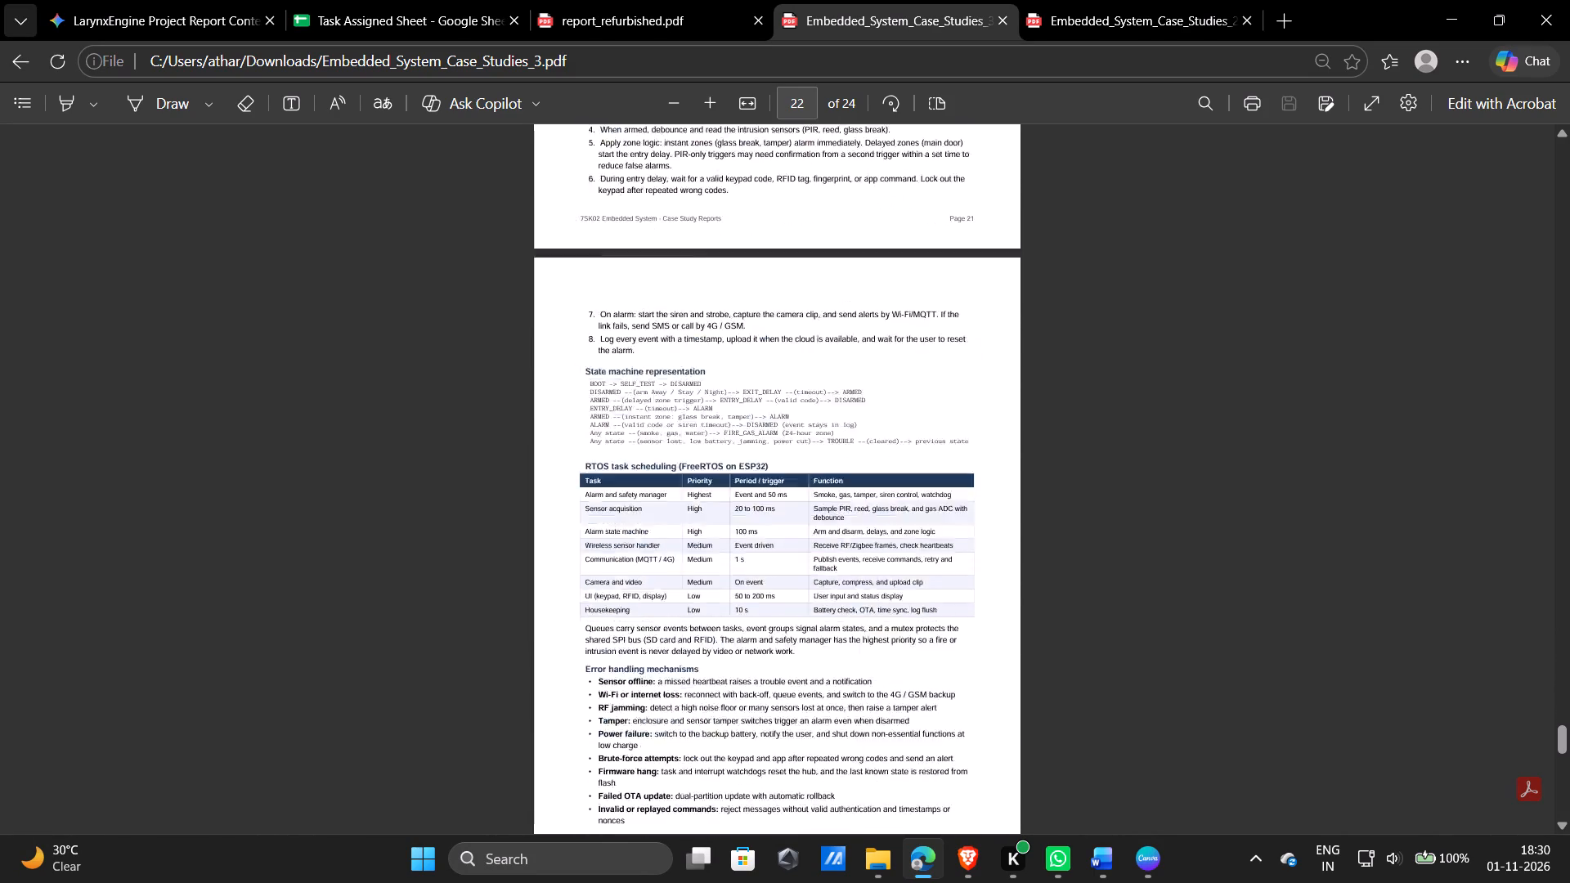
{"action": "scroll", "coordinate": [861, 399], "scroll_direction": "down", "scroll_amount": 8}
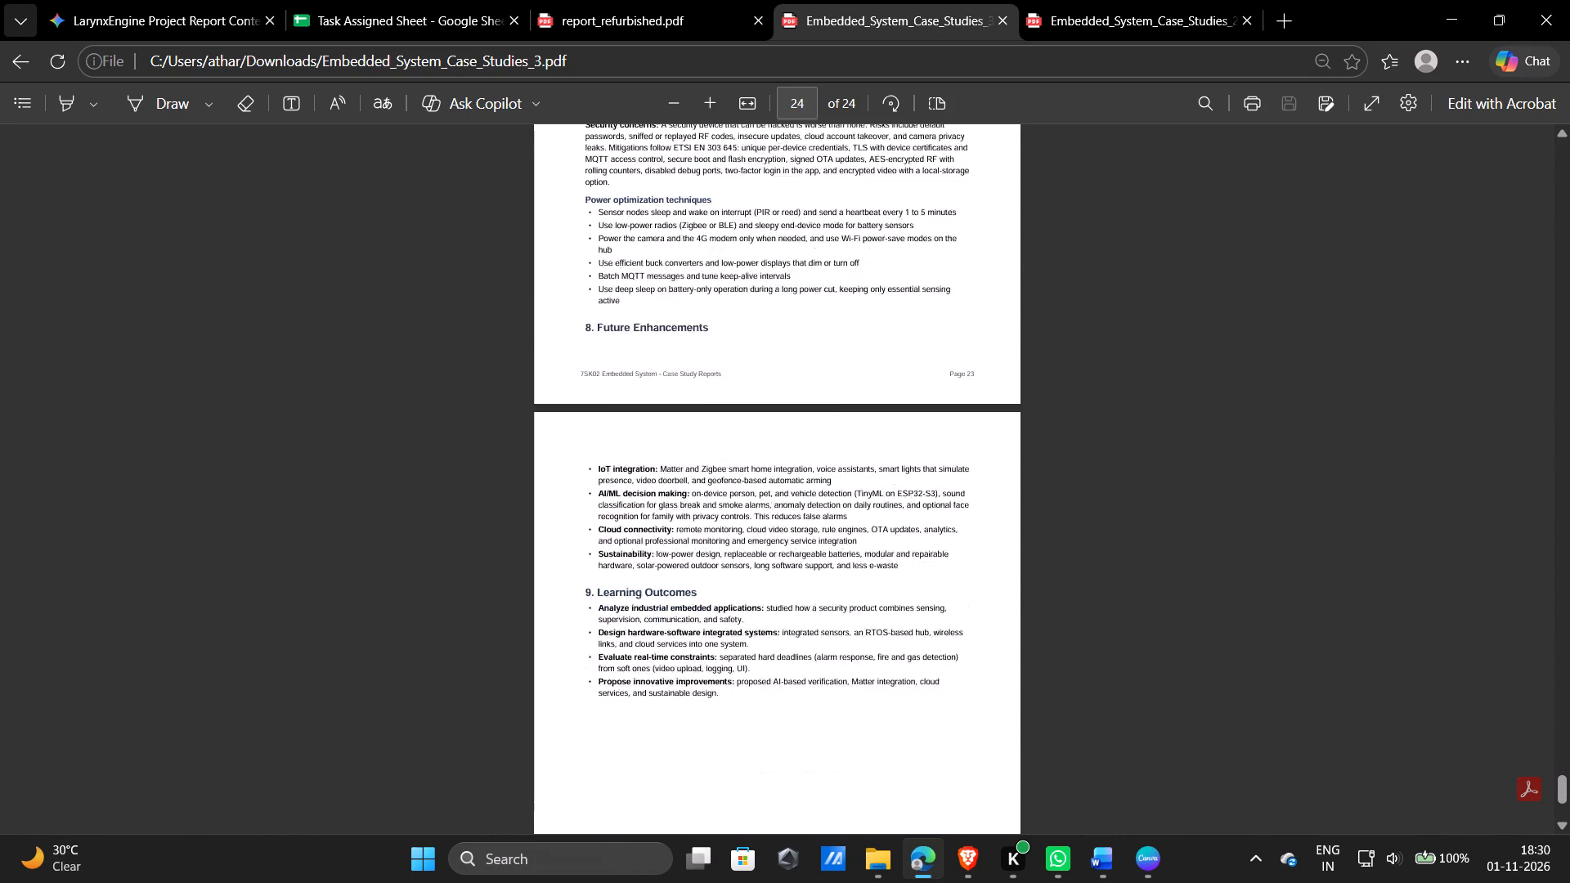
{"action": "scroll", "coordinate": [861, 399], "scroll_direction": "down", "scroll_amount": 1}
Recheck the Smart Home Security System's testing, challenges and architecture sections, and return to the cover page of Embedded_System_Case_Studies_3.
{"action": "scroll", "coordinate": [861, 399], "scroll_direction": "up", "scroll_amount": 2}
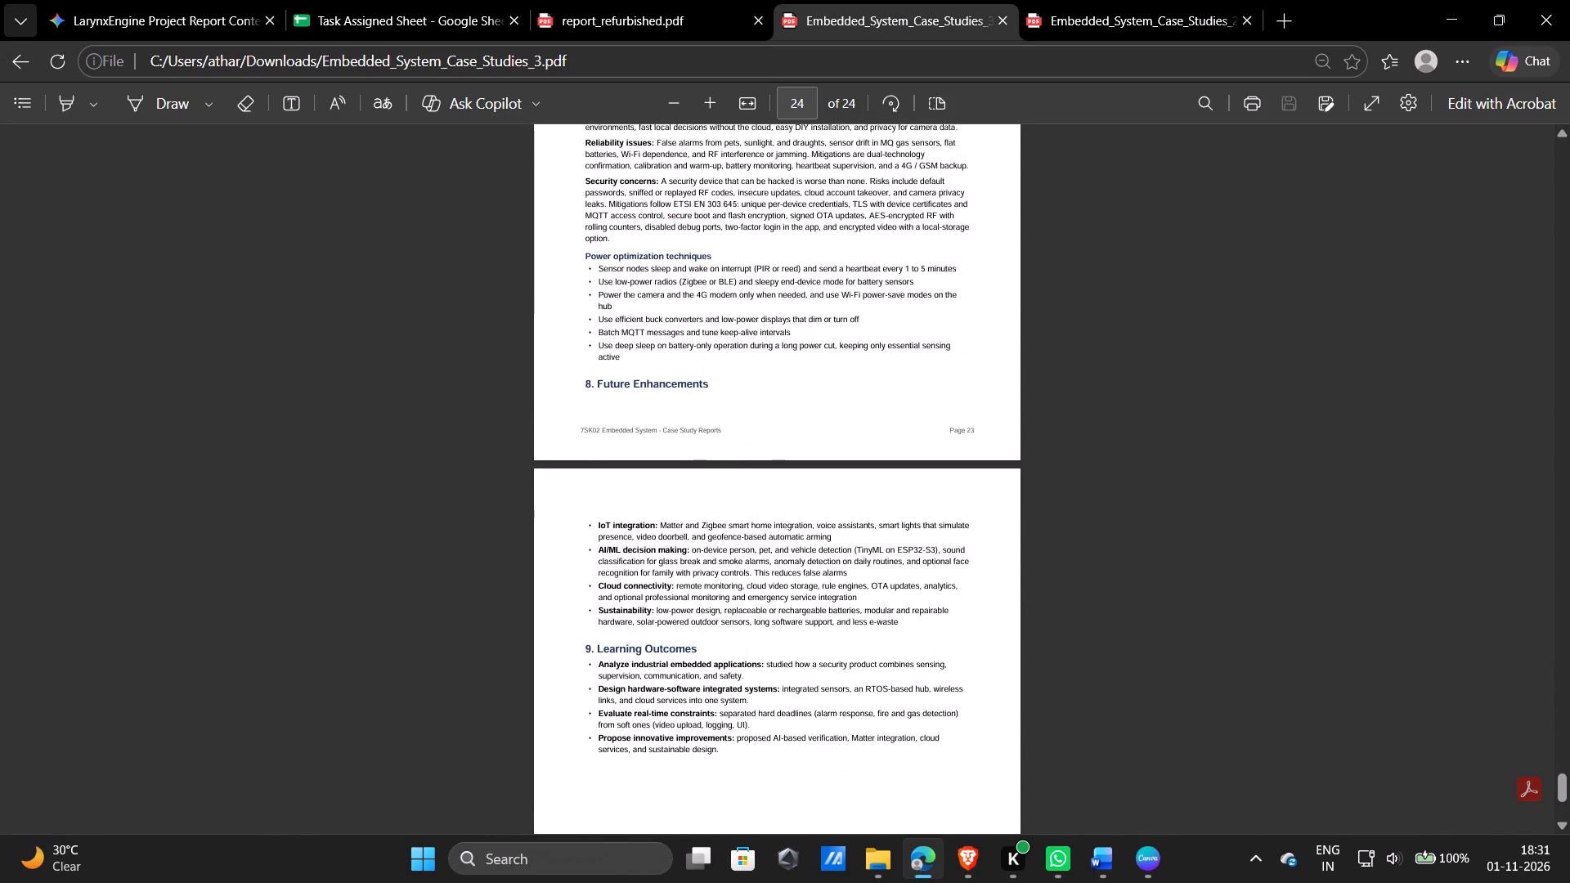
{"action": "scroll", "coordinate": [861, 399], "scroll_direction": "up", "scroll_amount": 3}
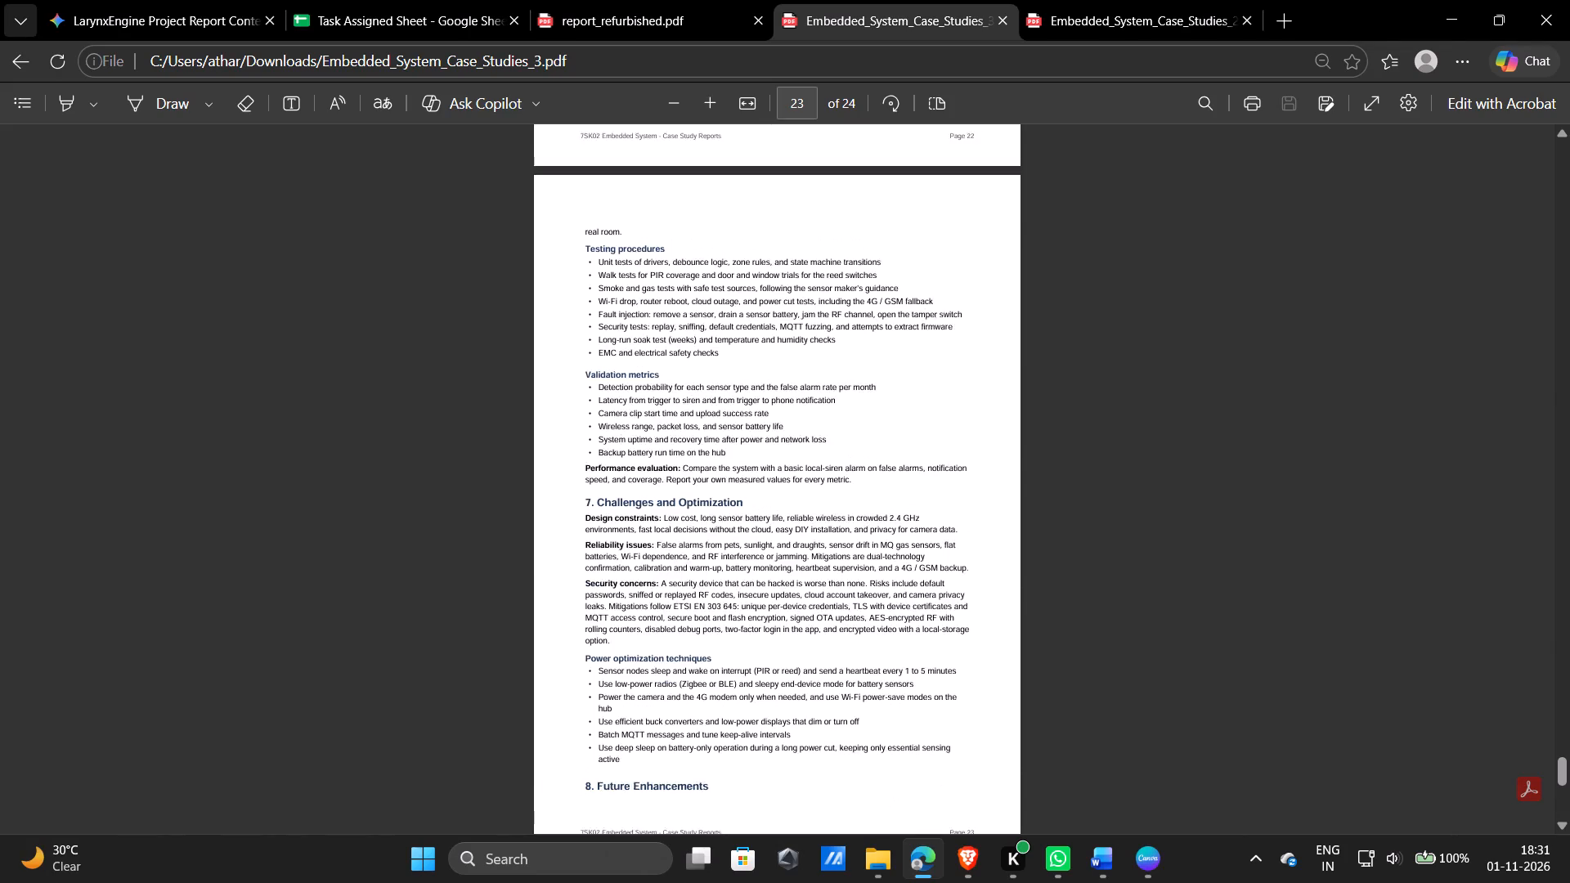
{"action": "scroll", "coordinate": [861, 399], "scroll_direction": "up", "scroll_amount": 2}
{"action": "scroll", "coordinate": [805, 213], "scroll_direction": "up", "scroll_amount": 12}
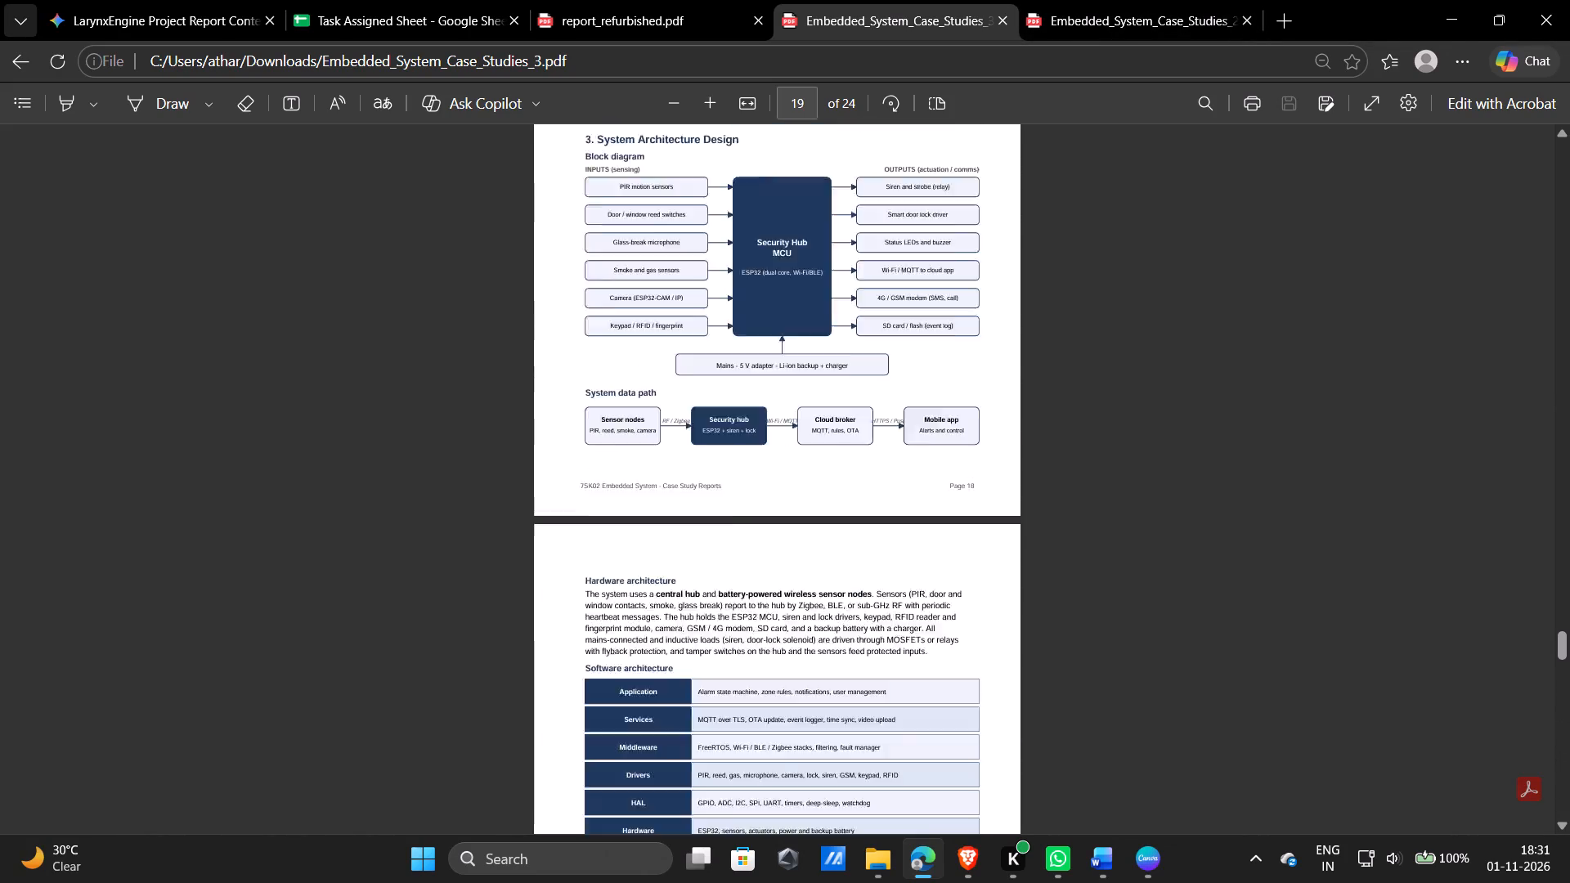
{"action": "scroll", "coordinate": [805, 213], "scroll_direction": "up", "scroll_amount": 20}
{"action": "scroll", "coordinate": [805, 213], "scroll_direction": "up", "scroll_amount": 1}
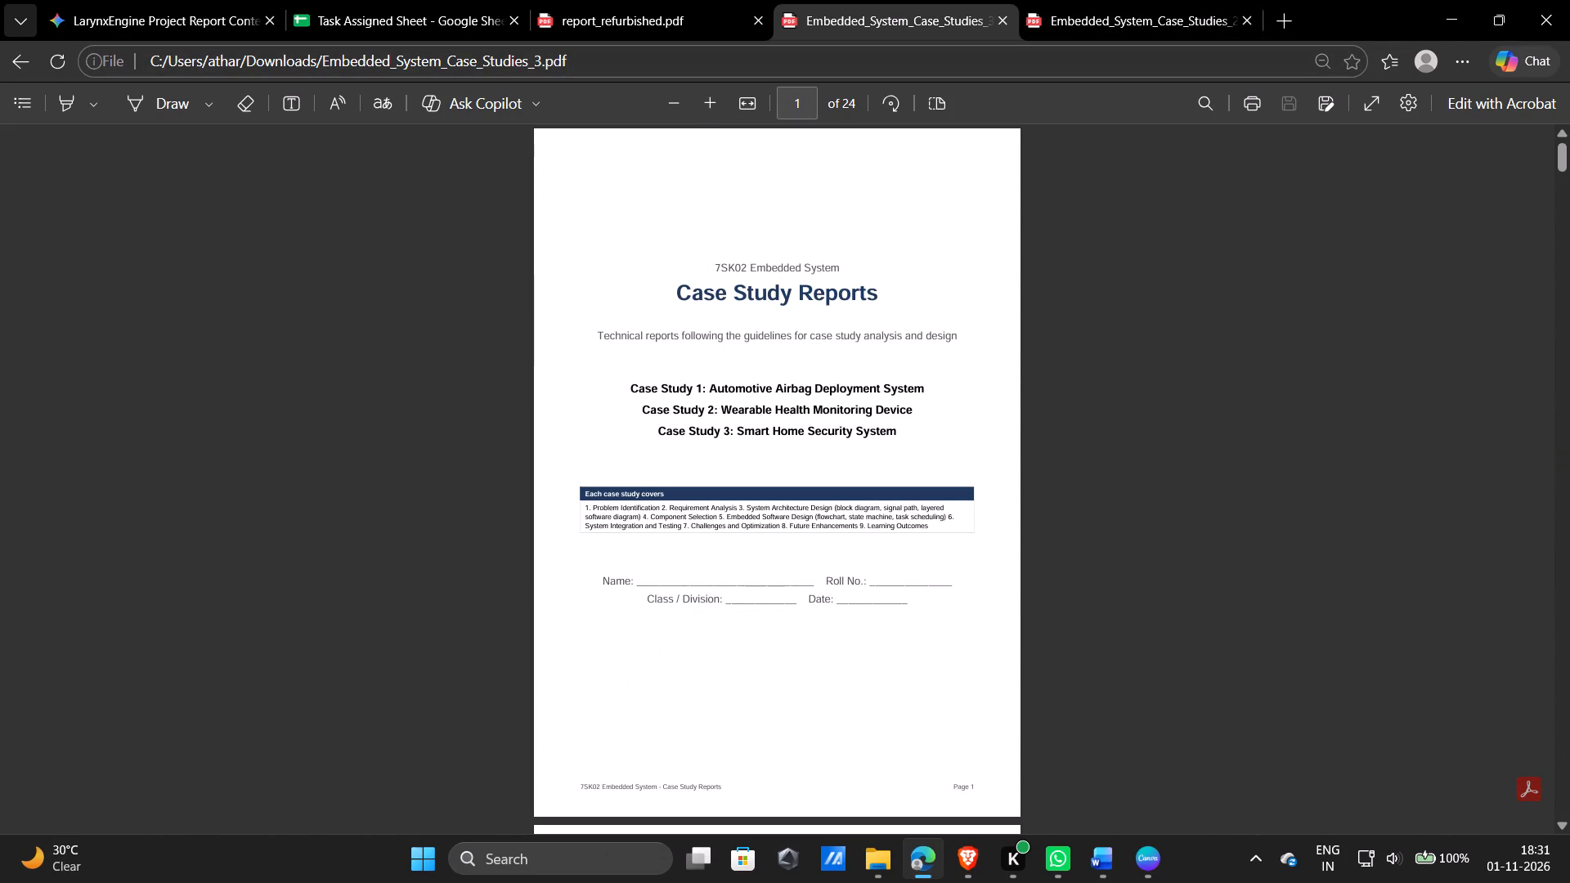
Close the Task Assigned Sheet, report_refurbished.pdf and LarynxEngine Project Report pages, keeping the two case study PDFs open.
{"action": "left_click", "coordinate": [513, 18]}
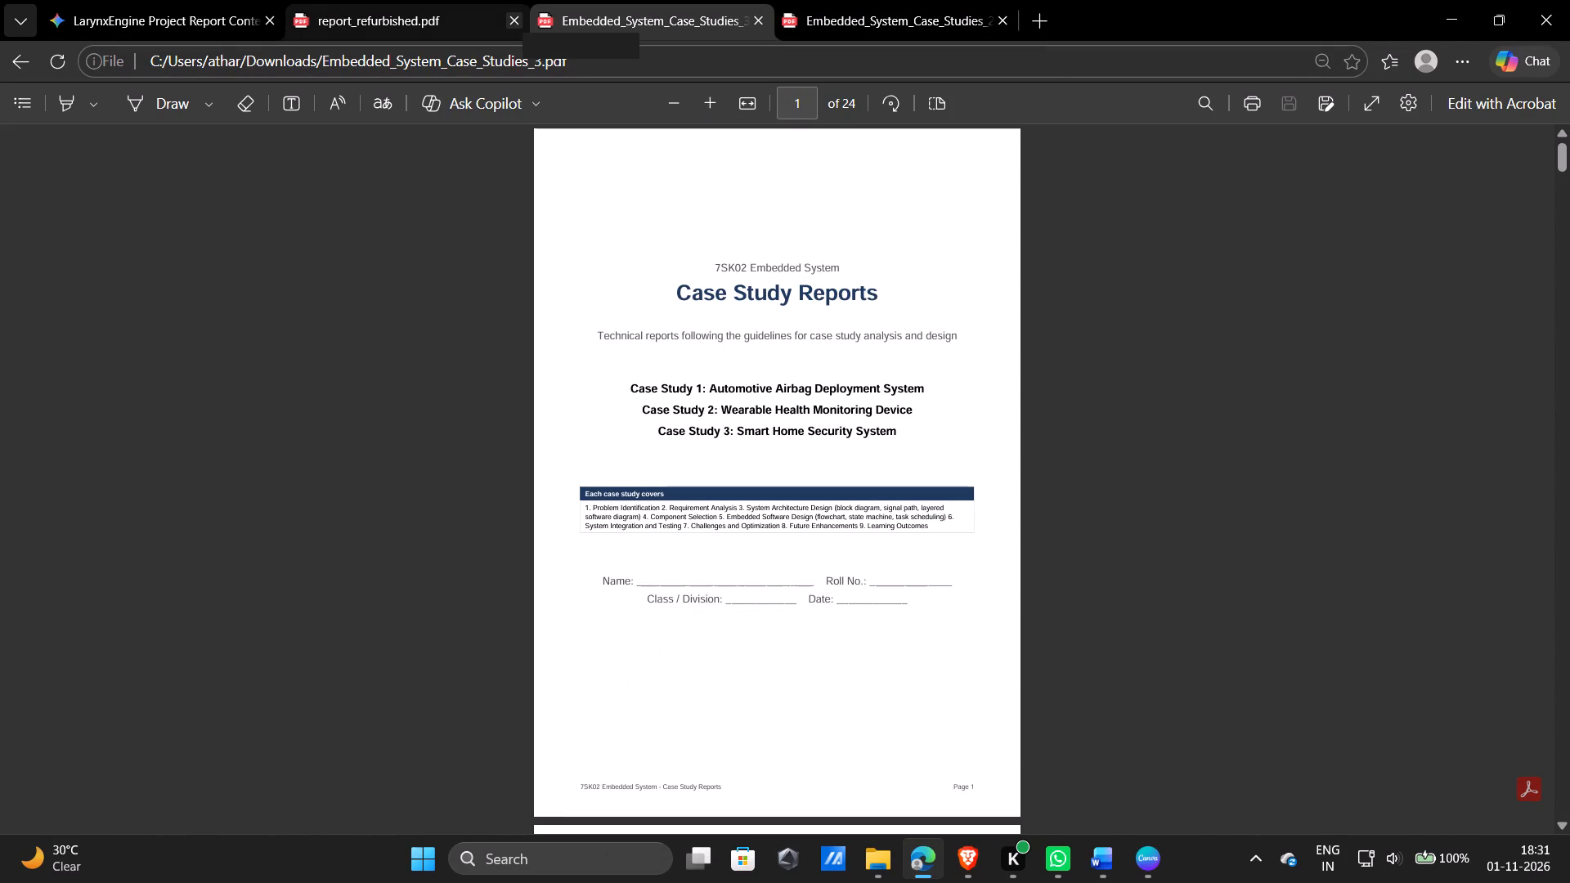
{"action": "left_click", "coordinate": [513, 18]}
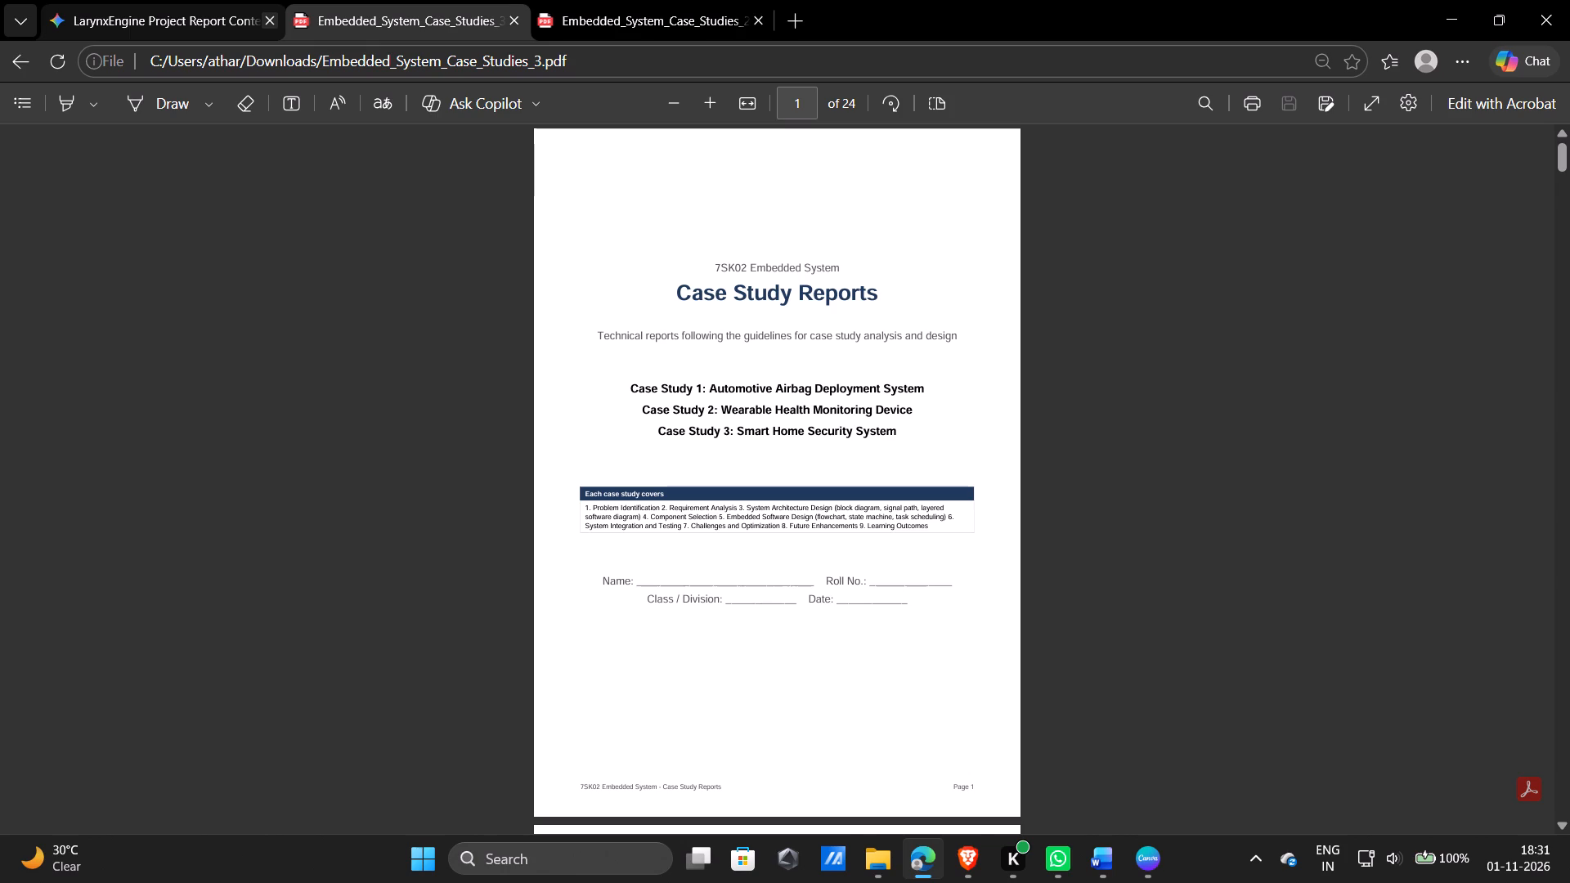
{"action": "left_click", "coordinate": [262, 22]}
Compare the cover page of Embedded_System_Case_Studies_261027_231547 with that of Embedded_System_Case_Studies_3.
{"action": "left_click", "coordinate": [364, 1]}
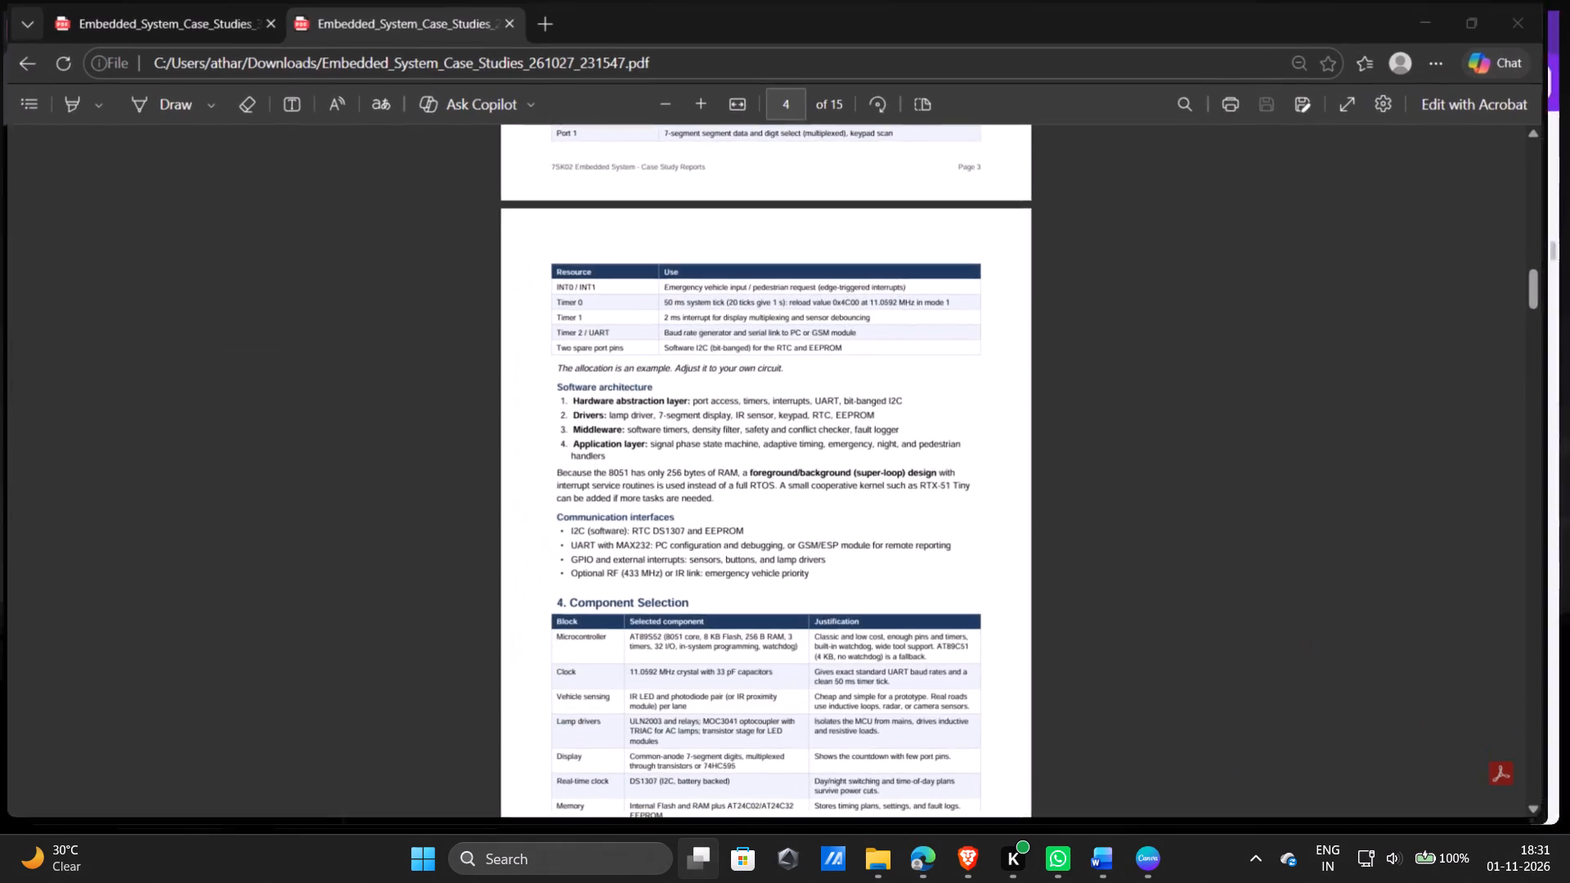
{"action": "scroll", "coordinate": [726, 270], "scroll_direction": "up", "scroll_amount": 20}
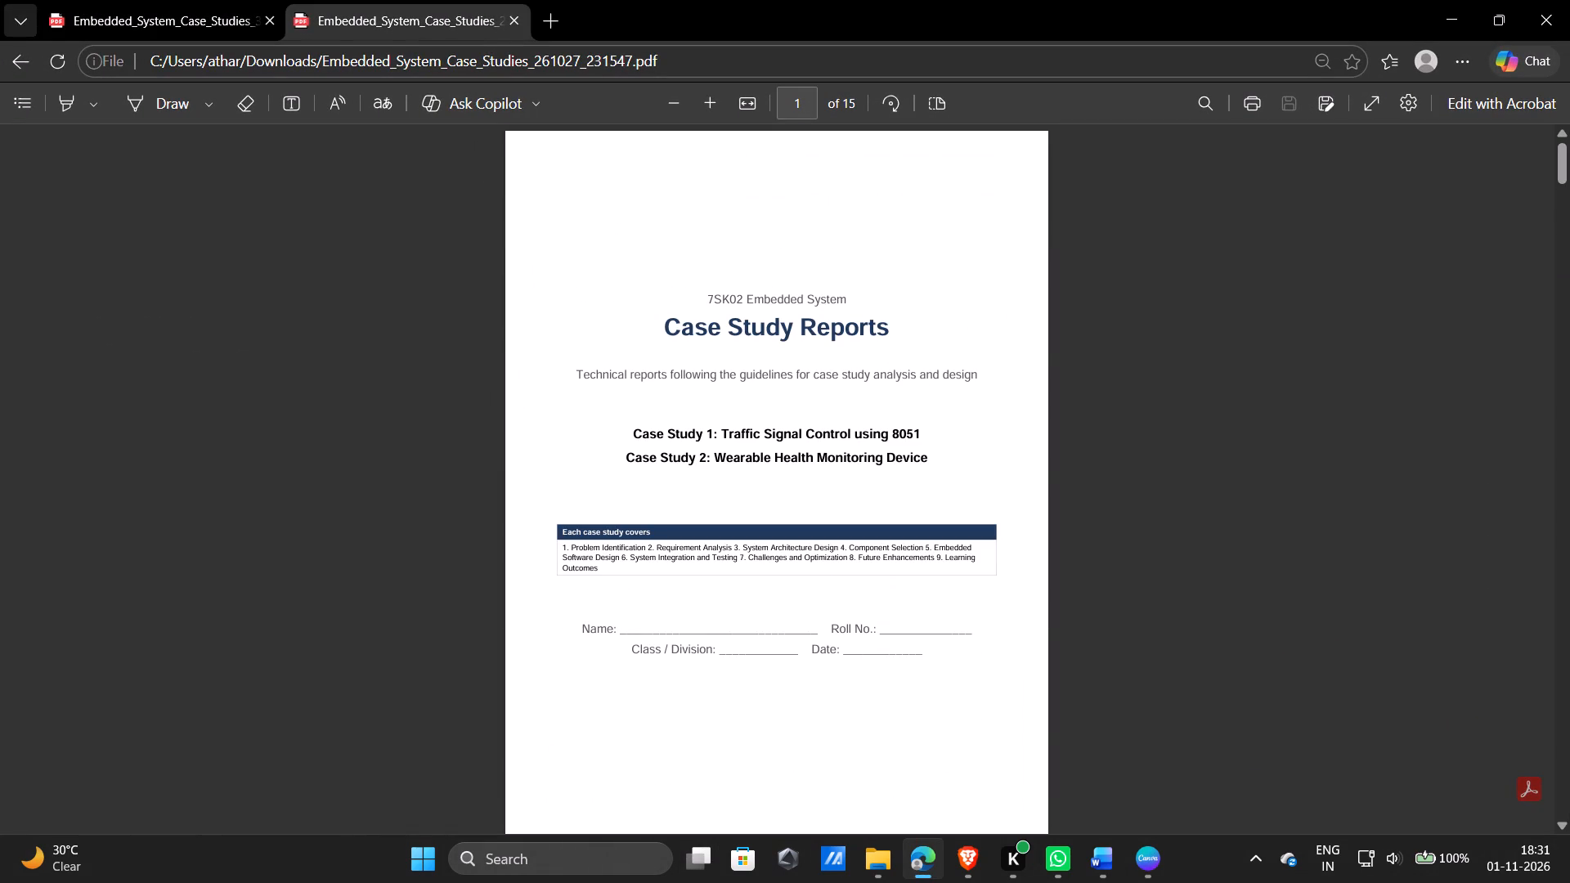
{"action": "left_click", "coordinate": [178, 0]}
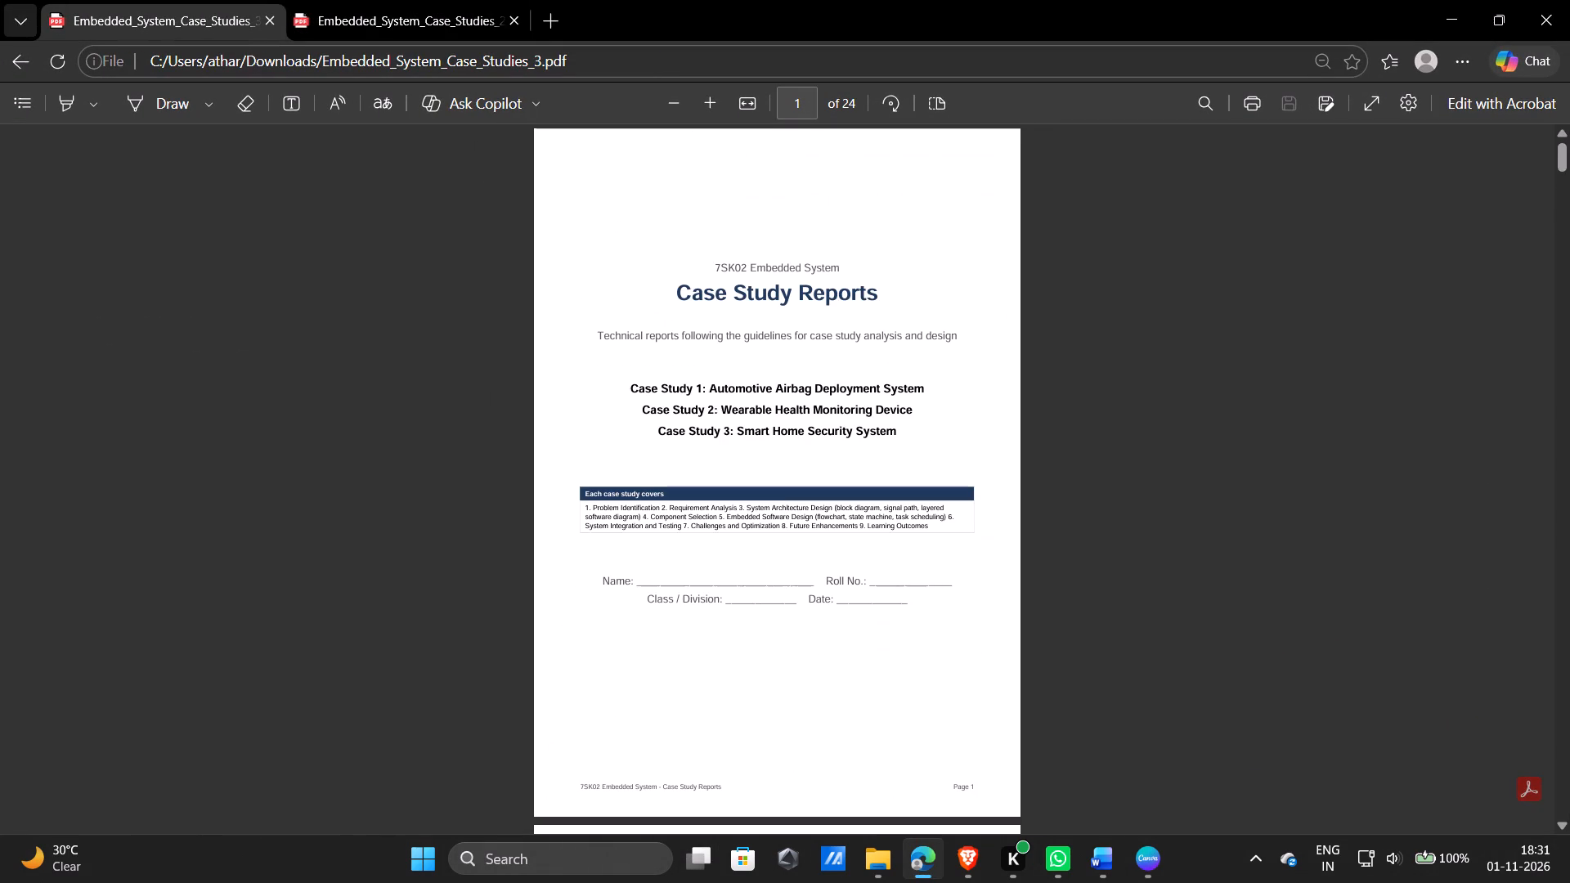
{"action": "left_click", "coordinate": [1451, 5]}
{"action": "scroll", "coordinate": [1231, 2], "scroll_direction": "down", "scroll_amount": 1}
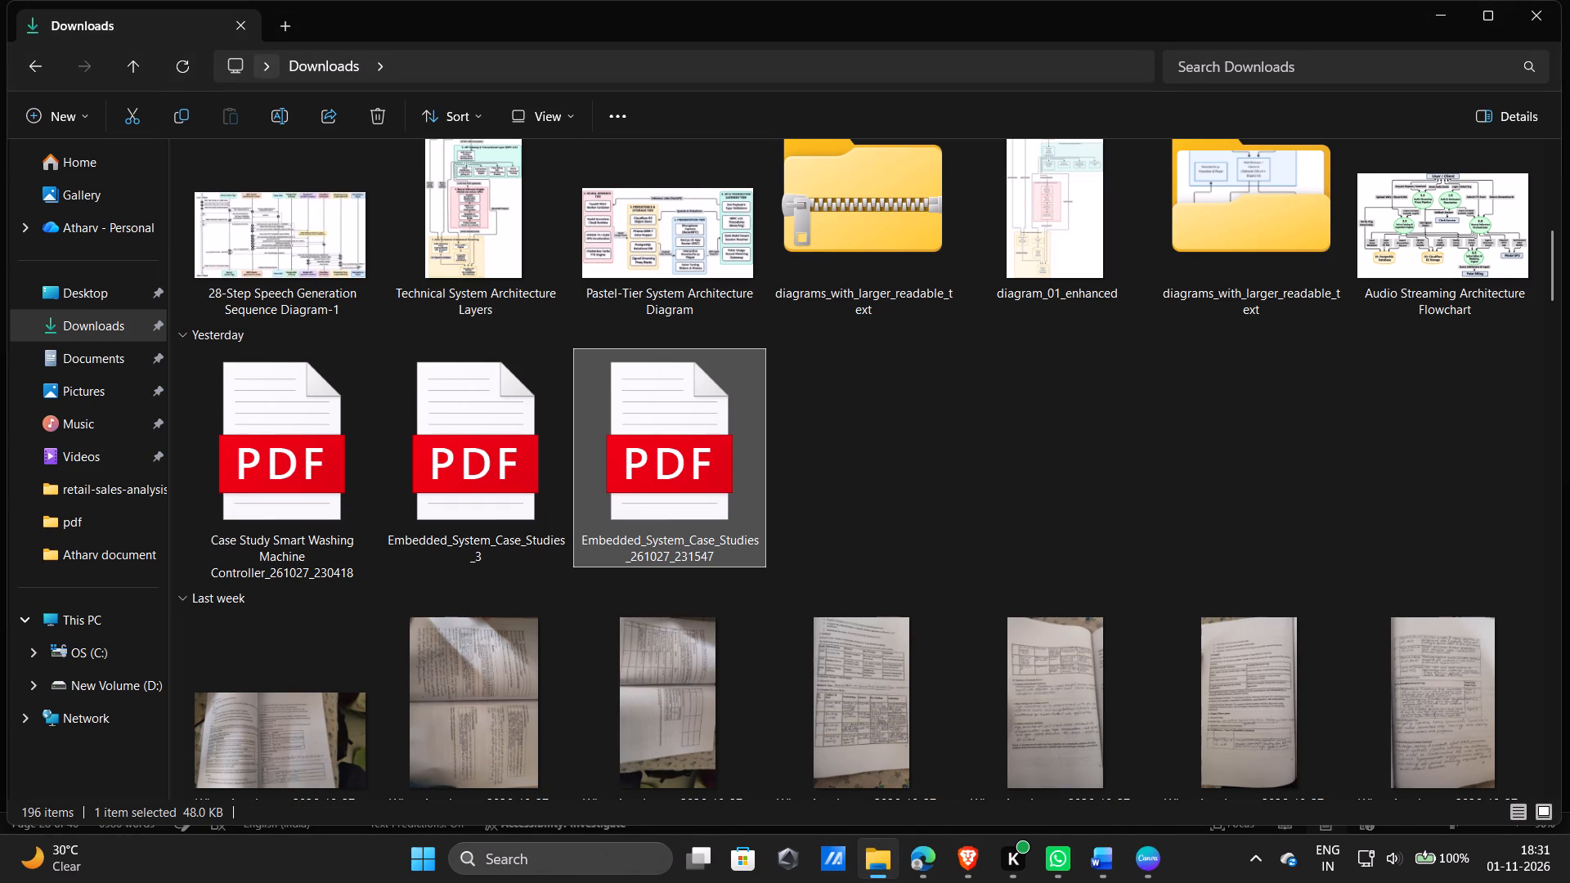
{"action": "left_click", "coordinate": [184, 71]}
{"action": "scroll", "coordinate": [370, 285], "scroll_direction": "up", "scroll_amount": 4}
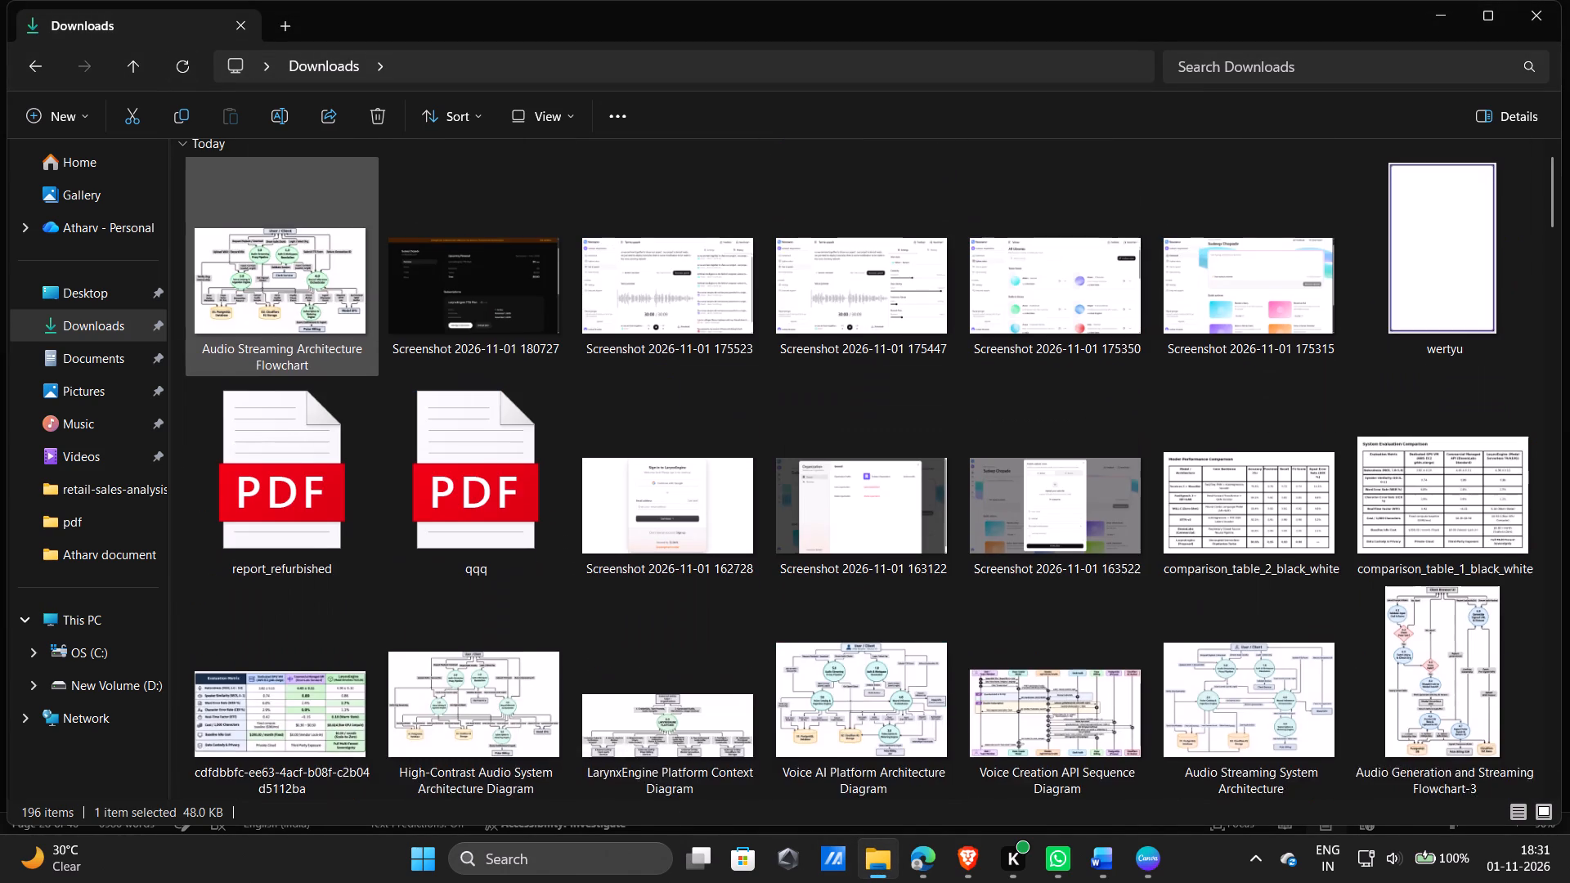
{"action": "left_click", "coordinate": [282, 281]}
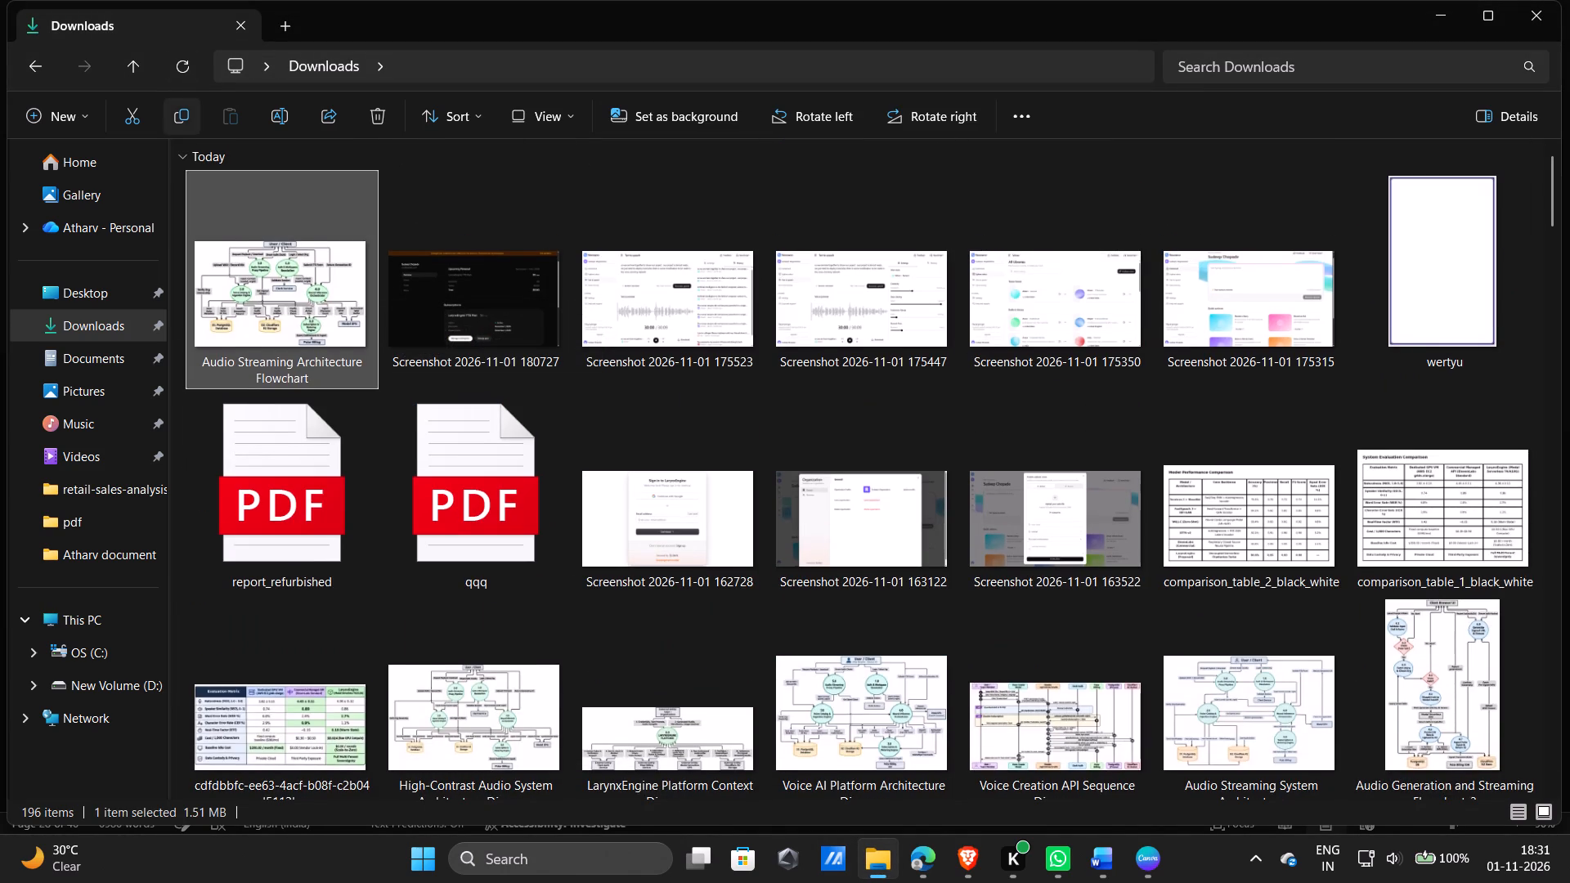
{"action": "left_click", "coordinate": [181, 119]}
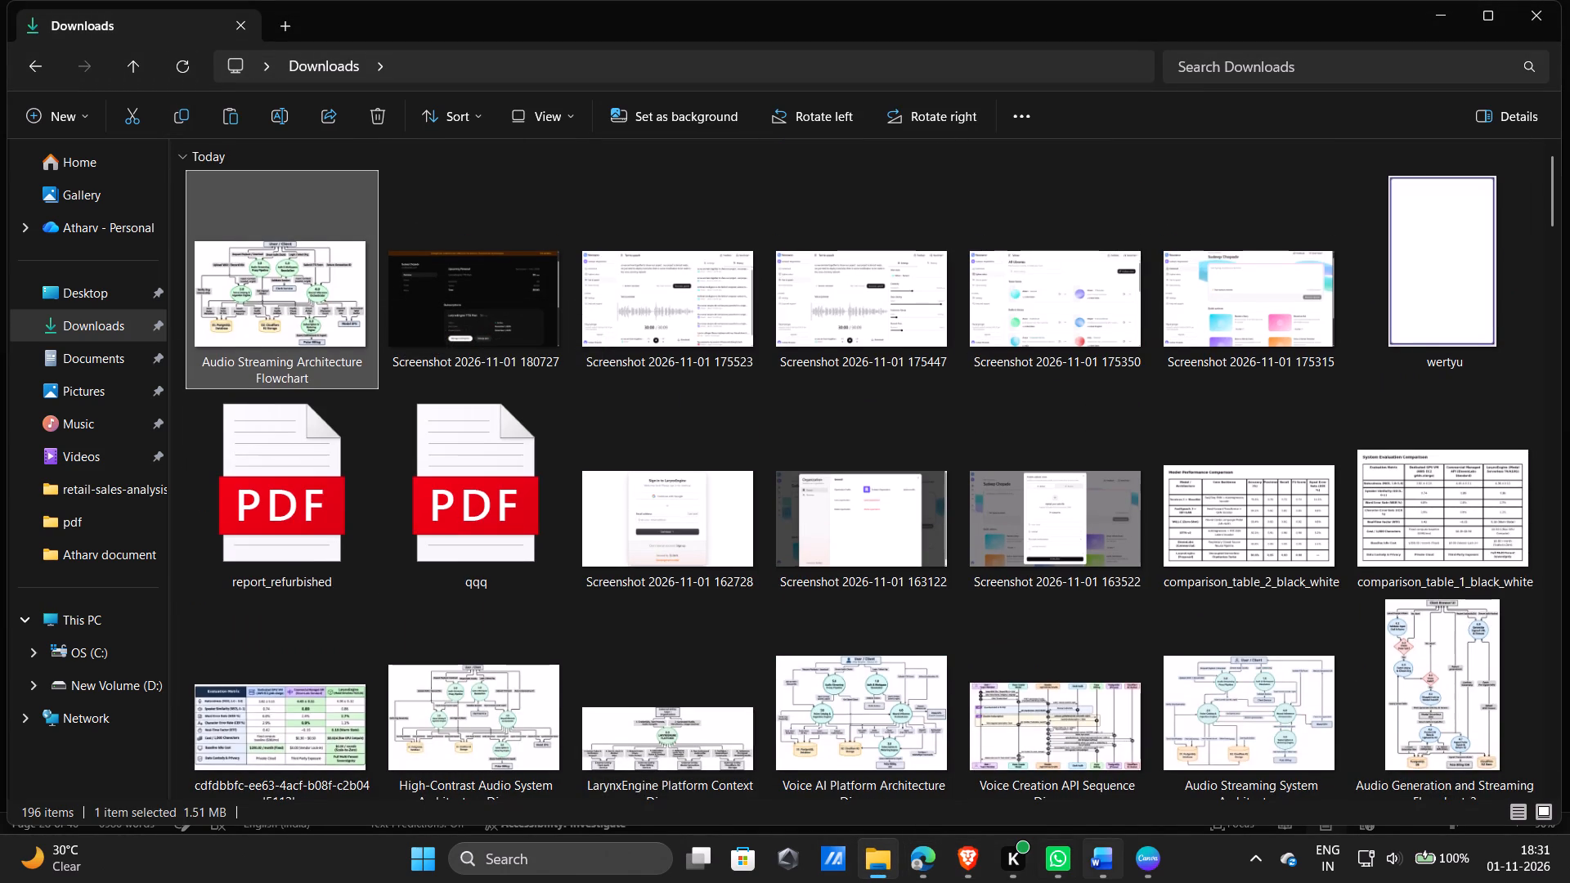
{"action": "left_click", "coordinate": [1097, 861]}
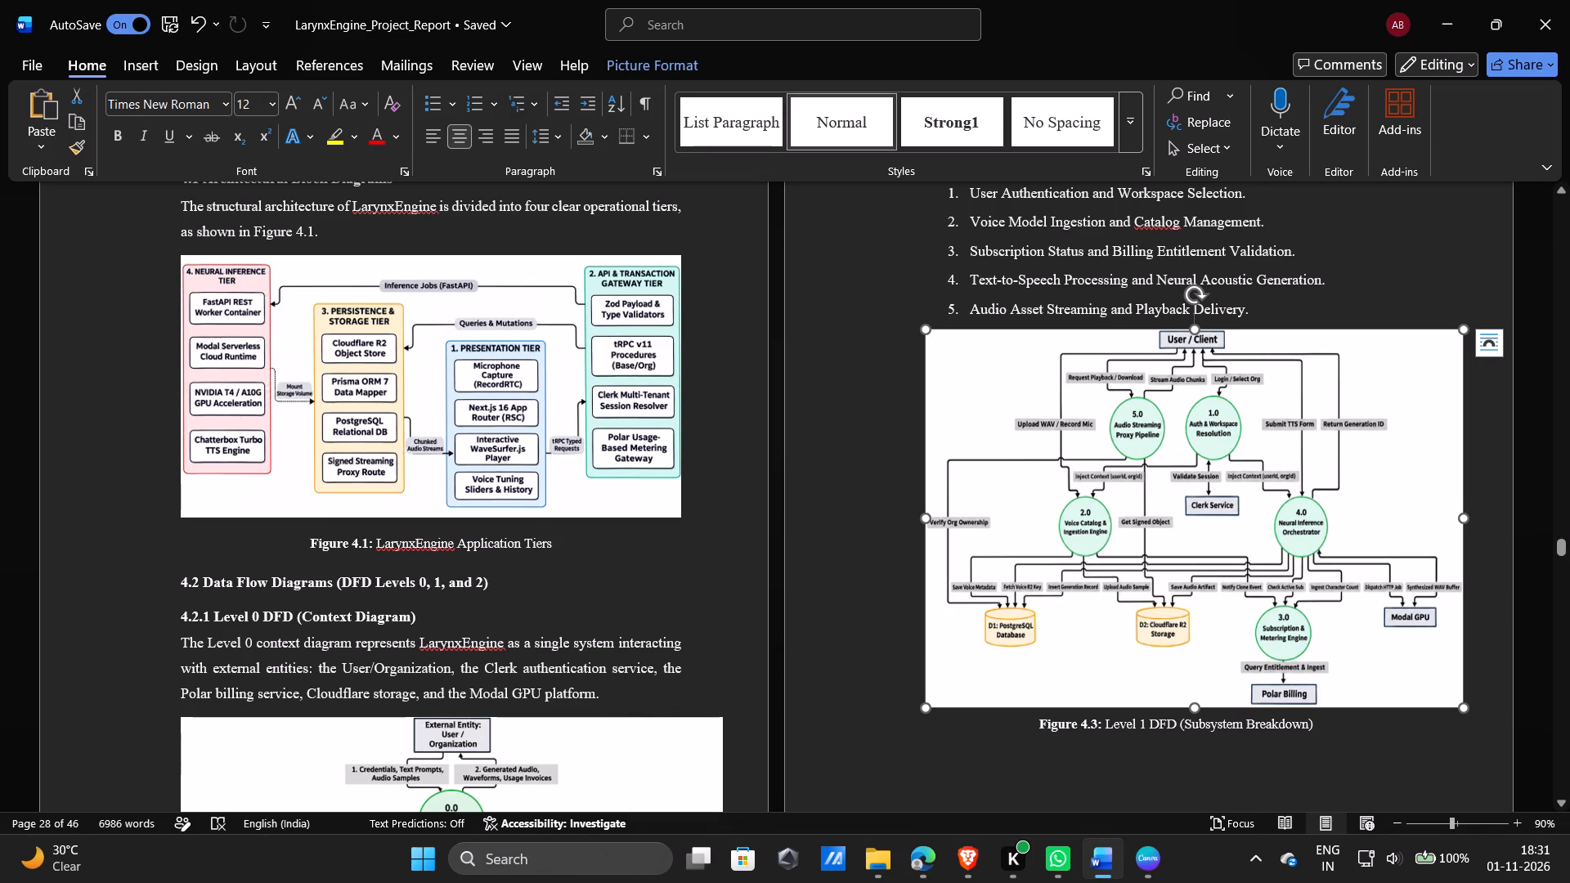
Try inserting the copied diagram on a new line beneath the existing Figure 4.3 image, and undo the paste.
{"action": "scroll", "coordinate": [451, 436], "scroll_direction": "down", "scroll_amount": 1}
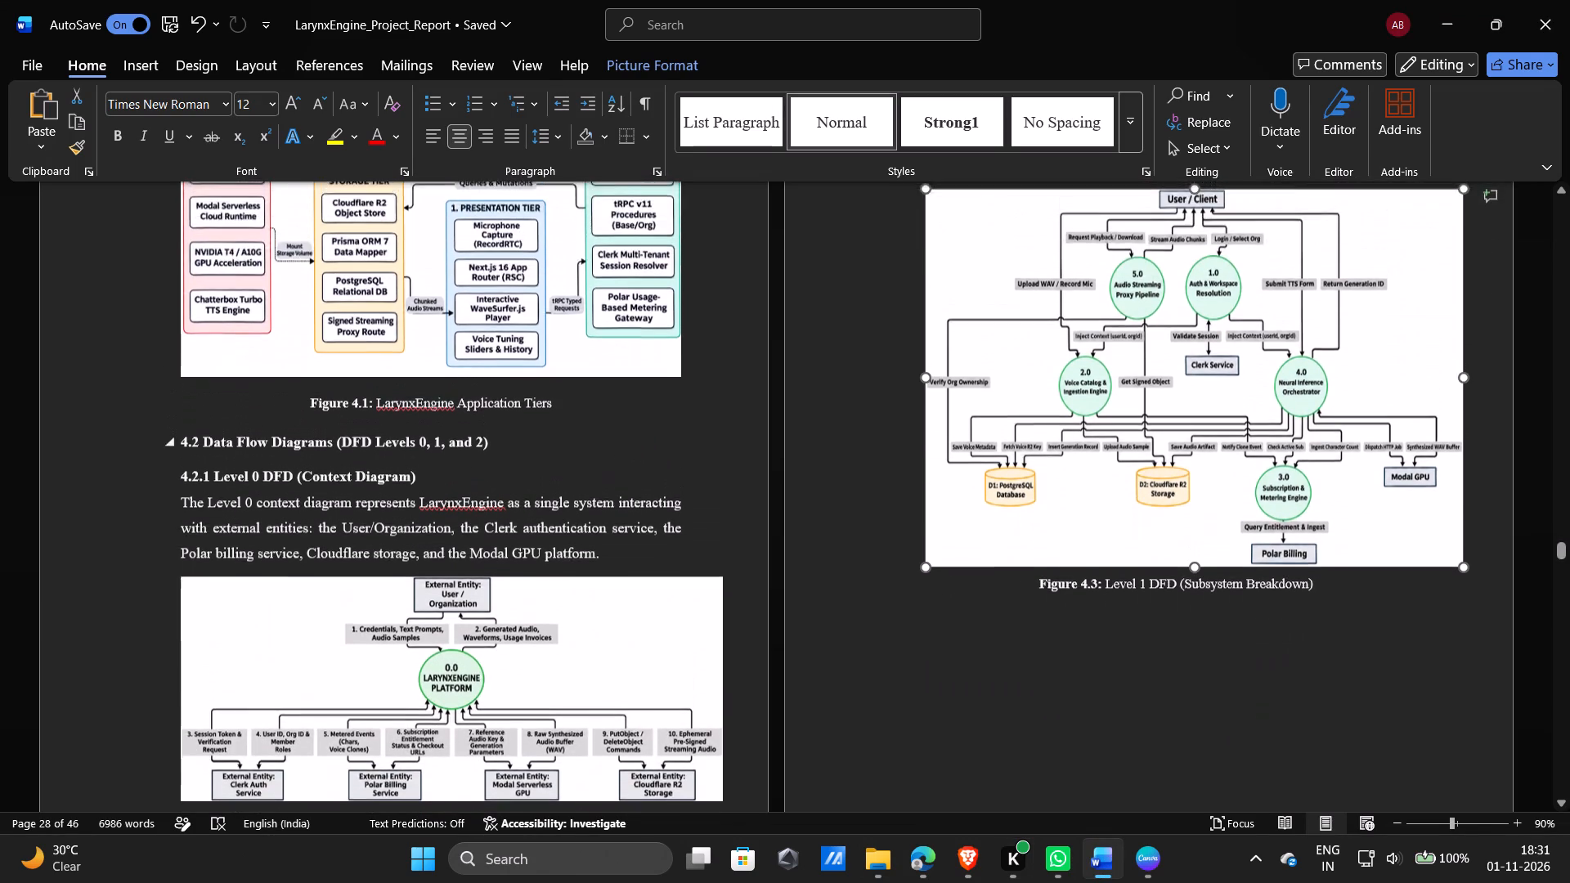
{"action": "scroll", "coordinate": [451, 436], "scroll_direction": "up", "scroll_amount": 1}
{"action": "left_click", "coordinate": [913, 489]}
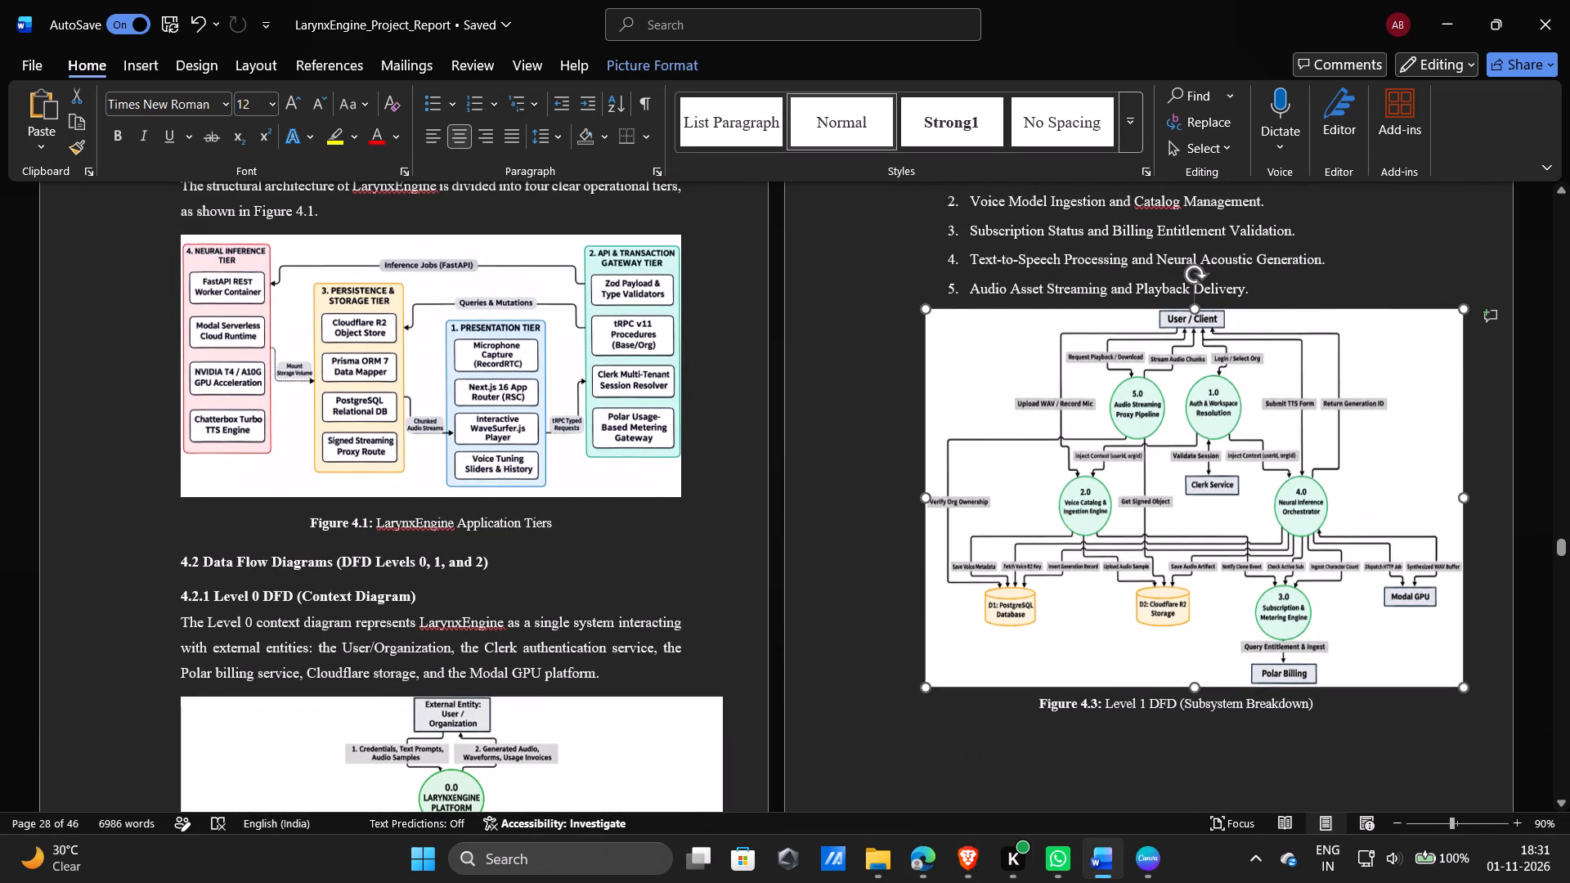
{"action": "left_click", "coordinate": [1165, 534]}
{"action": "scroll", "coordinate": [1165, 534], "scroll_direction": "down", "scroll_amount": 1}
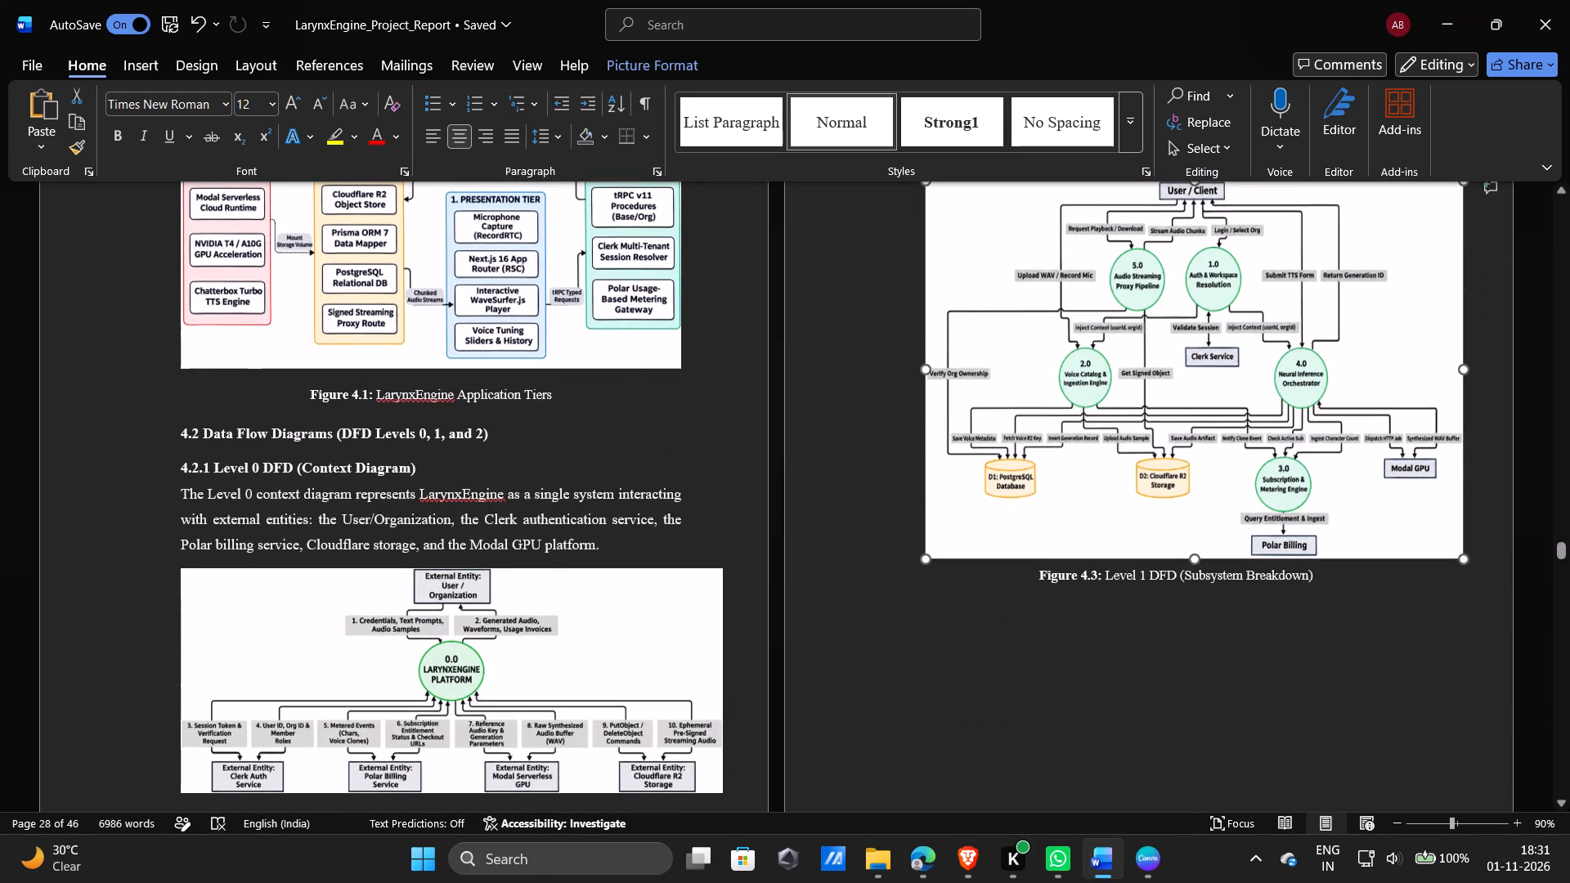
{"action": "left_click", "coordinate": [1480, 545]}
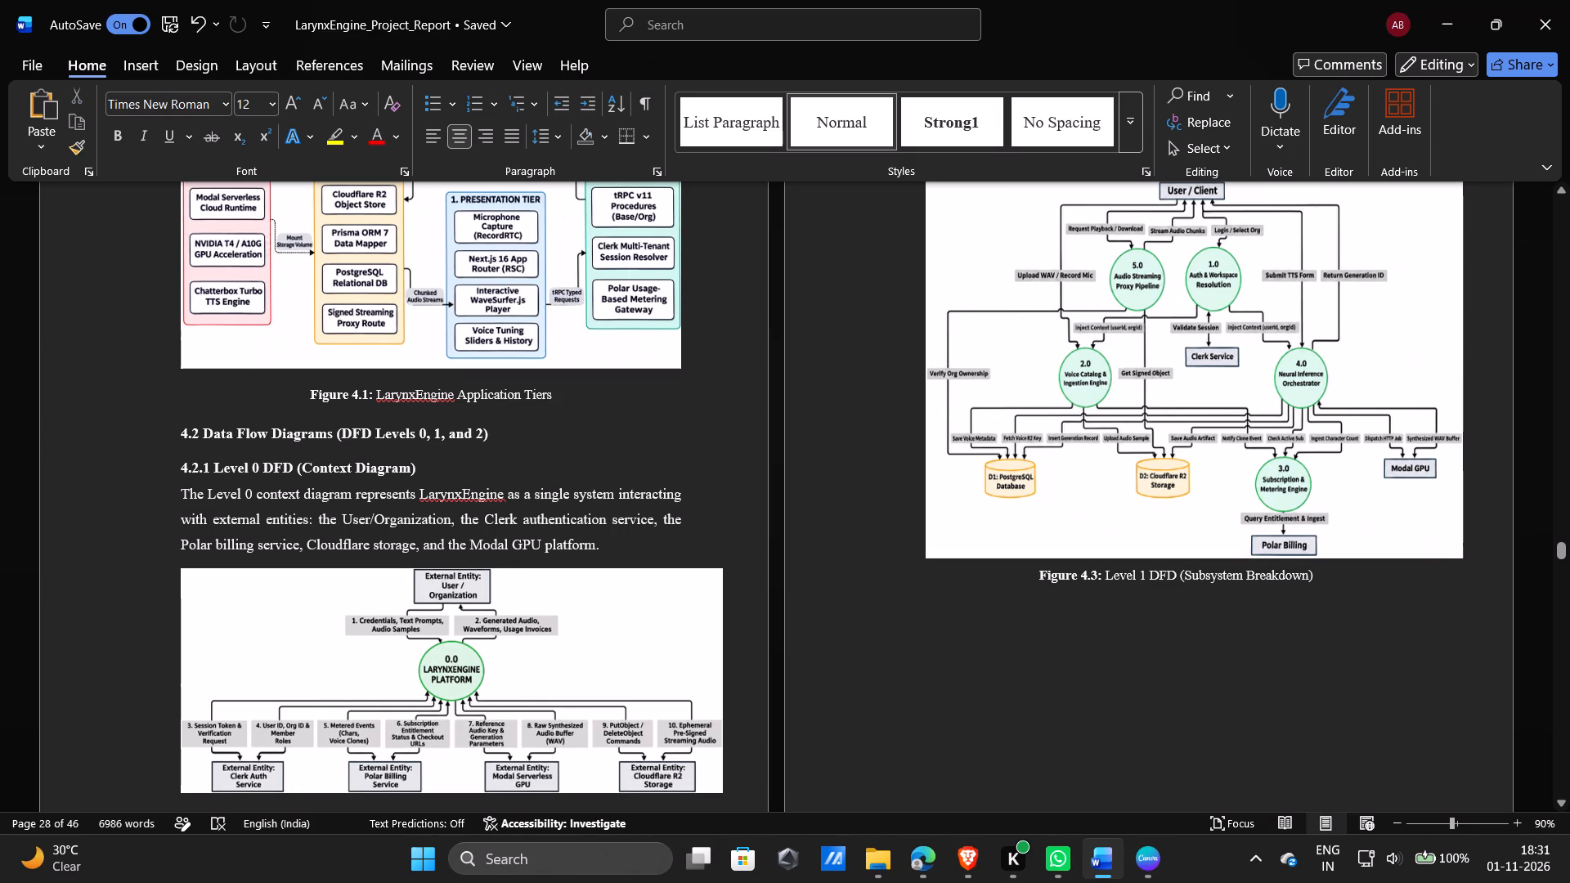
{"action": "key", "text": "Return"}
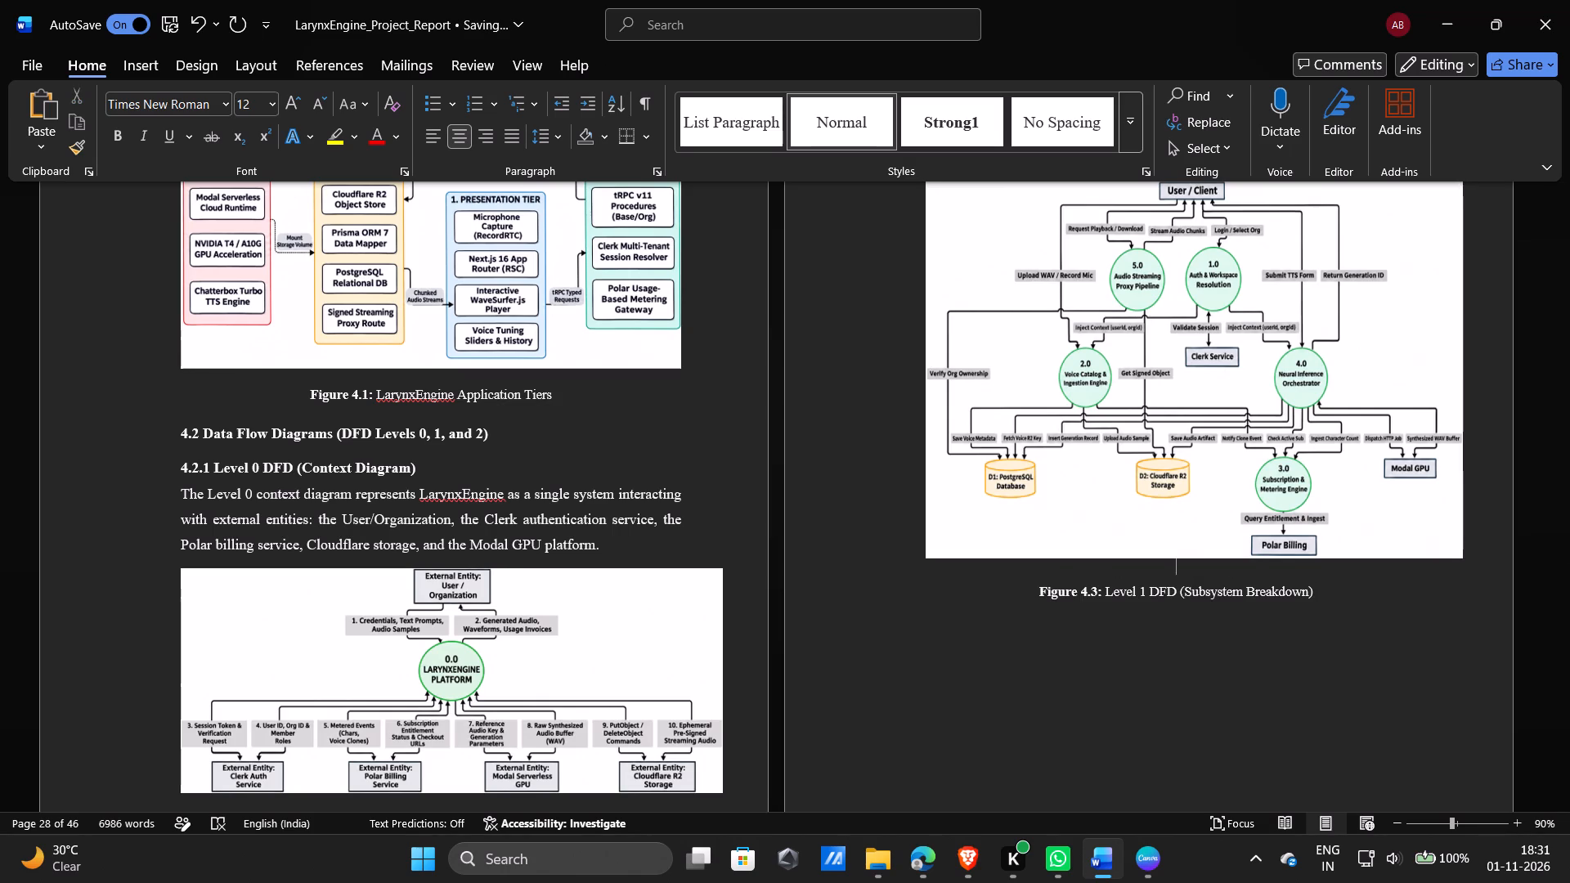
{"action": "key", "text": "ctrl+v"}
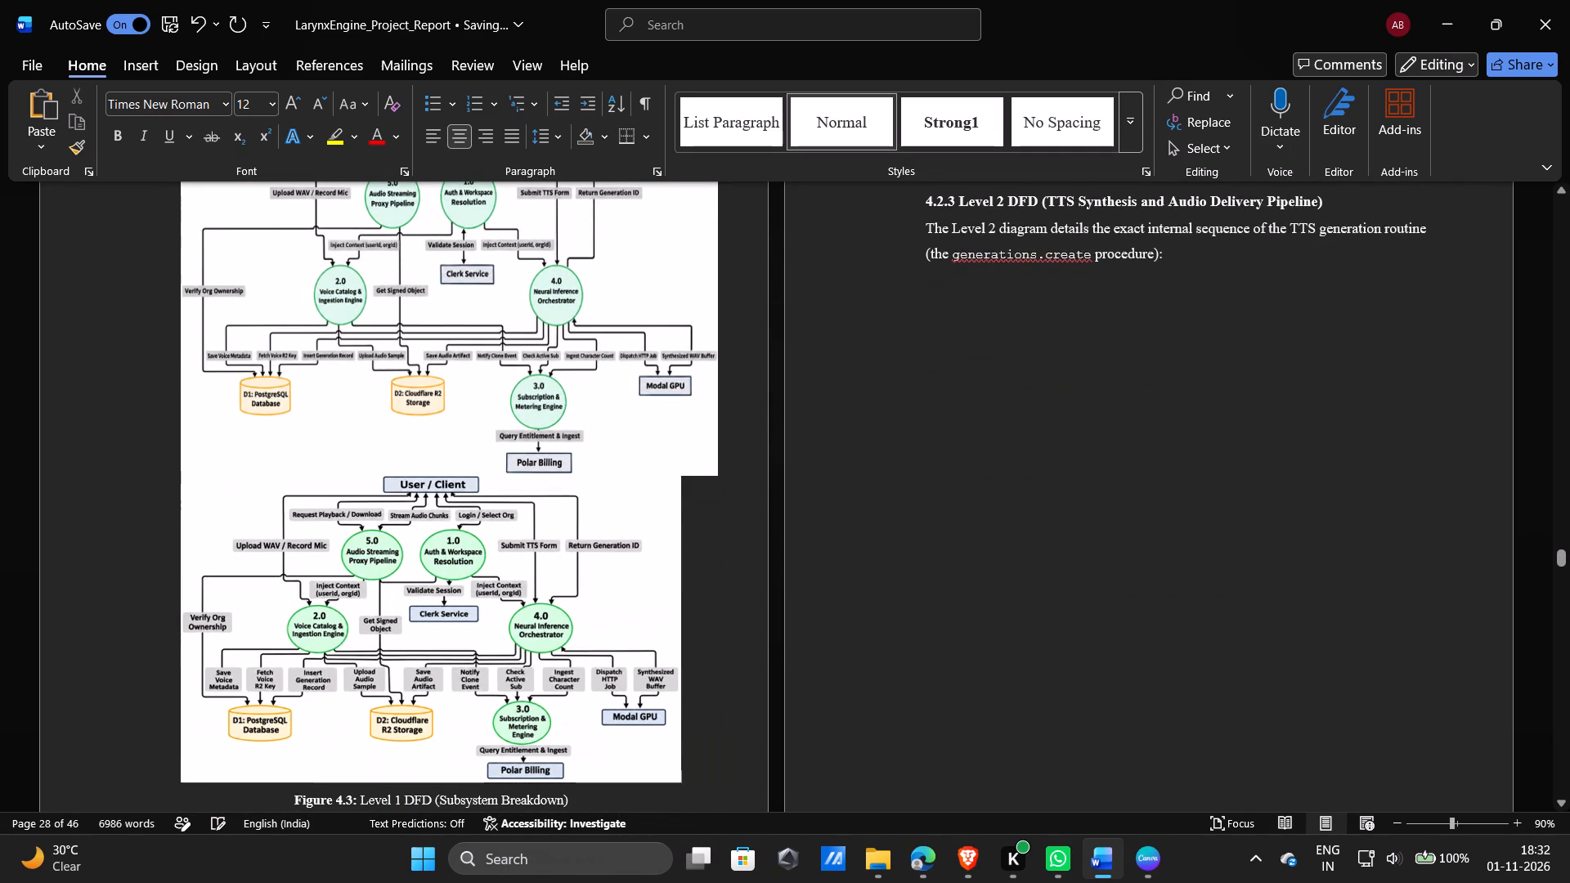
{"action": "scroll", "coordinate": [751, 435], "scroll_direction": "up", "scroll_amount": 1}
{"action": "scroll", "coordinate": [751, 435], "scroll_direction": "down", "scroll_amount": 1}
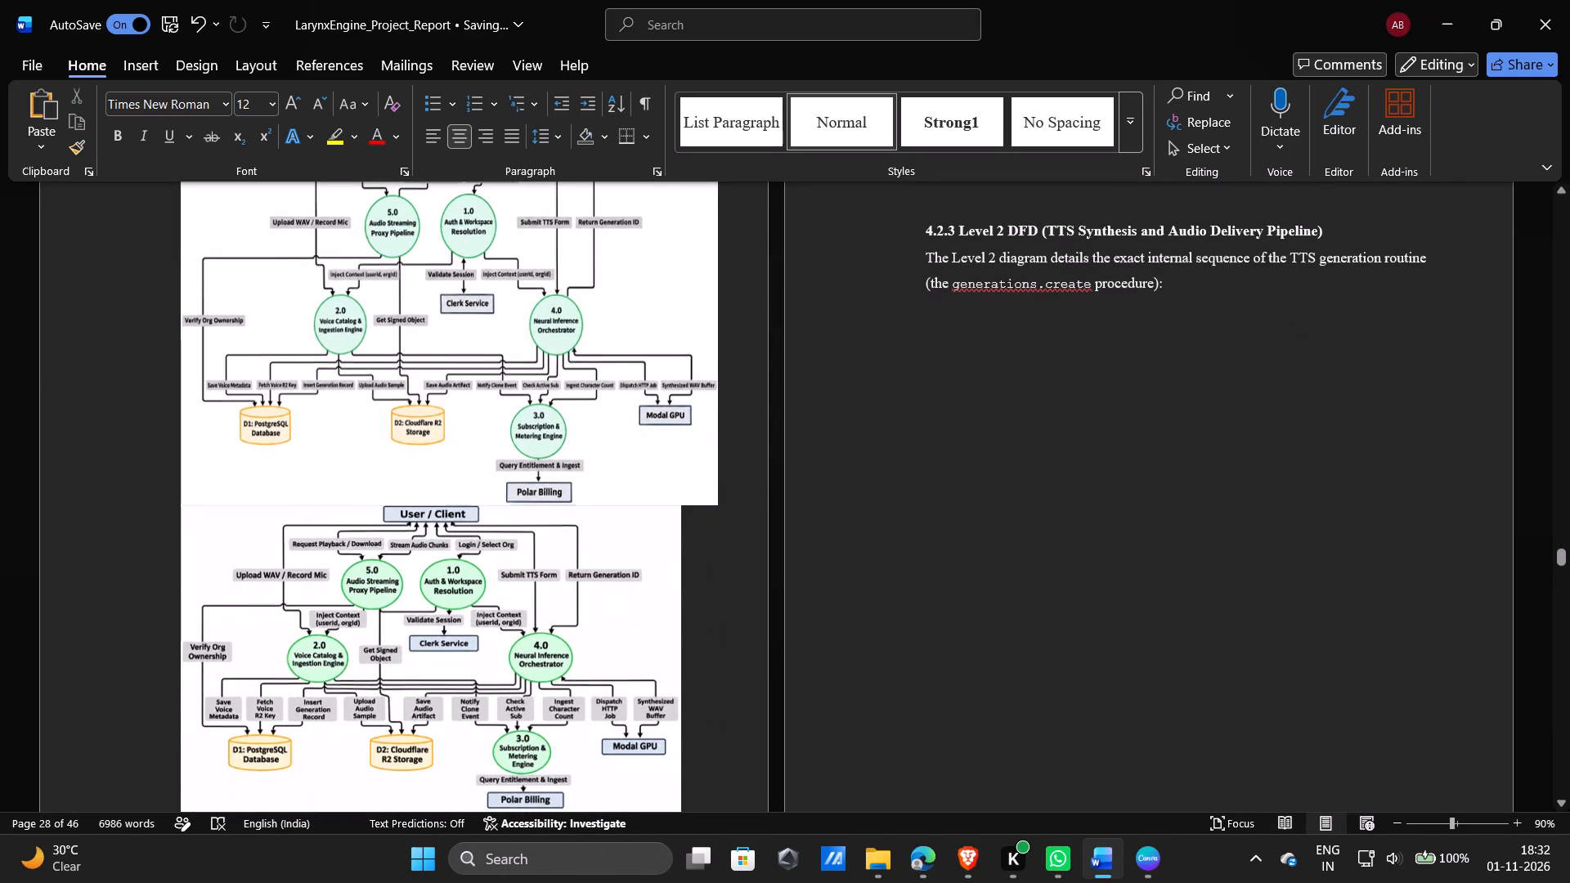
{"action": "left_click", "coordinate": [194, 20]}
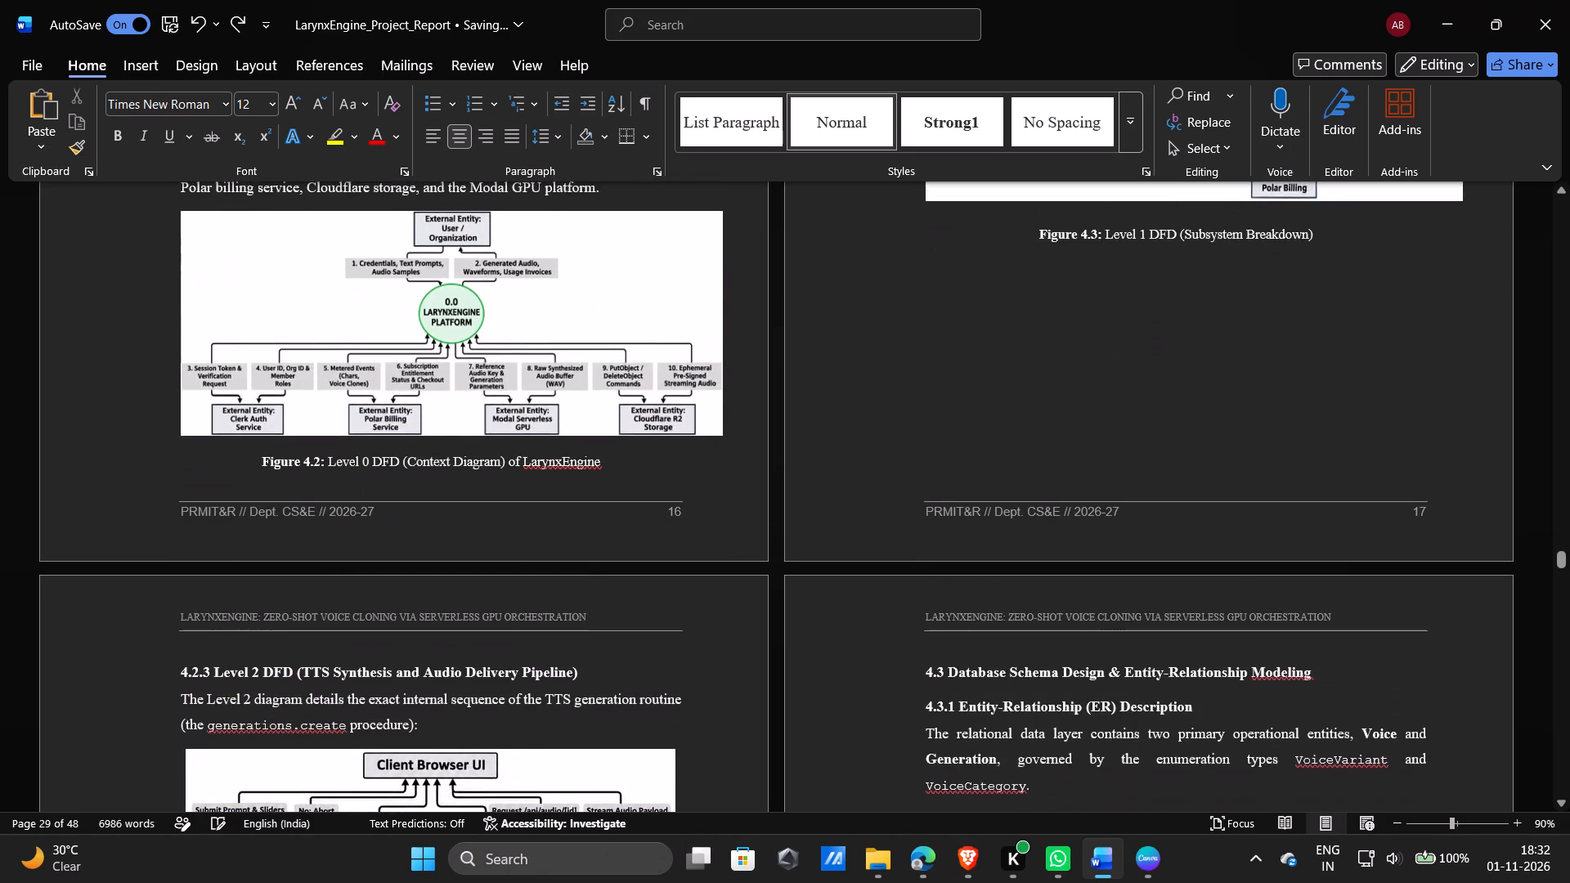
Replace the old Figure 4.3 image with the copied larger-font diagram, placed below the Audio Asset Streaming and Playback Delivery item.
{"action": "scroll", "coordinate": [931, 415], "scroll_direction": "up", "scroll_amount": 3}
{"action": "scroll", "coordinate": [1186, 395], "scroll_direction": "up", "scroll_amount": 1}
{"action": "left_click", "coordinate": [1186, 395]}
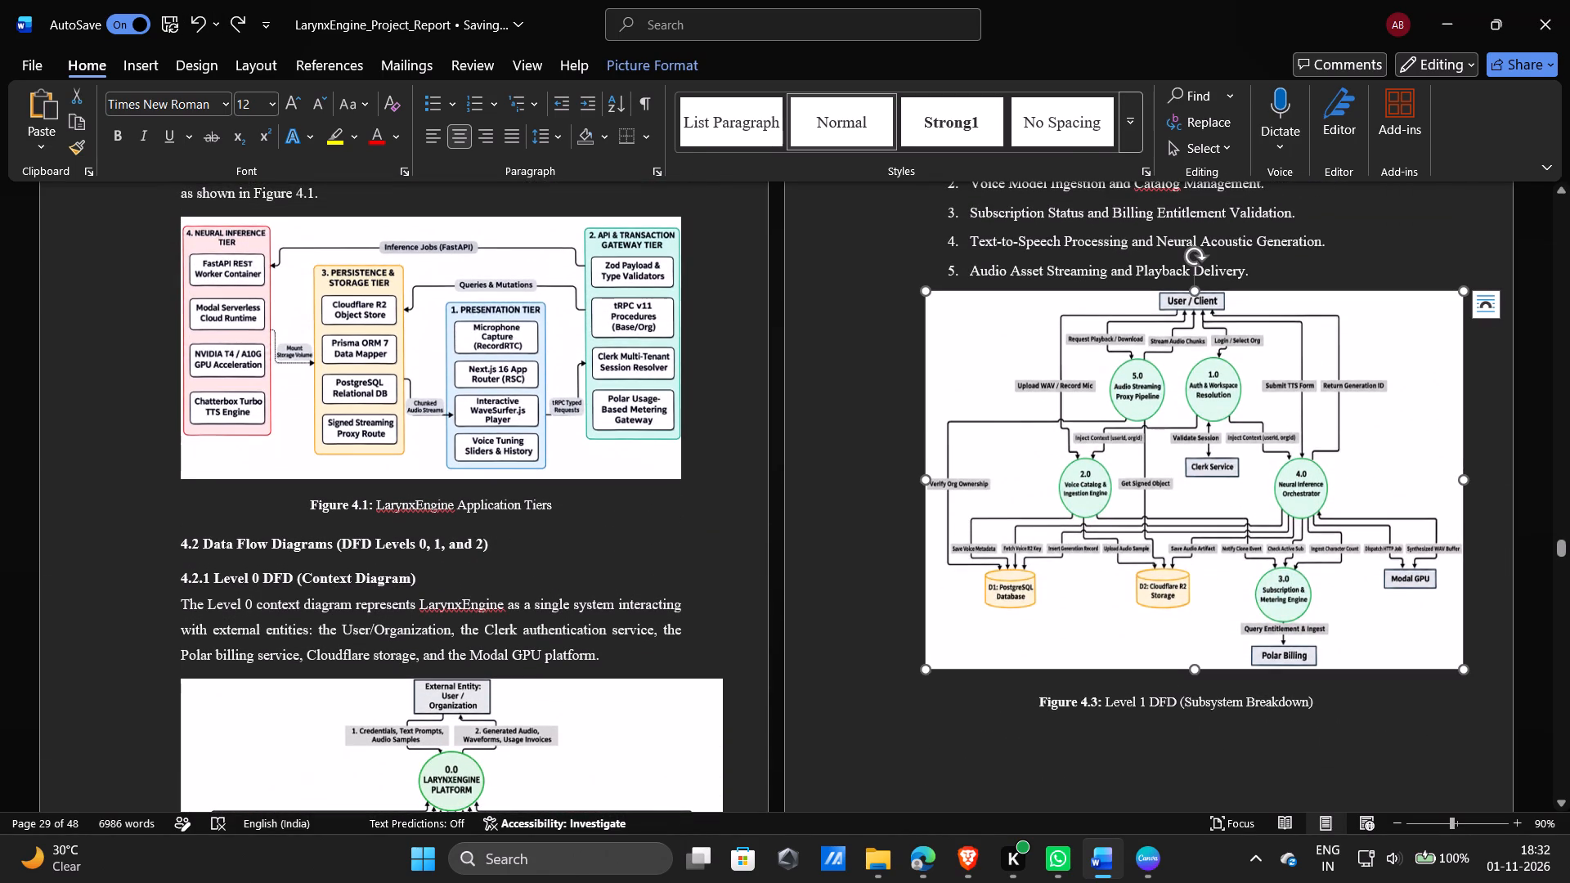
{"action": "key", "text": "Delete"}
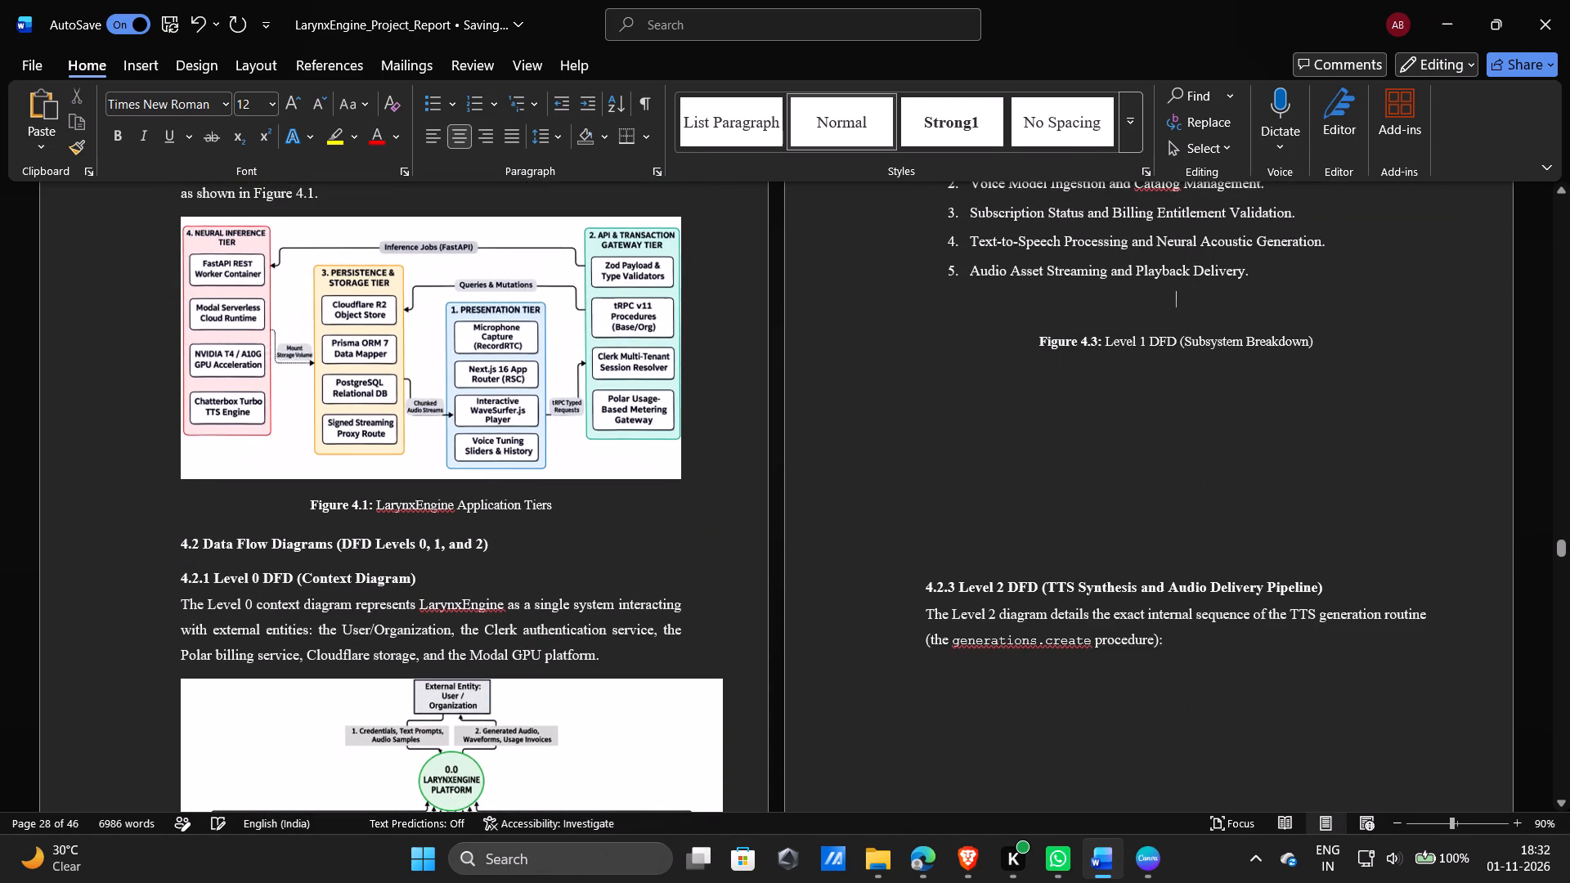
{"action": "key", "text": "BackSpace"}
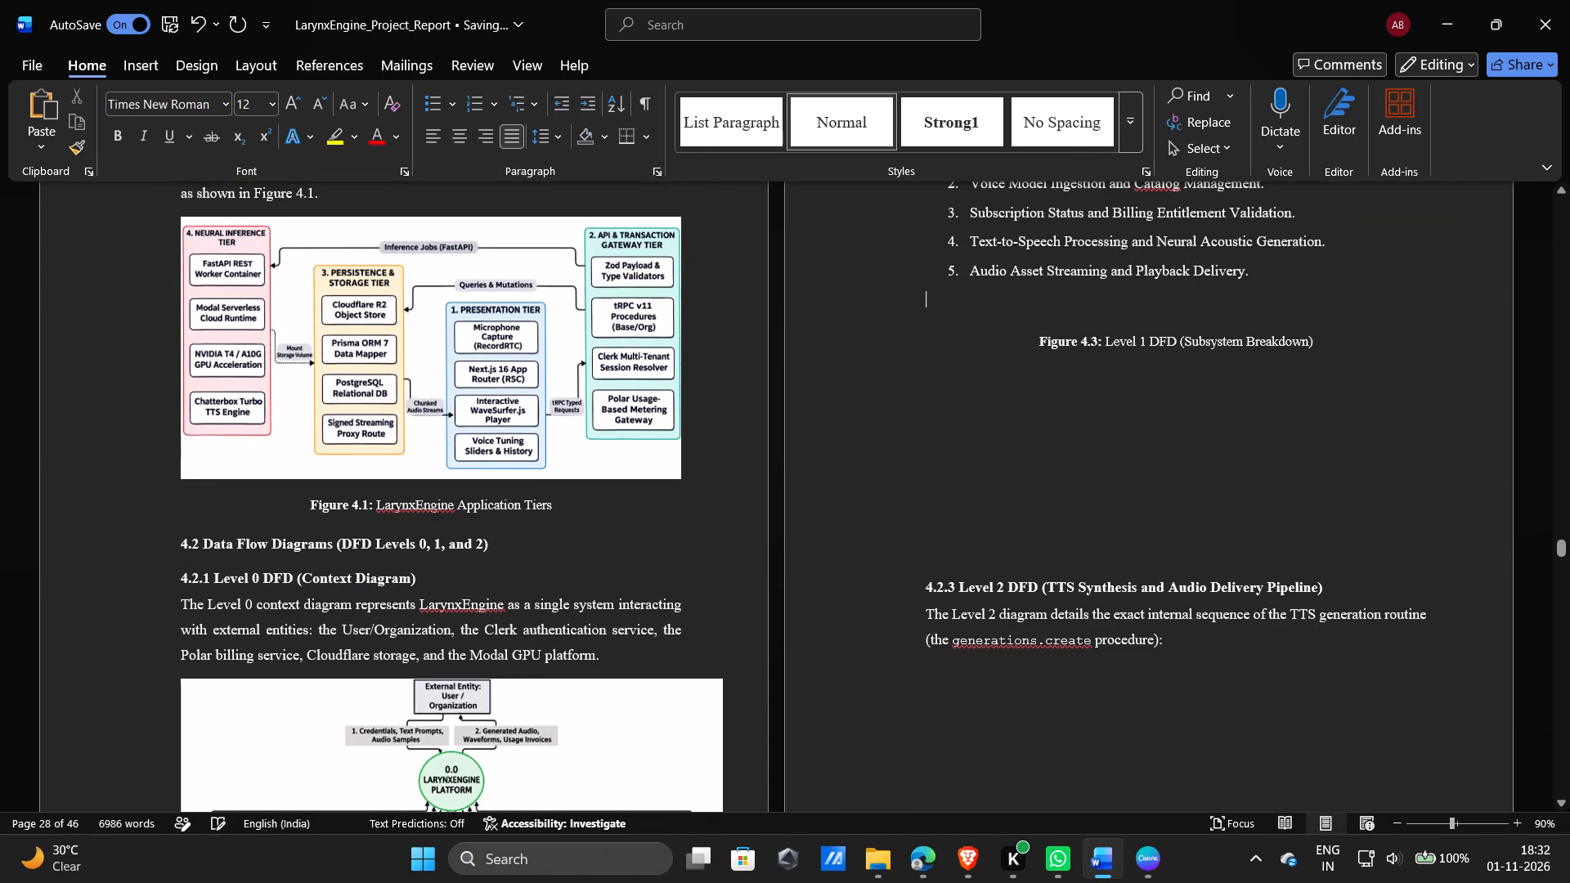
{"action": "key", "text": "BackSpace"}
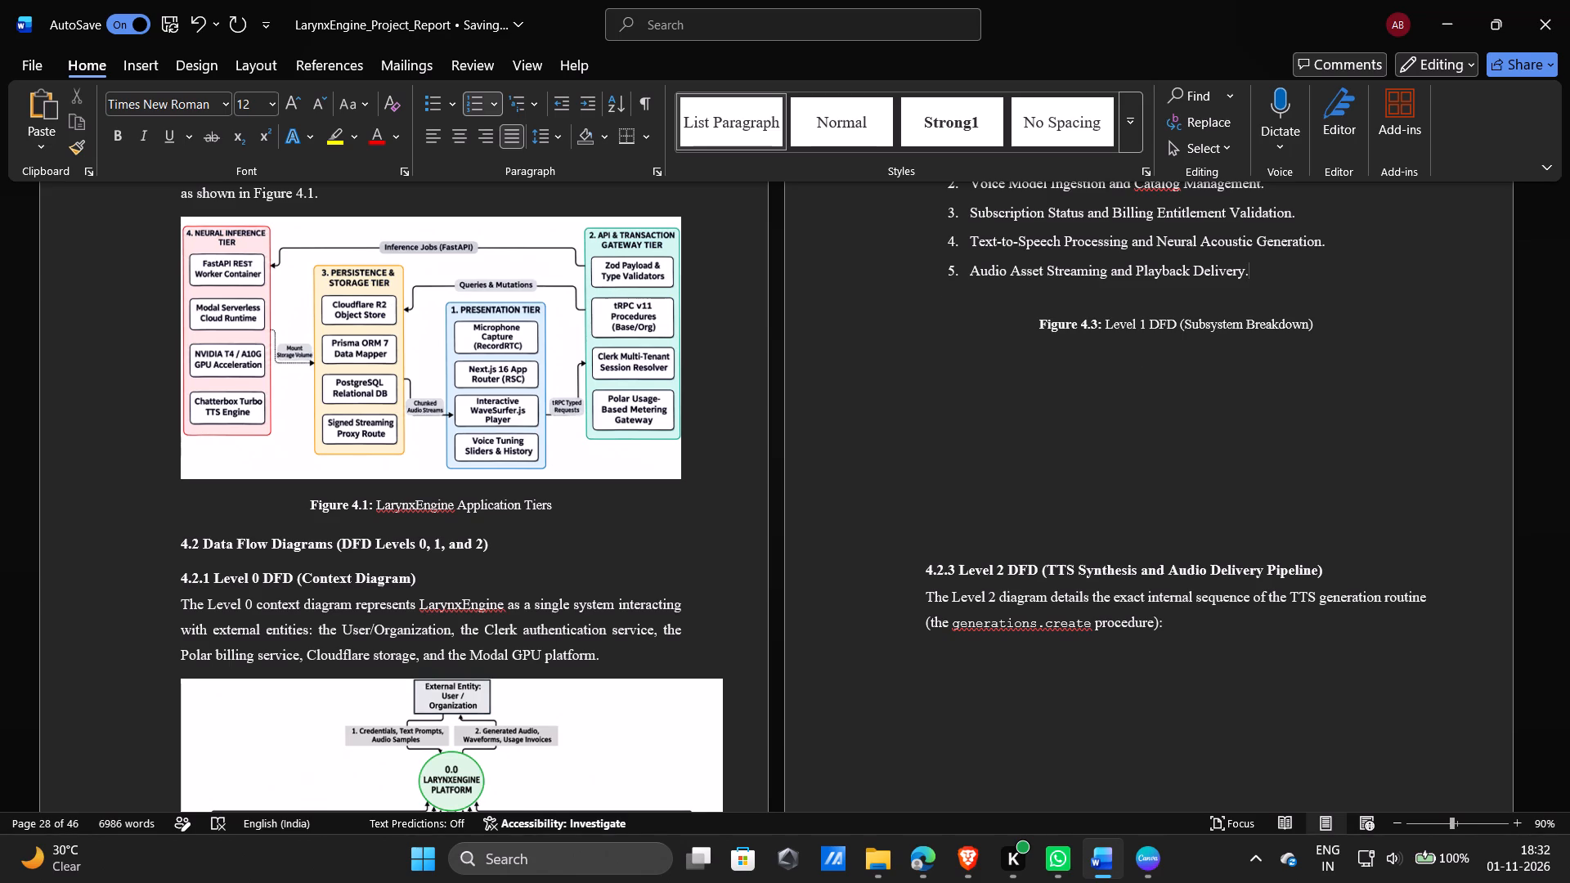
{"action": "key", "text": "Return"}
{"action": "key", "text": "BackSpace"}
{"action": "key", "text": "BackSpace"}
{"action": "key", "text": "BackSpace"}
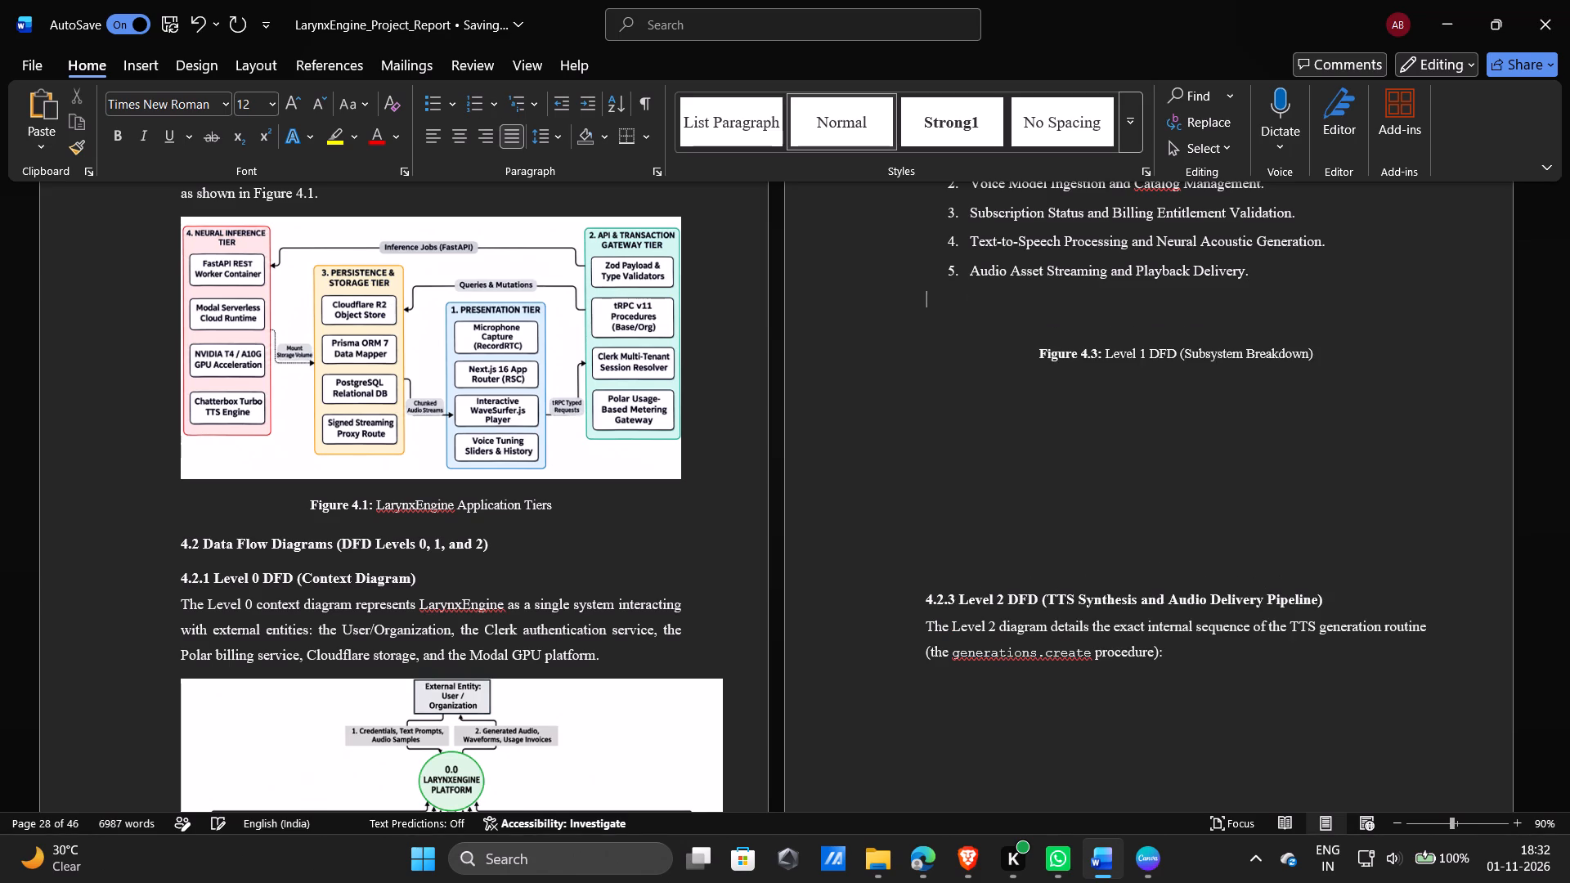
{"action": "key", "text": "ctrl+v"}
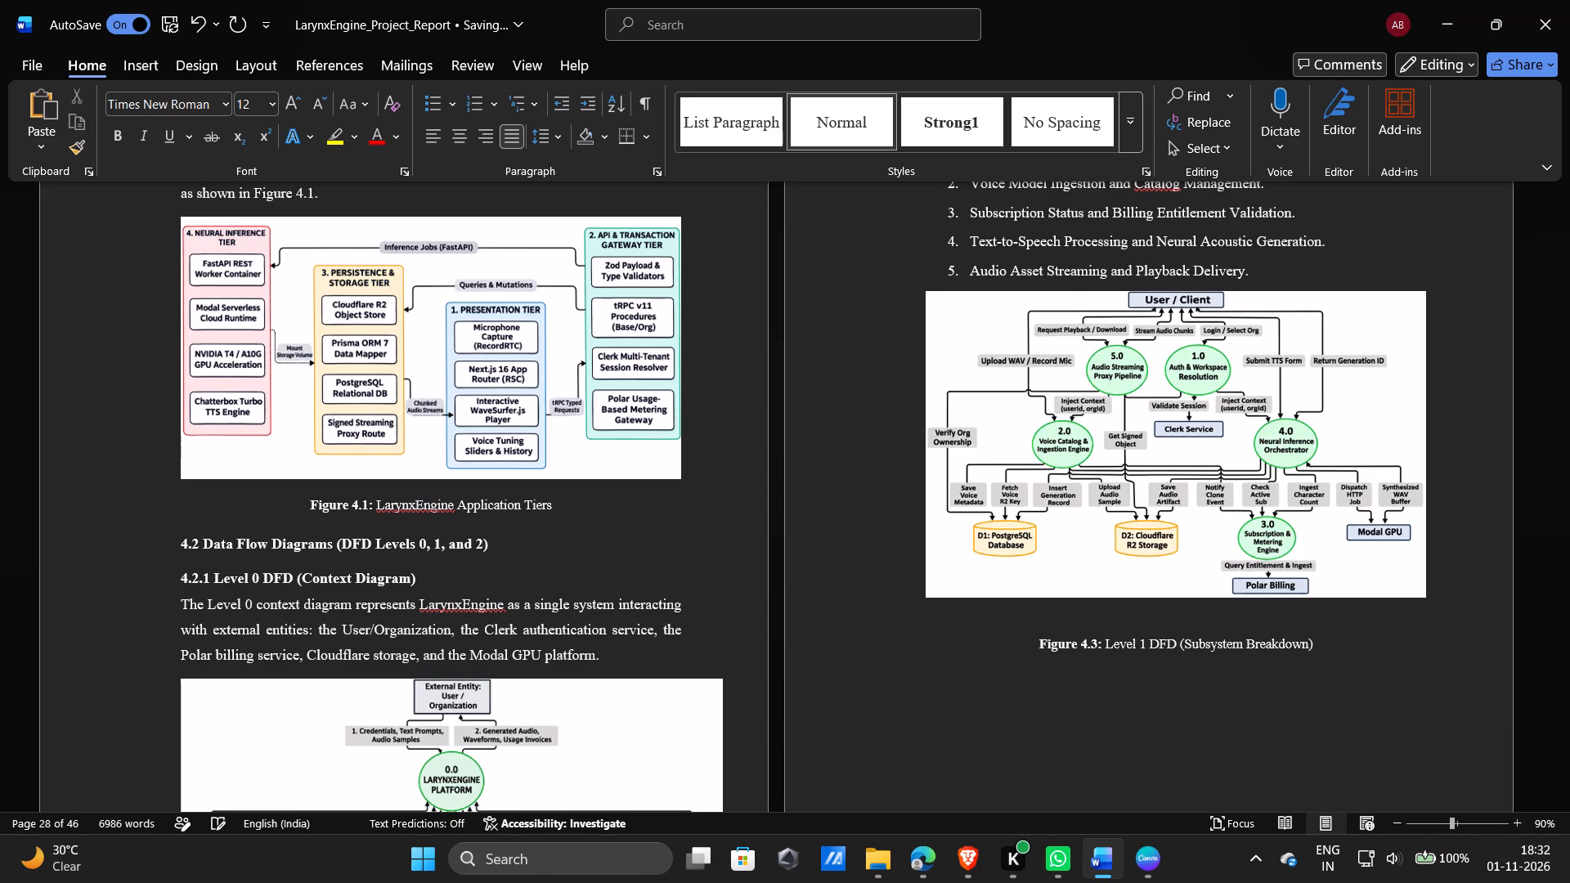
Enlarge the new Figure 4.3 diagram slightly beyond the text's right margin and stretch its height a little further.
{"action": "scroll", "coordinate": [1105, 363], "scroll_direction": "up", "scroll_amount": 1}
{"action": "scroll", "coordinate": [1105, 363], "scroll_direction": "down", "scroll_amount": 1}
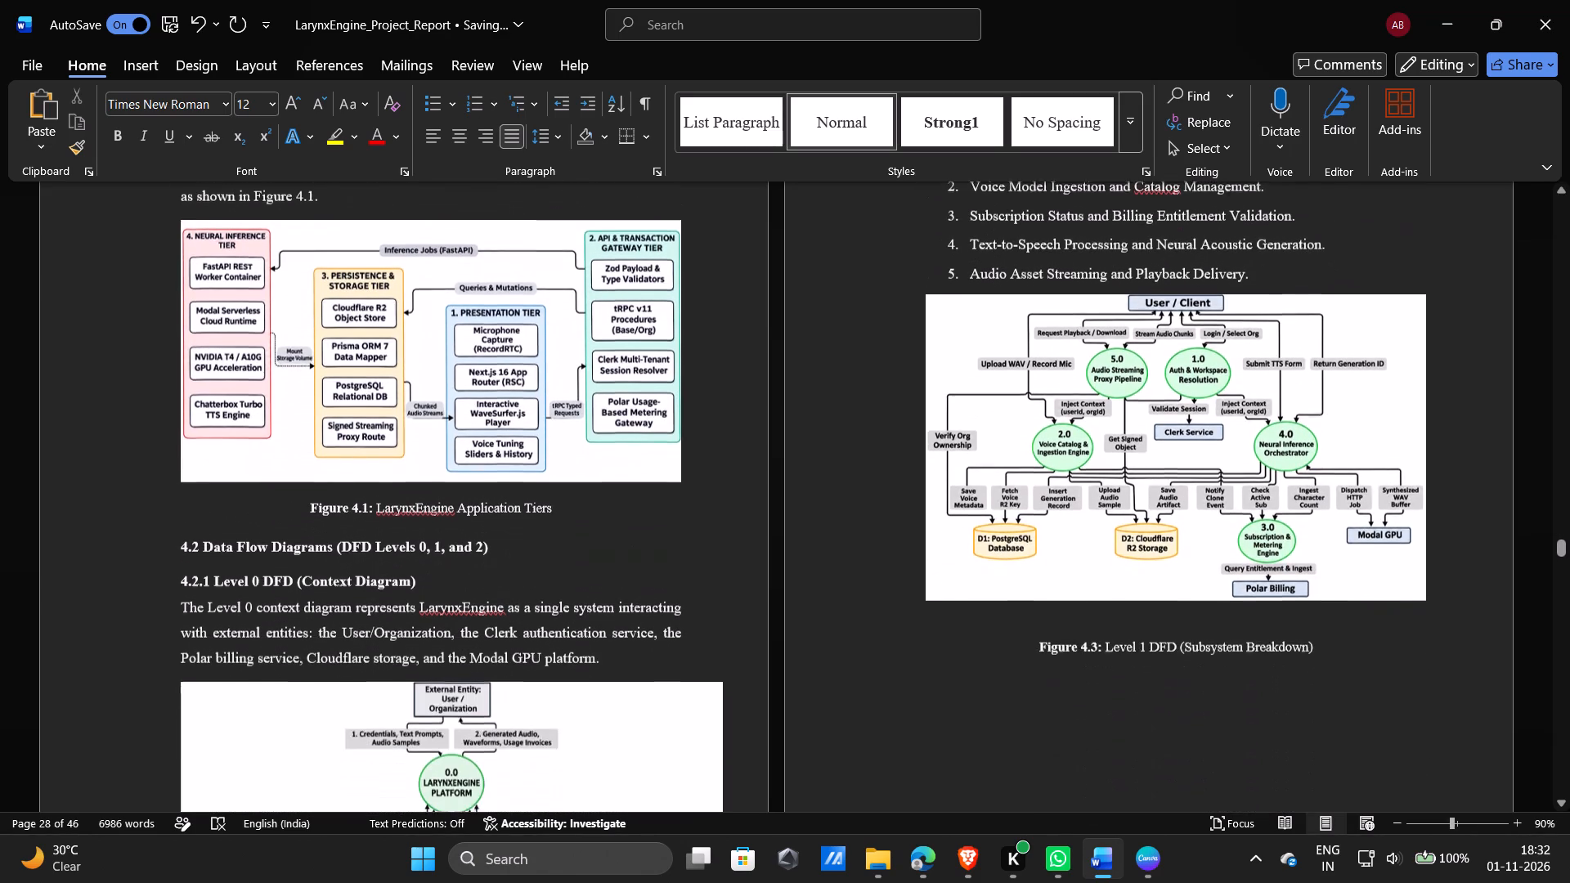
{"action": "scroll", "coordinate": [1105, 363], "scroll_direction": "down", "scroll_amount": 1}
{"action": "left_click", "coordinate": [1215, 471]}
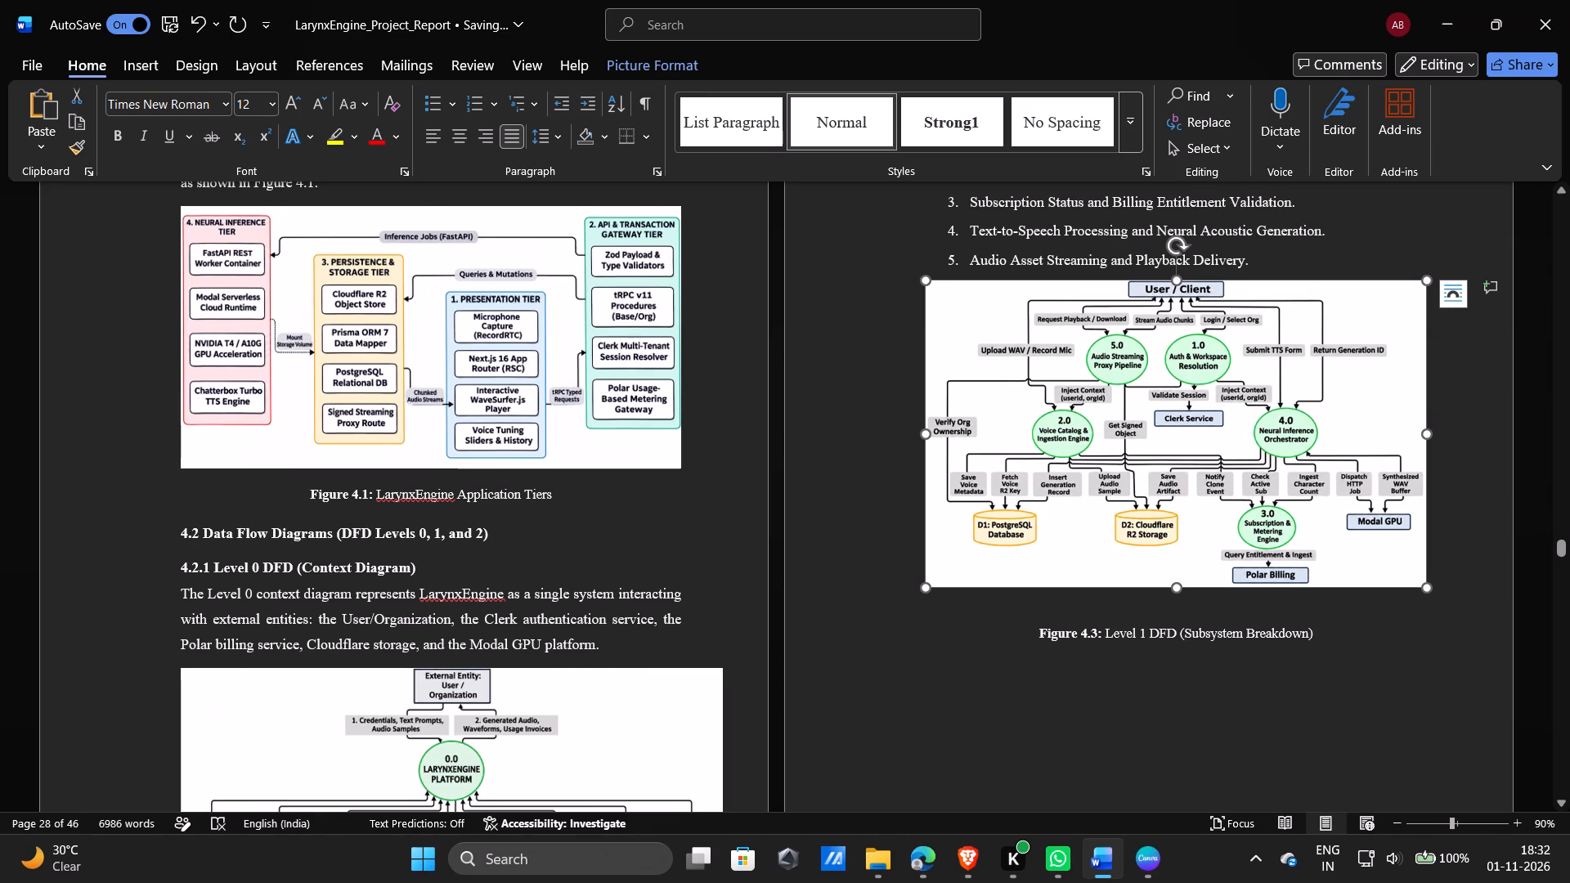
{"action": "left_click_drag", "start_coordinate": [925, 589], "coordinate": [914, 620]}
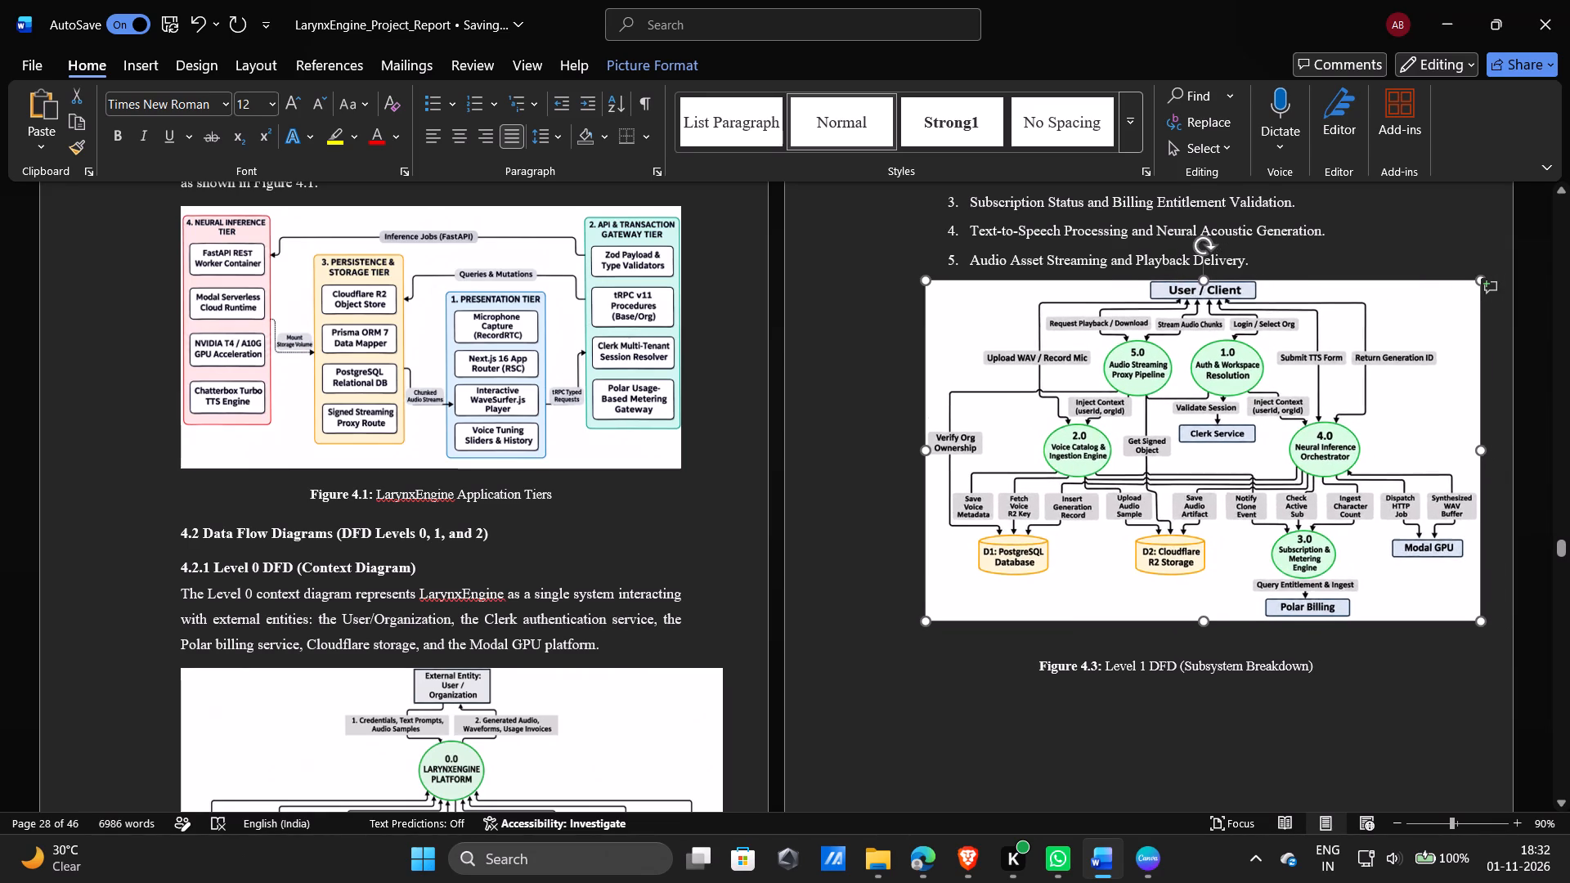
{"action": "left_click_drag", "start_coordinate": [914, 620], "coordinate": [915, 619]}
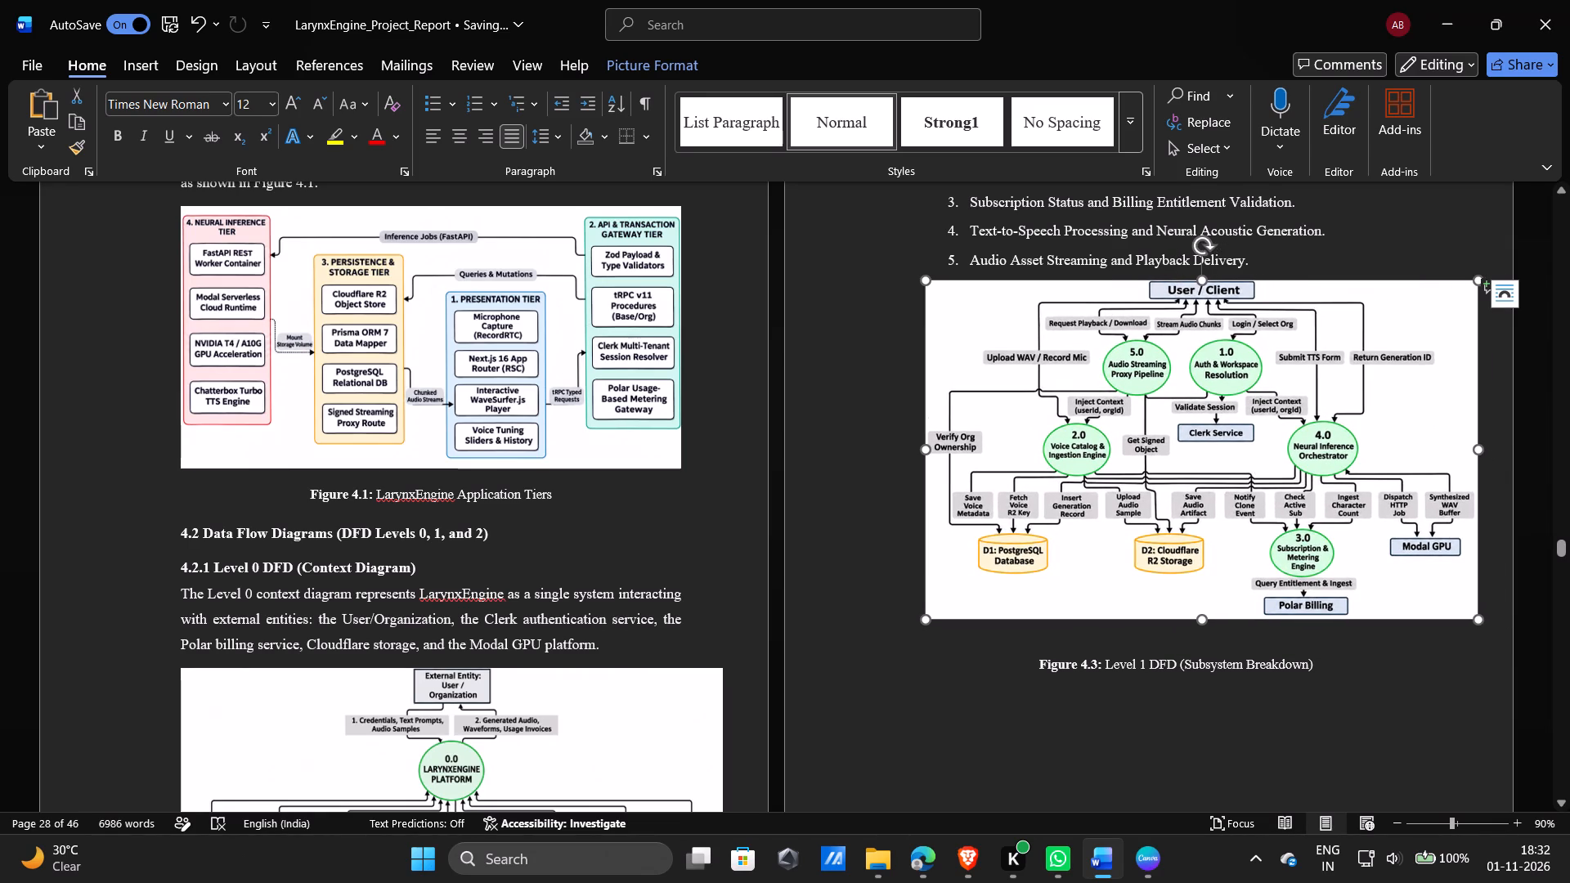
{"action": "left_click_drag", "start_coordinate": [1203, 616], "coordinate": [1208, 655]}
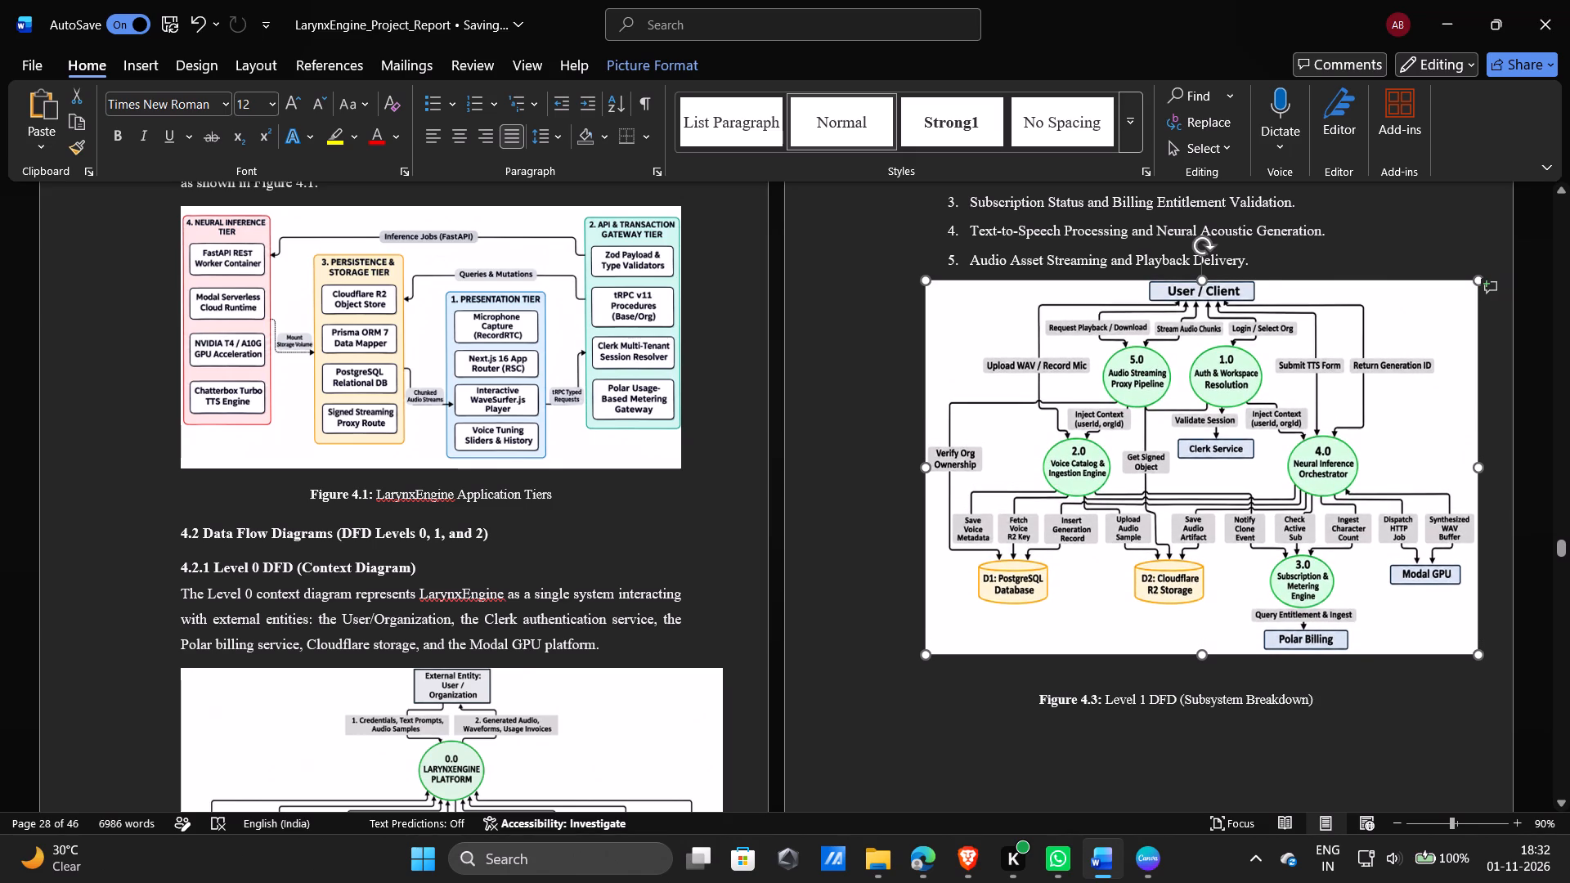
{"action": "left_click_drag", "start_coordinate": [1208, 655], "coordinate": [1208, 657]}
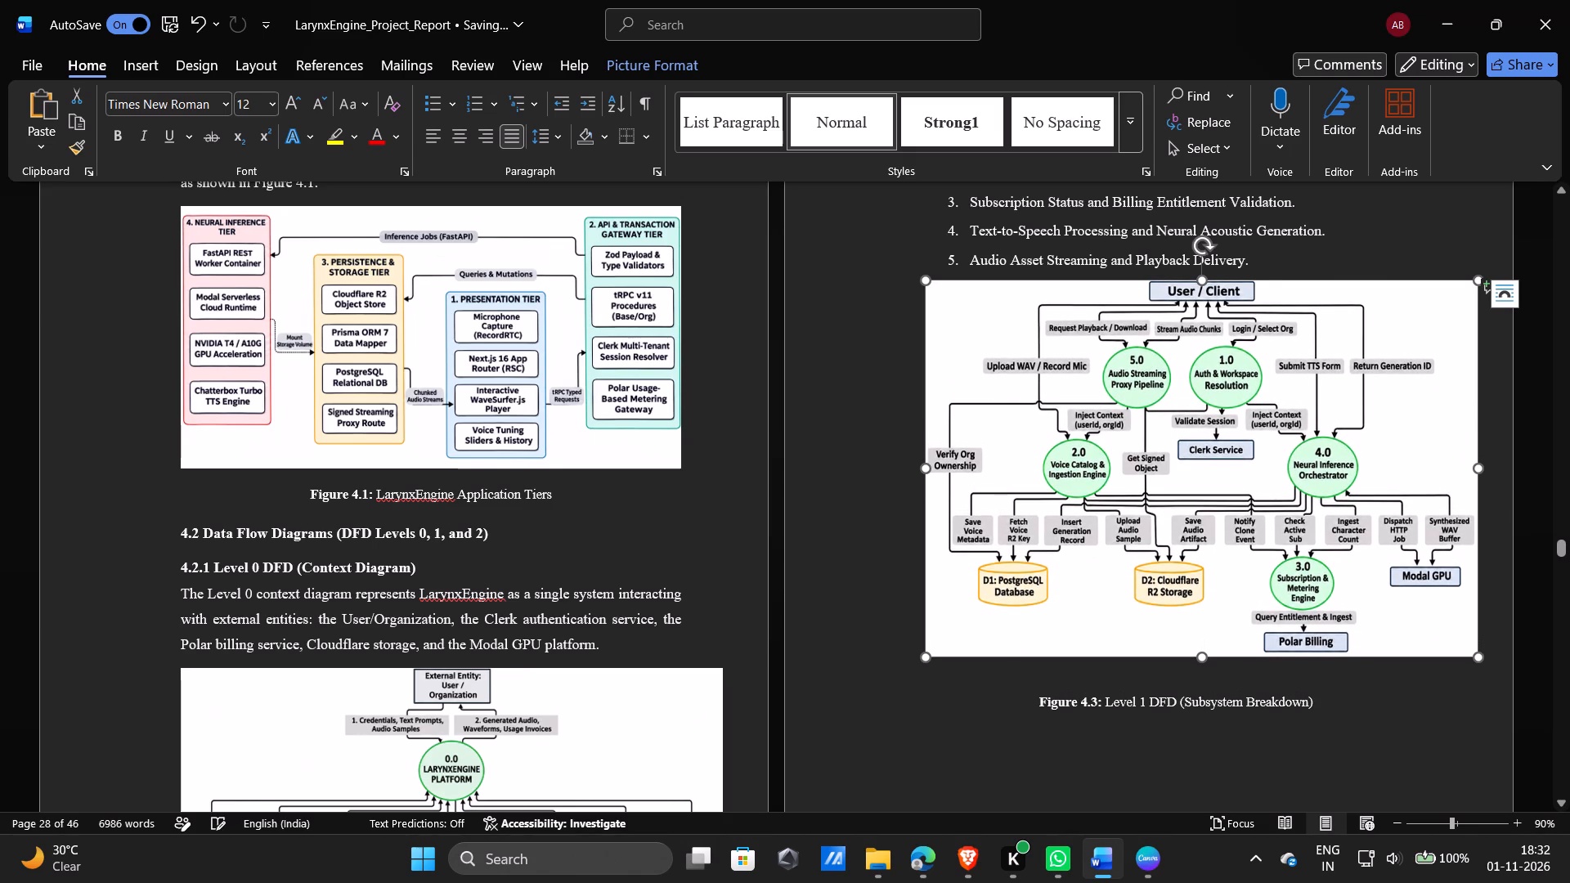
{"action": "left_click", "coordinate": [1410, 253]}
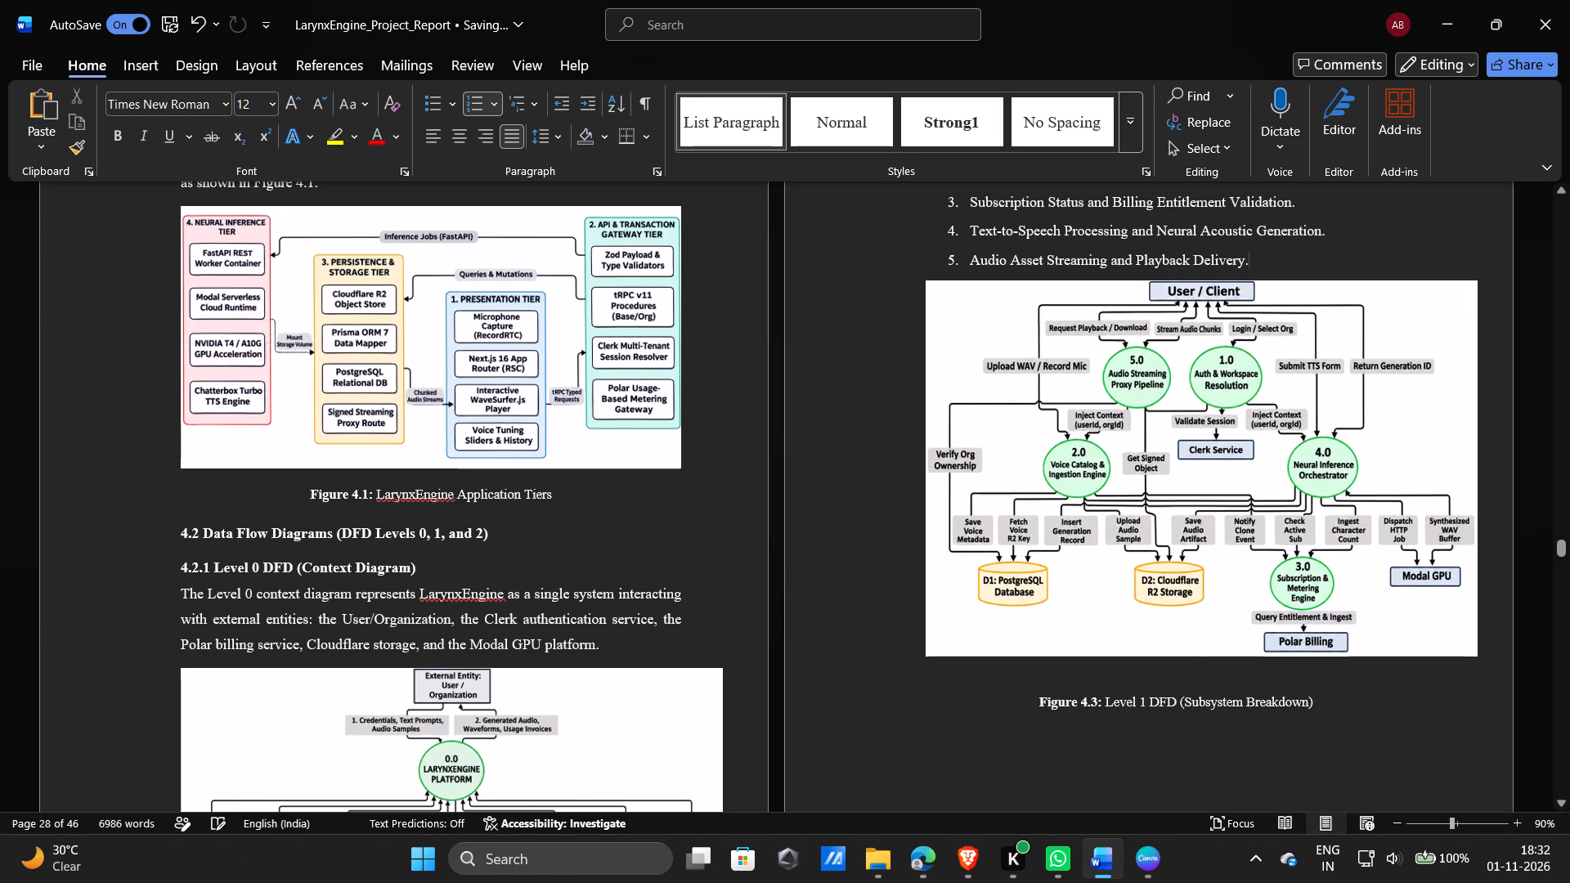
Nudge the Figure 4.3 caption rightward by inserting nine spaces before its text.
{"action": "left_click", "coordinate": [1022, 708]}
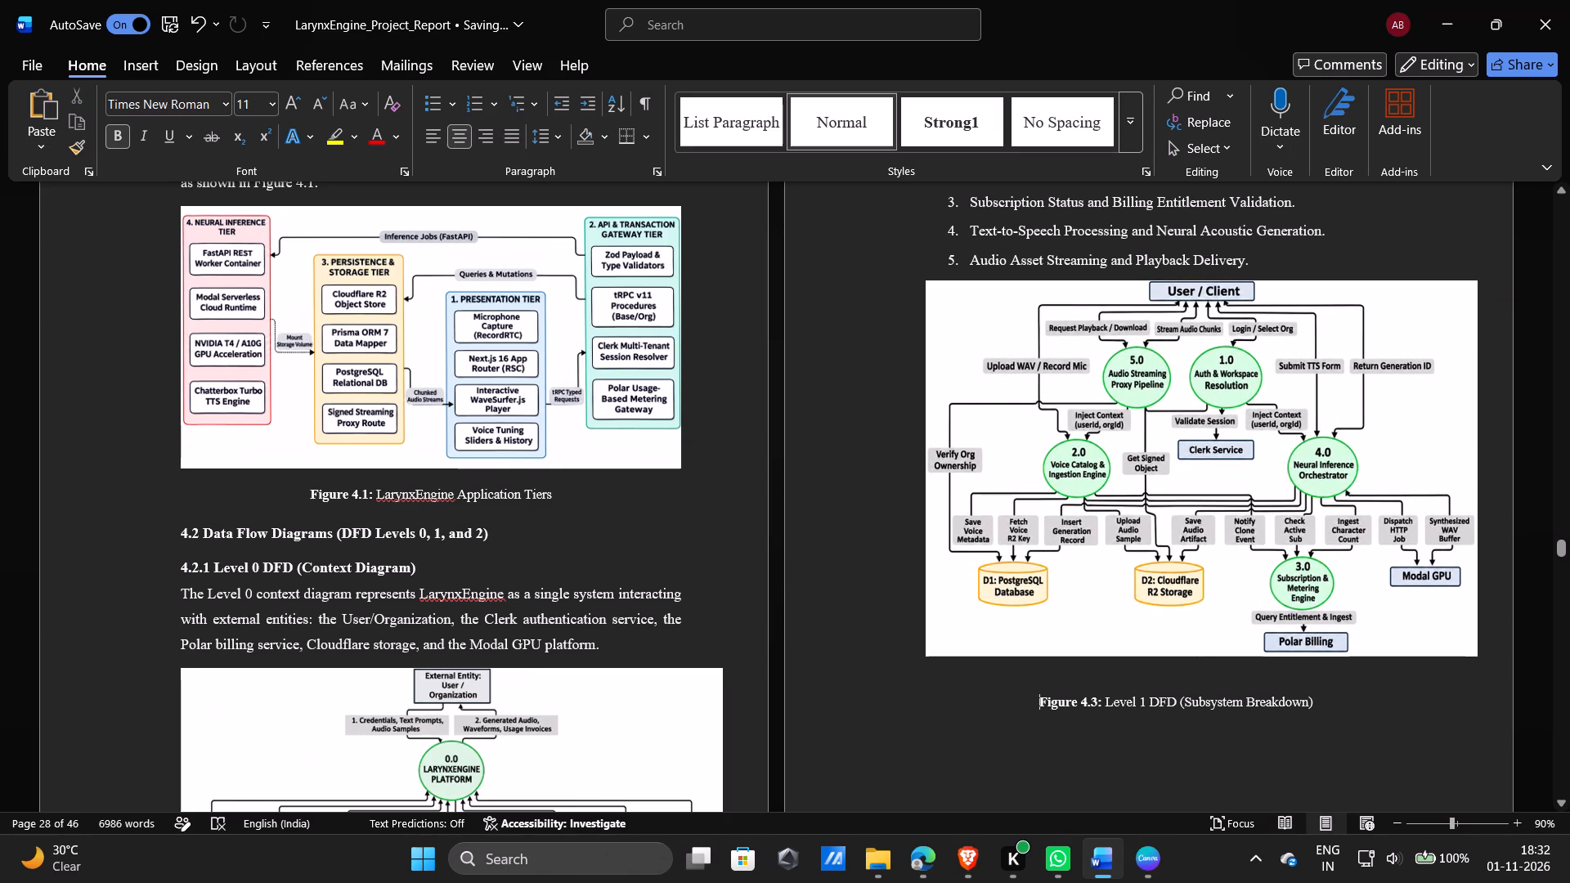
{"action": "key", "text": "space"}
{"action": "key", "text": "space"}
{"action": "key", "text": "space"}
{"action": "key", "text": "space"}
{"action": "key", "text": "space"}
{"action": "key", "text": "space"}
{"action": "key", "text": "space"}
{"action": "key", "text": "space"}
{"action": "key", "text": "space"}
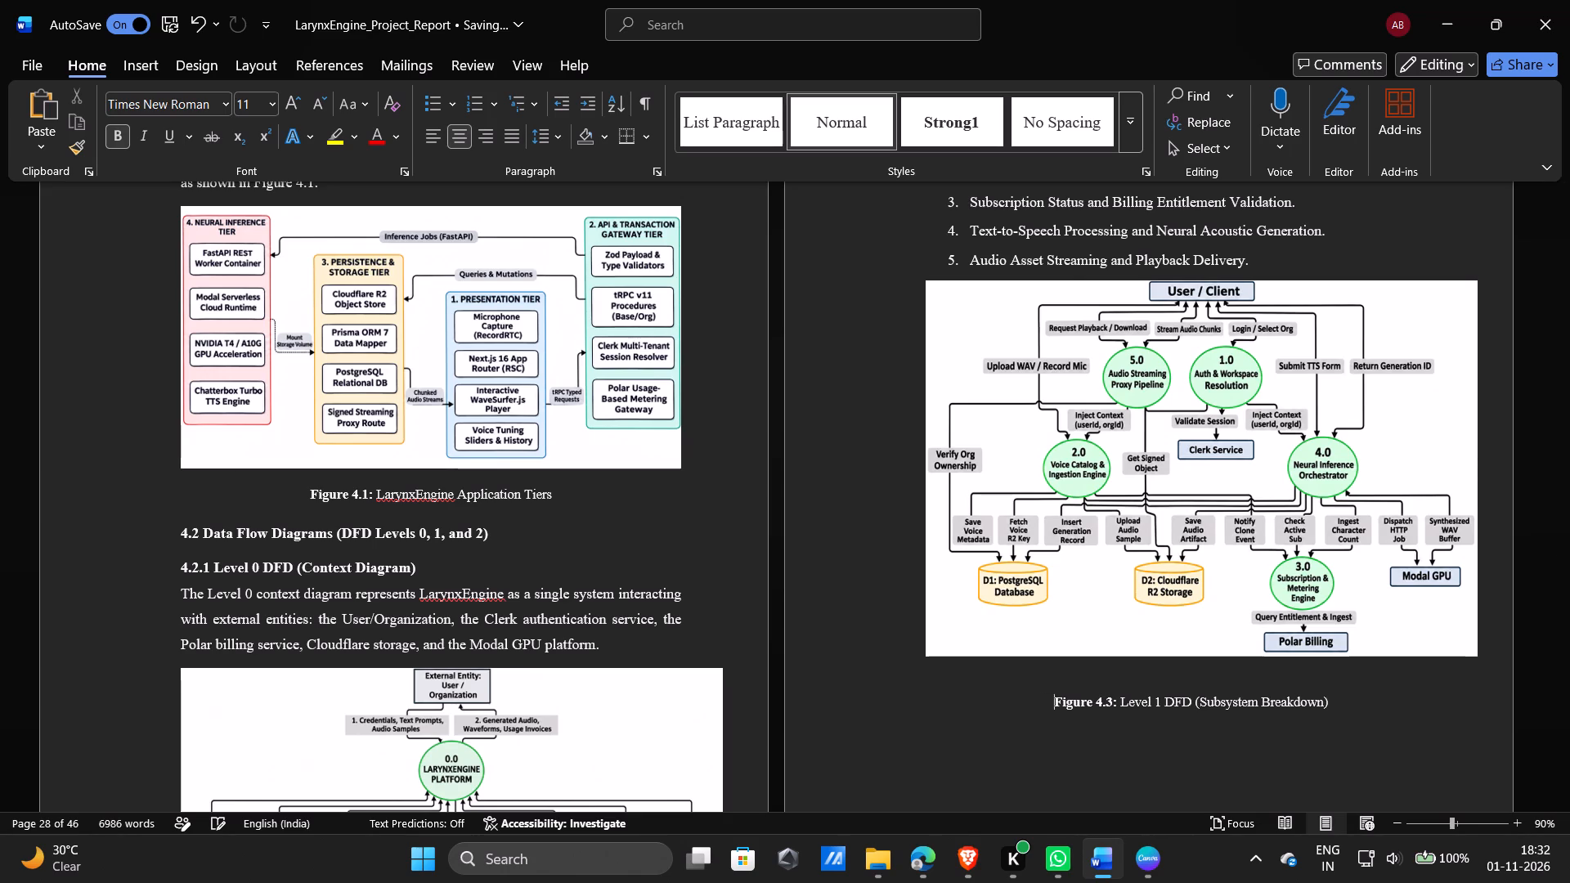
Add a blank line between the fifth list item, Audio Asset Streaming and Playback Delivery, and the Figure 4.3 diagram.
{"action": "scroll", "coordinate": [1022, 708], "scroll_direction": "down", "scroll_amount": 3, "text": "ctrl"}
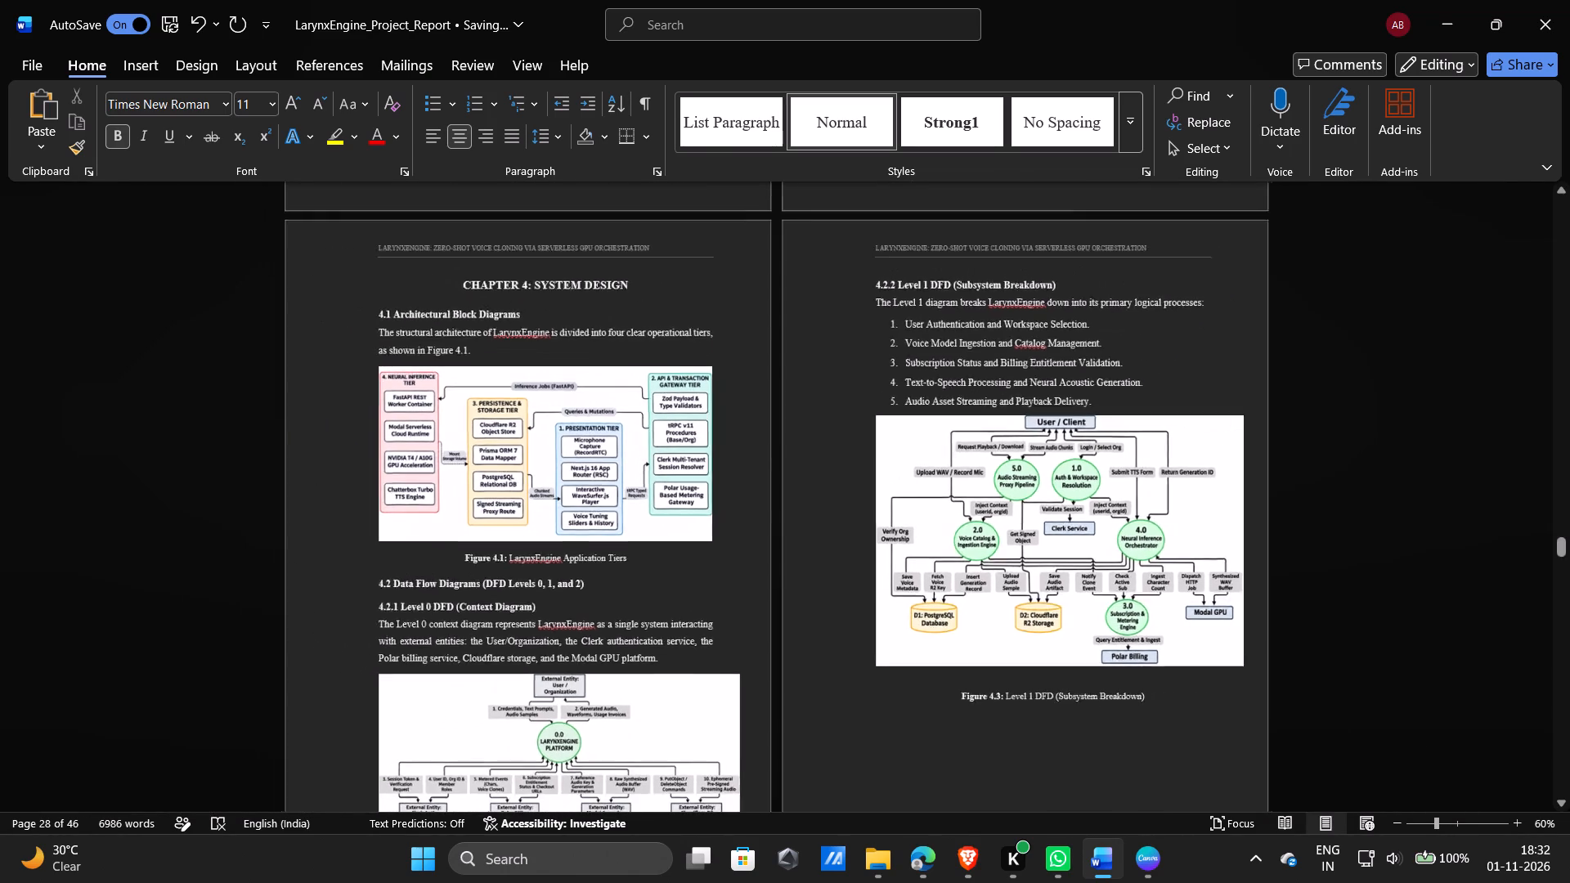
{"action": "scroll", "coordinate": [1022, 708], "scroll_direction": "down", "scroll_amount": 1}
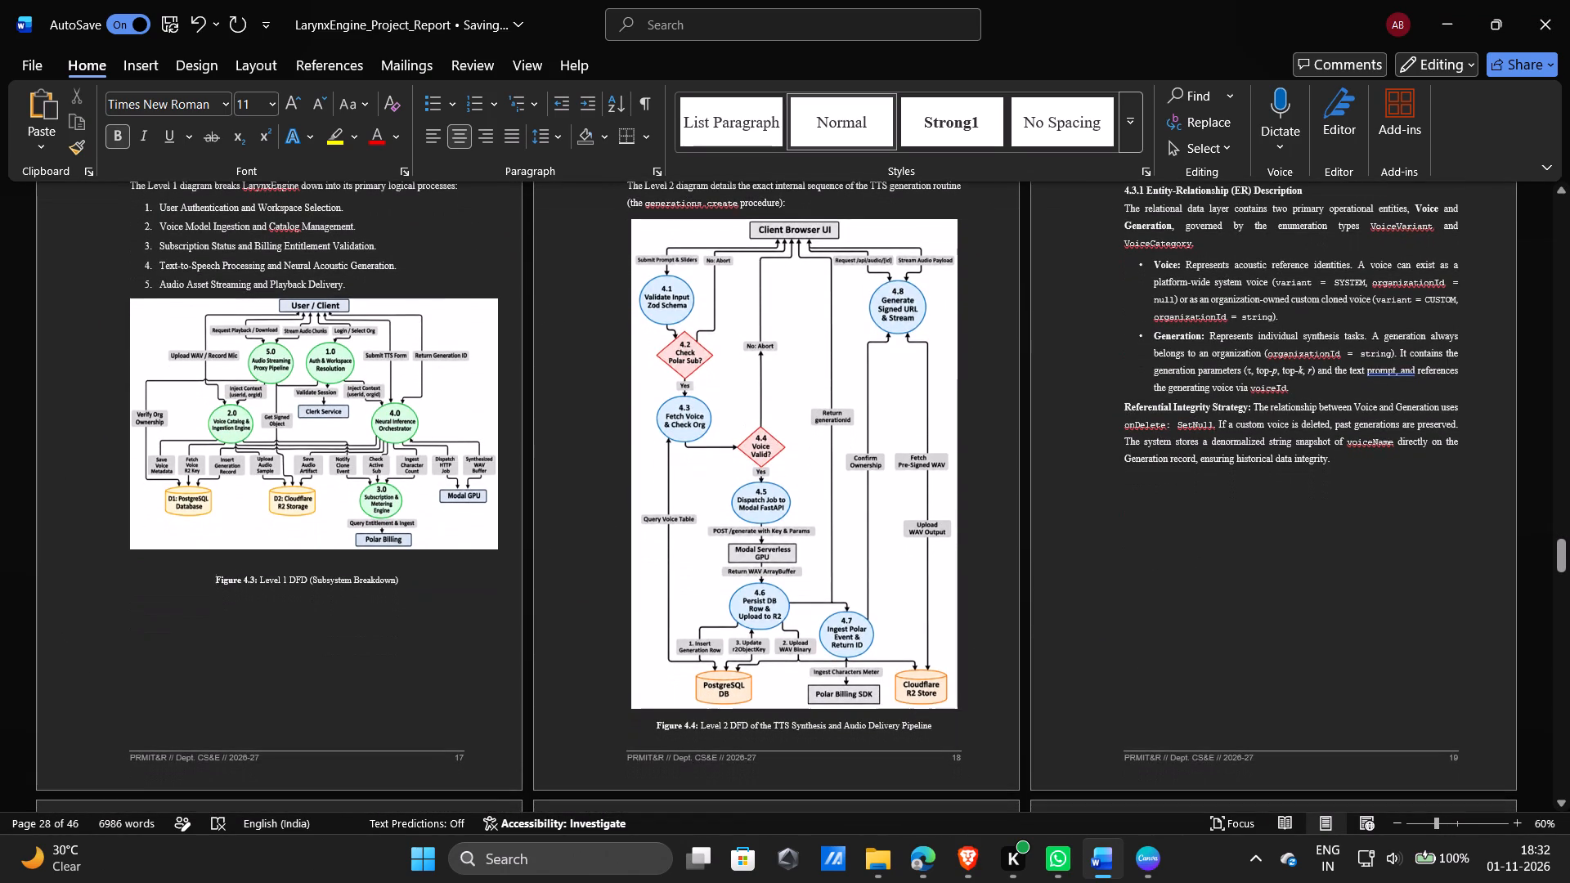
{"action": "scroll", "coordinate": [1022, 708], "scroll_direction": "down", "scroll_amount": 1}
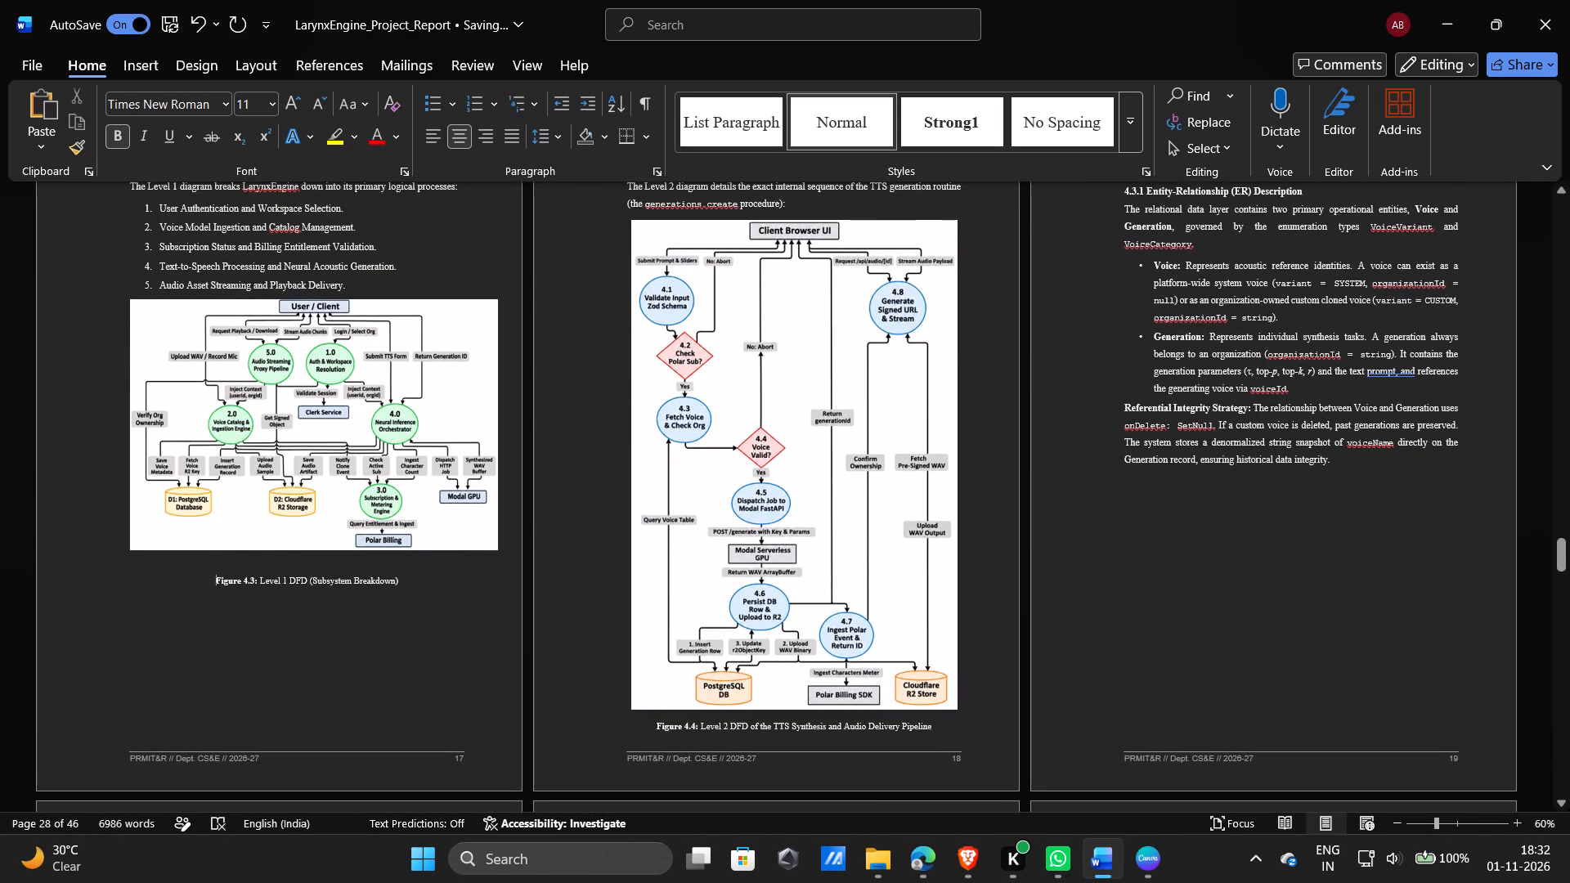
{"action": "scroll", "coordinate": [226, 552], "scroll_direction": "up", "scroll_amount": 1}
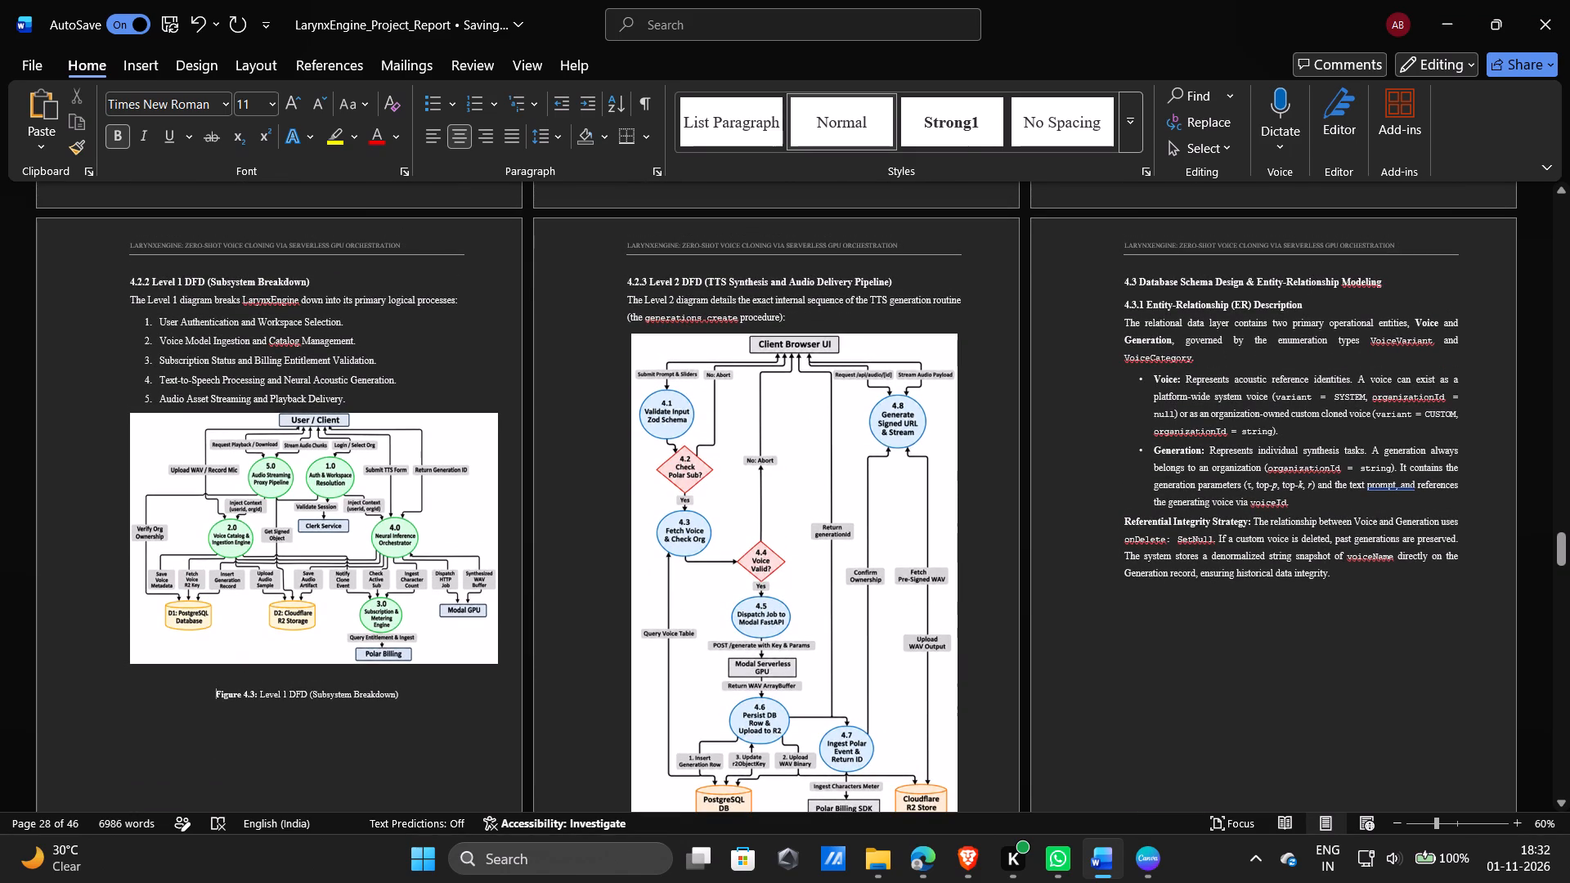
{"action": "scroll", "coordinate": [475, 483], "scroll_direction": "up", "scroll_amount": 1}
{"action": "left_click", "coordinate": [356, 474]}
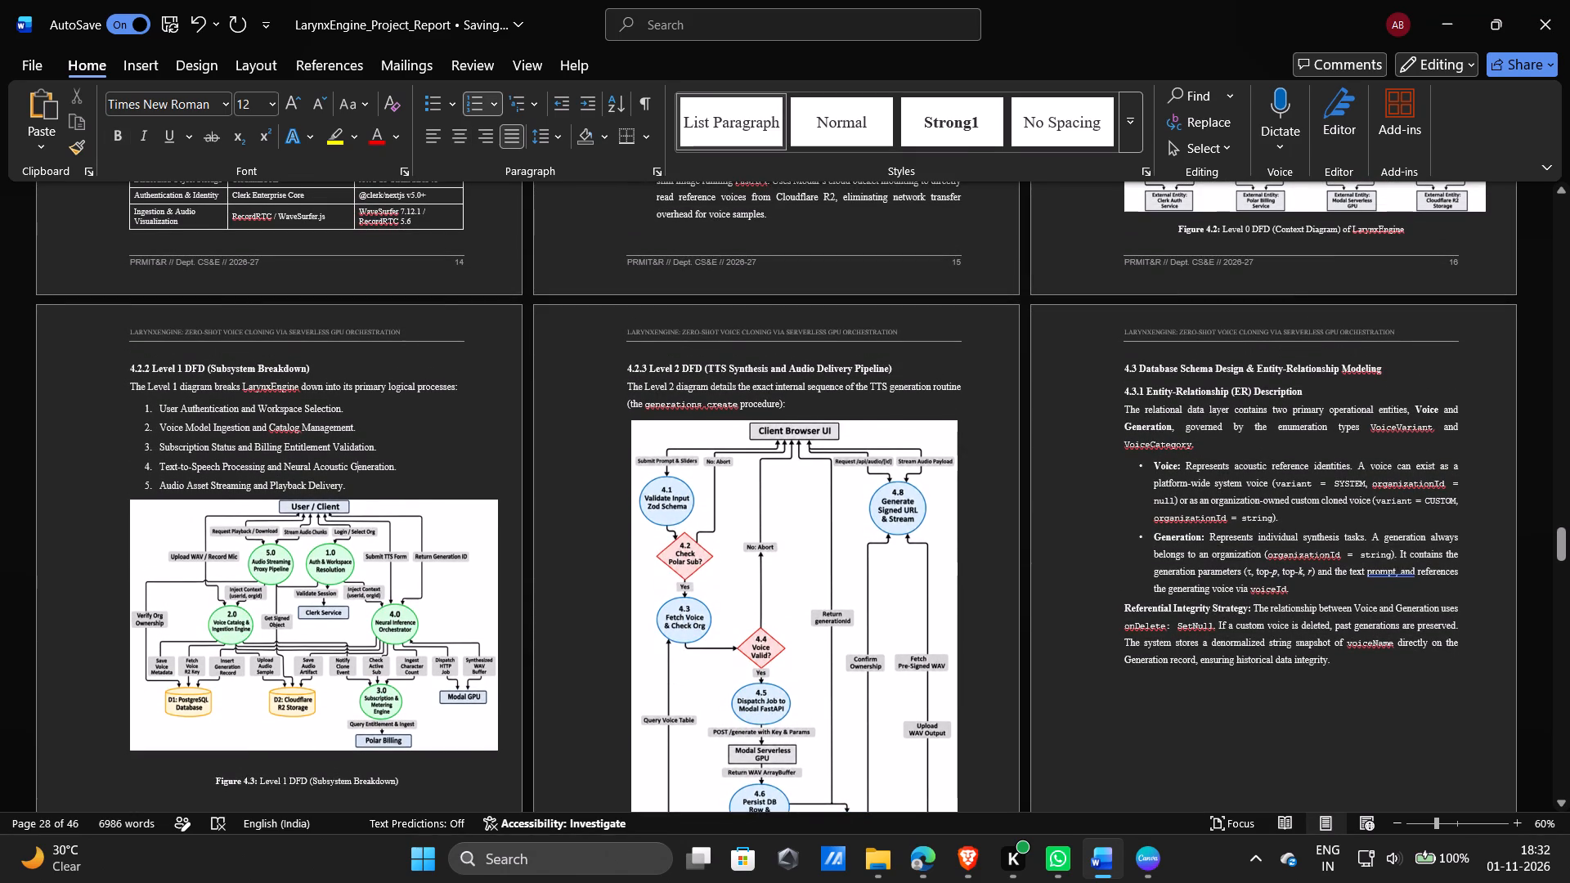
{"action": "left_click", "coordinate": [343, 488]}
{"action": "key", "text": "Return"}
{"action": "key", "text": "BackSpace"}
{"action": "key", "text": "BackSpace"}
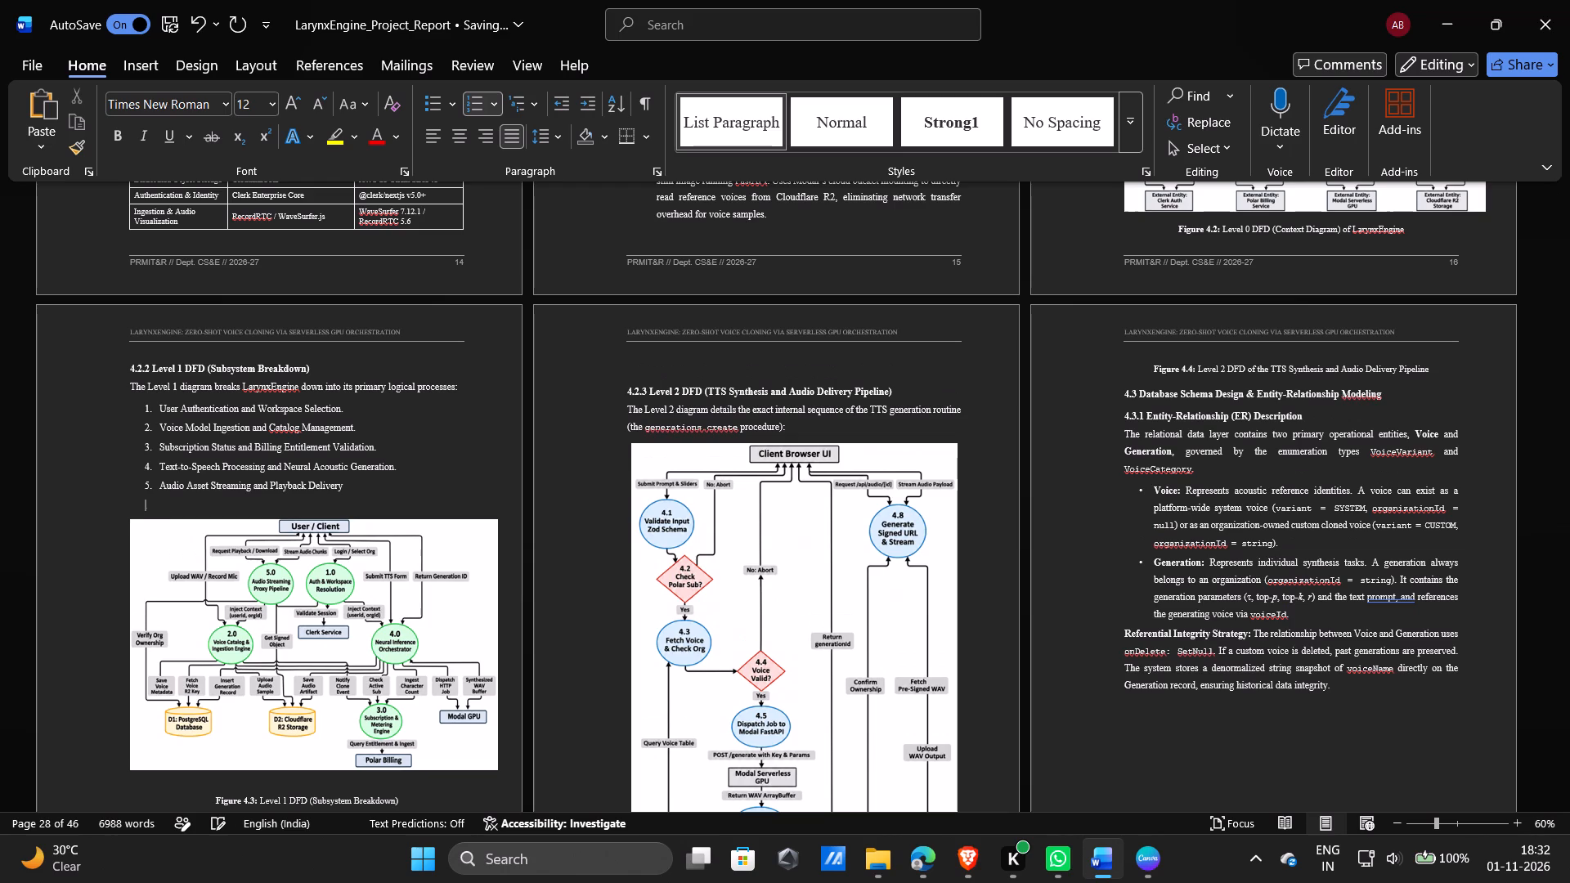
{"action": "key", "text": "BackSpace"}
{"action": "key", "text": "Right"}
{"action": "key", "text": "BackSpace"}
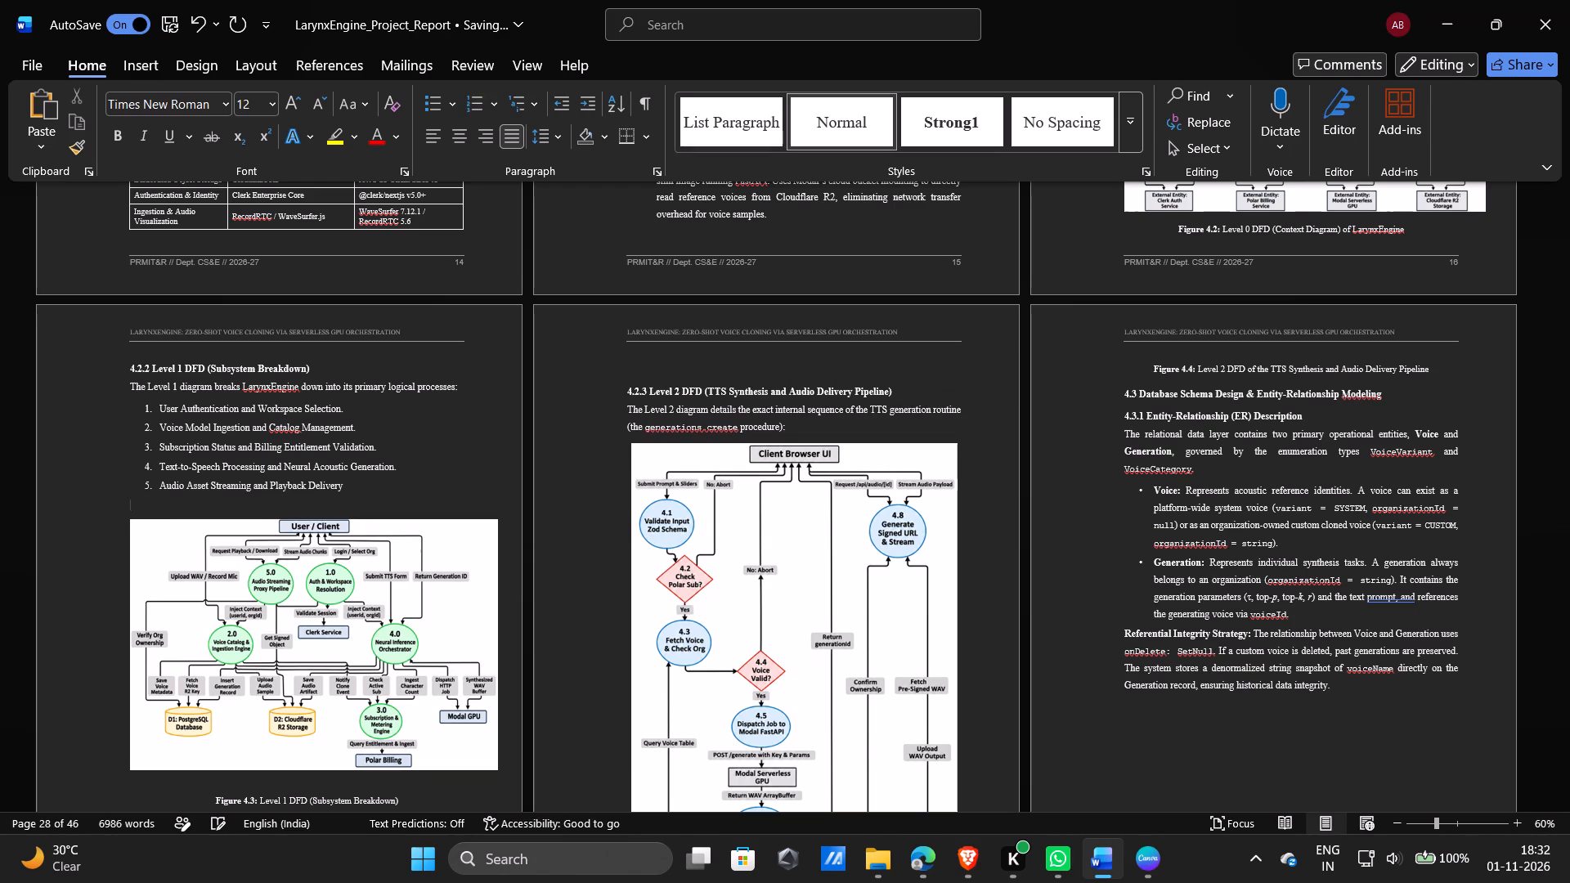
Remove the extra blank space between the Figure 4.3 diagram and its caption.
{"action": "scroll", "coordinate": [475, 499], "scroll_direction": "down", "scroll_amount": 1}
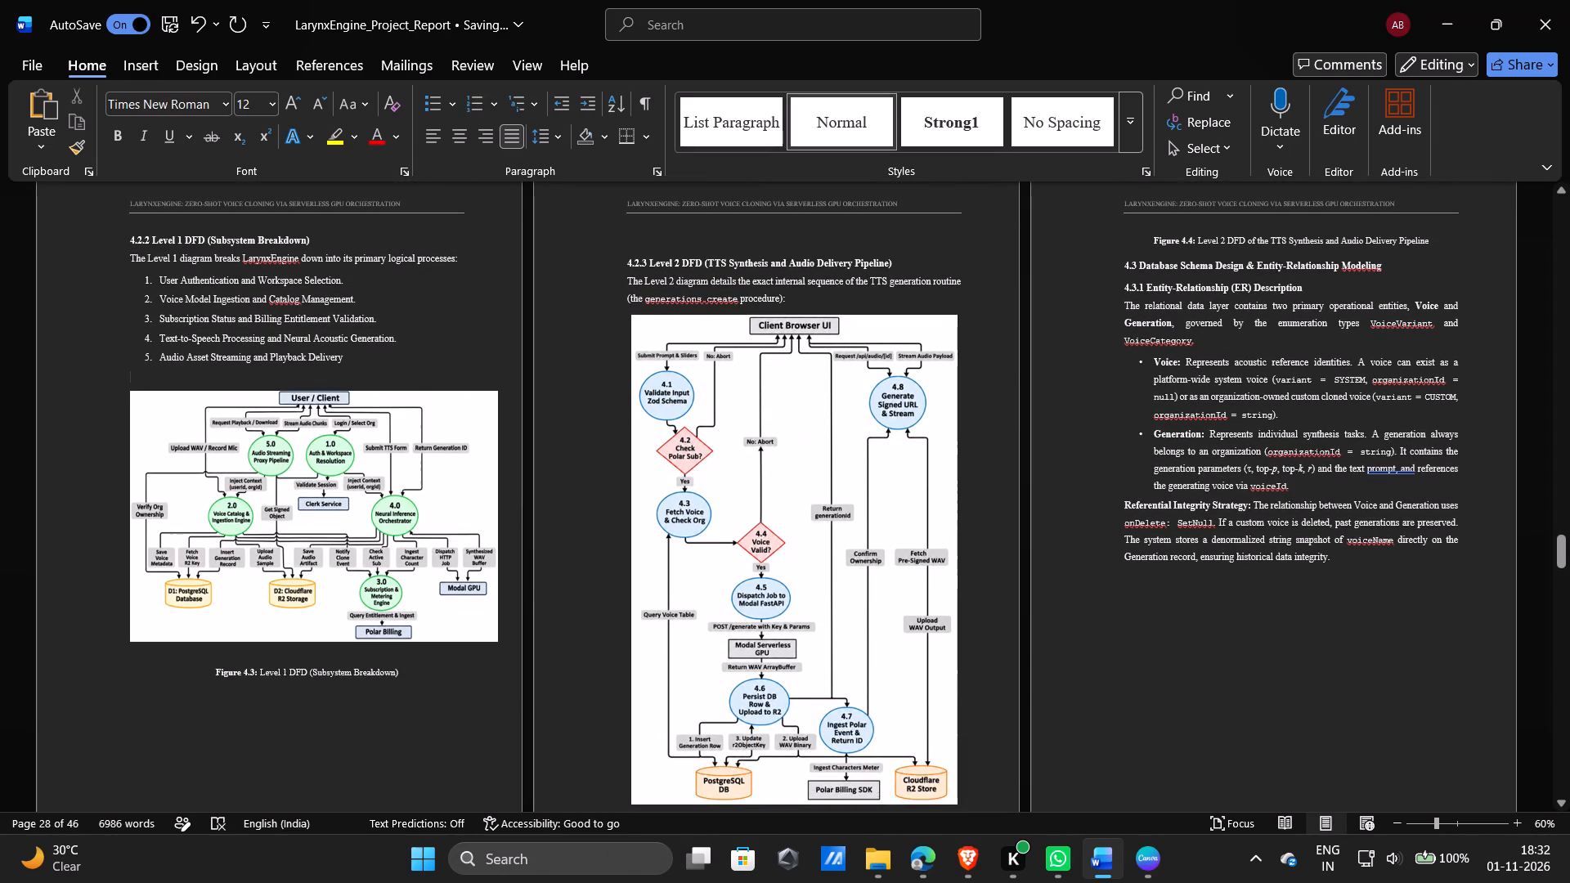
{"action": "left_click", "coordinate": [231, 657]}
{"action": "key", "text": "BackSpace"}
{"action": "key", "text": "BackSpace"}
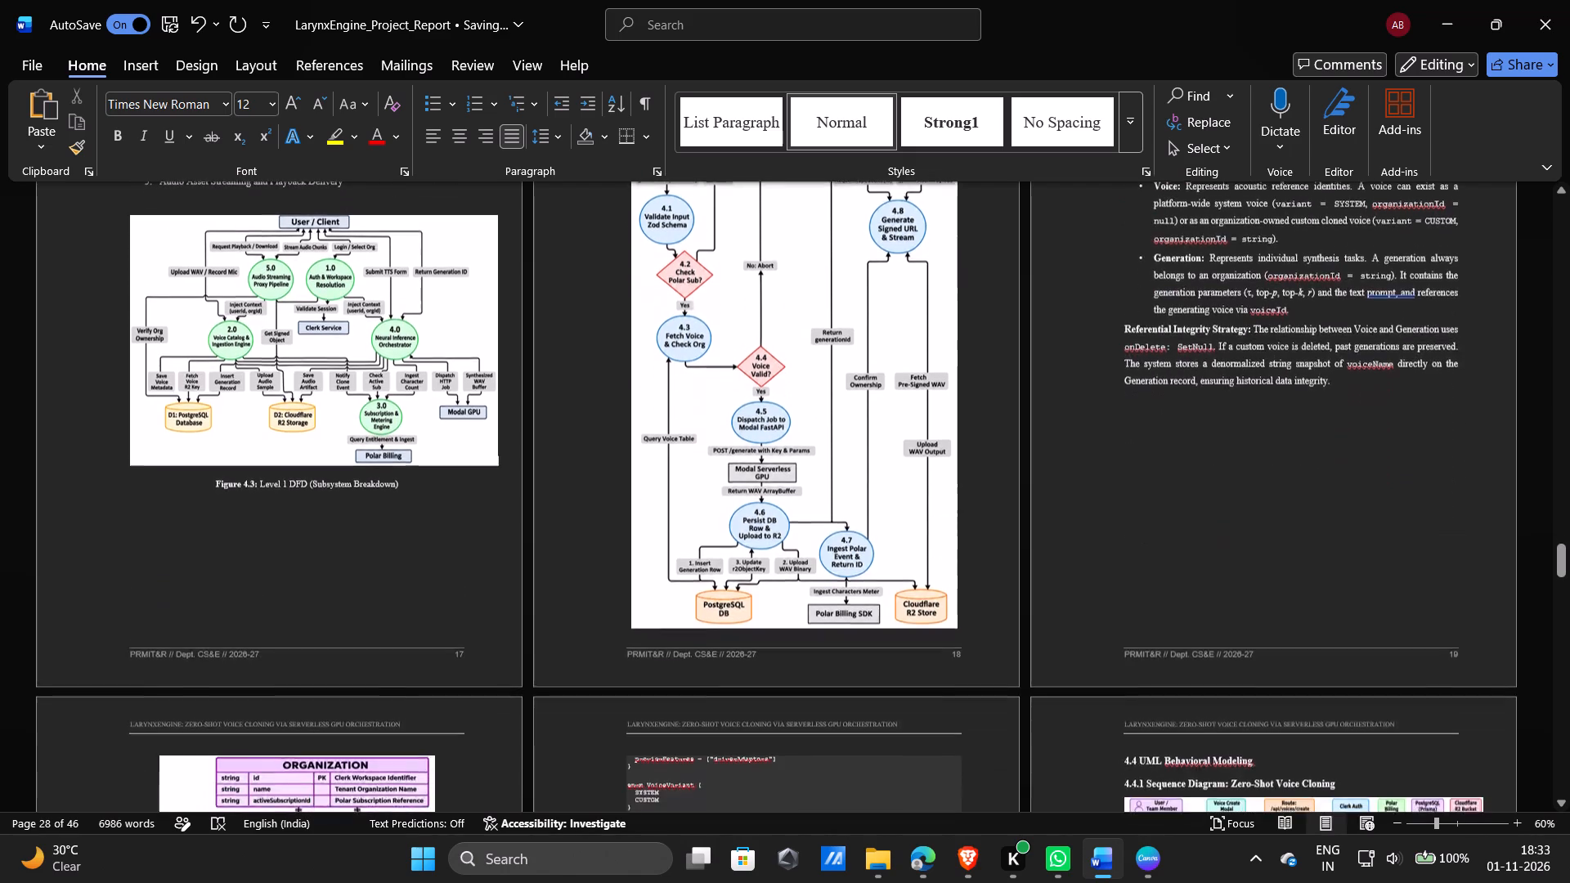
Look through the report's pages from the Level 1 DFD section to the References to check the layout.
{"action": "scroll", "coordinate": [406, 334], "scroll_direction": "up", "scroll_amount": 1}
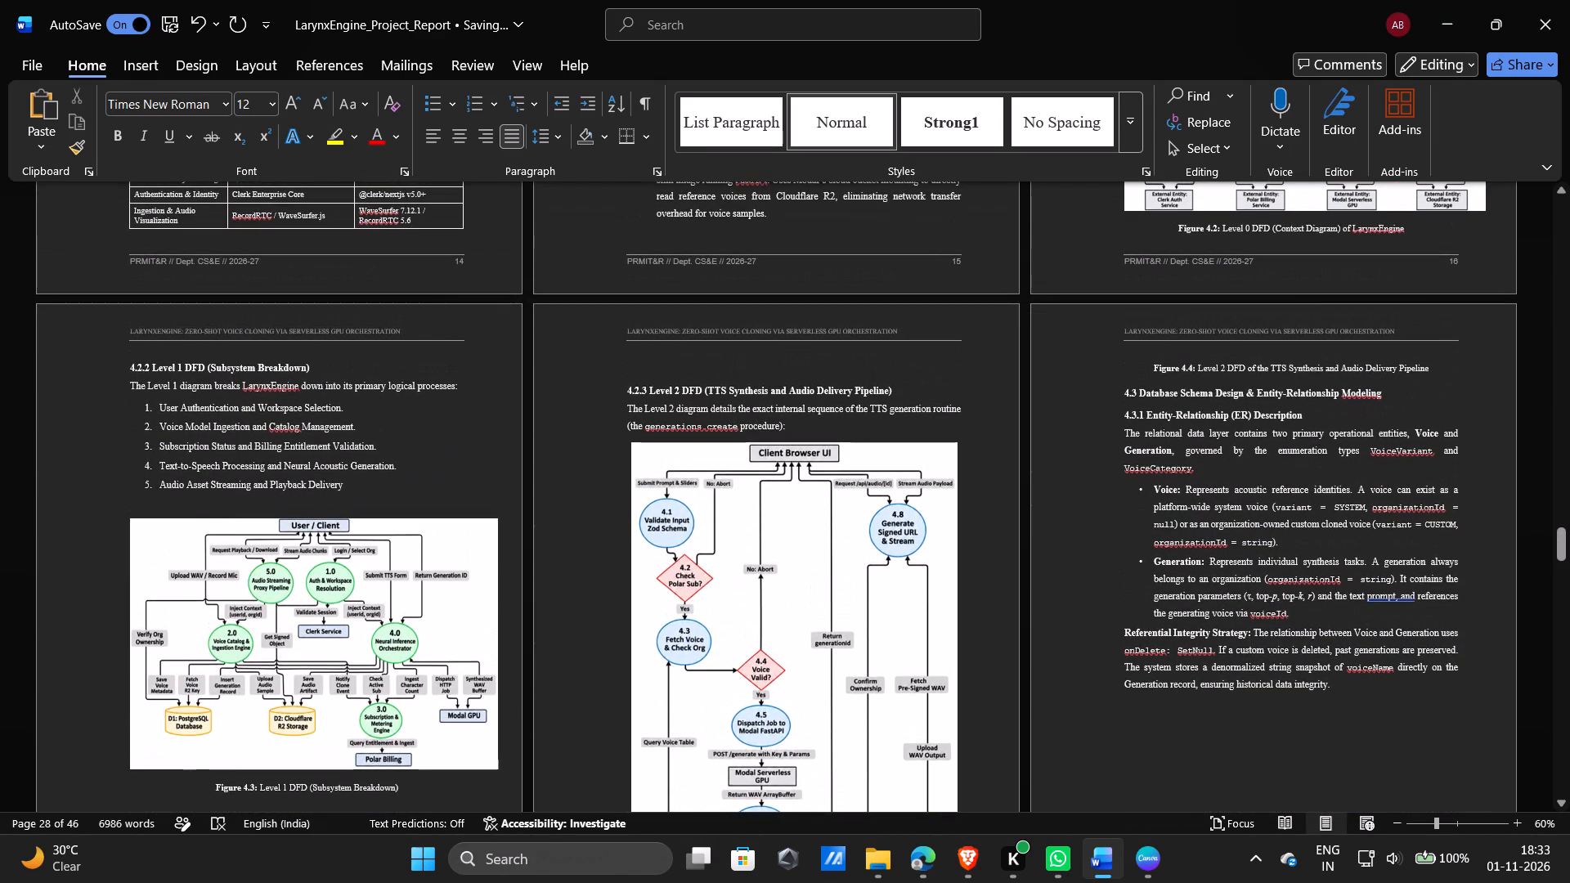
{"action": "scroll", "coordinate": [406, 334], "scroll_direction": "down", "scroll_amount": 9}
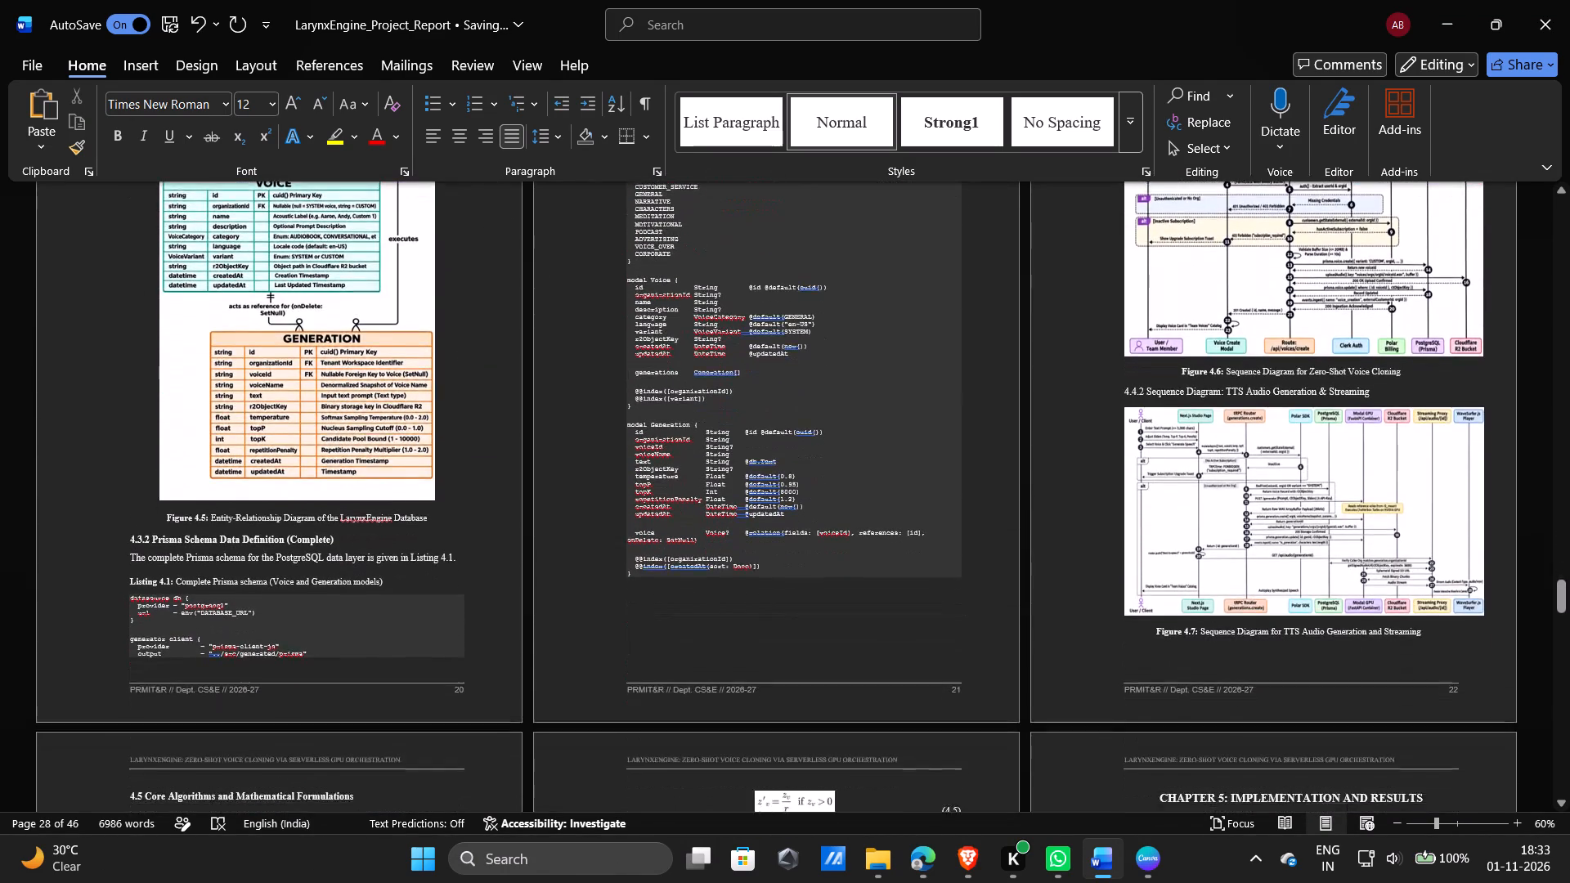
{"action": "scroll", "coordinate": [406, 334], "scroll_direction": "down", "scroll_amount": 3}
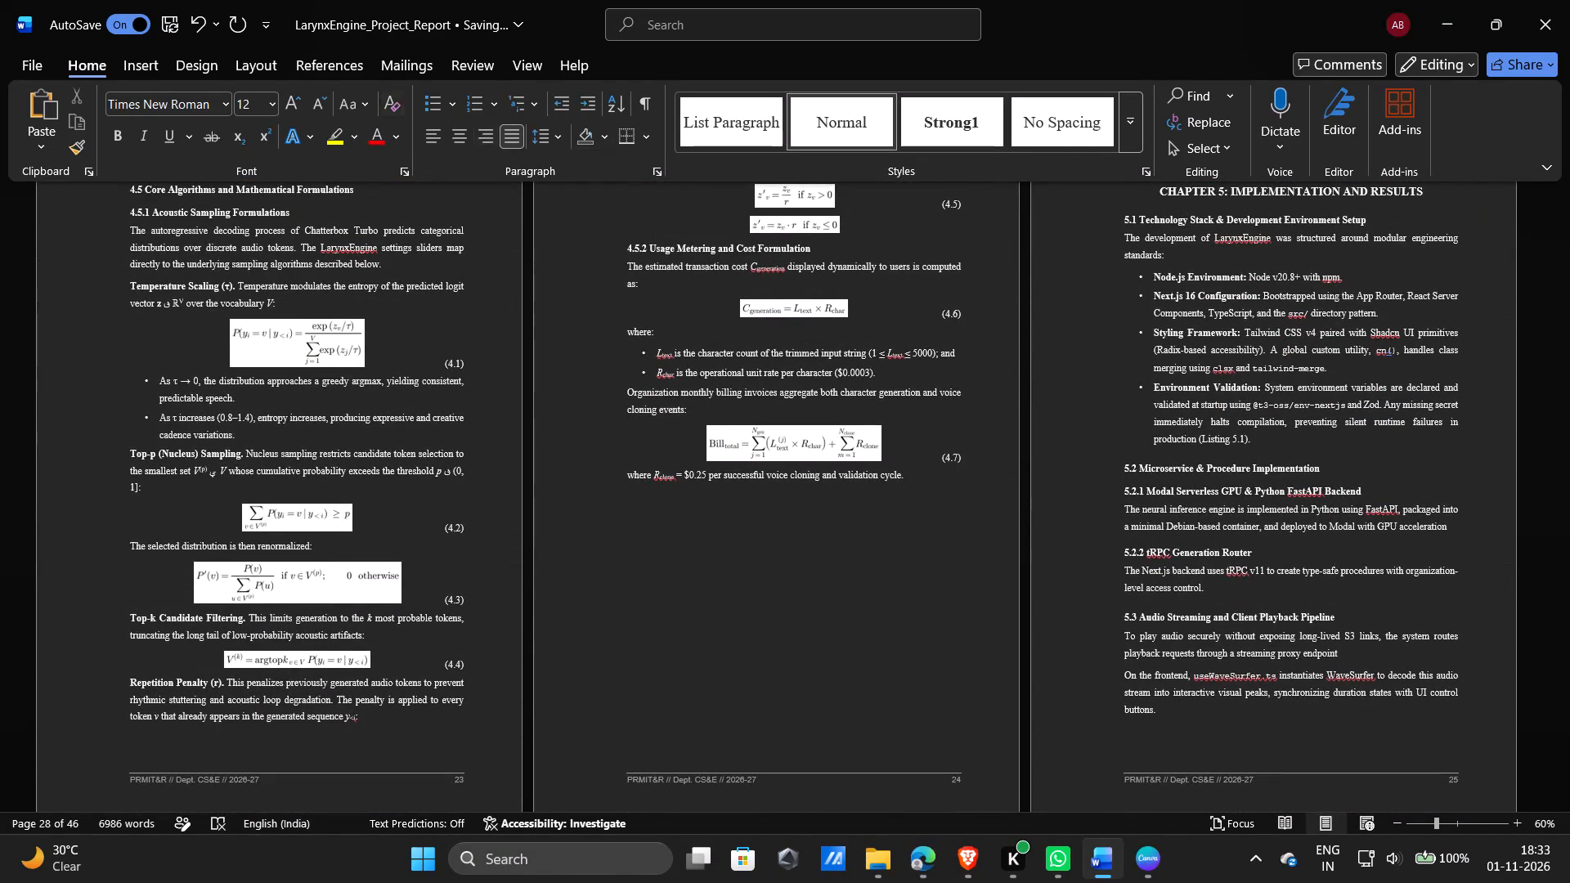
{"action": "scroll", "coordinate": [700, 404], "scroll_direction": "down", "scroll_amount": 1}
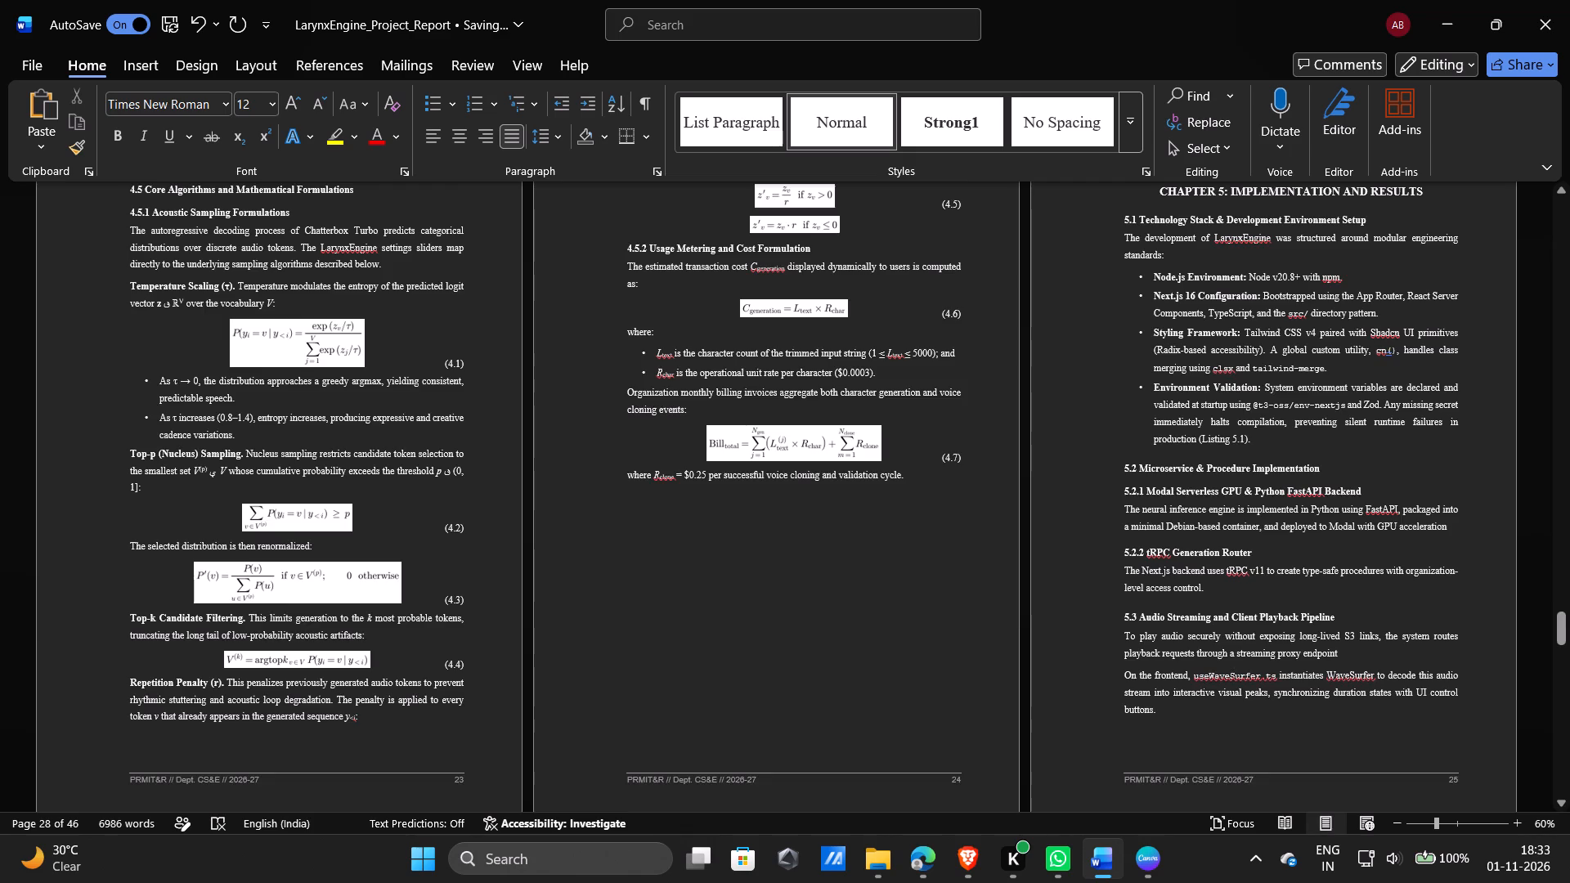
{"action": "scroll", "coordinate": [700, 404], "scroll_direction": "down", "scroll_amount": 7}
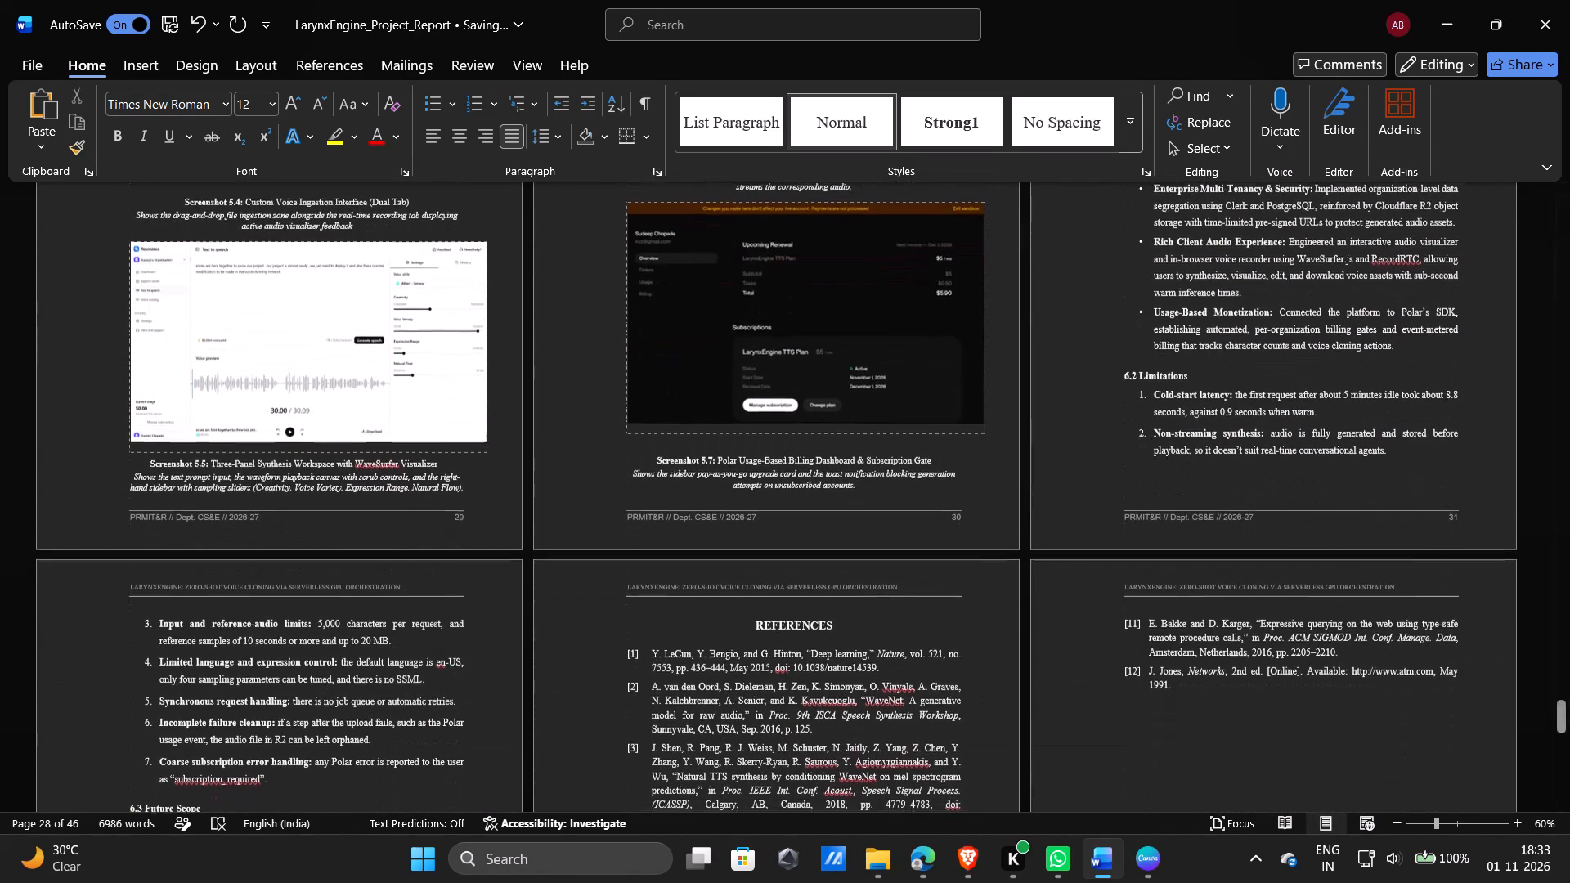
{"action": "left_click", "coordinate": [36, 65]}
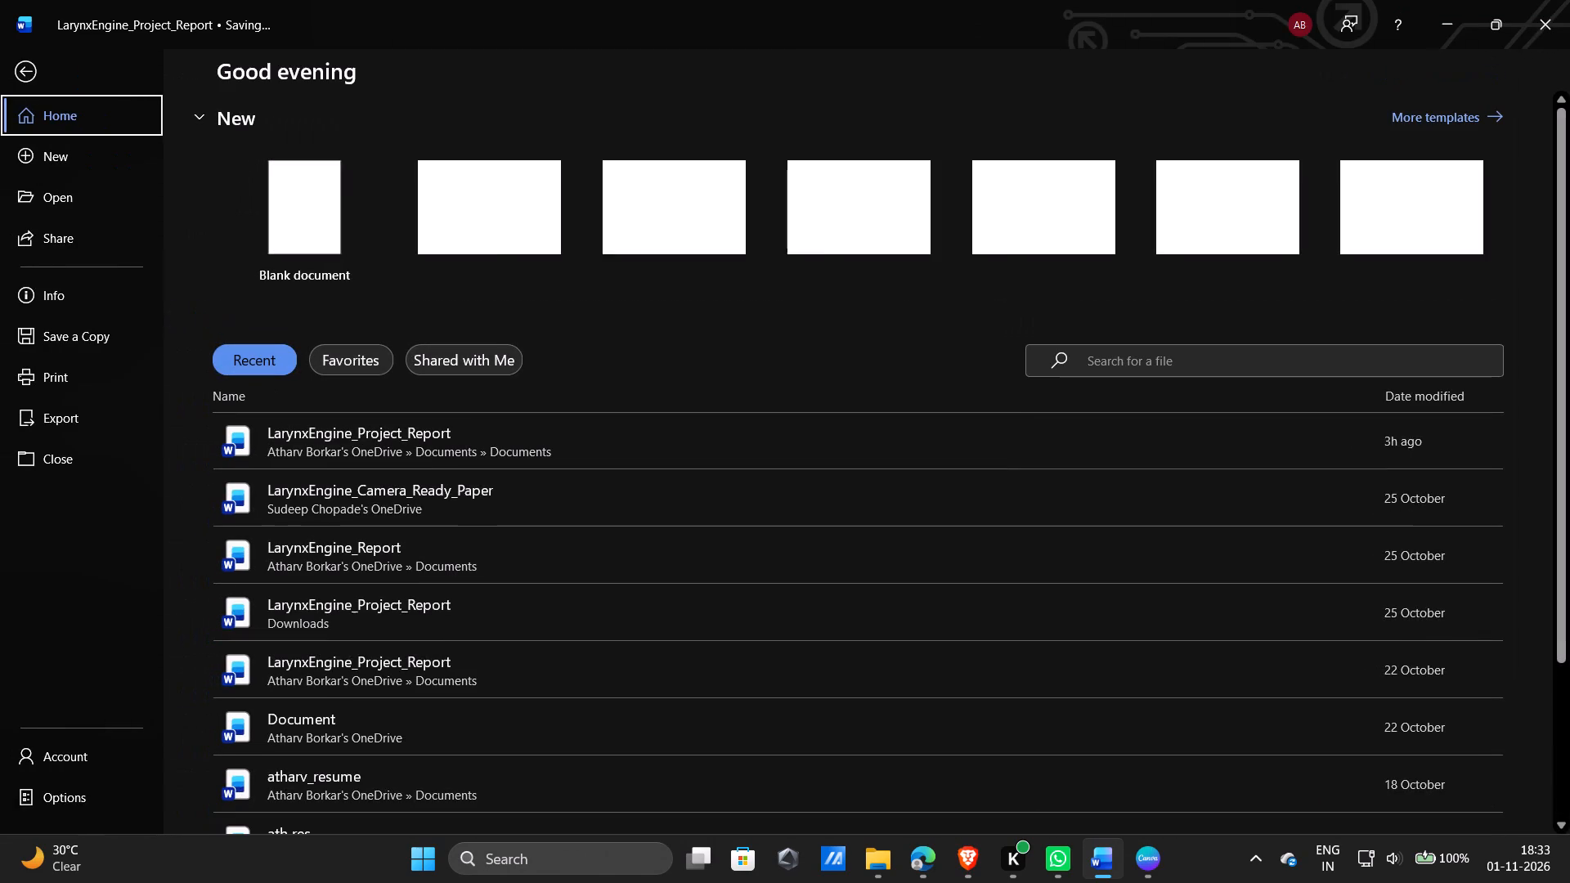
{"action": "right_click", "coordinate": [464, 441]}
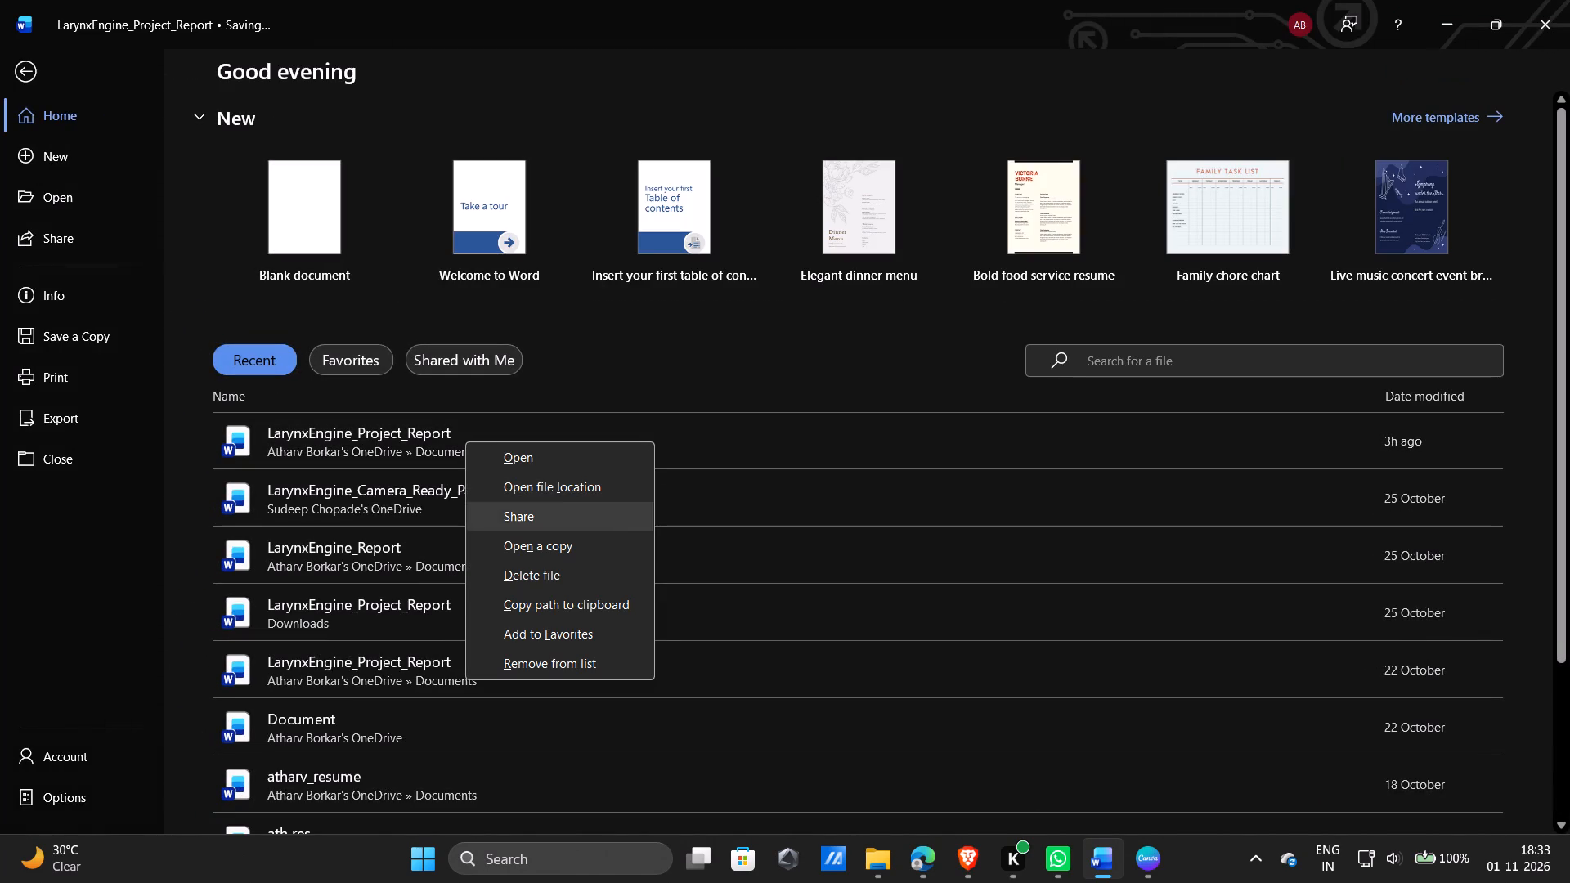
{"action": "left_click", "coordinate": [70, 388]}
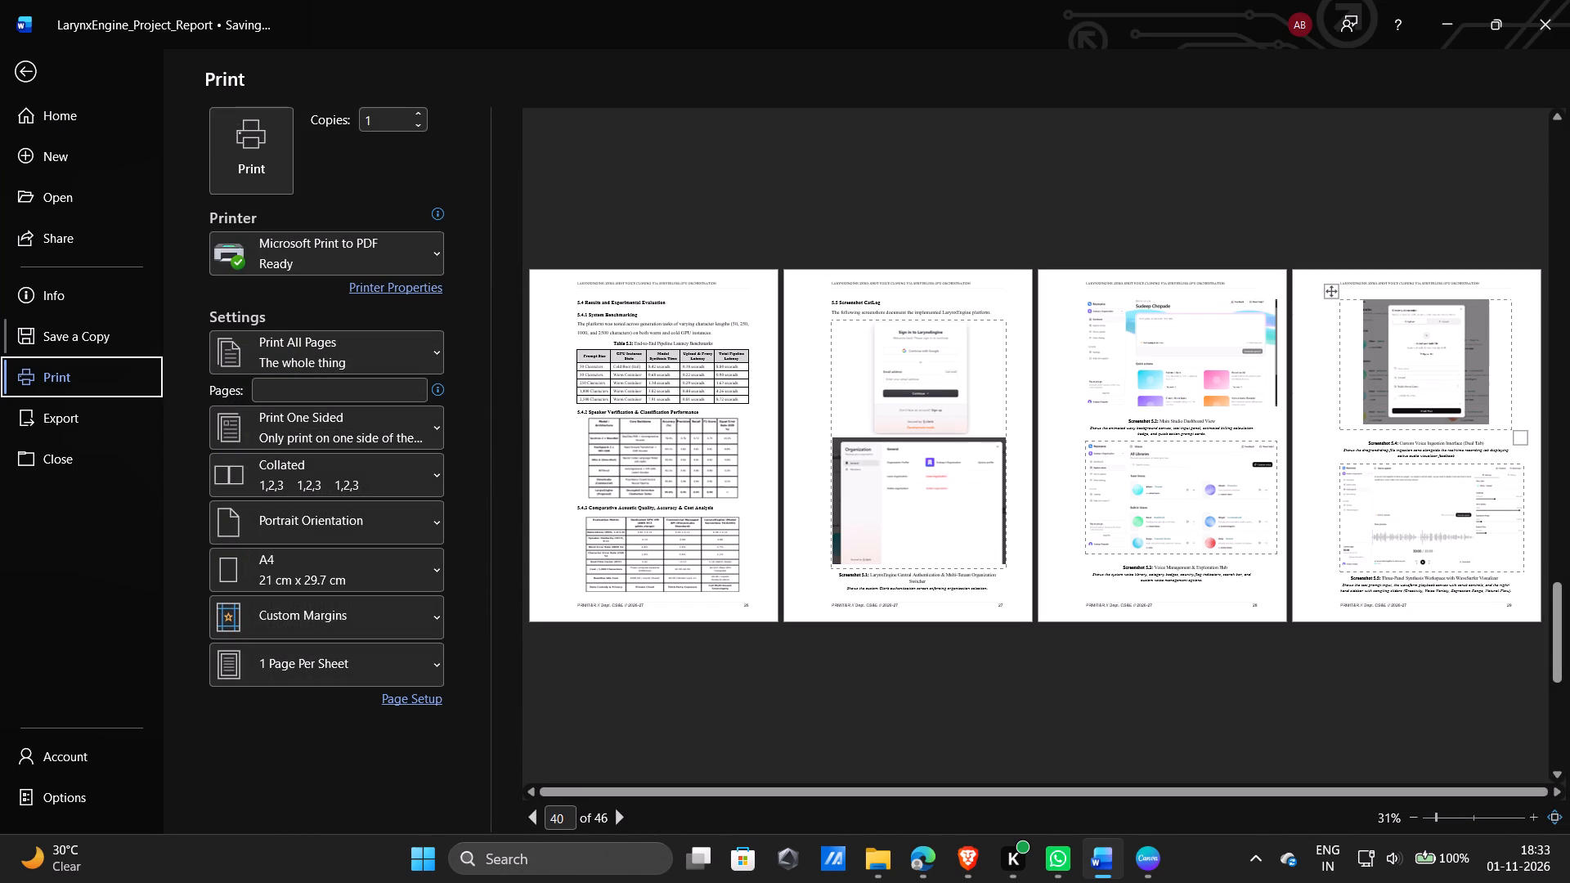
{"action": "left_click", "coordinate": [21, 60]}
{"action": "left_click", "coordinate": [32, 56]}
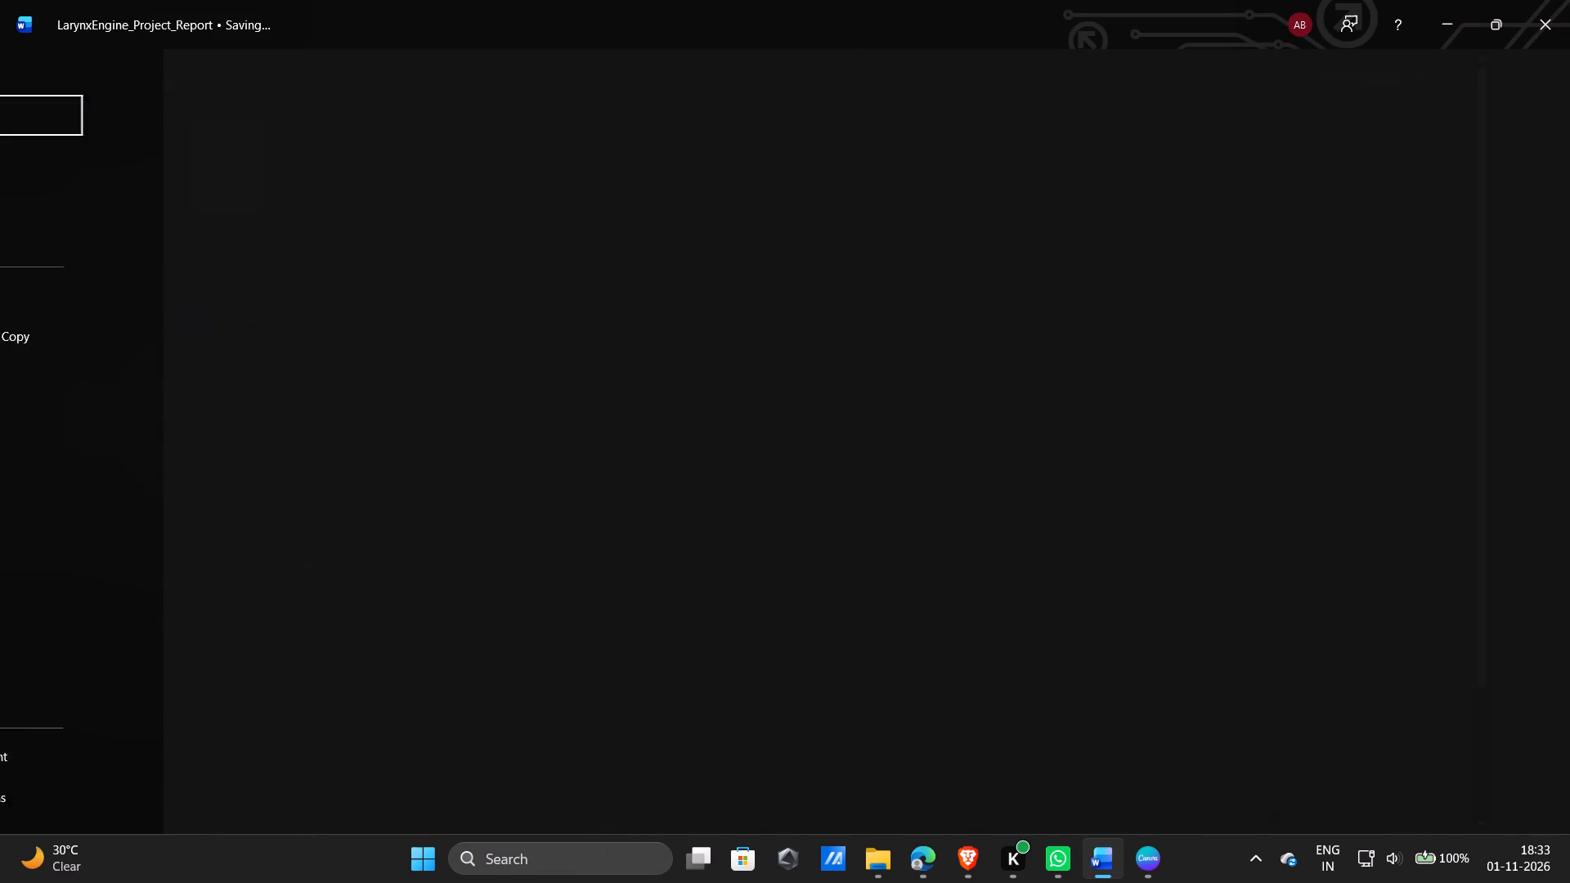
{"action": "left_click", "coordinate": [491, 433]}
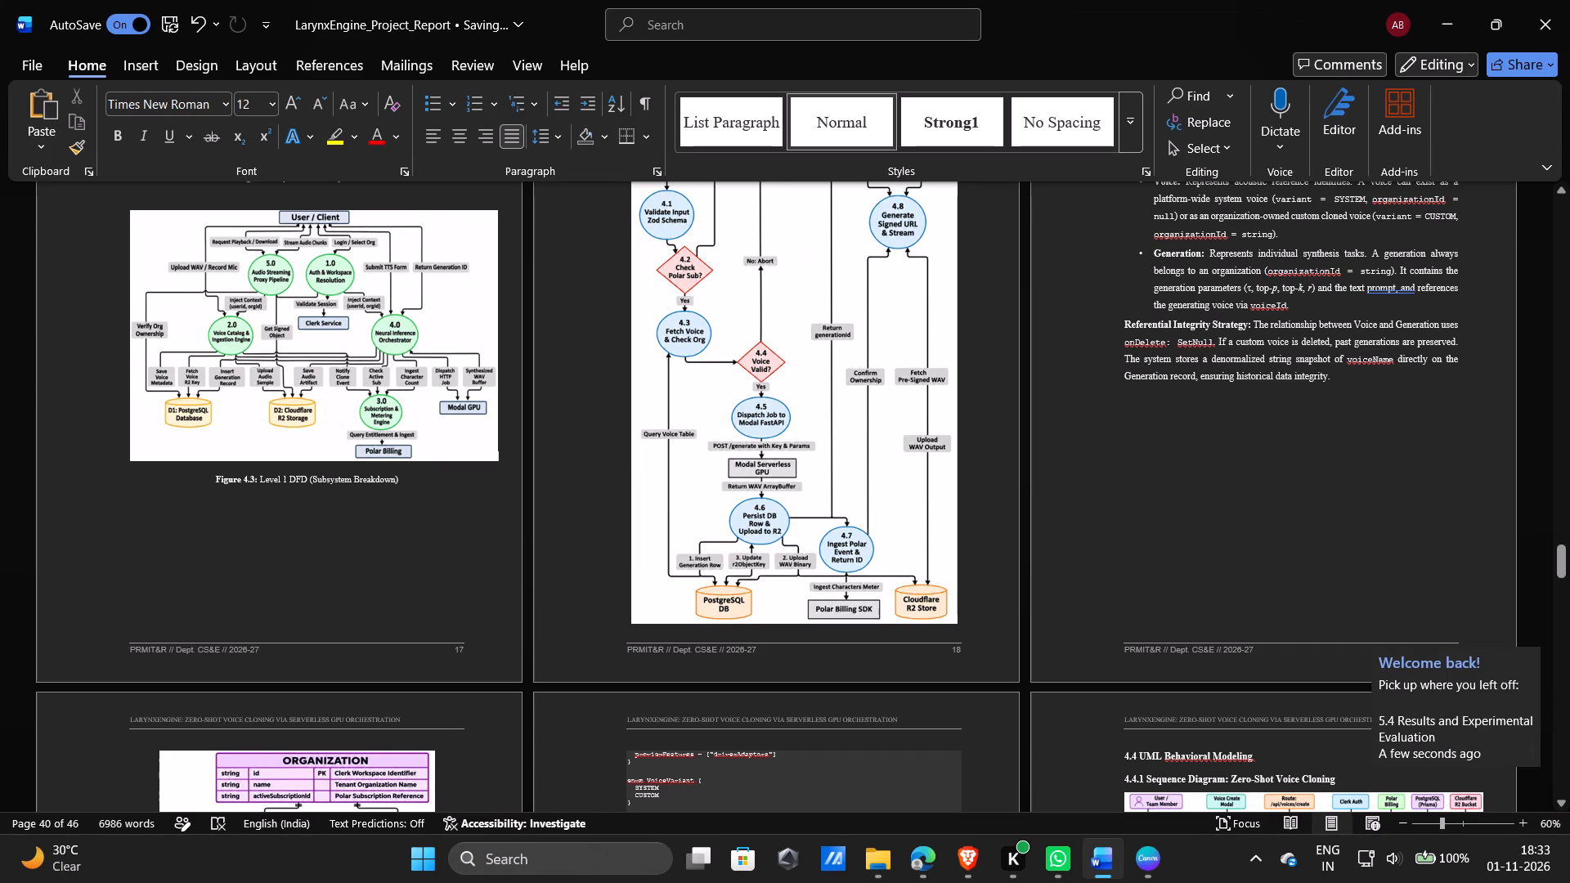
Examine the report's print preview, checking Figure 4.3 and the neighbouring diagram pages, and return to the document.
{"action": "left_click", "coordinate": [43, 72]}
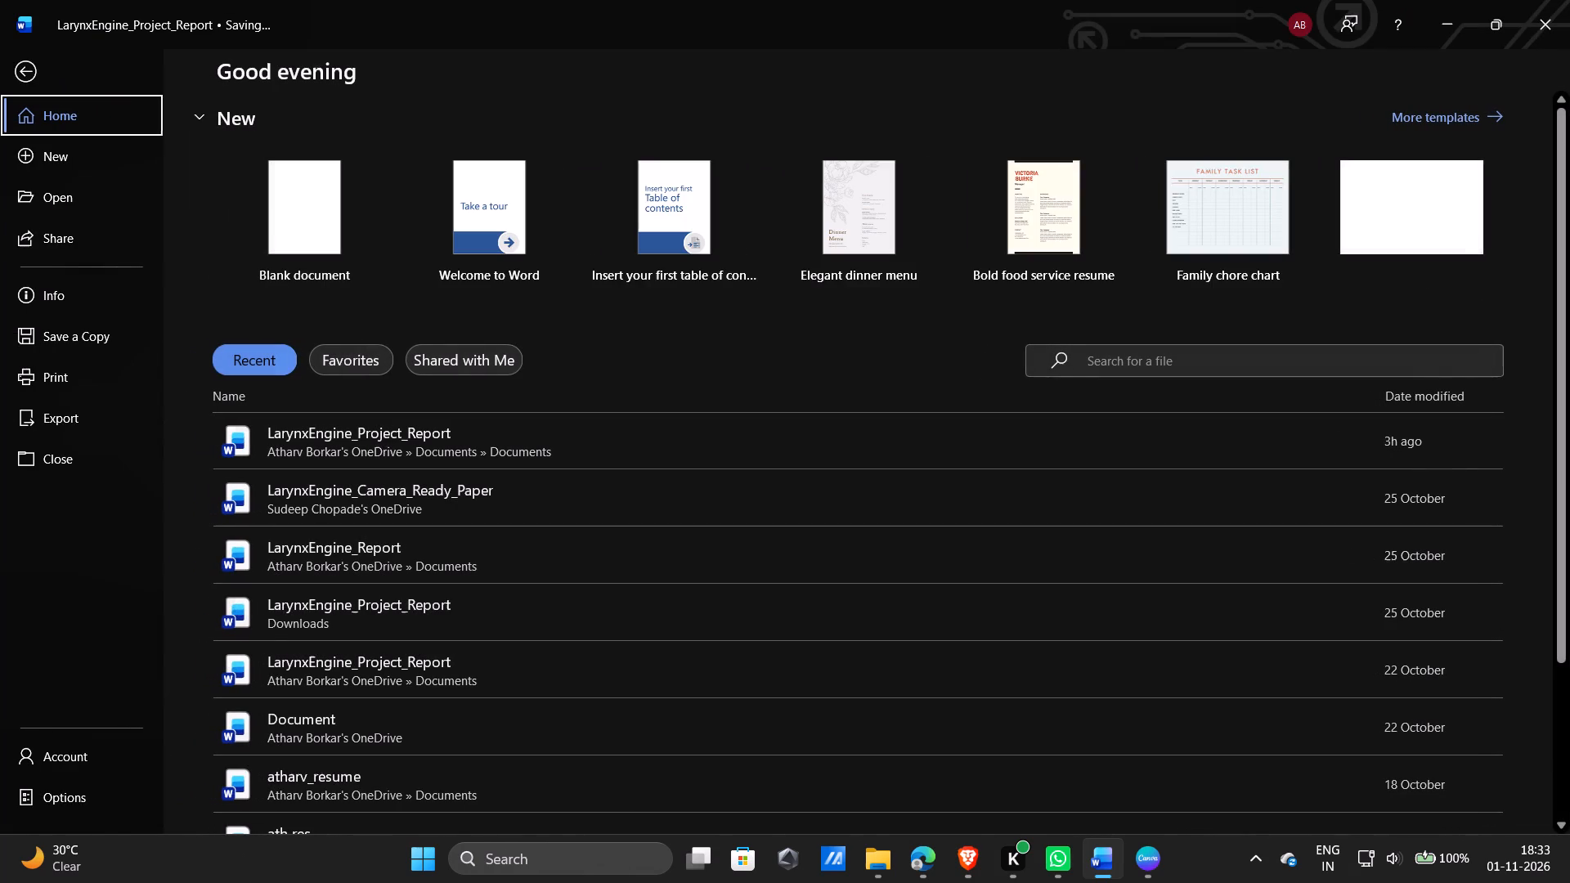
{"action": "left_click", "coordinate": [52, 374]}
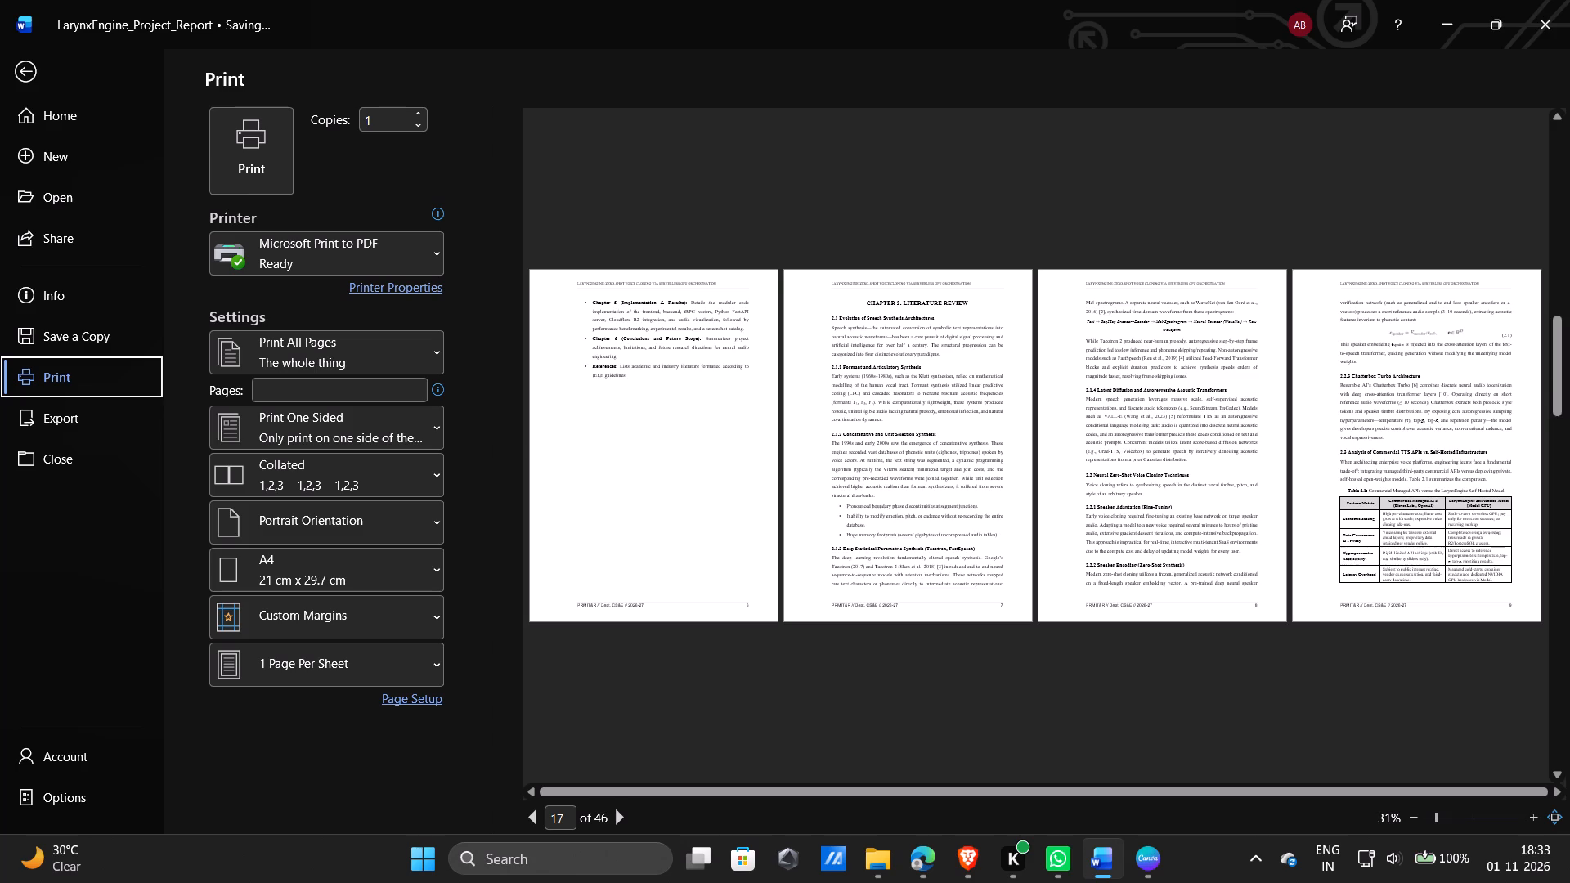
{"action": "scroll", "coordinate": [997, 421], "scroll_direction": "up", "scroll_amount": 1}
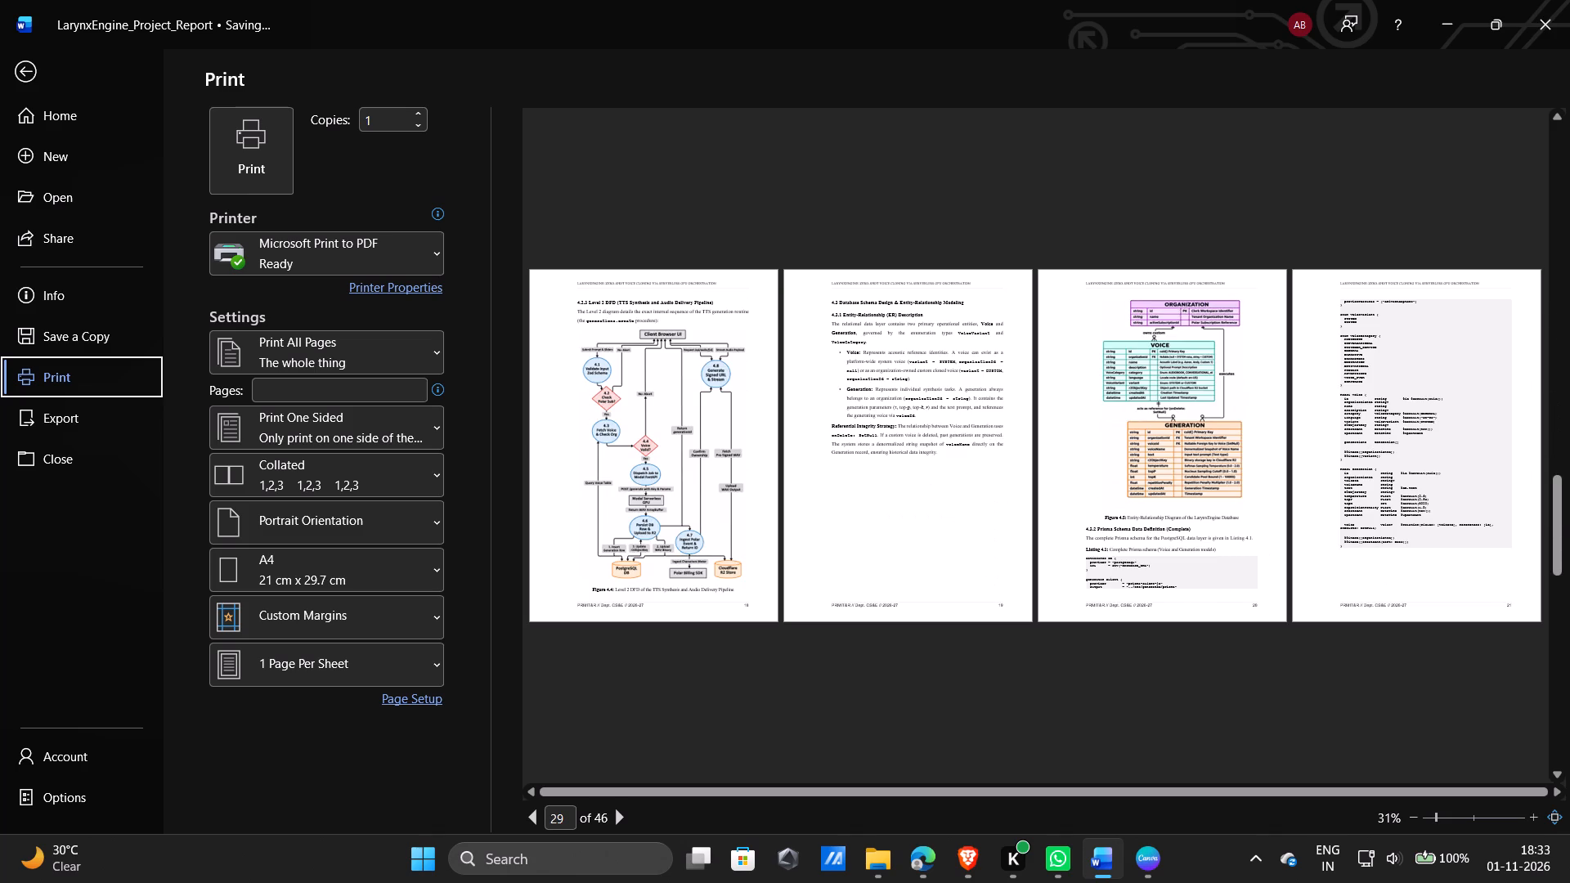
{"action": "scroll", "coordinate": [997, 421], "scroll_direction": "up", "scroll_amount": 4, "text": "ctrl"}
{"action": "scroll", "coordinate": [997, 421], "scroll_direction": "up", "scroll_amount": 4}
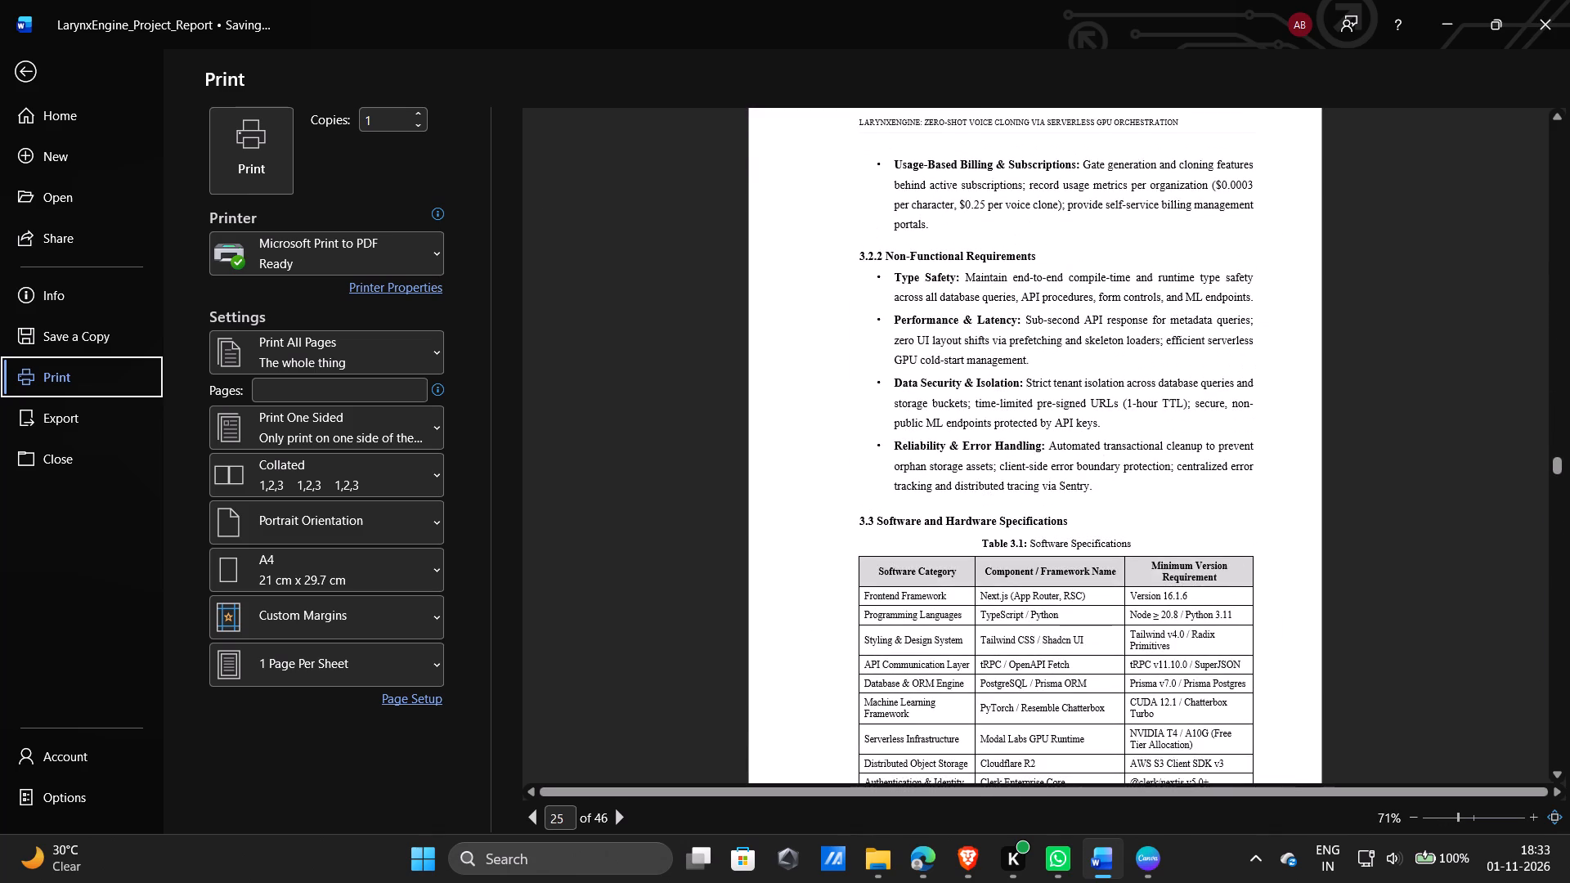
{"action": "scroll", "coordinate": [997, 421], "scroll_direction": "down", "scroll_amount": 4}
{"action": "scroll", "coordinate": [997, 421], "scroll_direction": "up", "scroll_amount": 1}
{"action": "scroll", "coordinate": [997, 421], "scroll_direction": "down", "scroll_amount": 1}
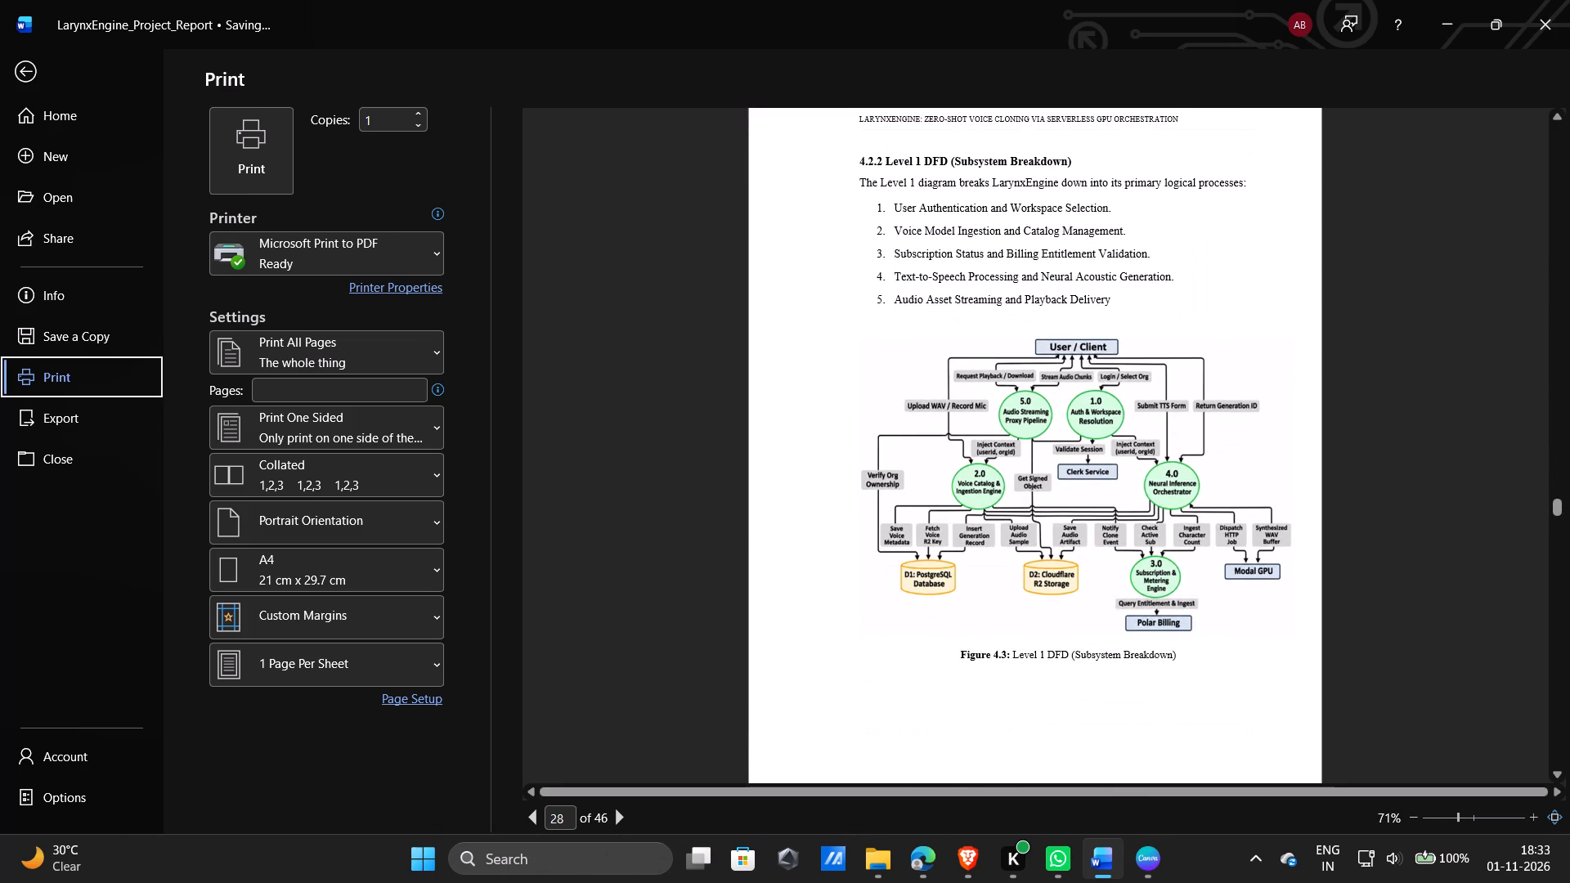
{"action": "scroll", "coordinate": [997, 421], "scroll_direction": "down", "scroll_amount": 1}
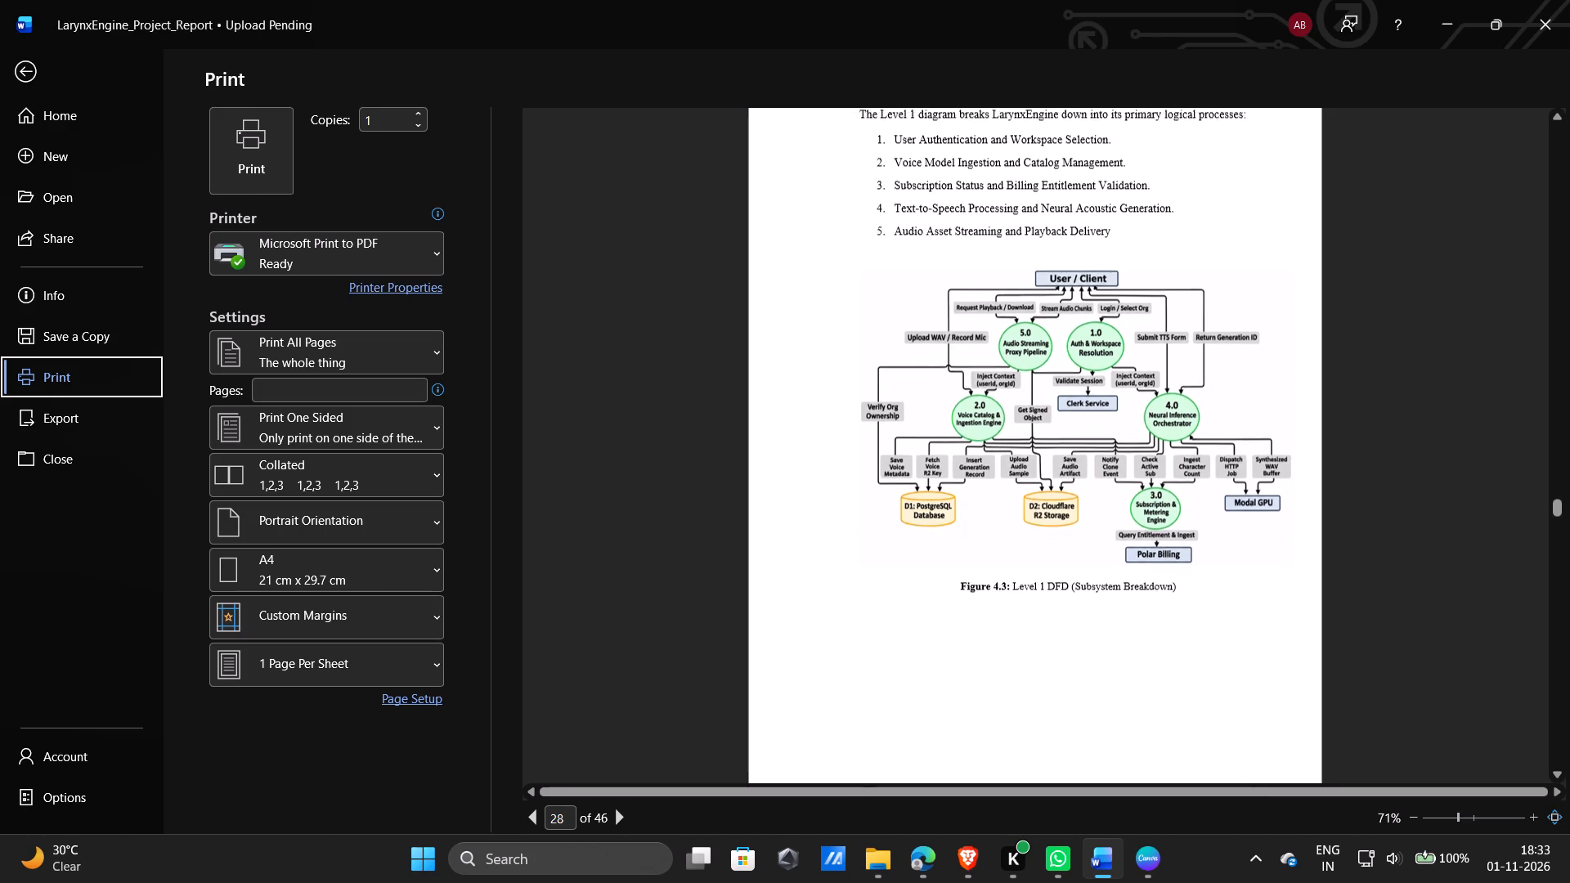
{"action": "scroll", "coordinate": [997, 421], "scroll_direction": "down", "scroll_amount": 1}
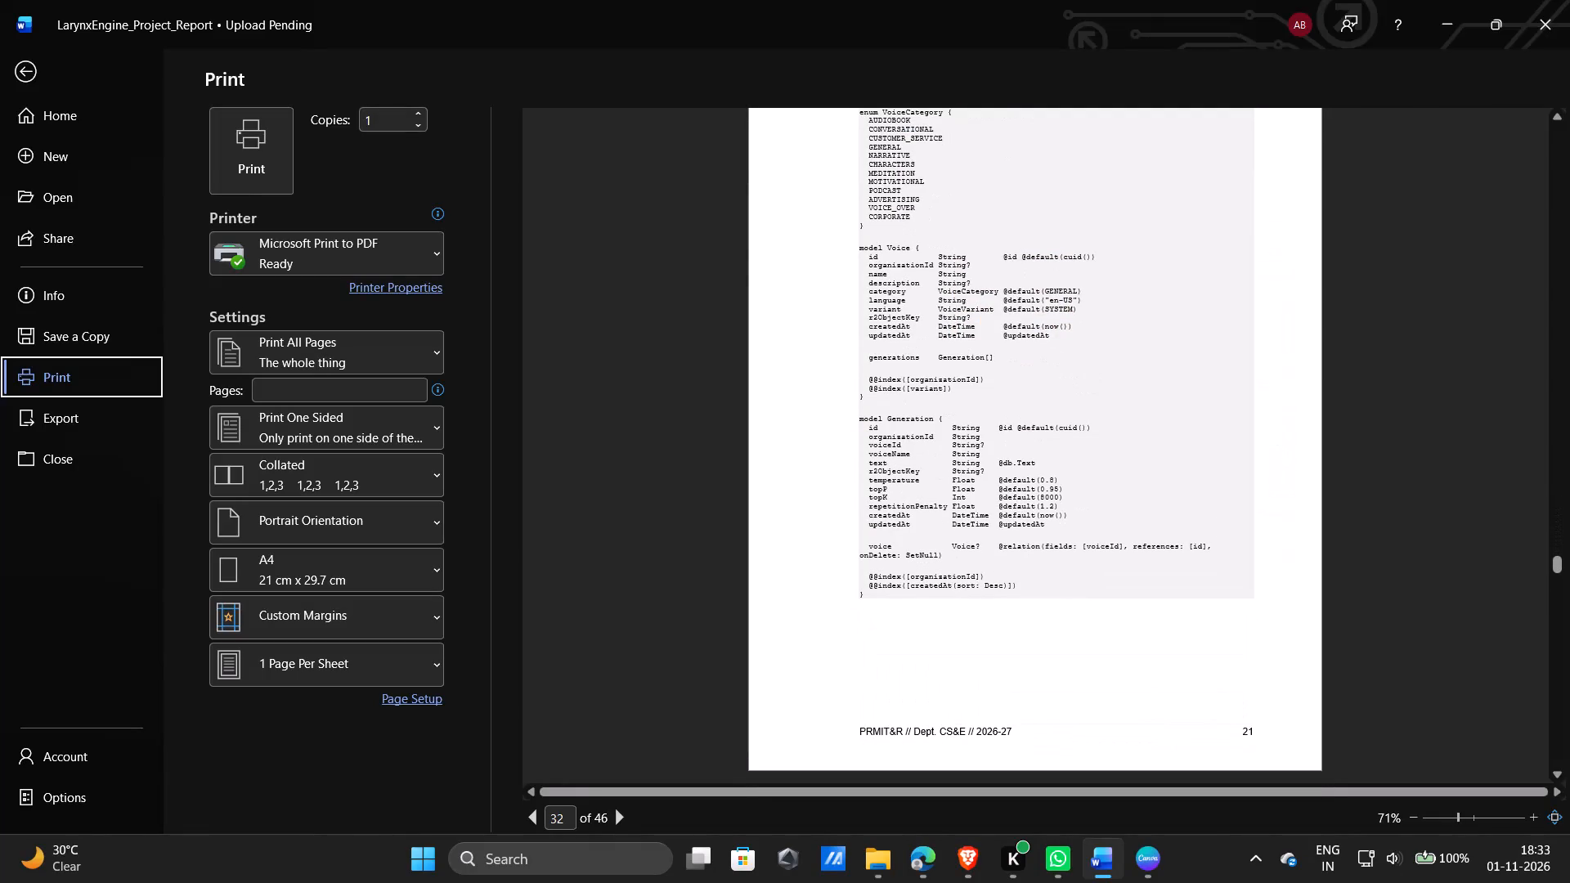
{"action": "scroll", "coordinate": [997, 421], "scroll_direction": "up", "scroll_amount": 3, "text": "ctrl"}
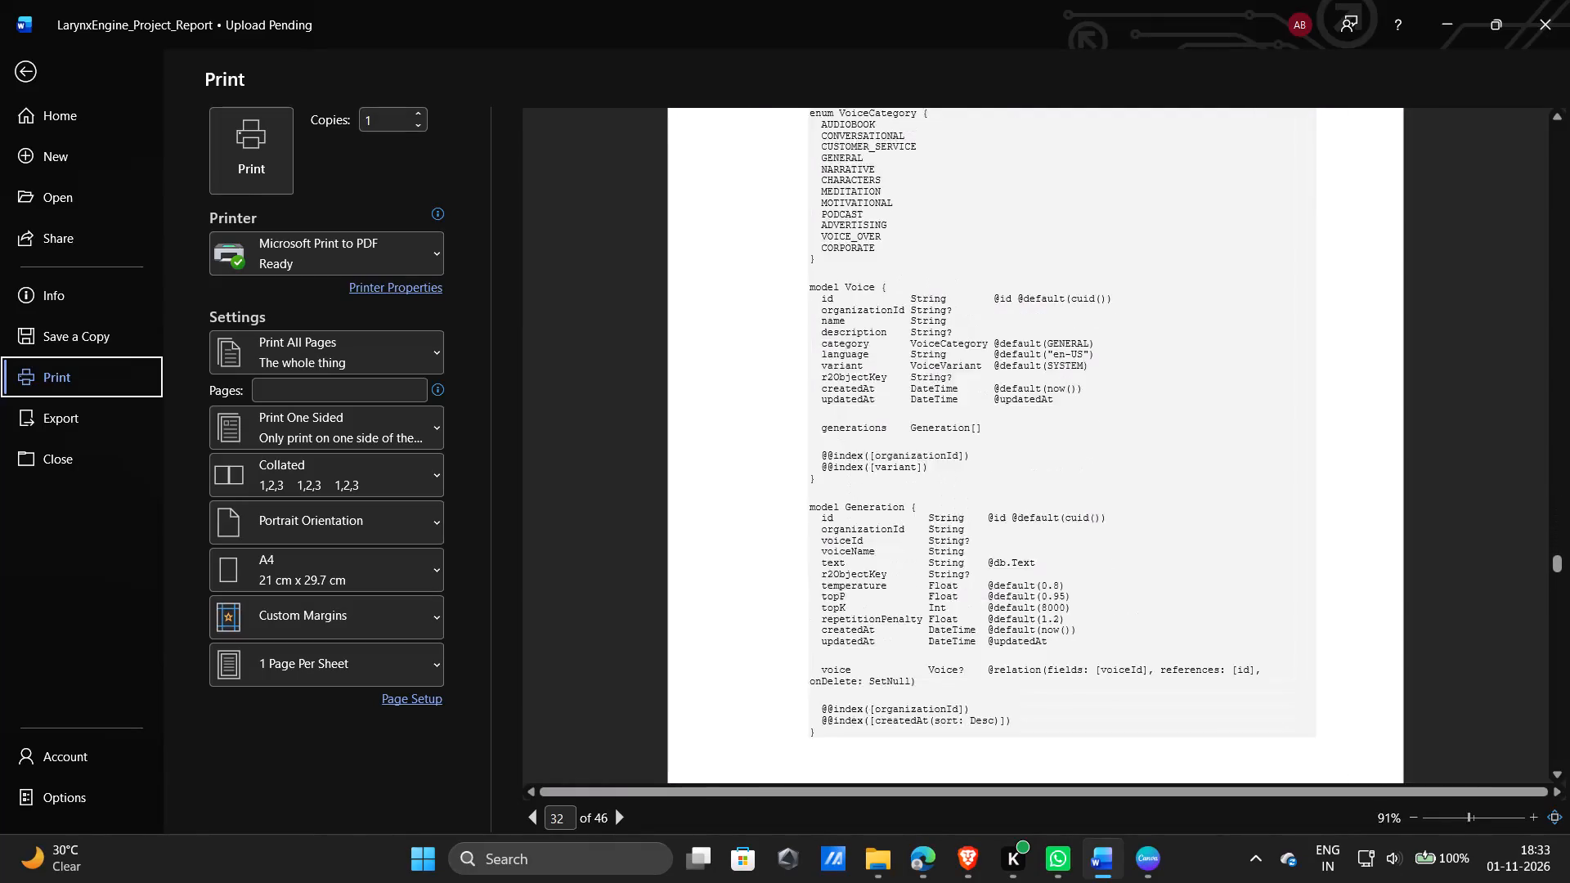
{"action": "scroll", "coordinate": [997, 421], "scroll_direction": "up", "scroll_amount": 1, "text": "ctrl"}
{"action": "scroll", "coordinate": [997, 421], "scroll_direction": "up", "scroll_amount": 4}
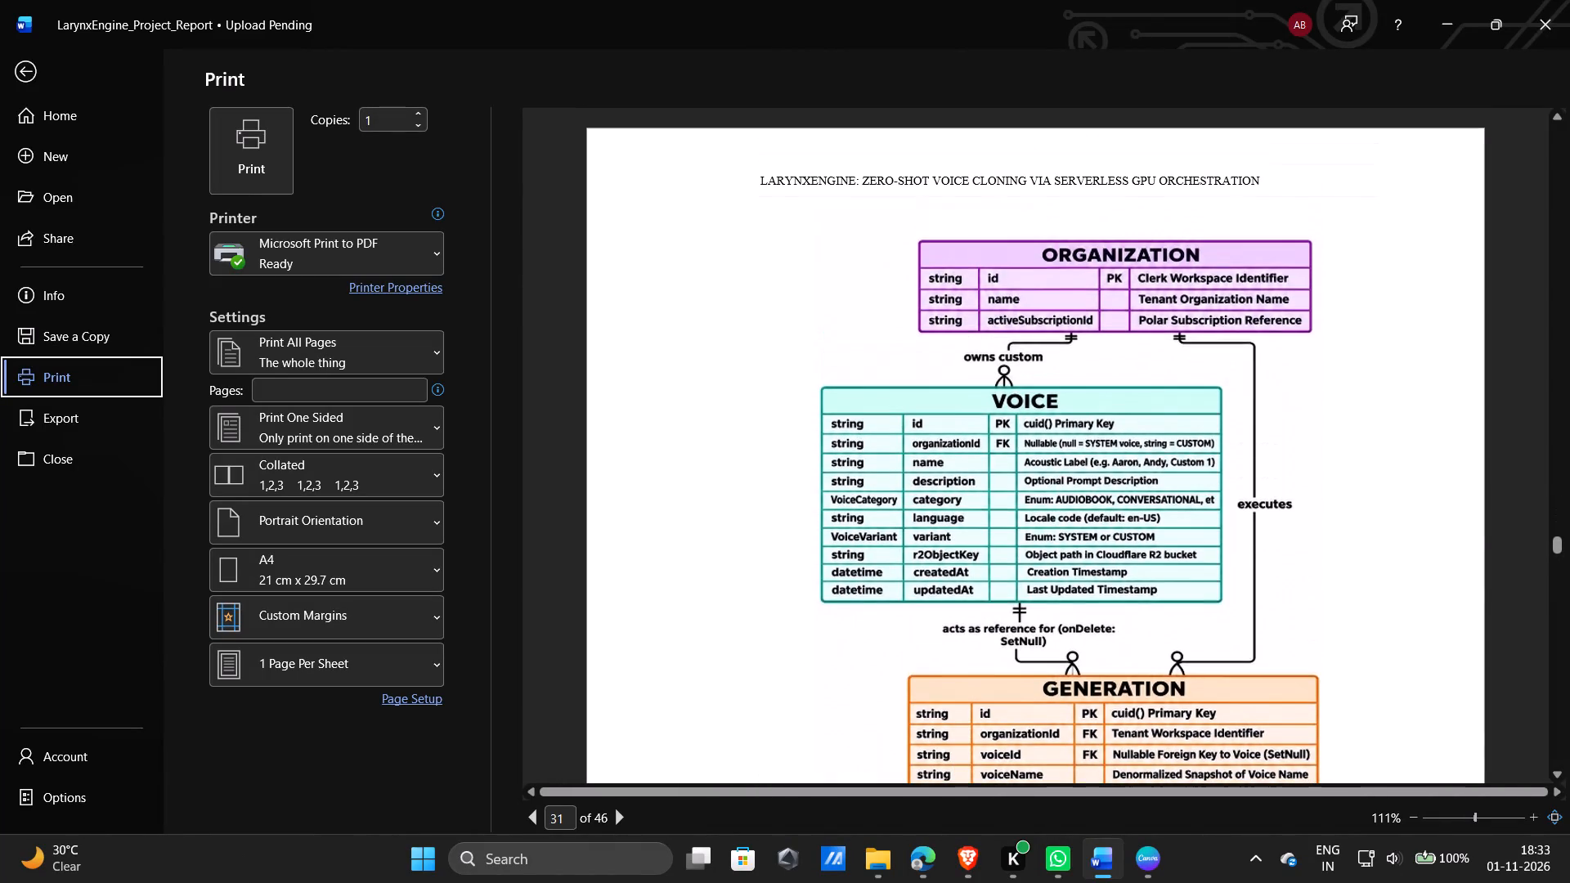
{"action": "scroll", "coordinate": [997, 421], "scroll_direction": "up", "scroll_amount": 1}
{"action": "left_click", "coordinate": [34, 110]}
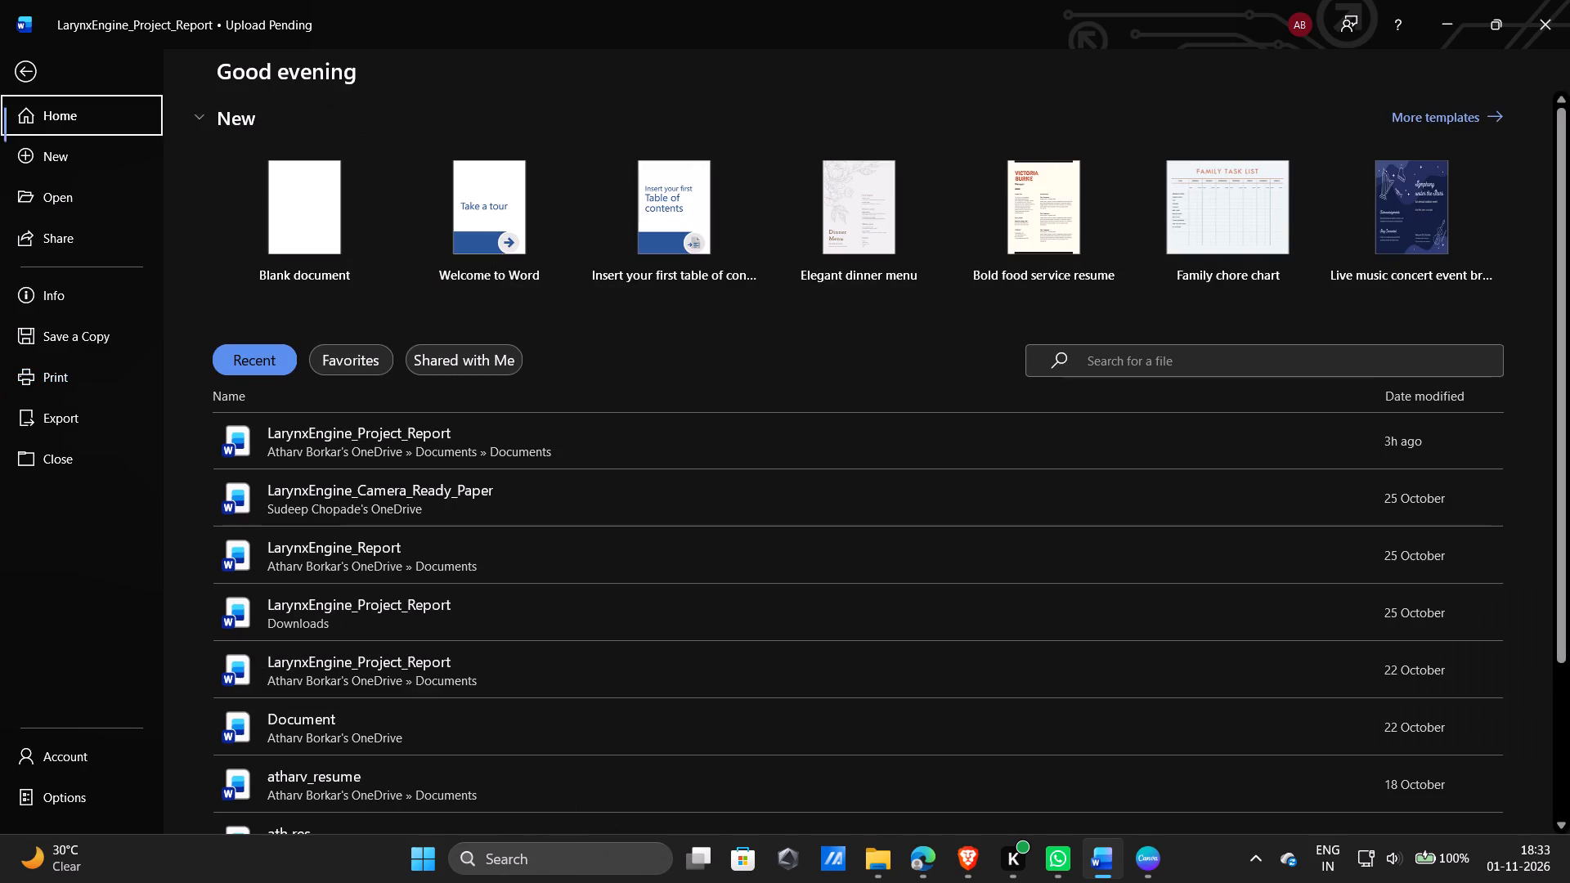
{"action": "left_click", "coordinate": [367, 438]}
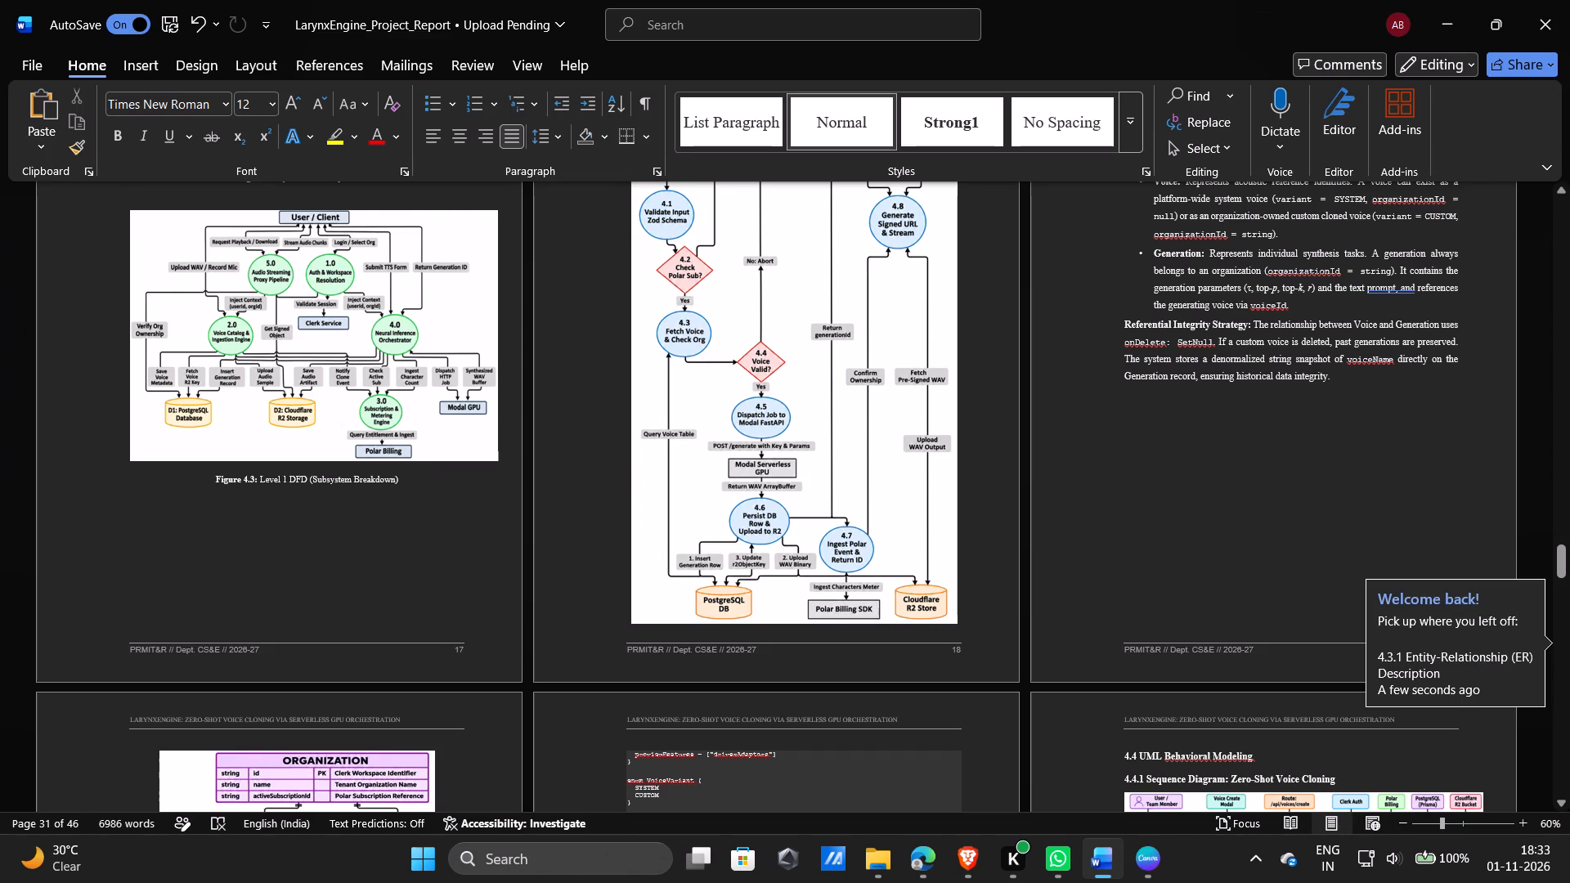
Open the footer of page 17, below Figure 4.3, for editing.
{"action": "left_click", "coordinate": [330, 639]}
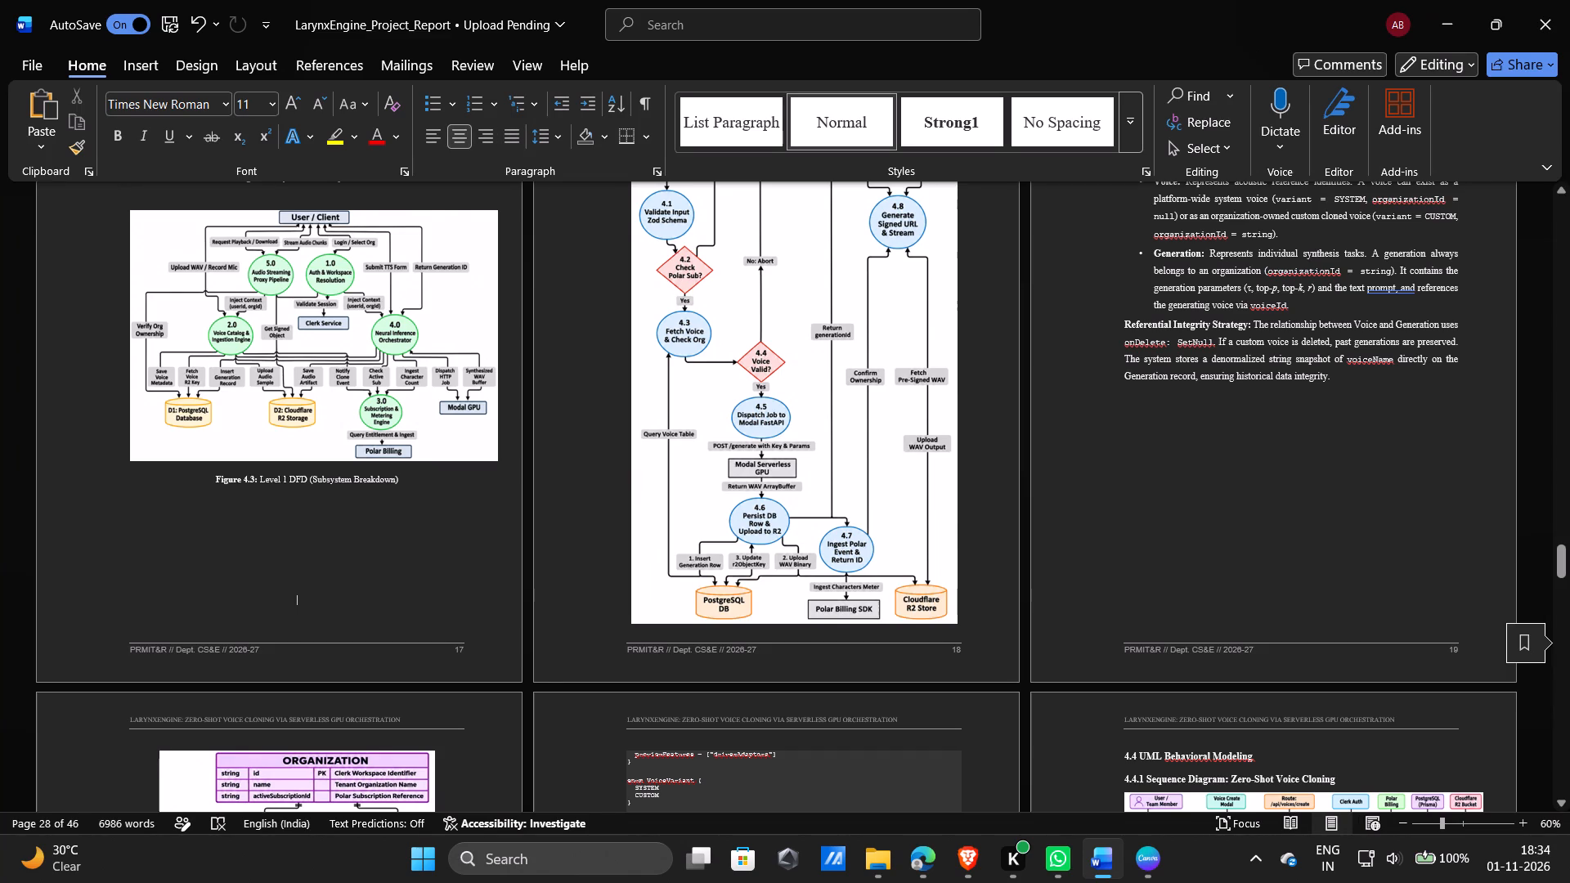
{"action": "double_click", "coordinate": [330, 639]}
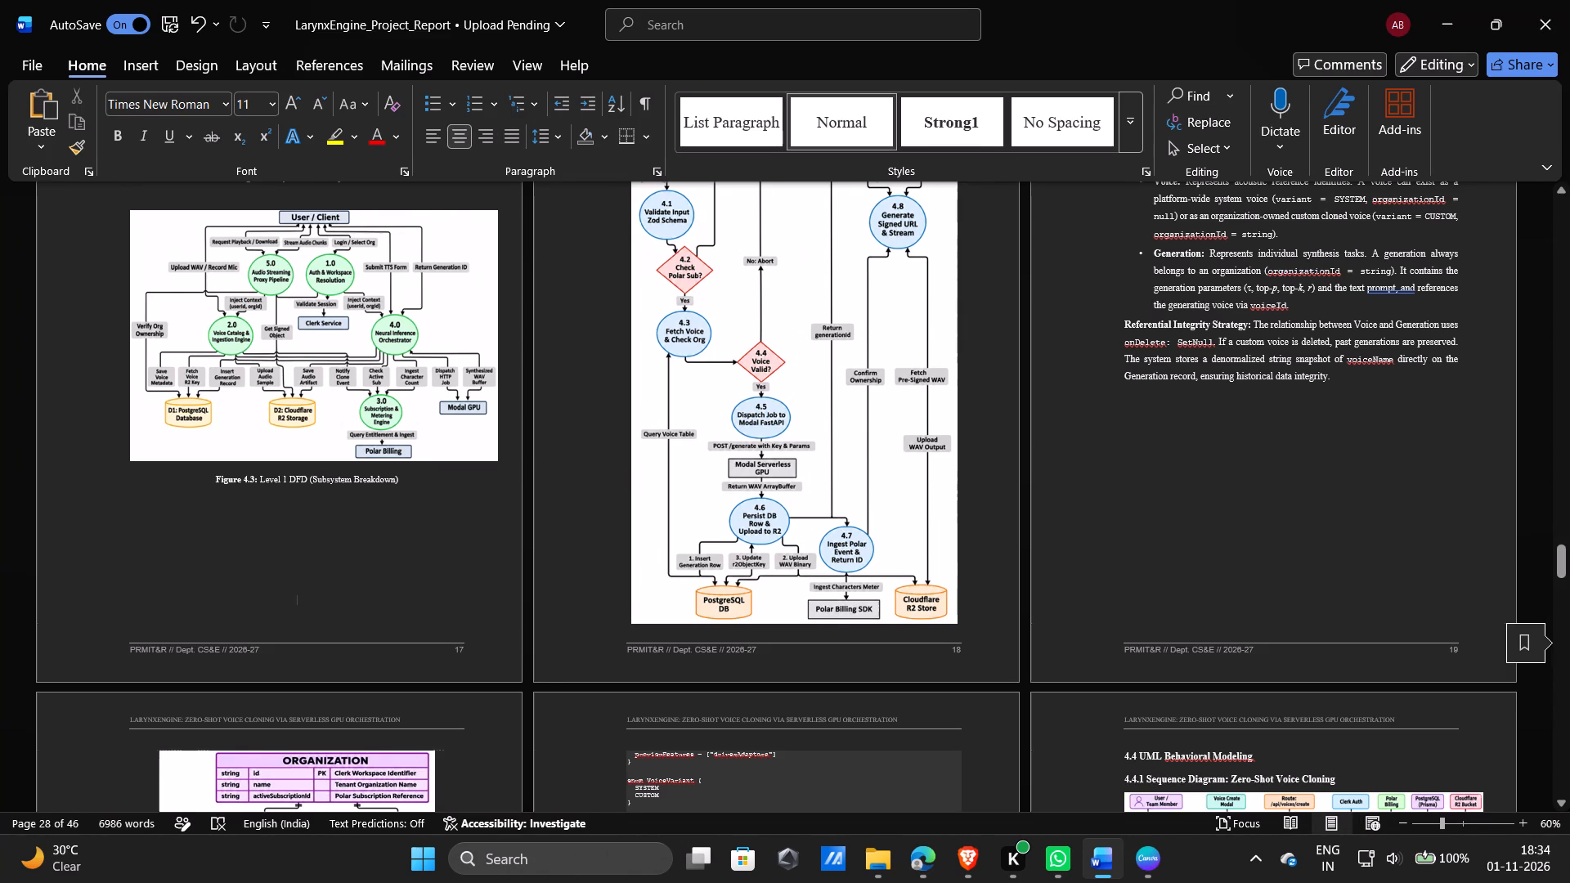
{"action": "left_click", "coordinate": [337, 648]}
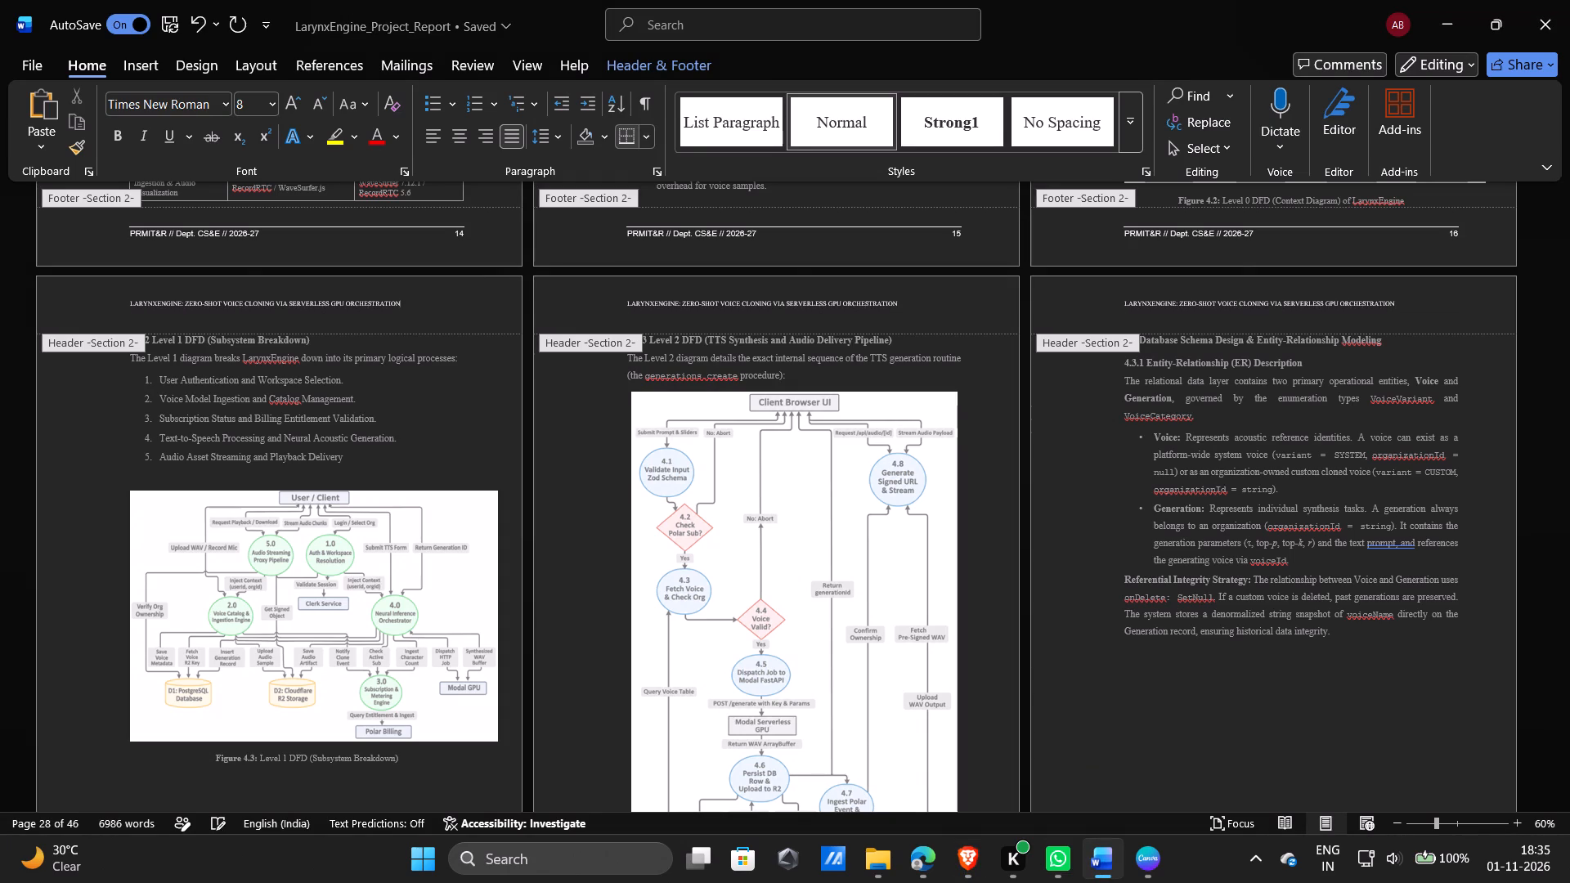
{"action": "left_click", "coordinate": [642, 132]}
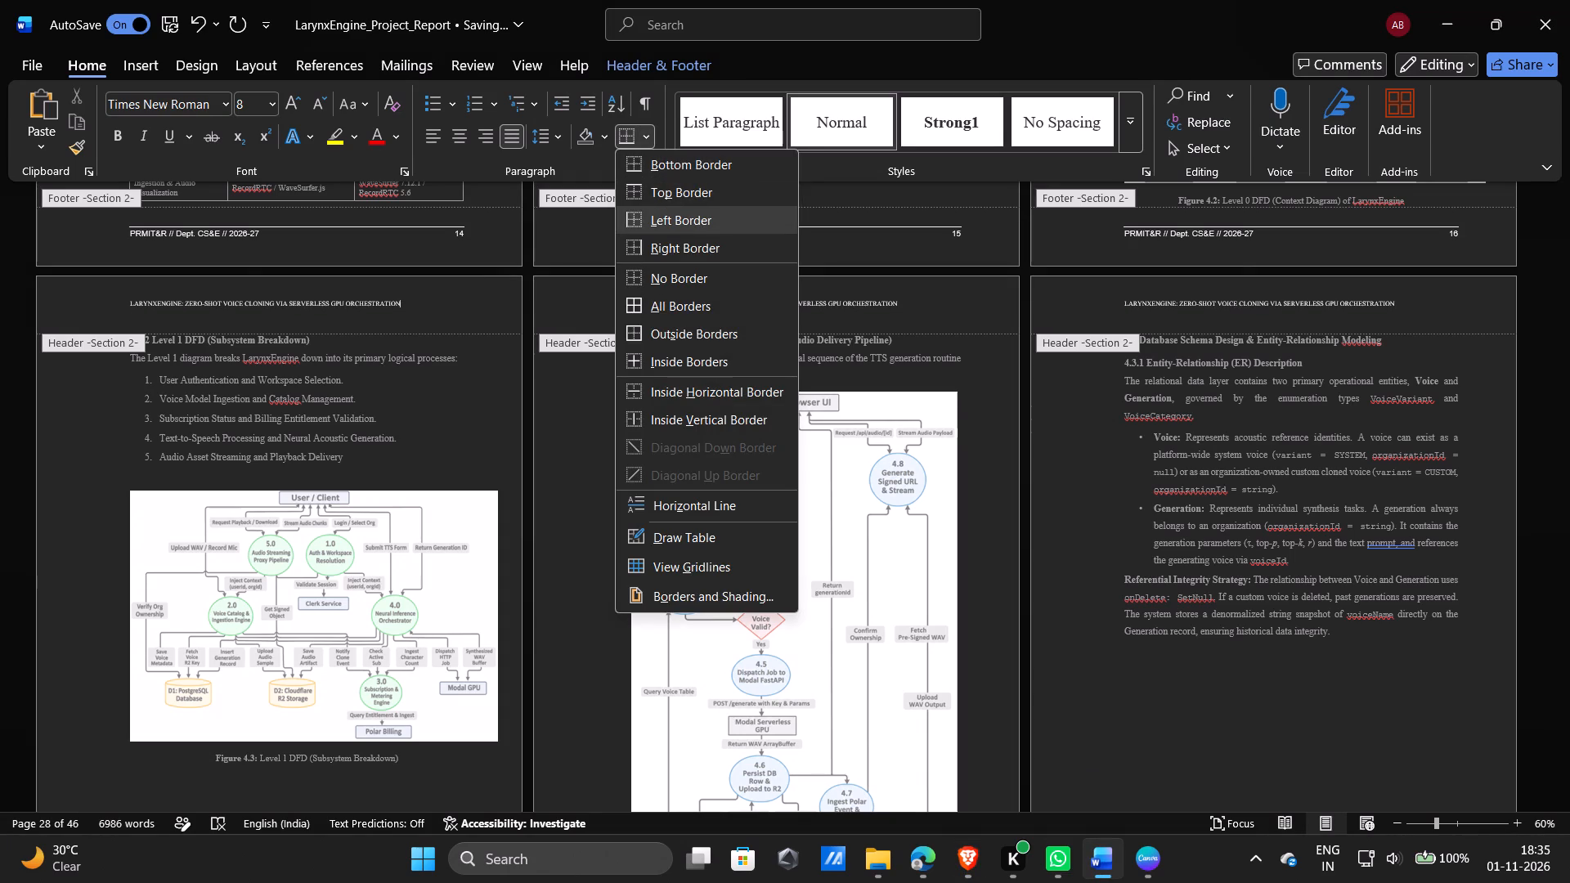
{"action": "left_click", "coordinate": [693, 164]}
Apply a custom ½ pt border on all four sides of the header paragraph, and set the page border colour to black.
{"action": "left_click", "coordinate": [644, 132]}
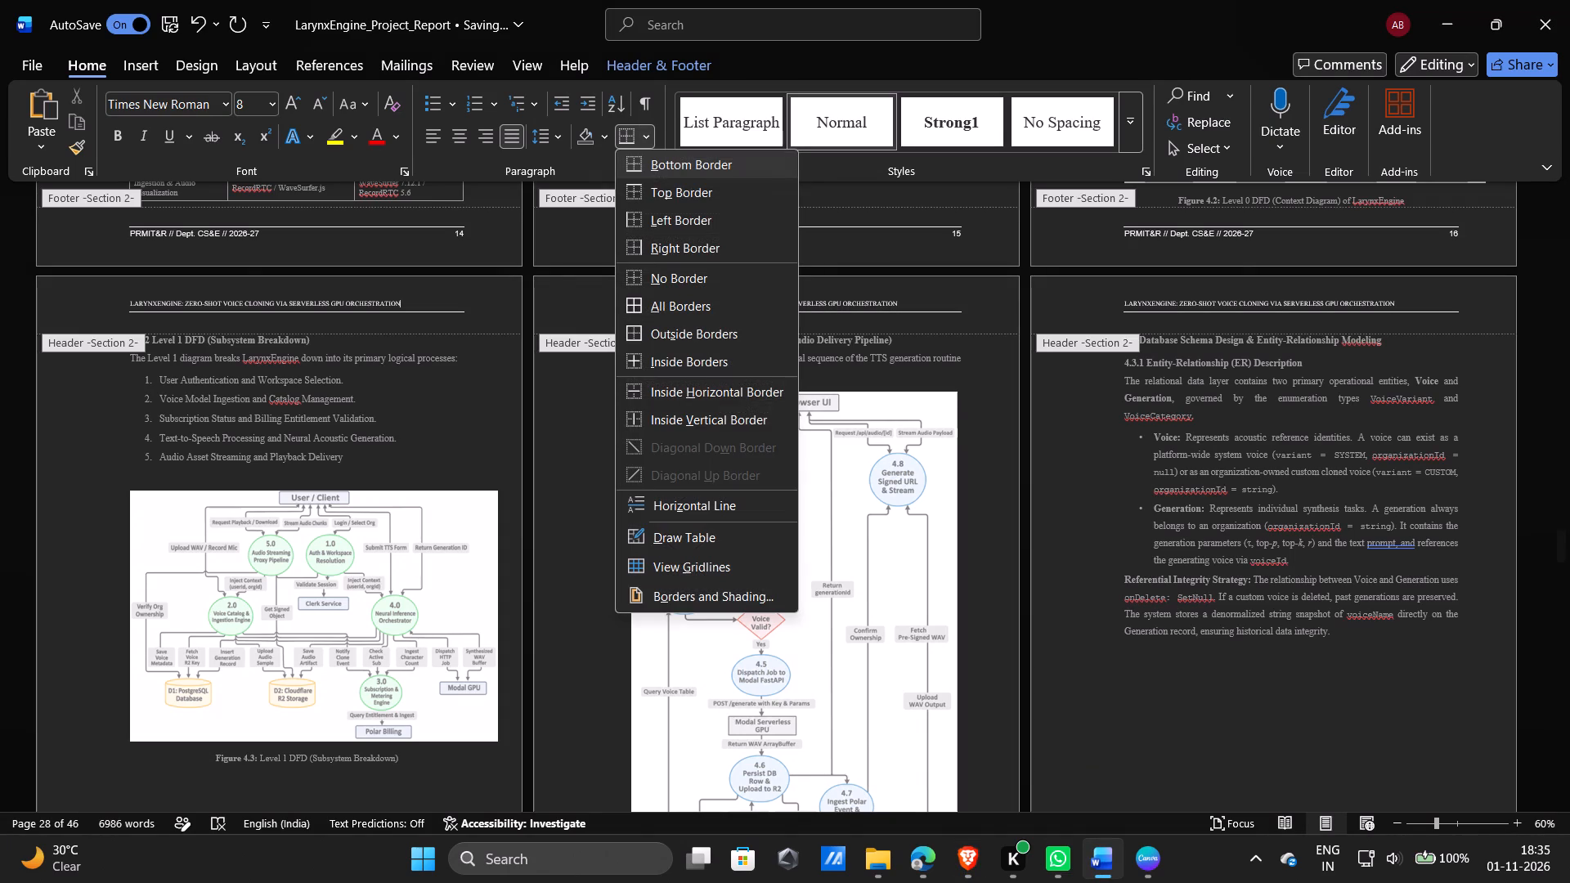
{"action": "left_click", "coordinate": [689, 594]}
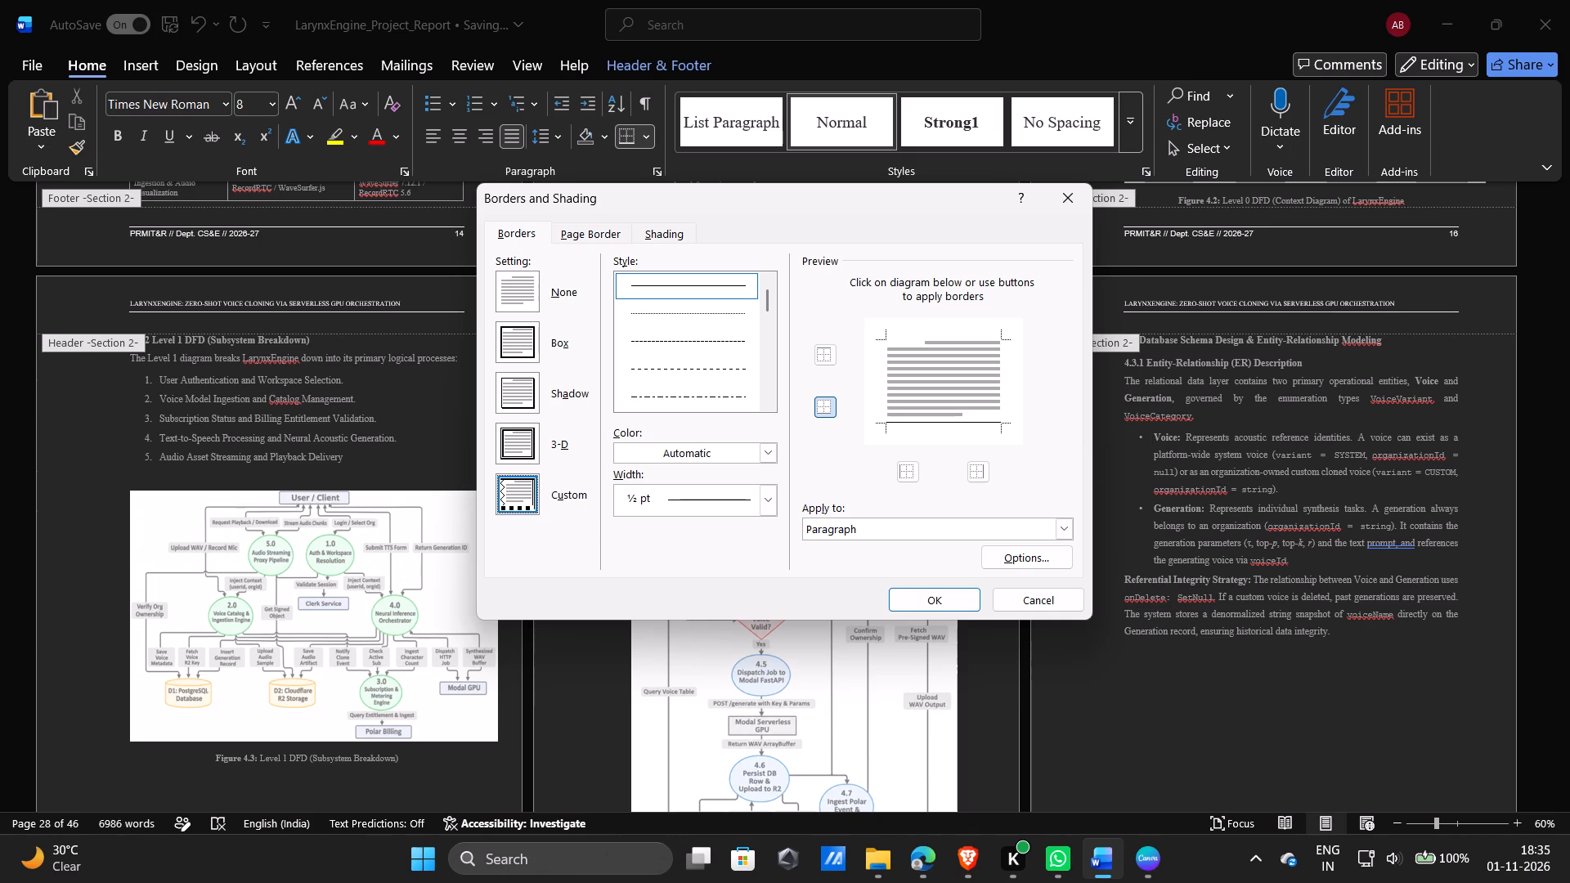
{"action": "left_click", "coordinate": [525, 428]}
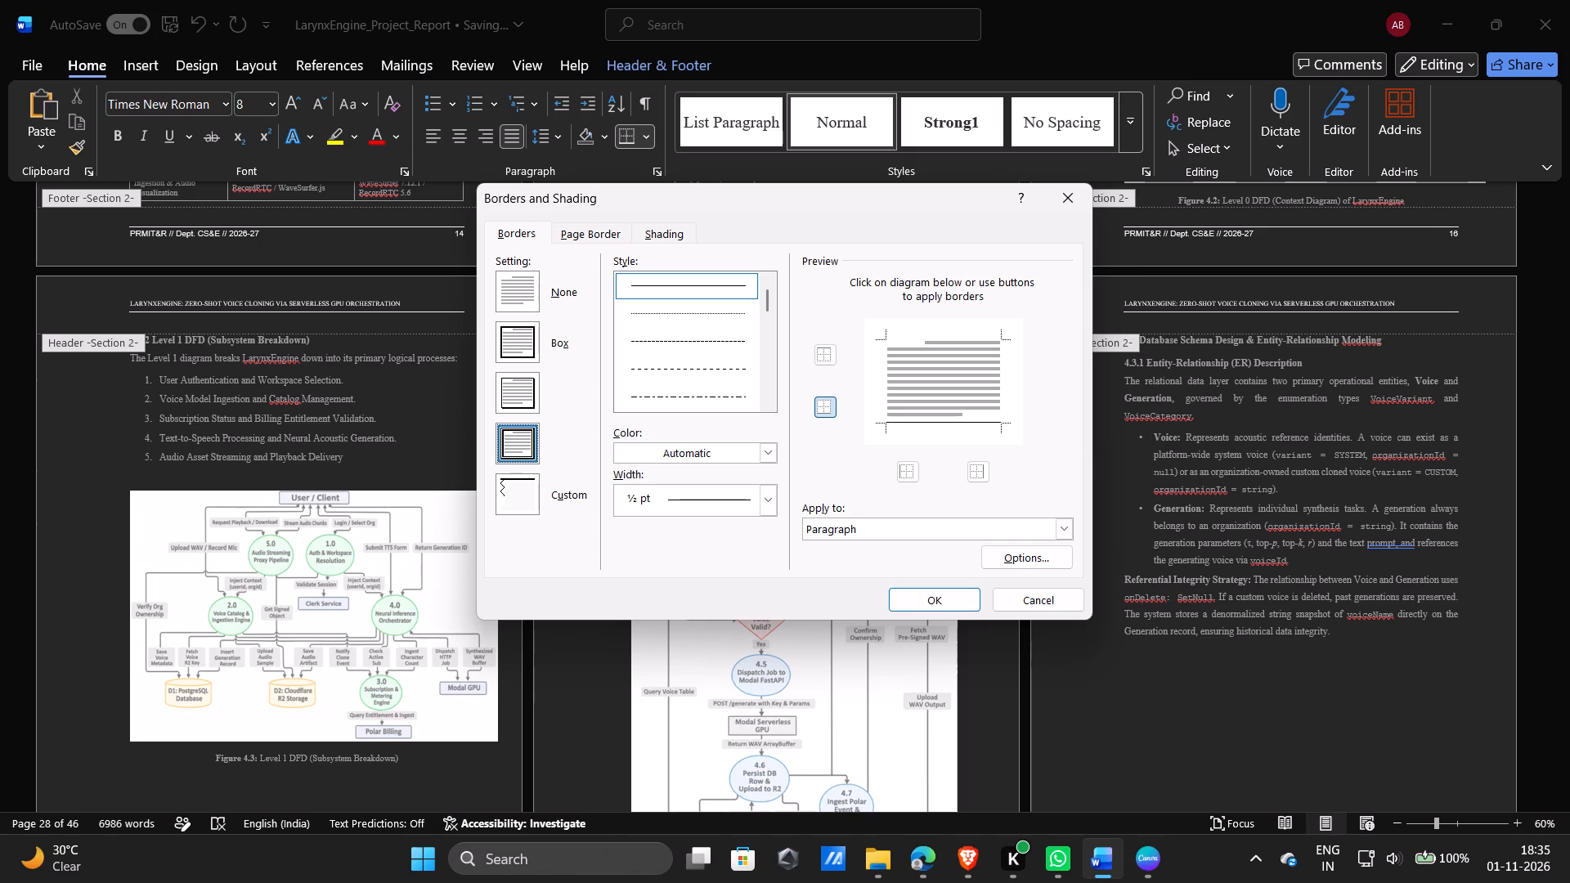
{"action": "left_click", "coordinate": [521, 483]}
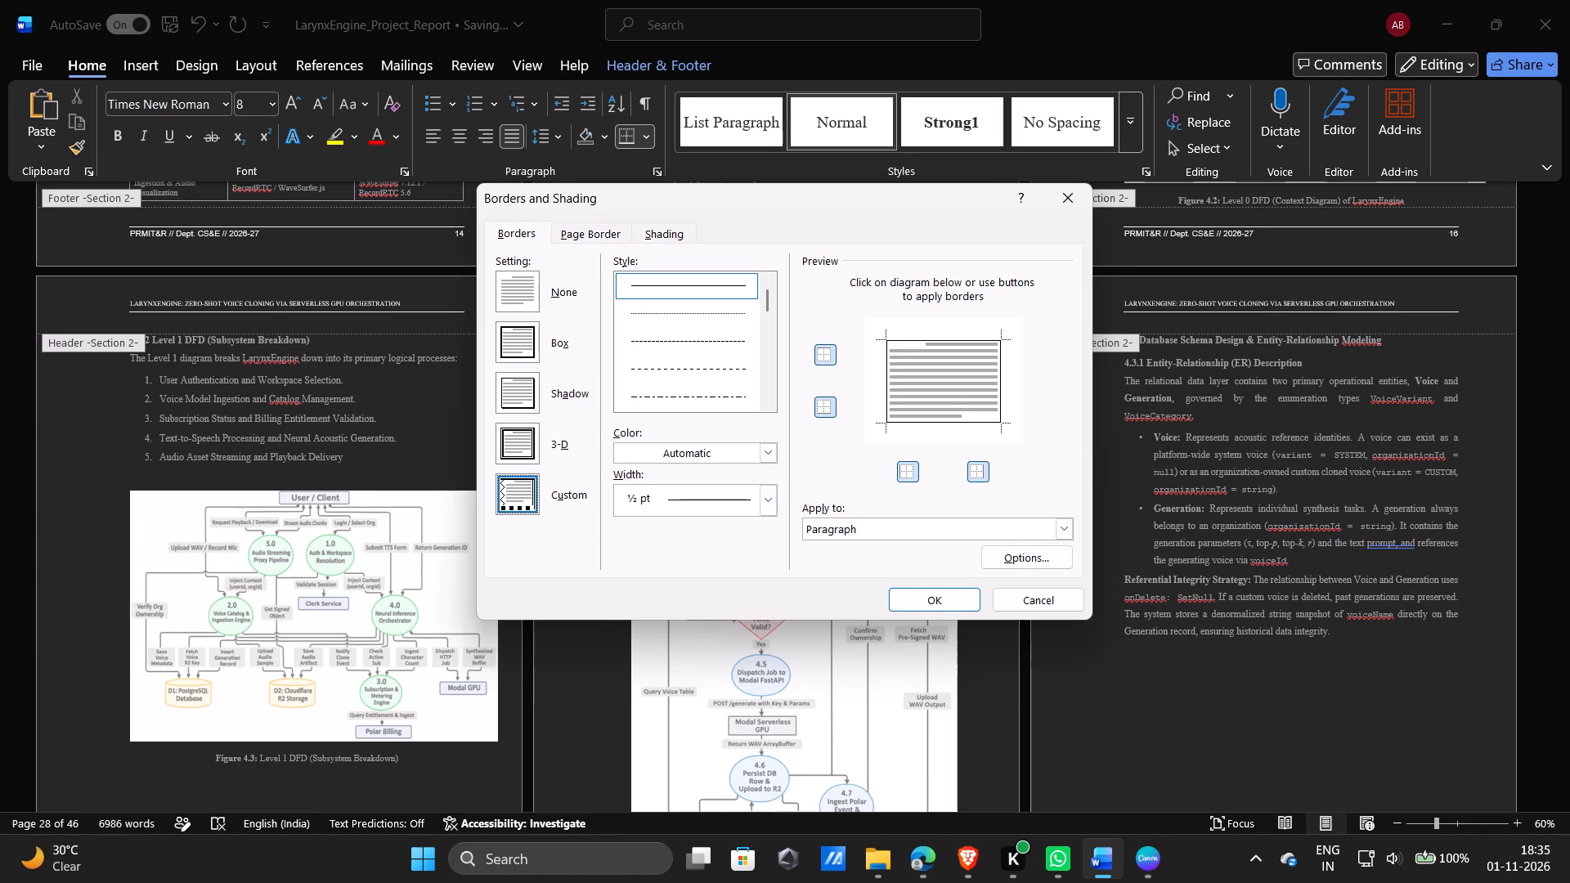
{"action": "left_click", "coordinate": [617, 229]}
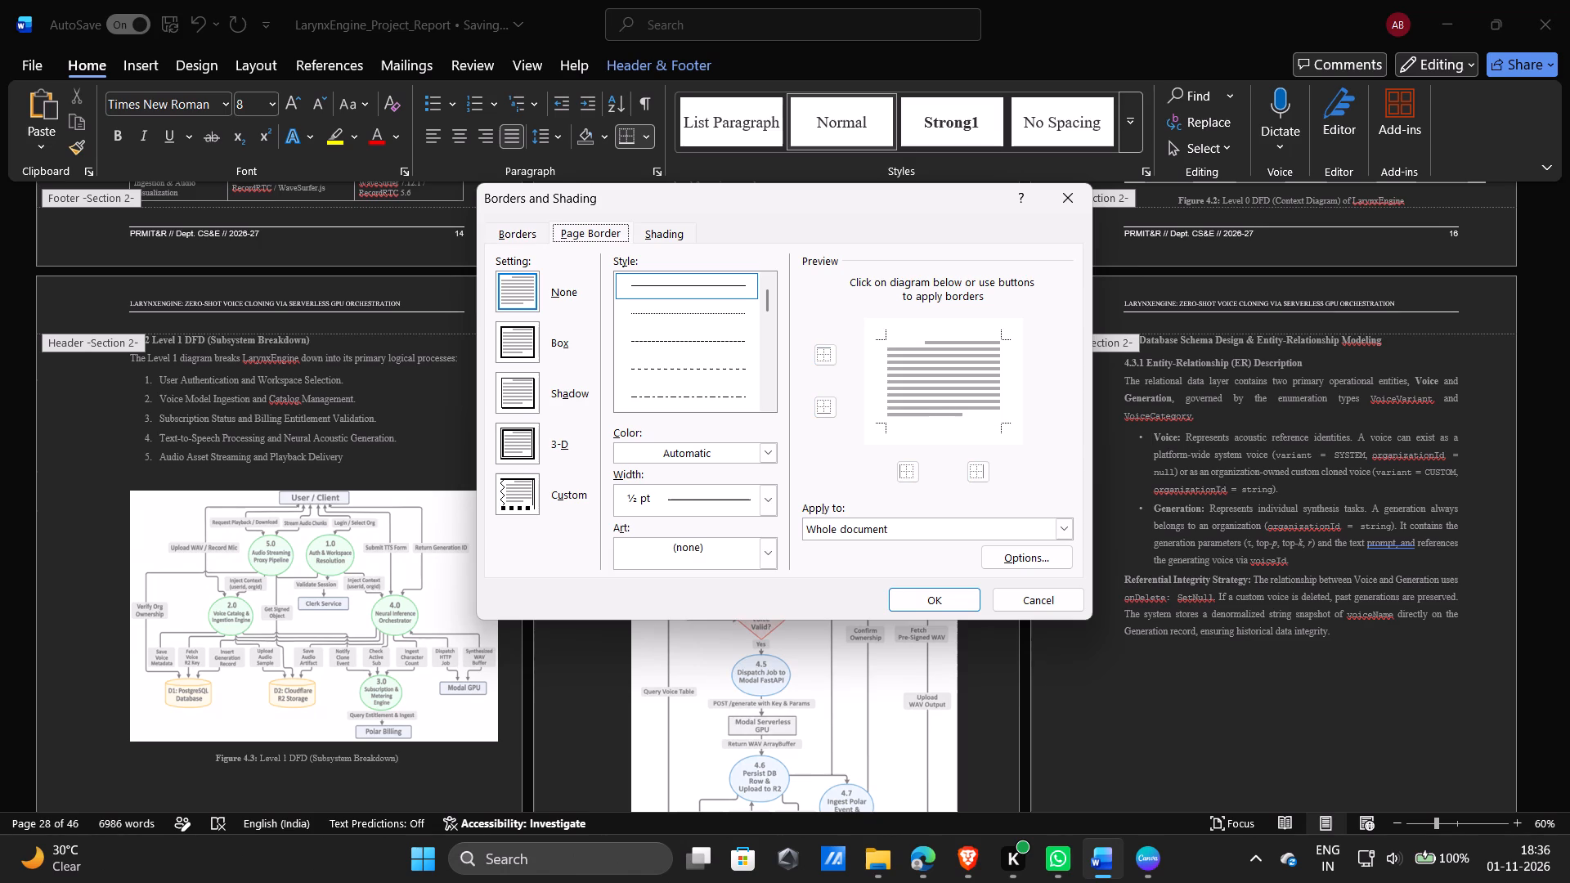
{"action": "left_click", "coordinate": [769, 458]}
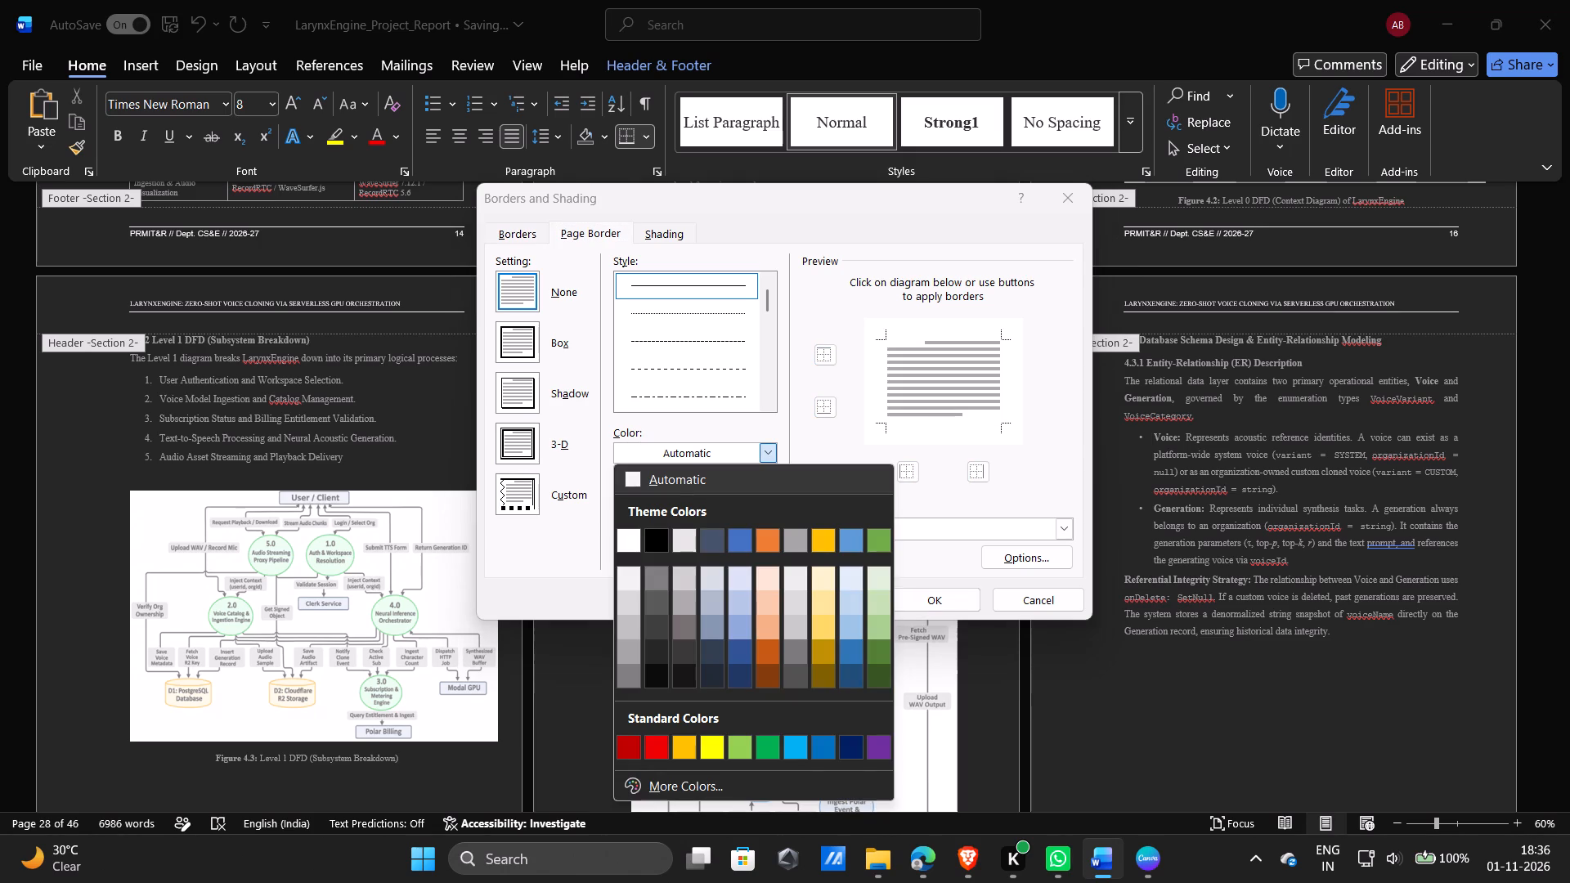
{"action": "left_click", "coordinate": [656, 542]}
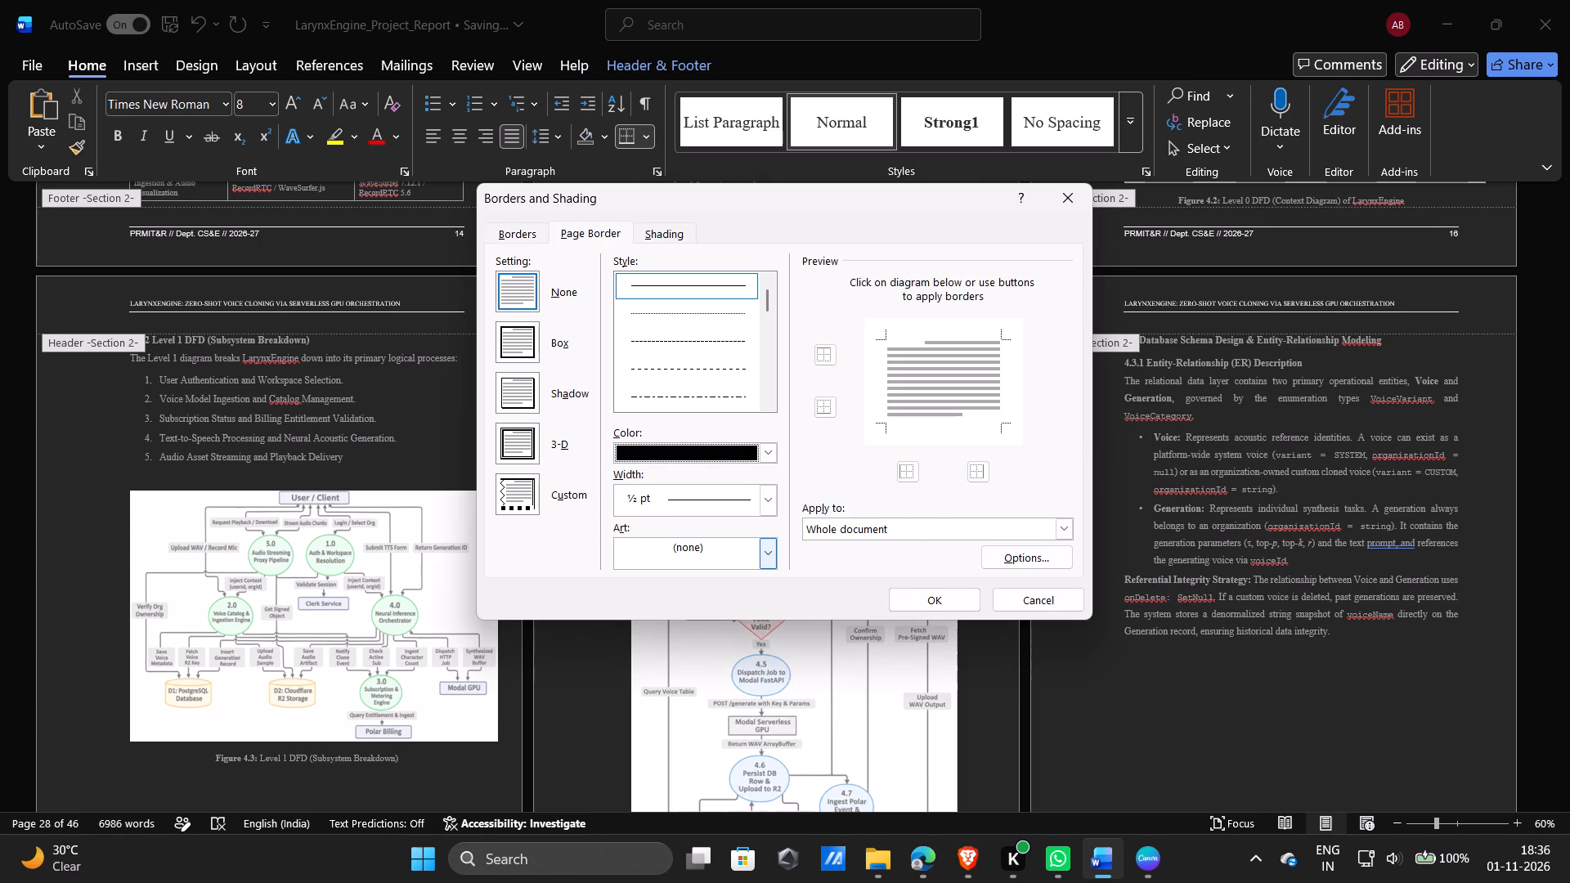
{"action": "left_click", "coordinate": [936, 599]}
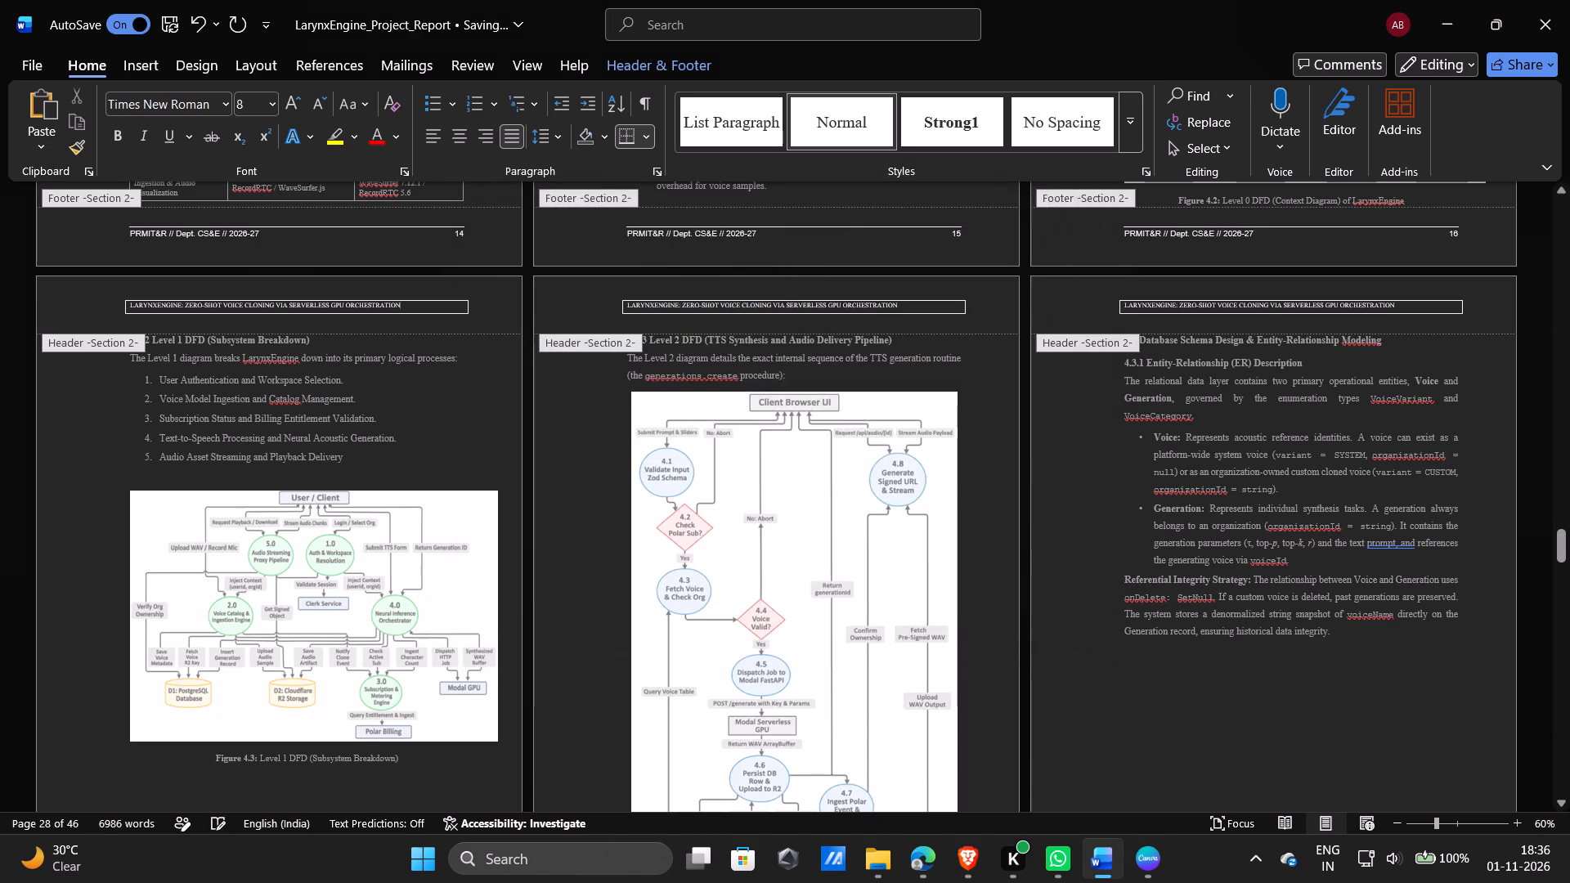
Examine the report's print preview from the Figure 4.3 page back to section 3.3, checking the header and footer lines.
{"action": "left_click", "coordinate": [34, 70]}
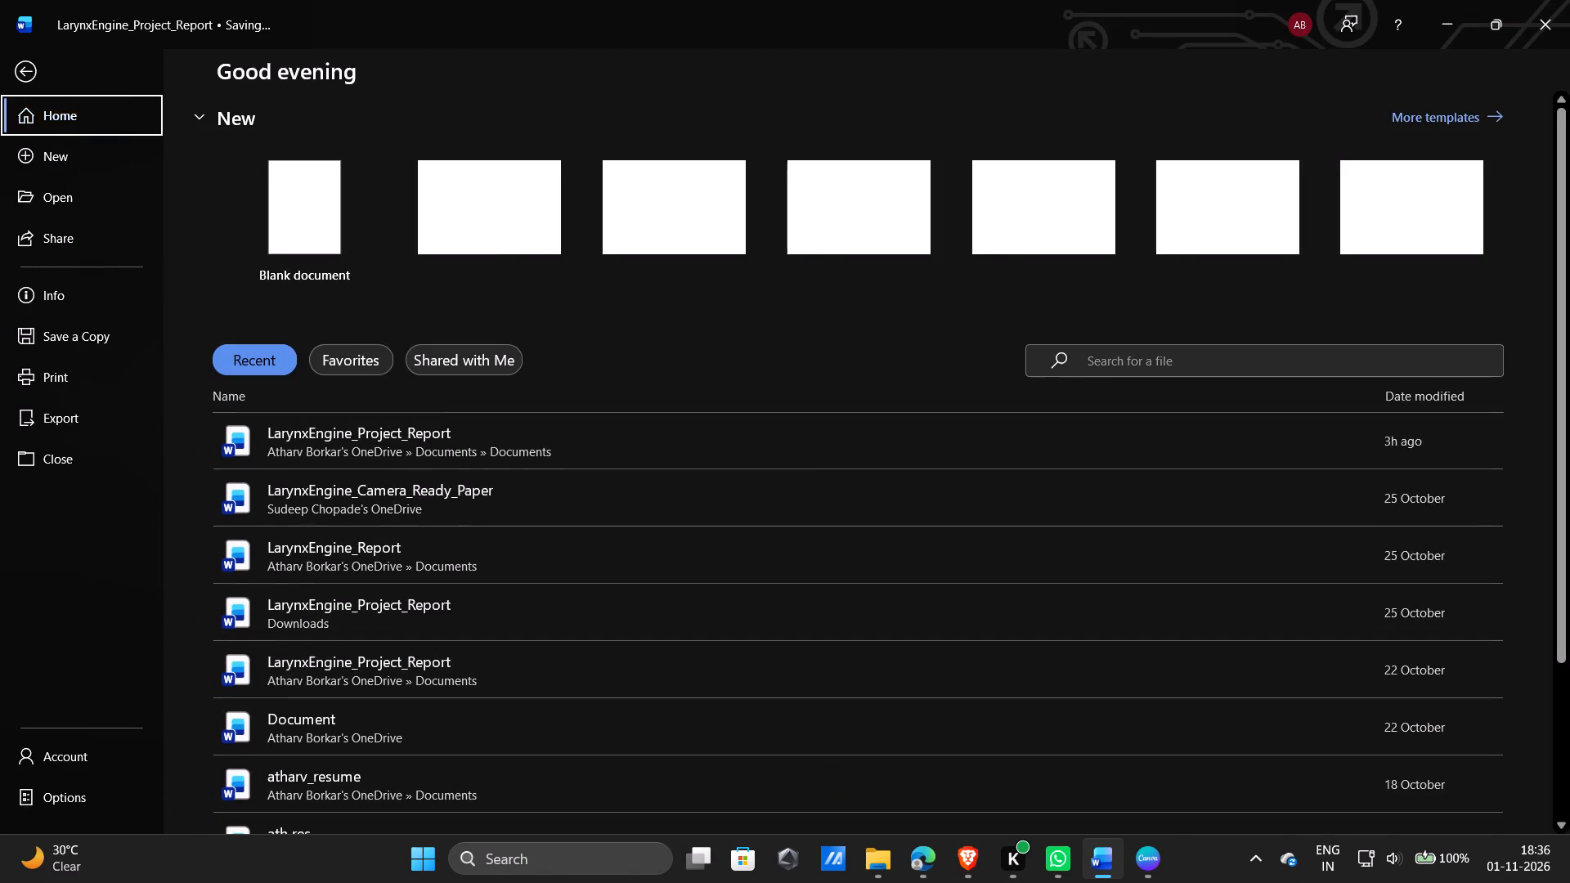
{"action": "left_click", "coordinate": [76, 365]}
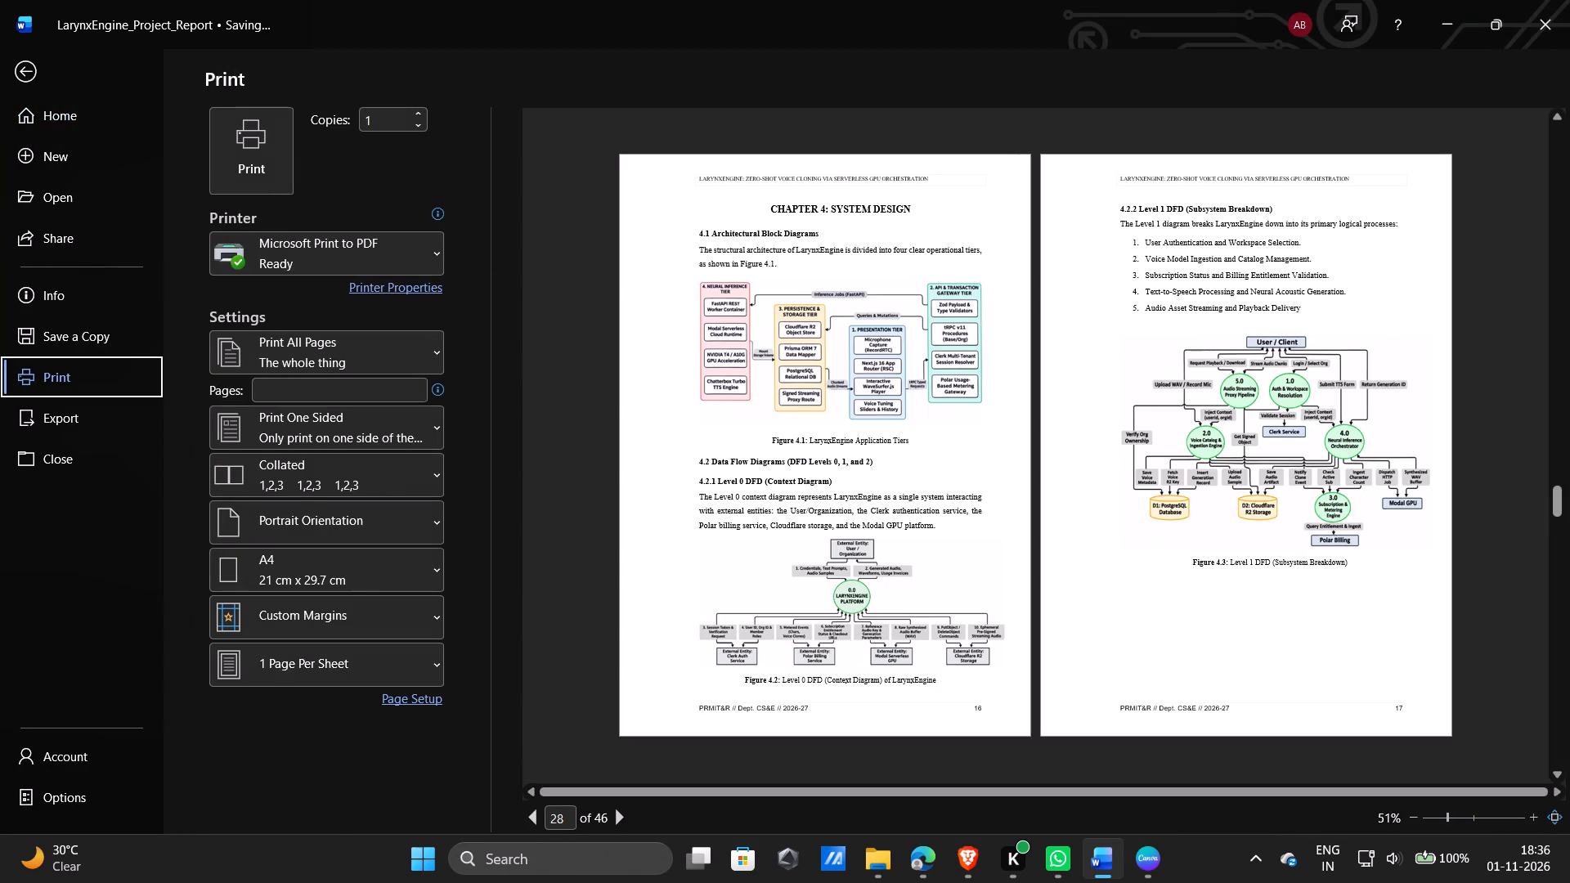
{"action": "scroll", "coordinate": [807, 363], "scroll_direction": "up", "scroll_amount": 4, "text": "ctrl"}
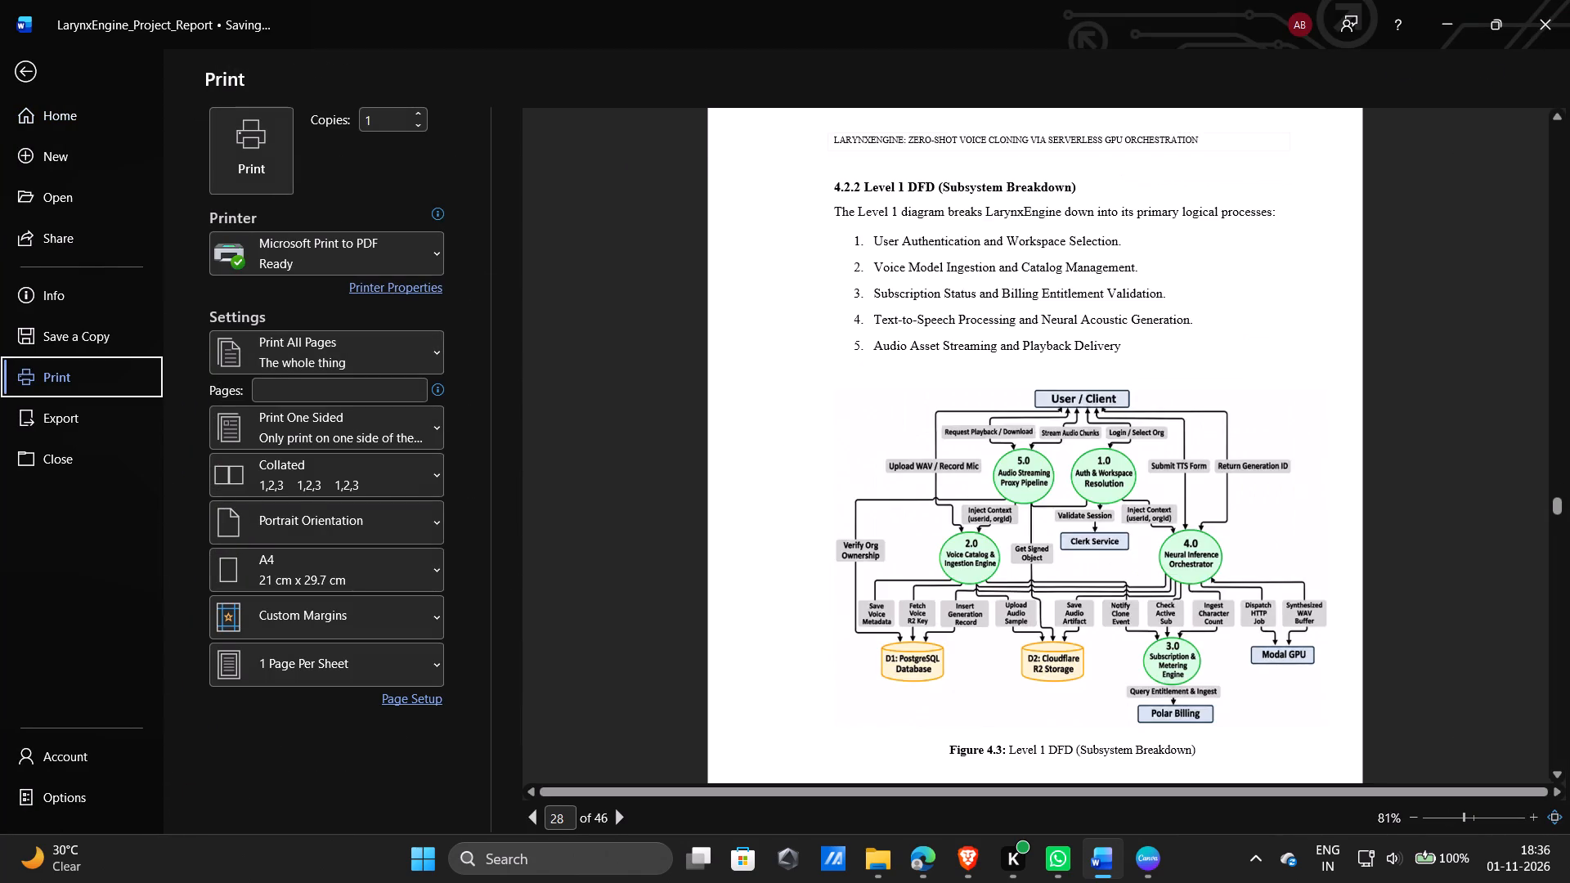
{"action": "scroll", "coordinate": [807, 363], "scroll_direction": "up", "scroll_amount": 4}
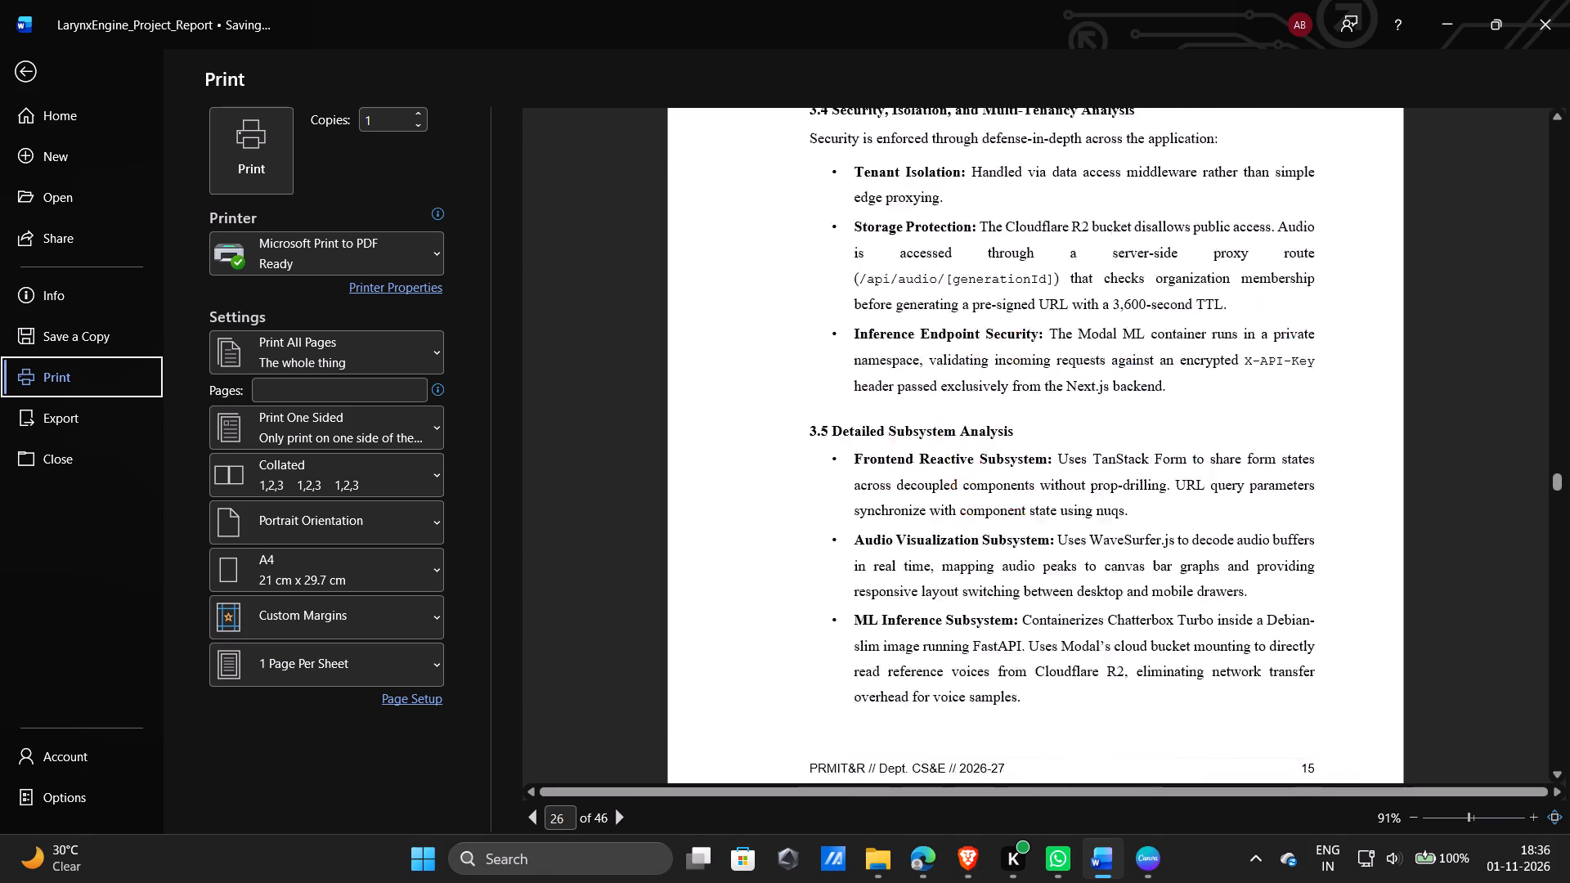
{"action": "scroll", "coordinate": [807, 363], "scroll_direction": "up", "scroll_amount": 1}
{"action": "scroll", "coordinate": [807, 363], "scroll_direction": "down", "scroll_amount": 2, "text": "ctrl"}
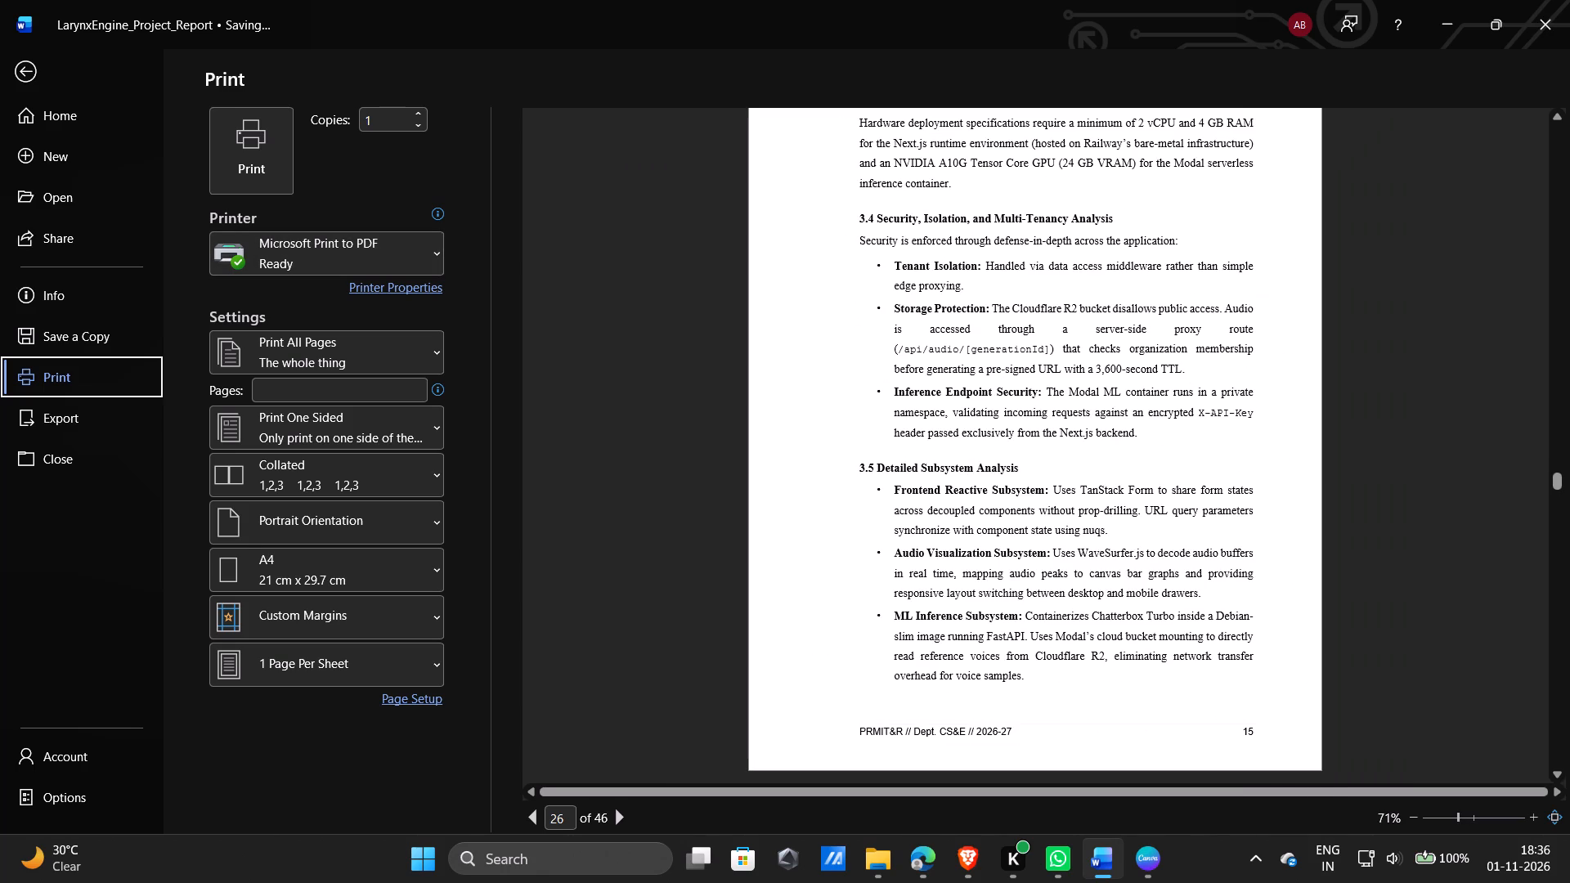
{"action": "scroll", "coordinate": [1047, 342], "scroll_direction": "up", "scroll_amount": 1}
{"action": "scroll", "coordinate": [1047, 342], "scroll_direction": "down", "scroll_amount": 1}
{"action": "scroll", "coordinate": [1047, 342], "scroll_direction": "down", "scroll_amount": 2, "text": "ctrl"}
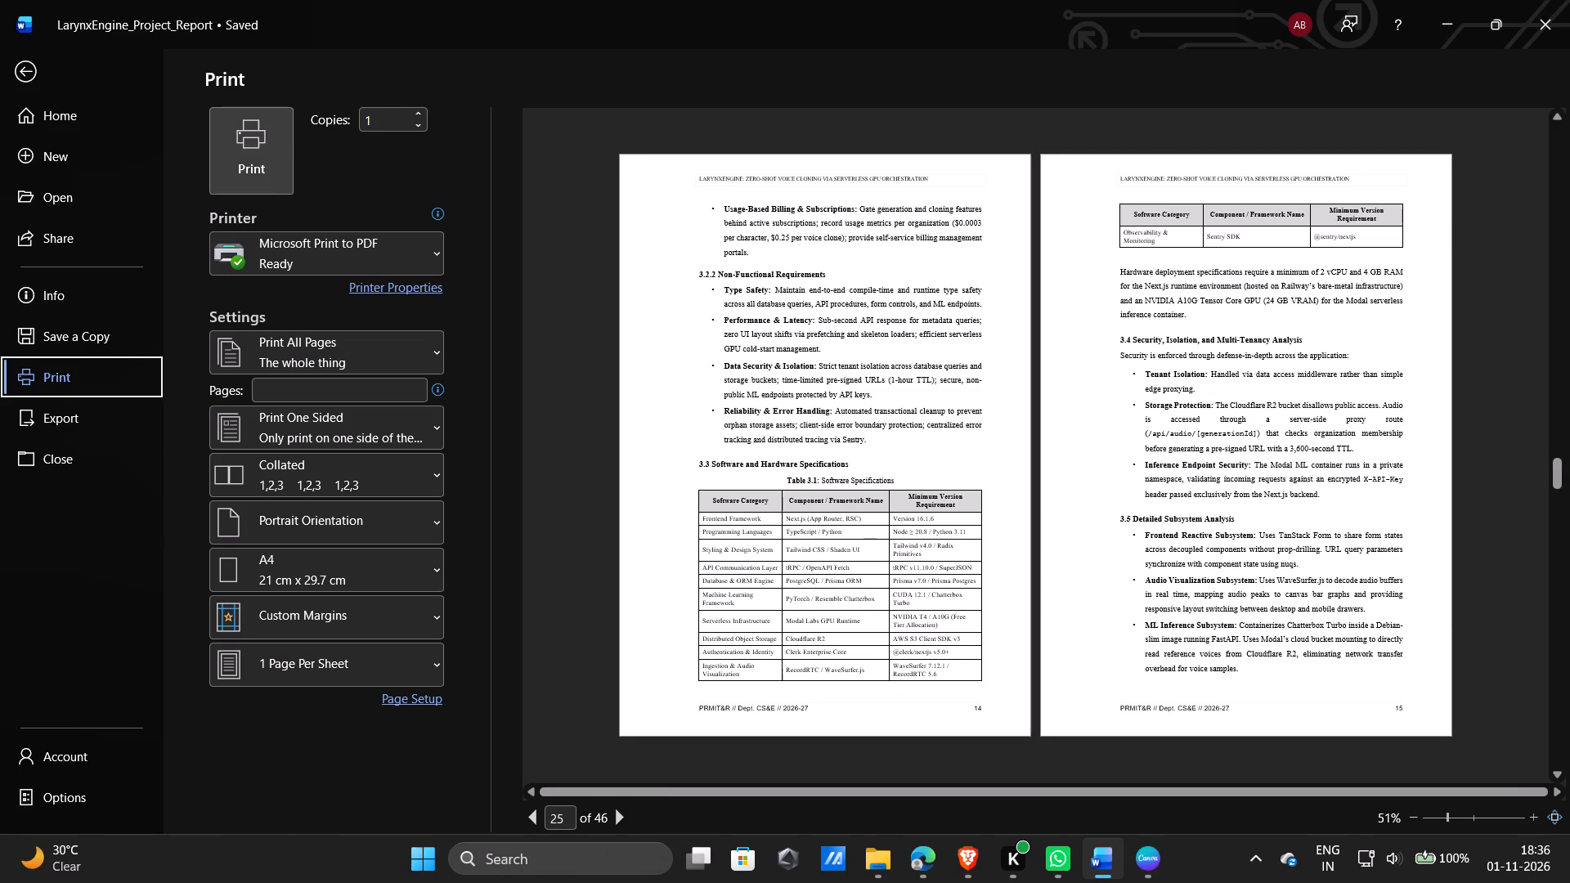
Return to the report from print preview and undo the all-sides header border so only the bottom border remains.
{"action": "left_click", "coordinate": [91, 124]}
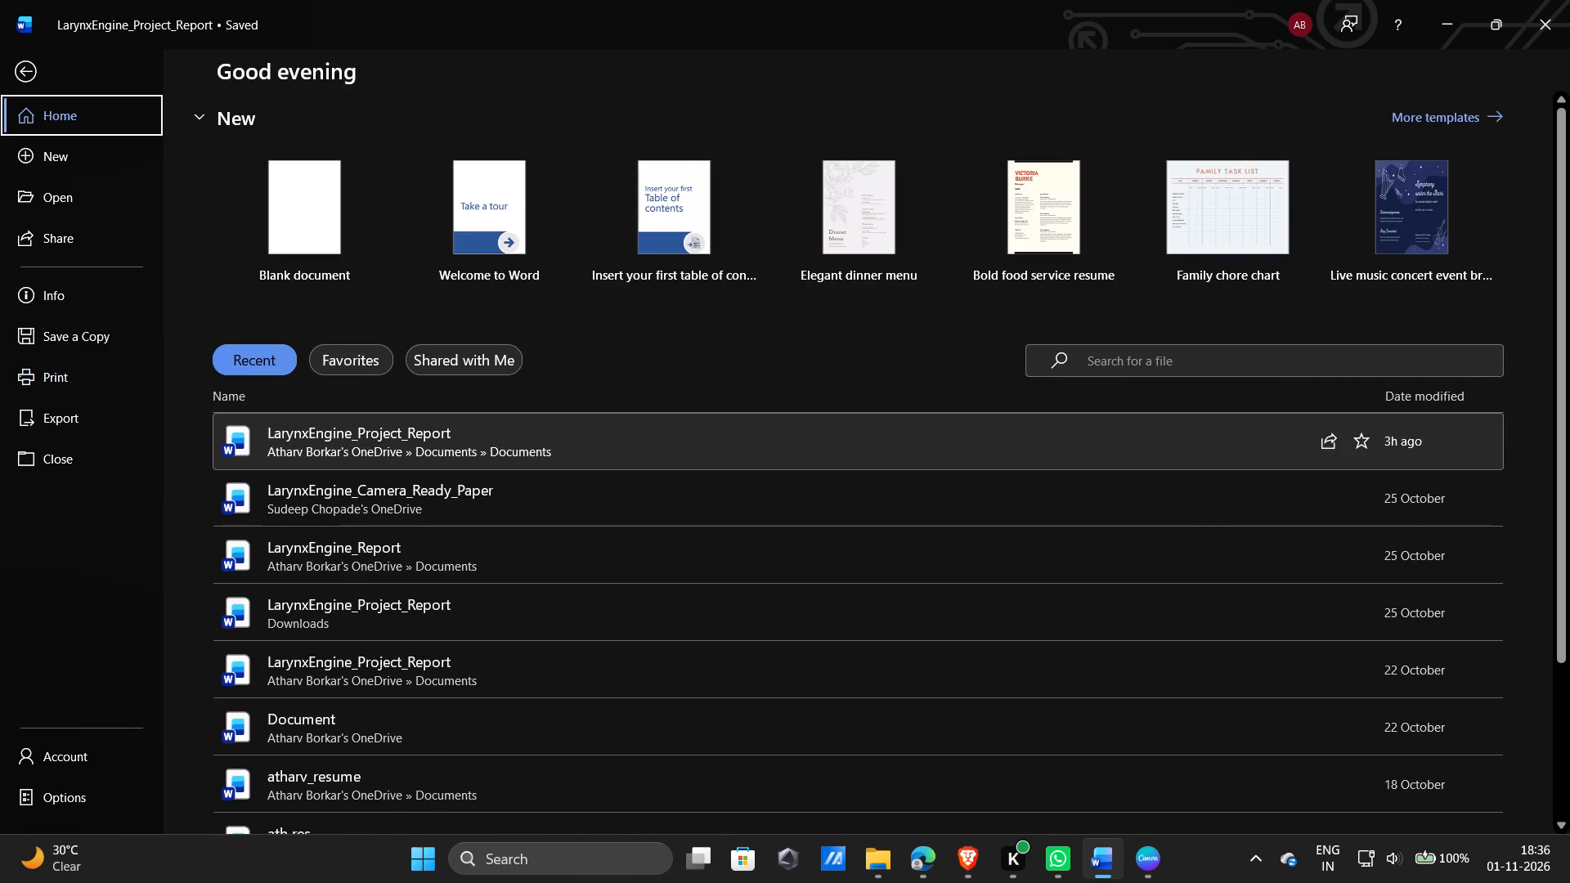
{"action": "left_click", "coordinate": [354, 445]}
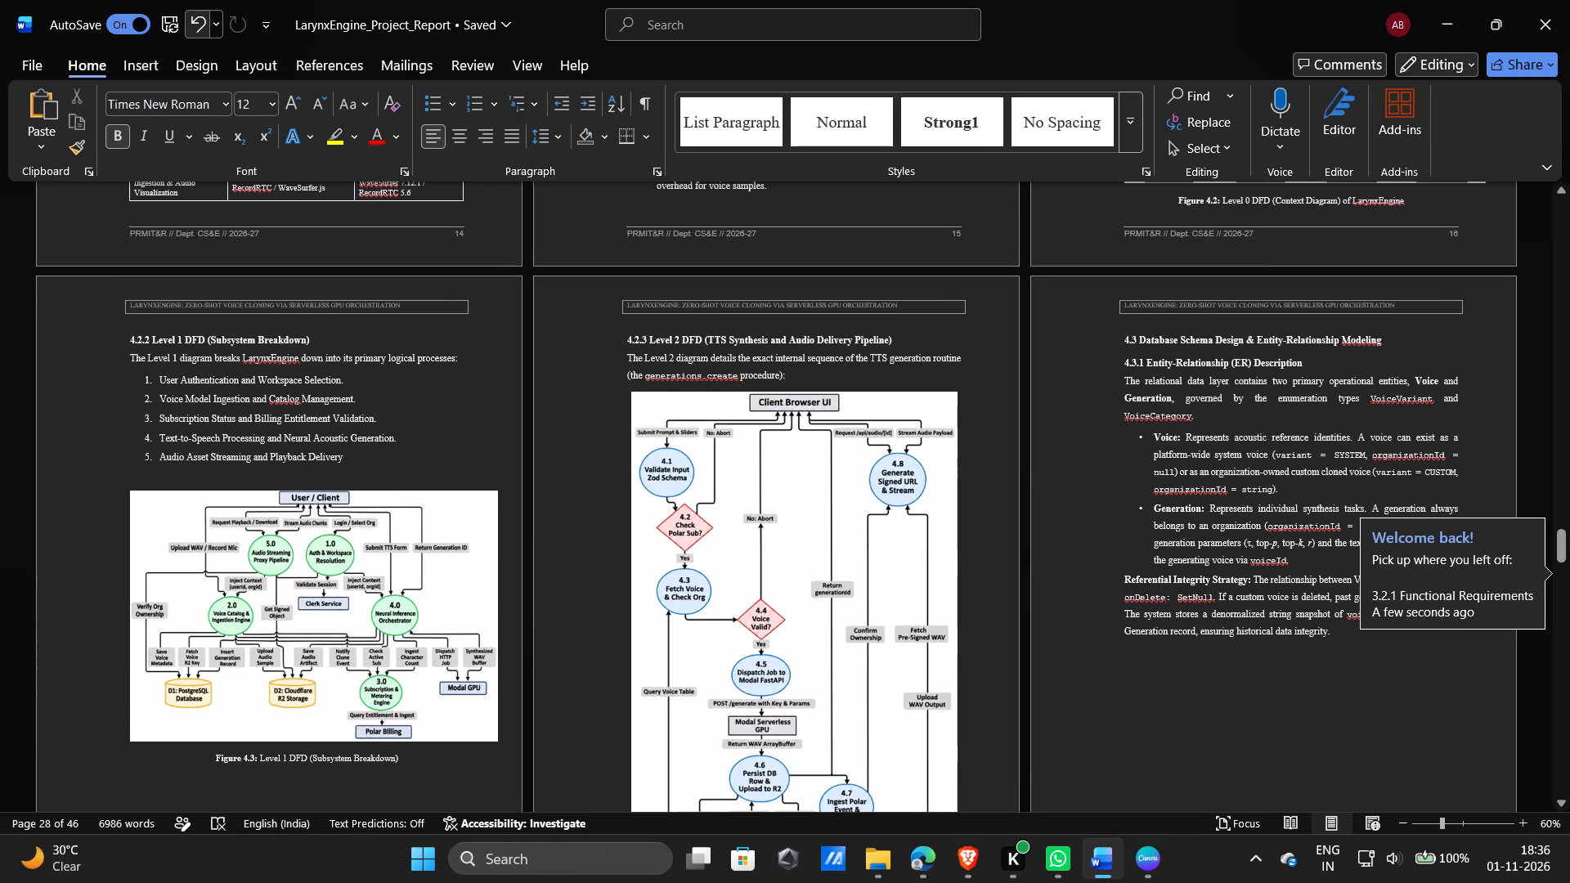
{"action": "left_click", "coordinate": [199, 21]}
{"action": "left_click", "coordinate": [199, 21]}
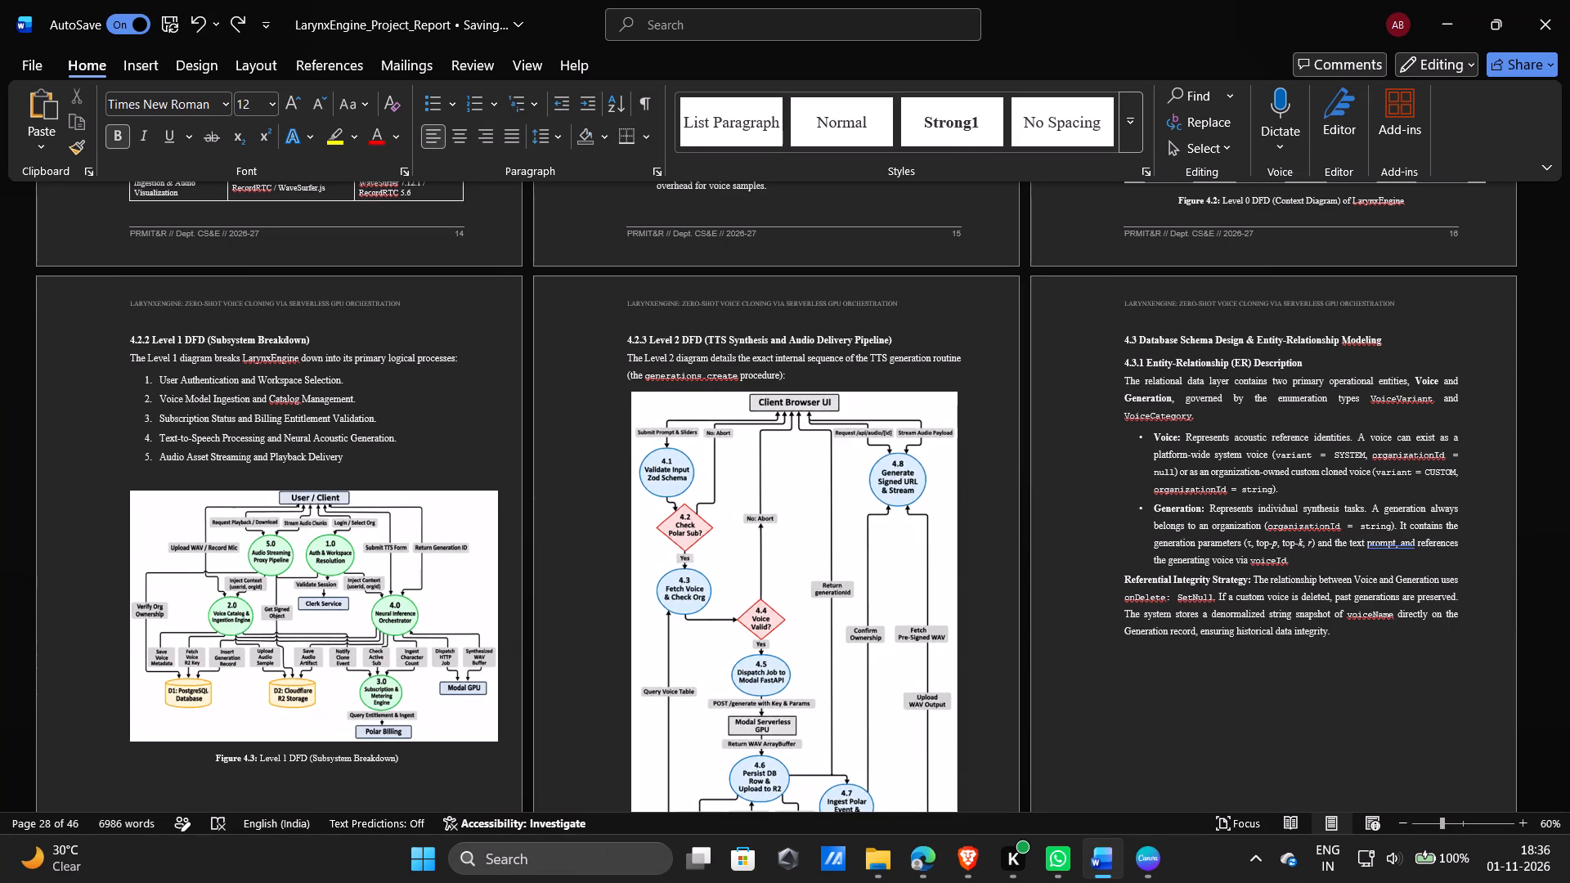
{"action": "left_click", "coordinate": [244, 23]}
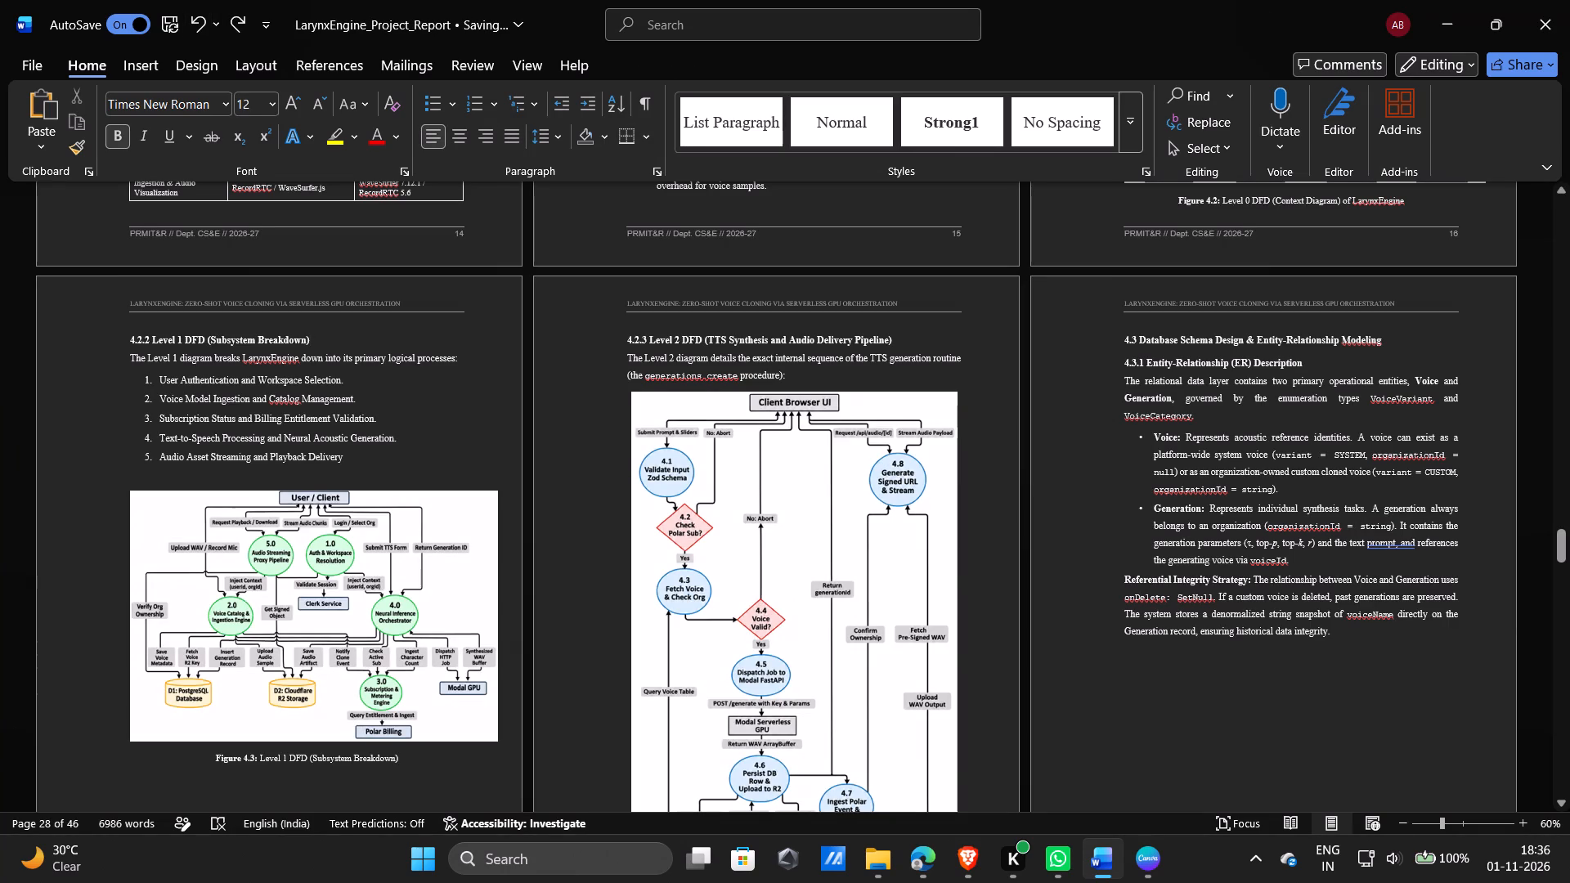
Open the header above section 4.2.2 for editing, and remove and reapply its bottom border.
{"action": "double_click", "coordinate": [424, 314]}
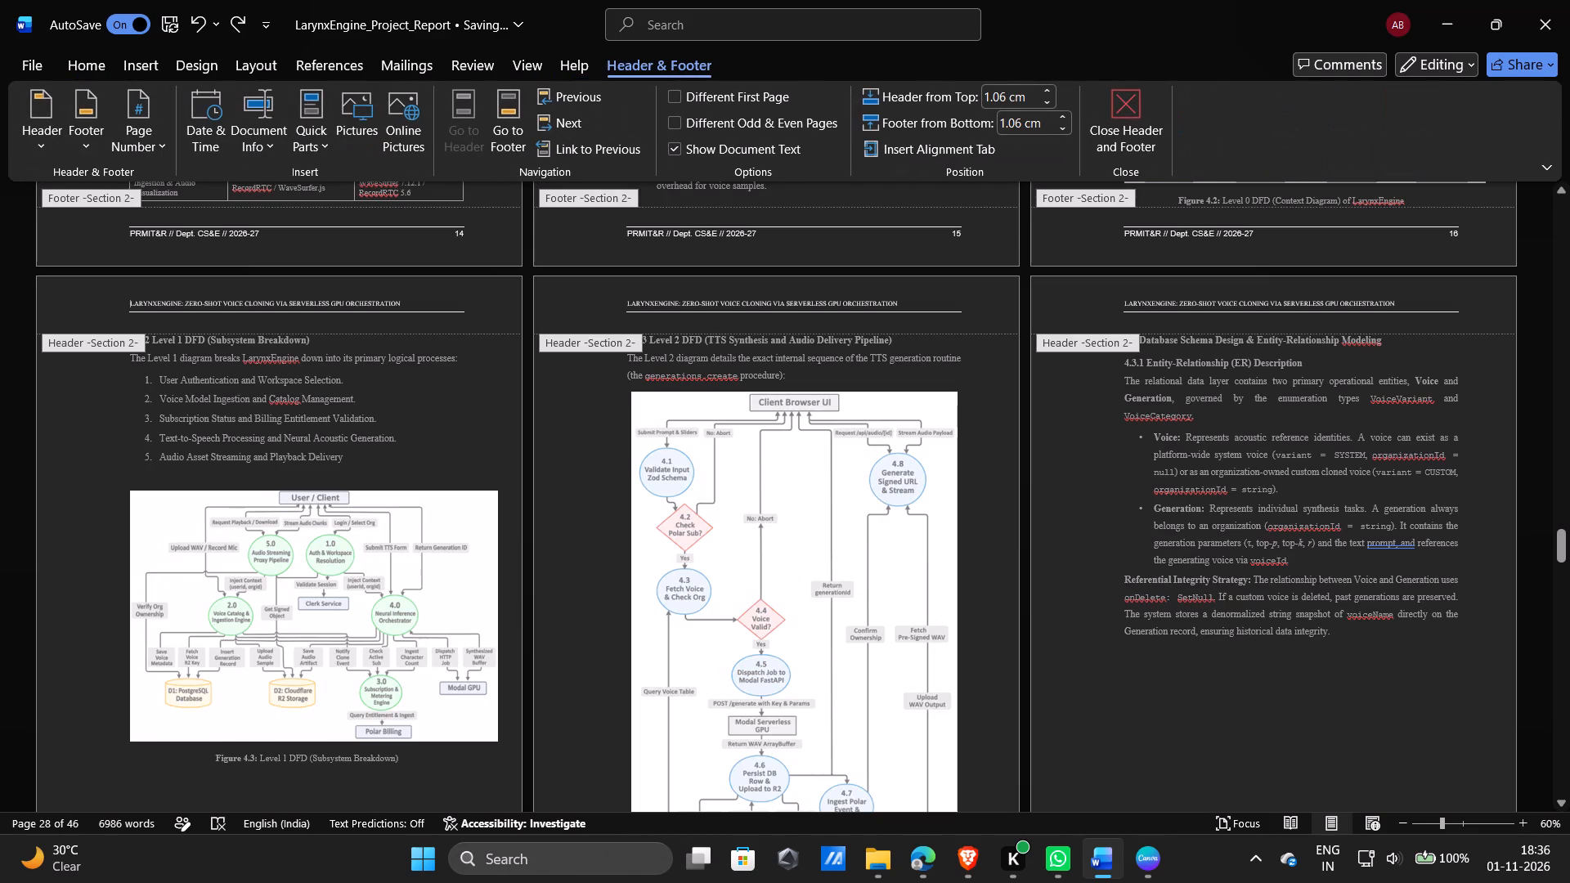
{"action": "left_click", "coordinate": [101, 59]}
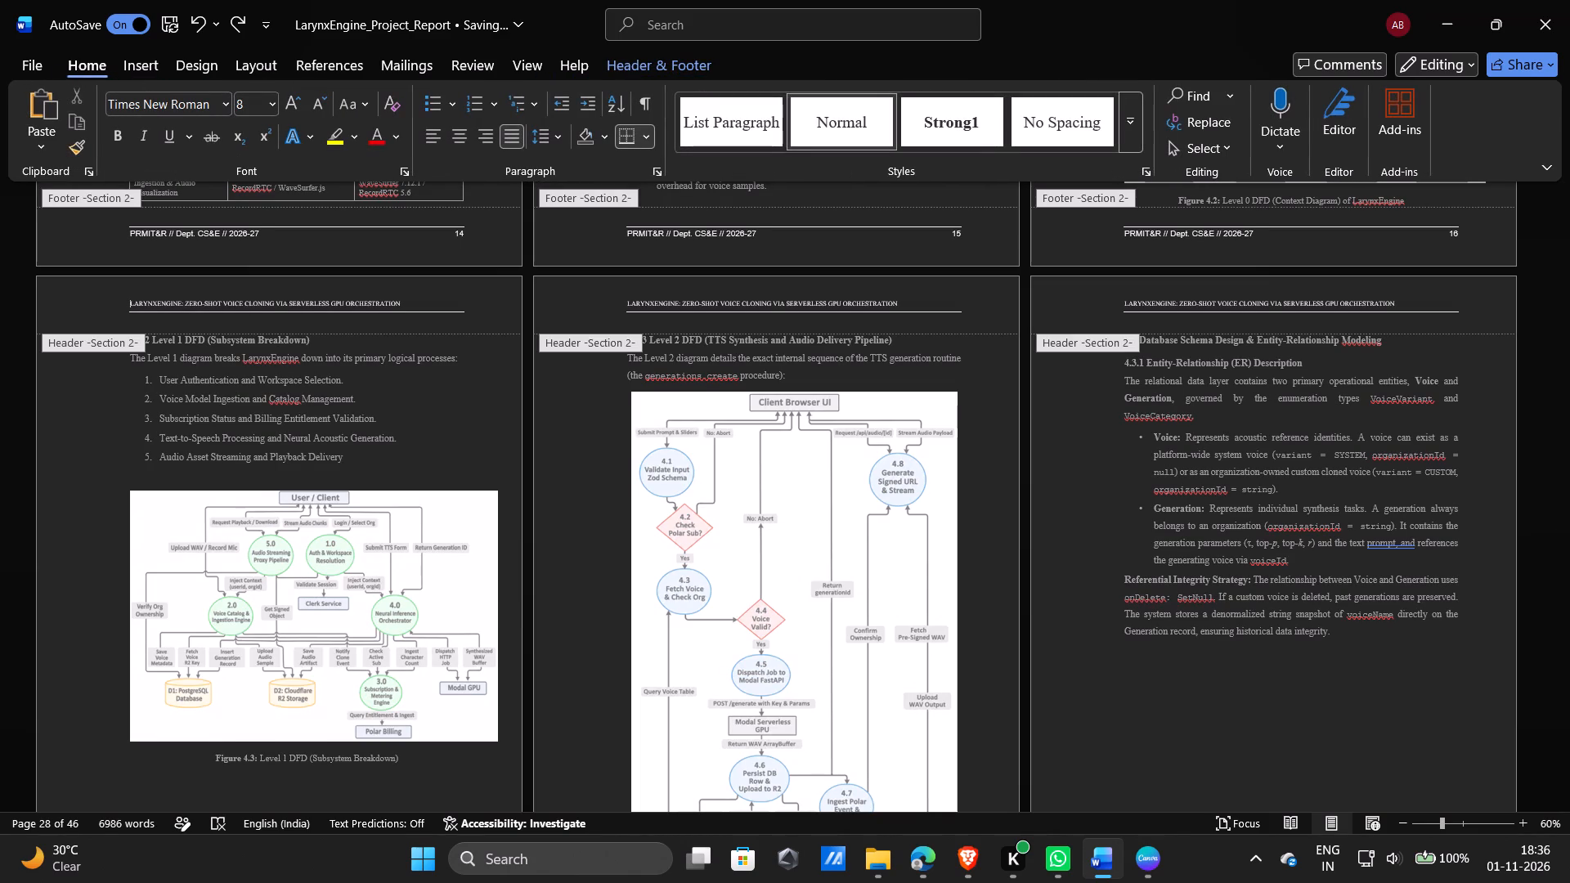
{"action": "left_click", "coordinate": [645, 141]}
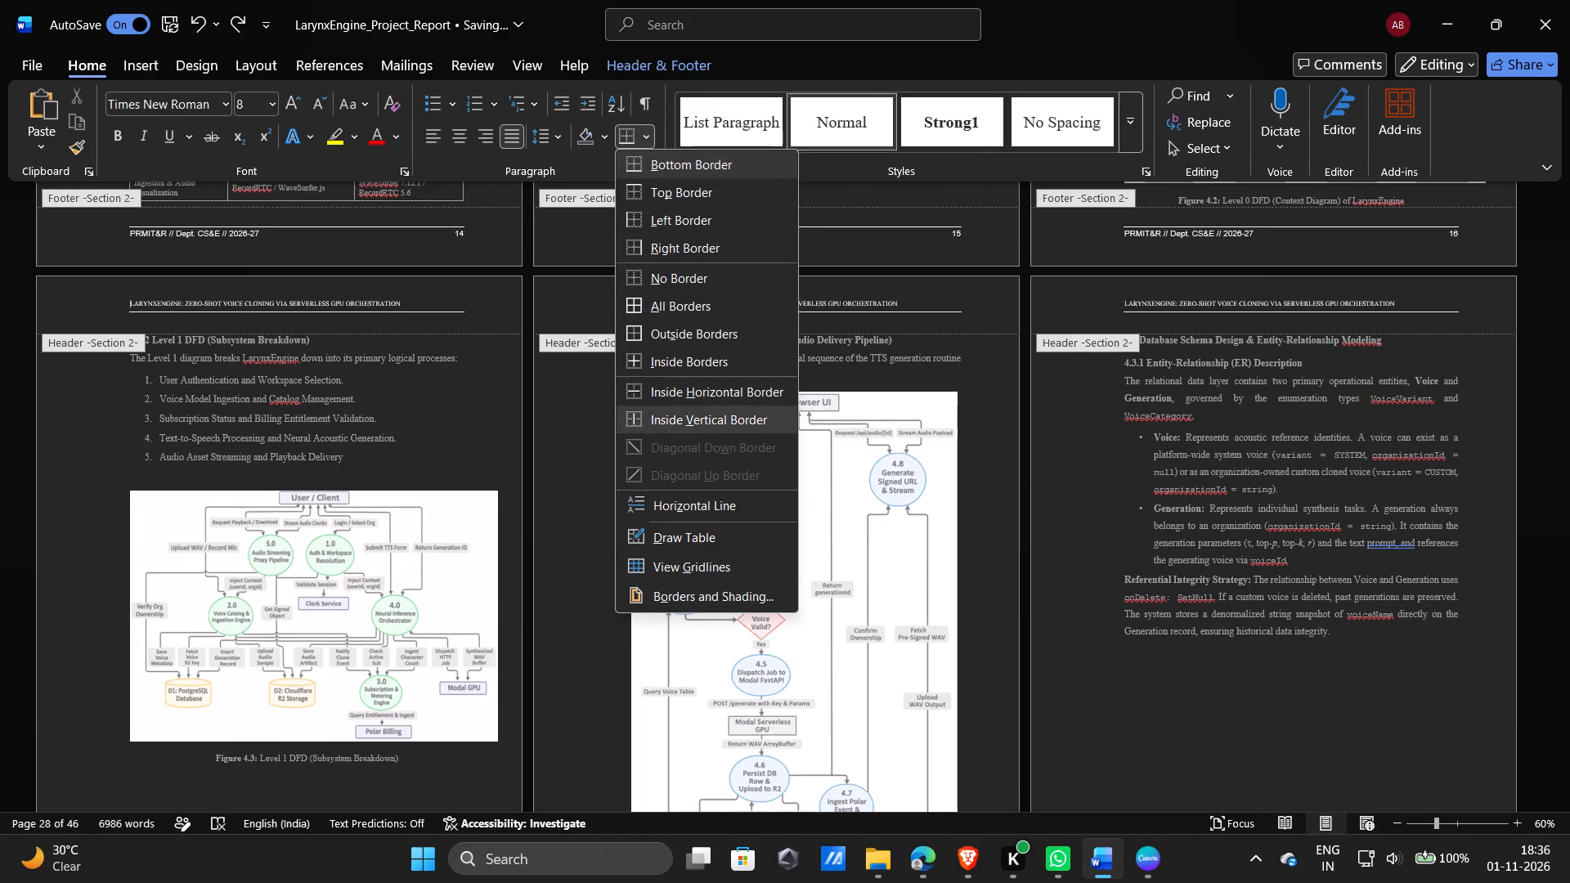
{"action": "left_click", "coordinate": [683, 171]}
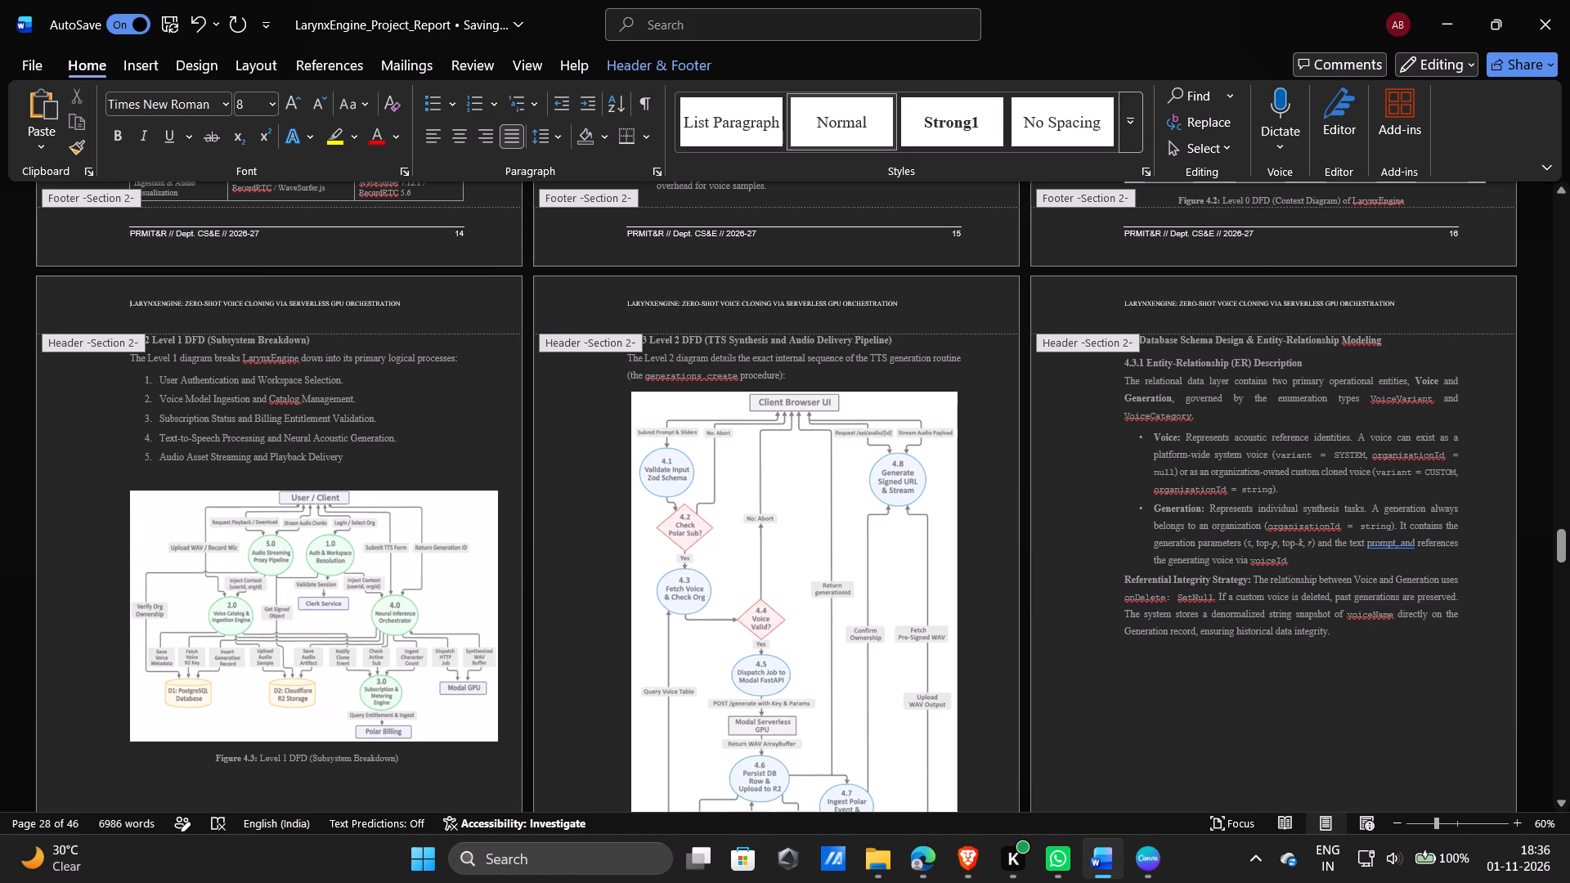
{"action": "left_click", "coordinate": [630, 141]}
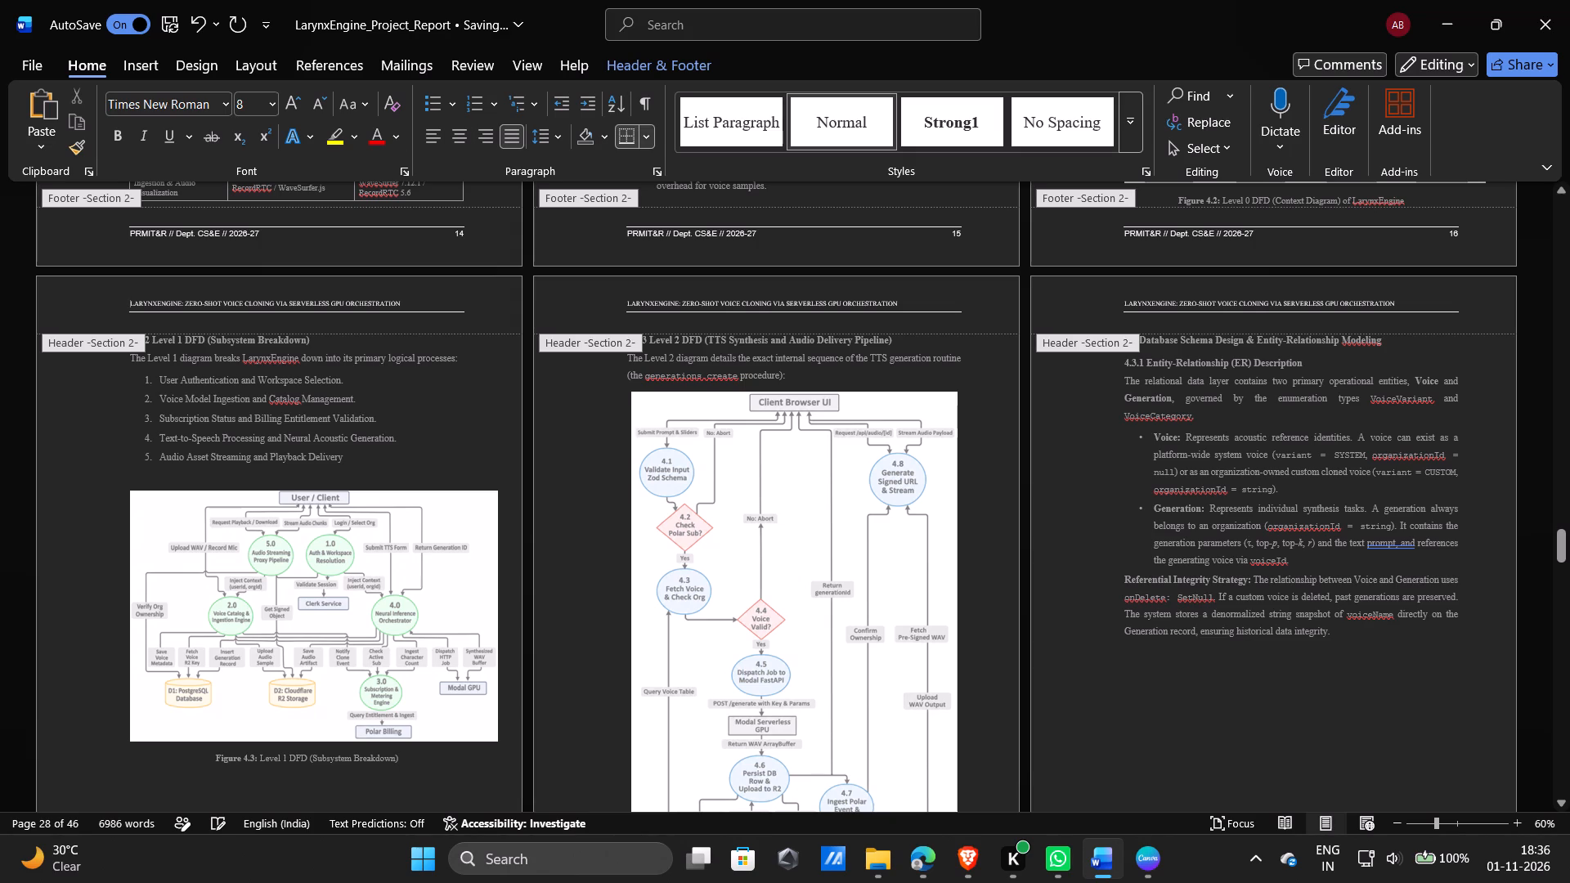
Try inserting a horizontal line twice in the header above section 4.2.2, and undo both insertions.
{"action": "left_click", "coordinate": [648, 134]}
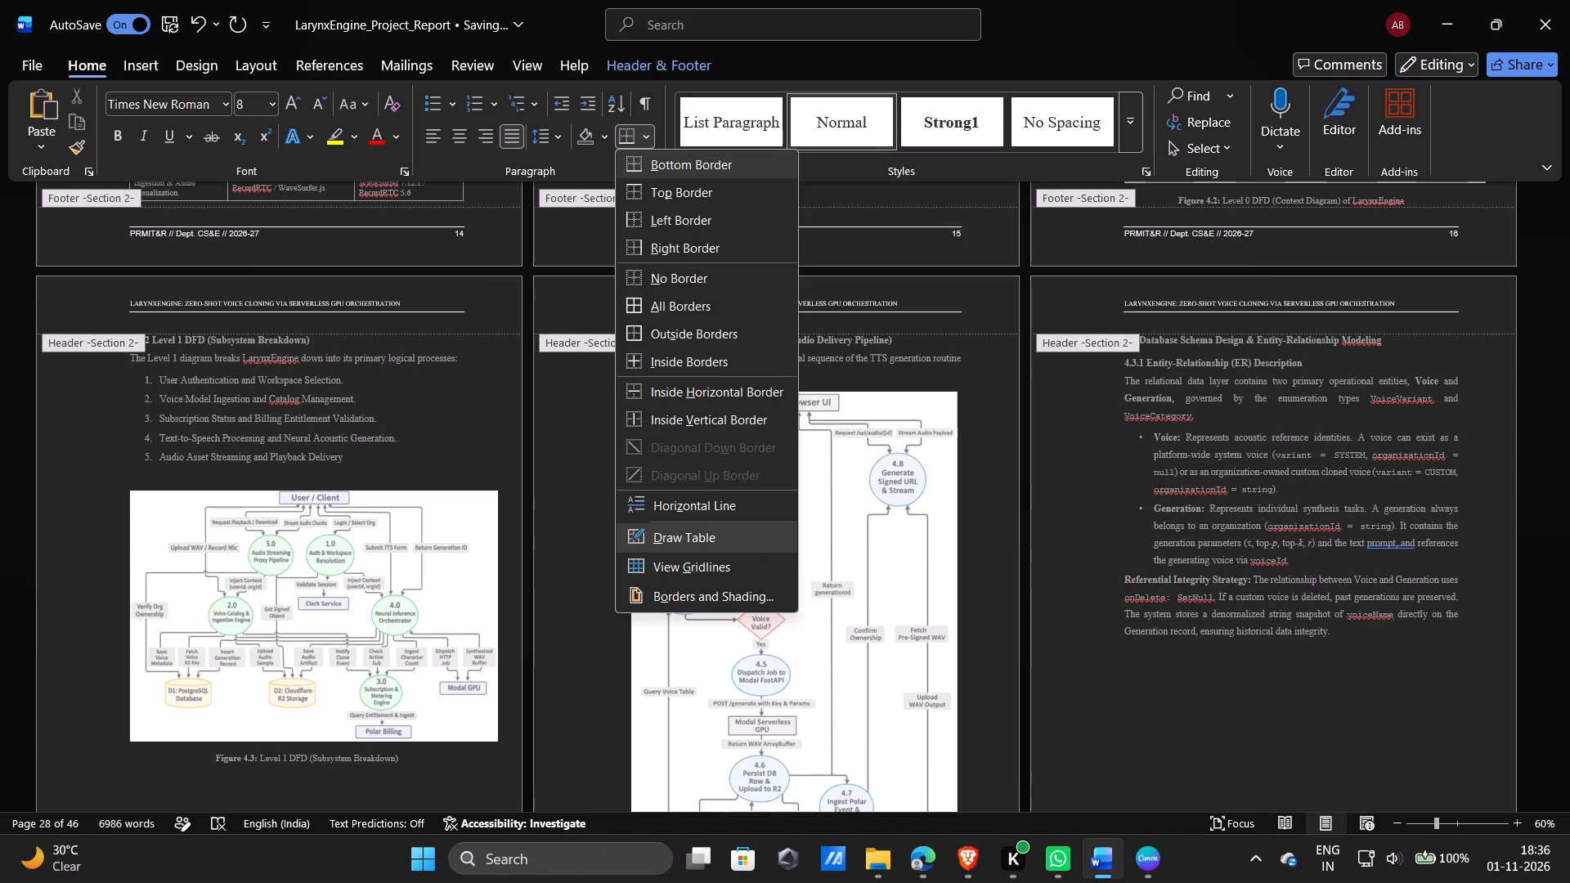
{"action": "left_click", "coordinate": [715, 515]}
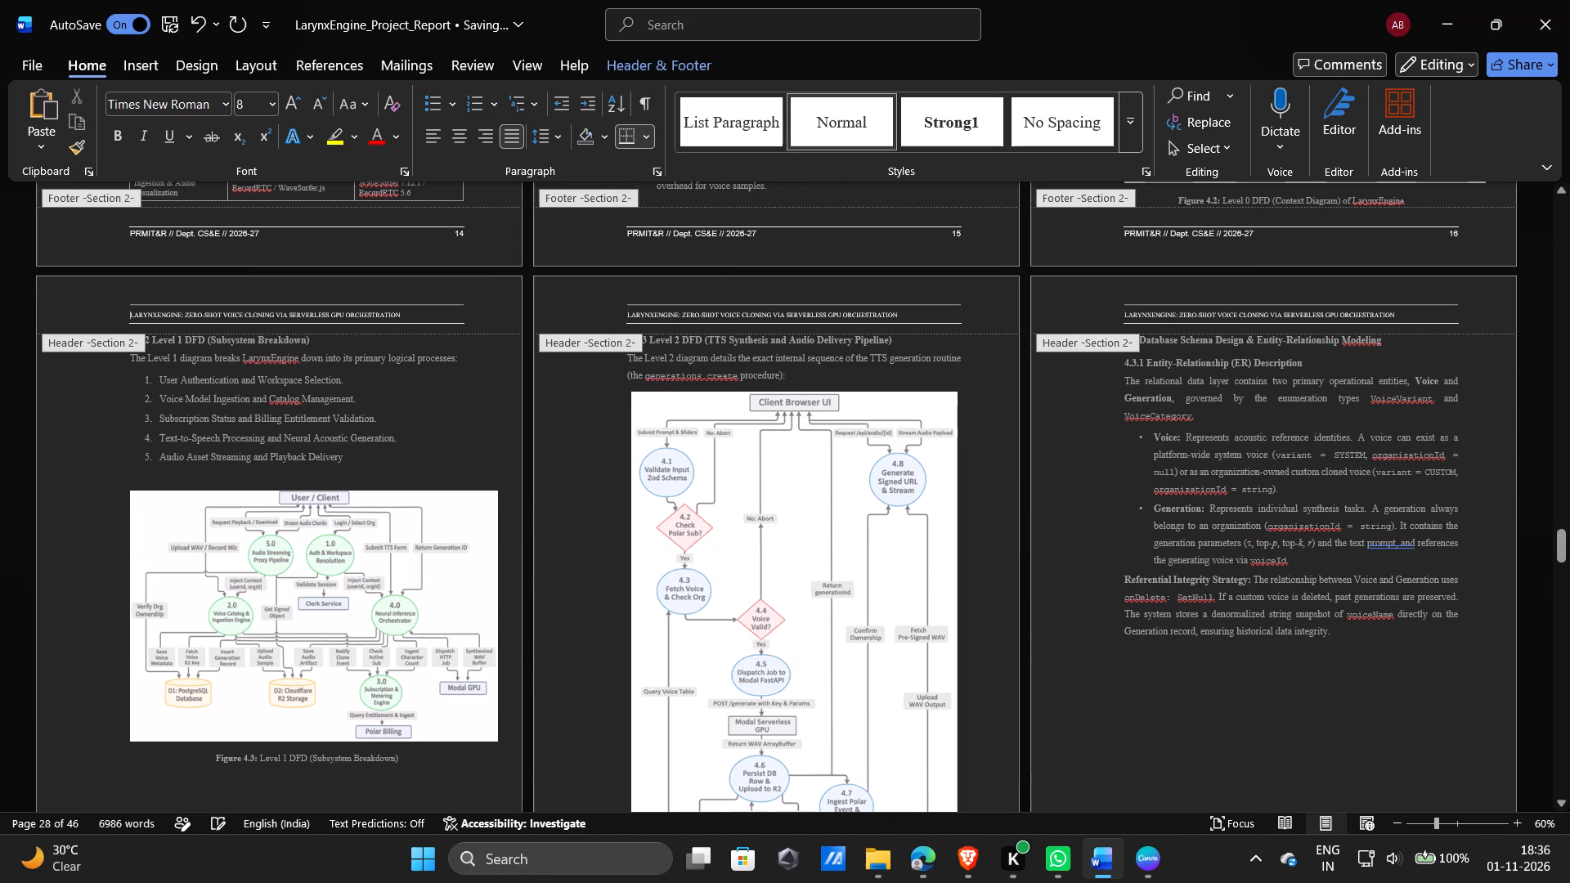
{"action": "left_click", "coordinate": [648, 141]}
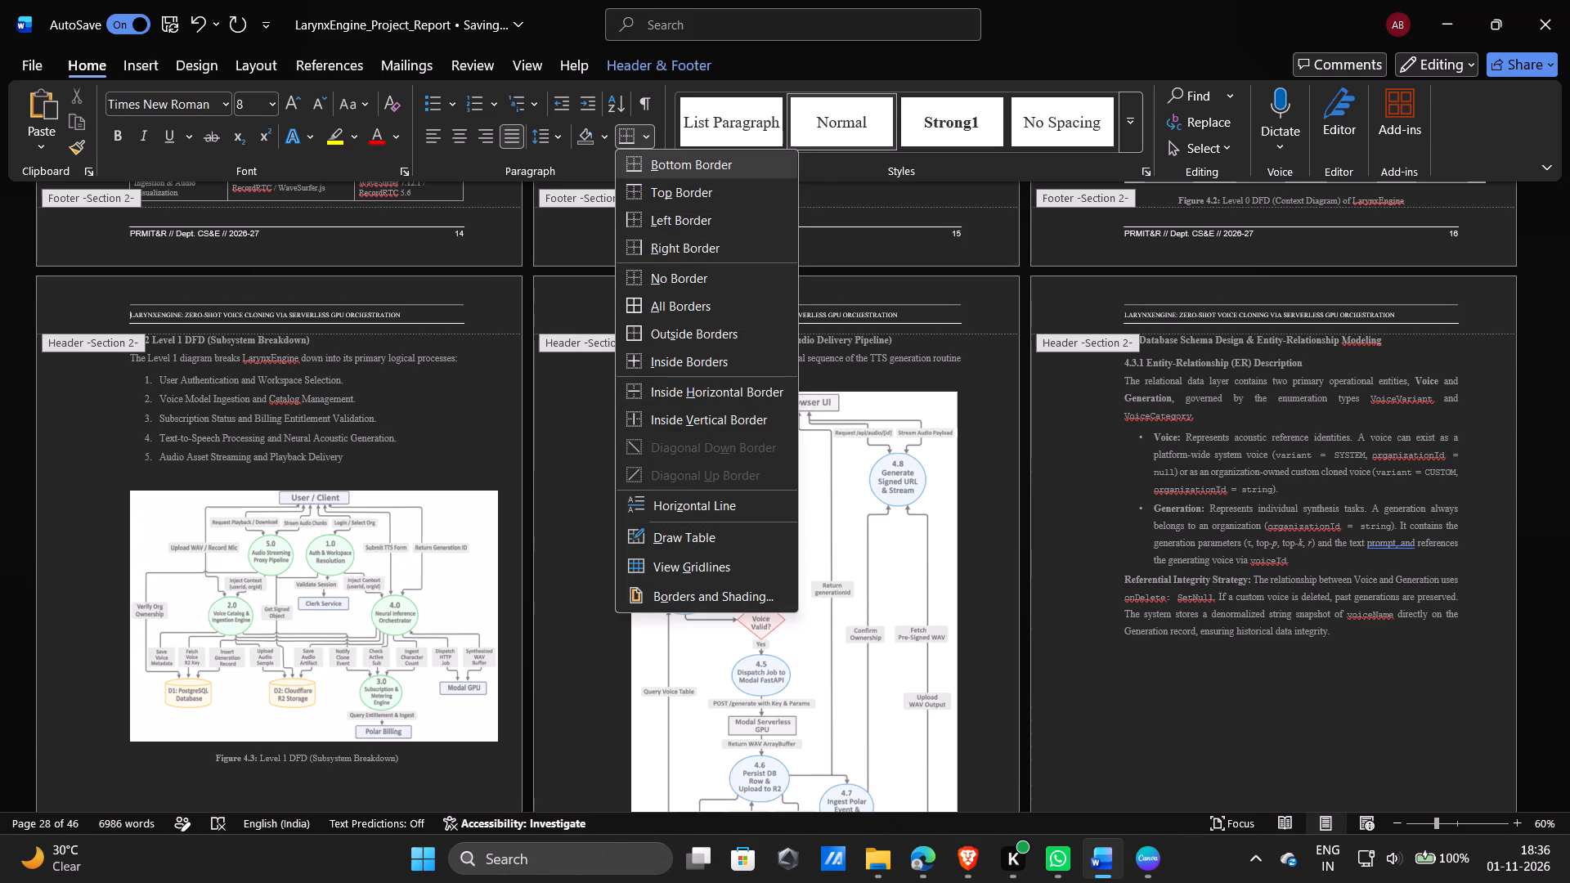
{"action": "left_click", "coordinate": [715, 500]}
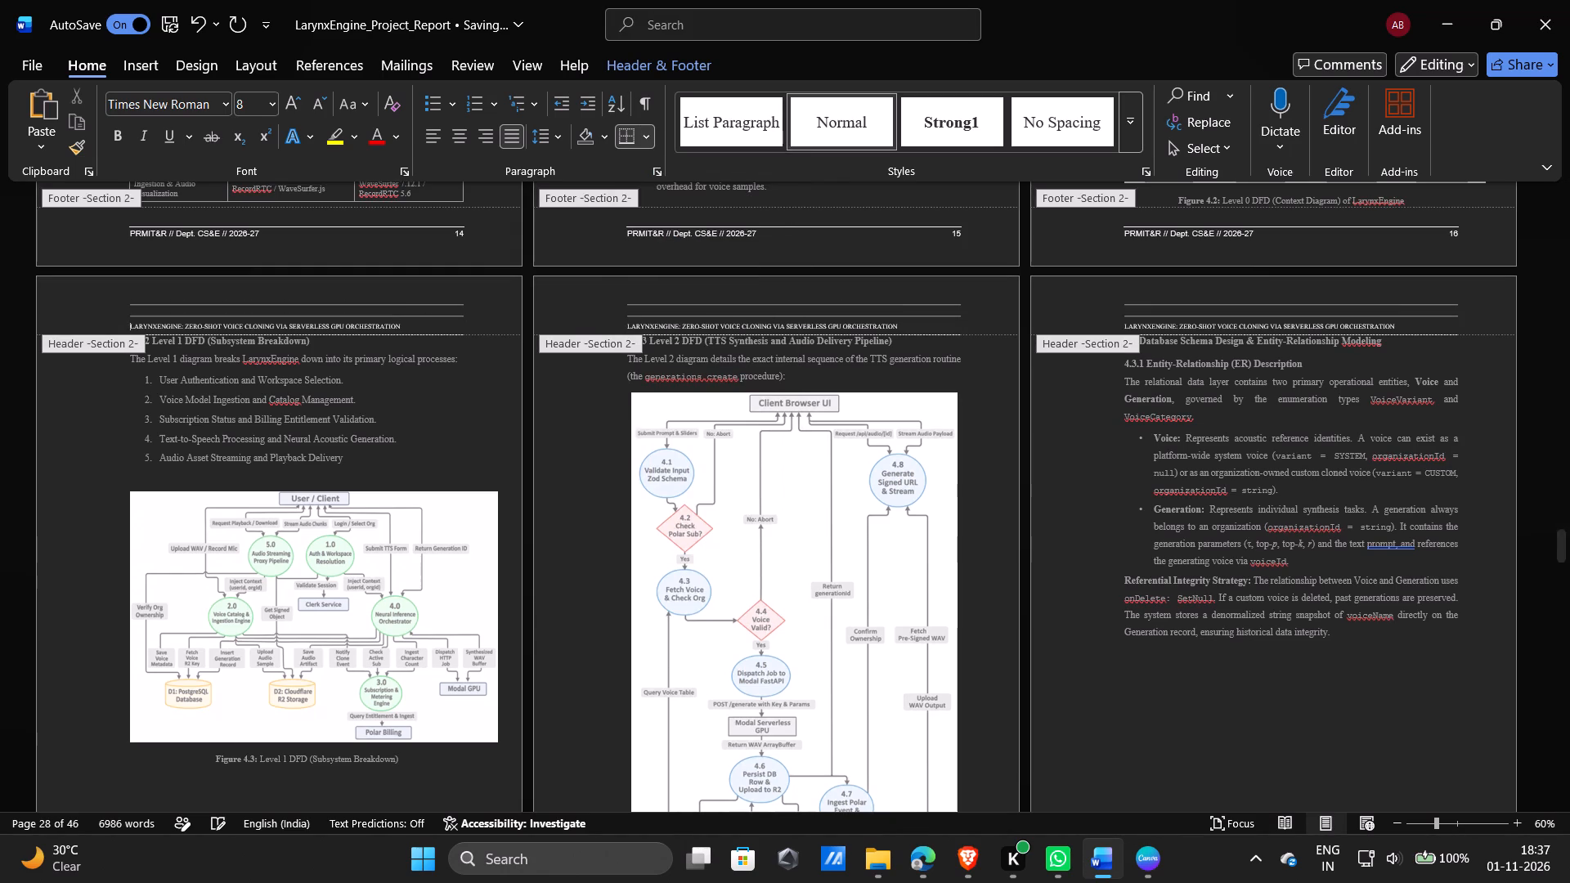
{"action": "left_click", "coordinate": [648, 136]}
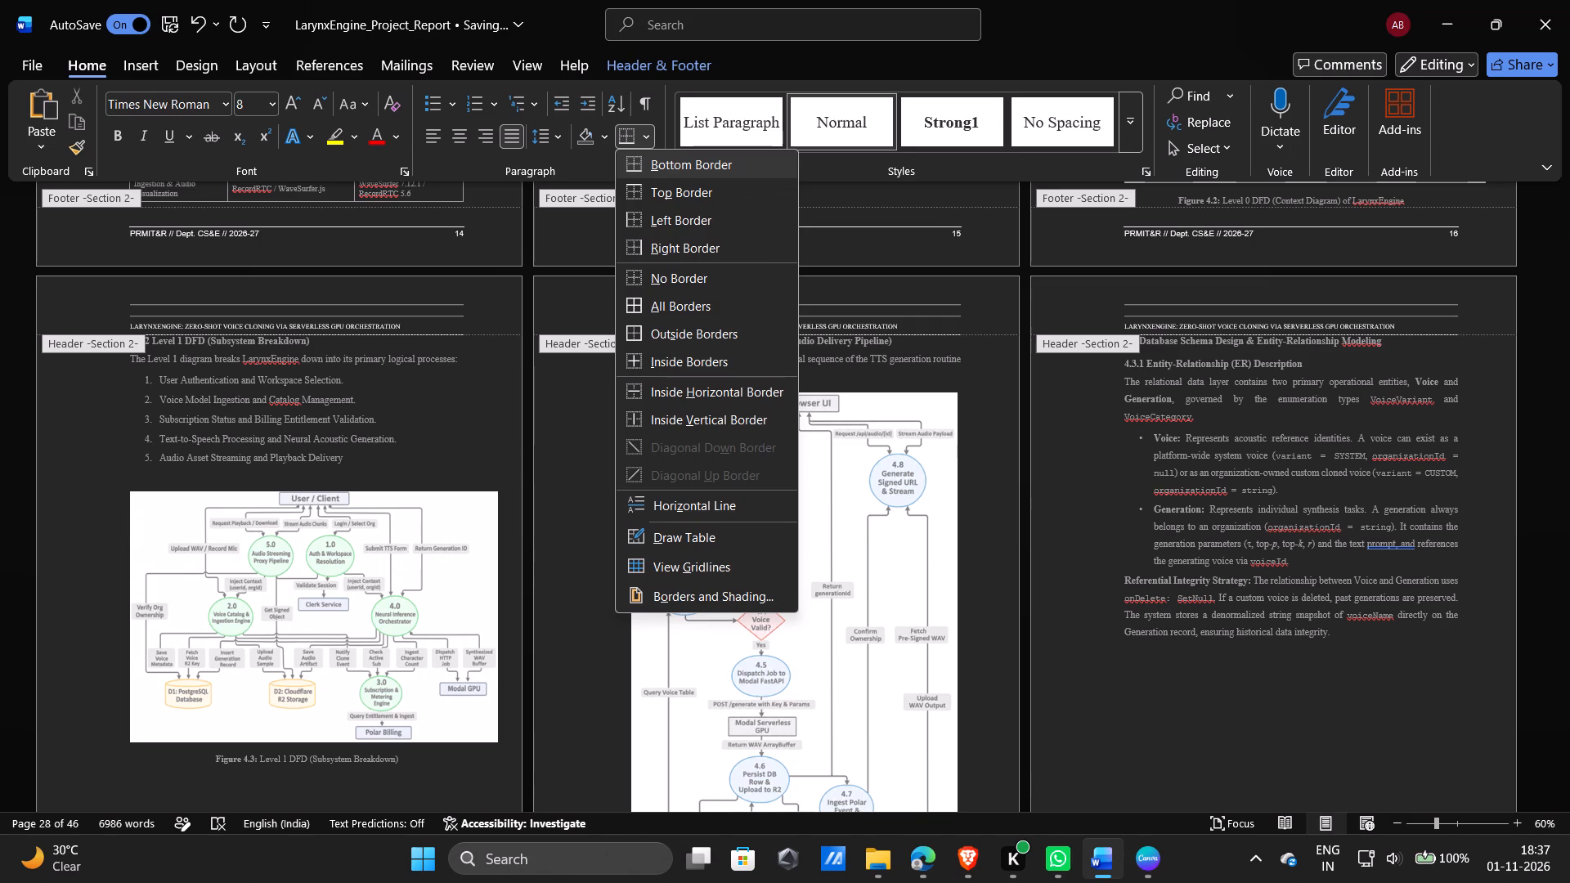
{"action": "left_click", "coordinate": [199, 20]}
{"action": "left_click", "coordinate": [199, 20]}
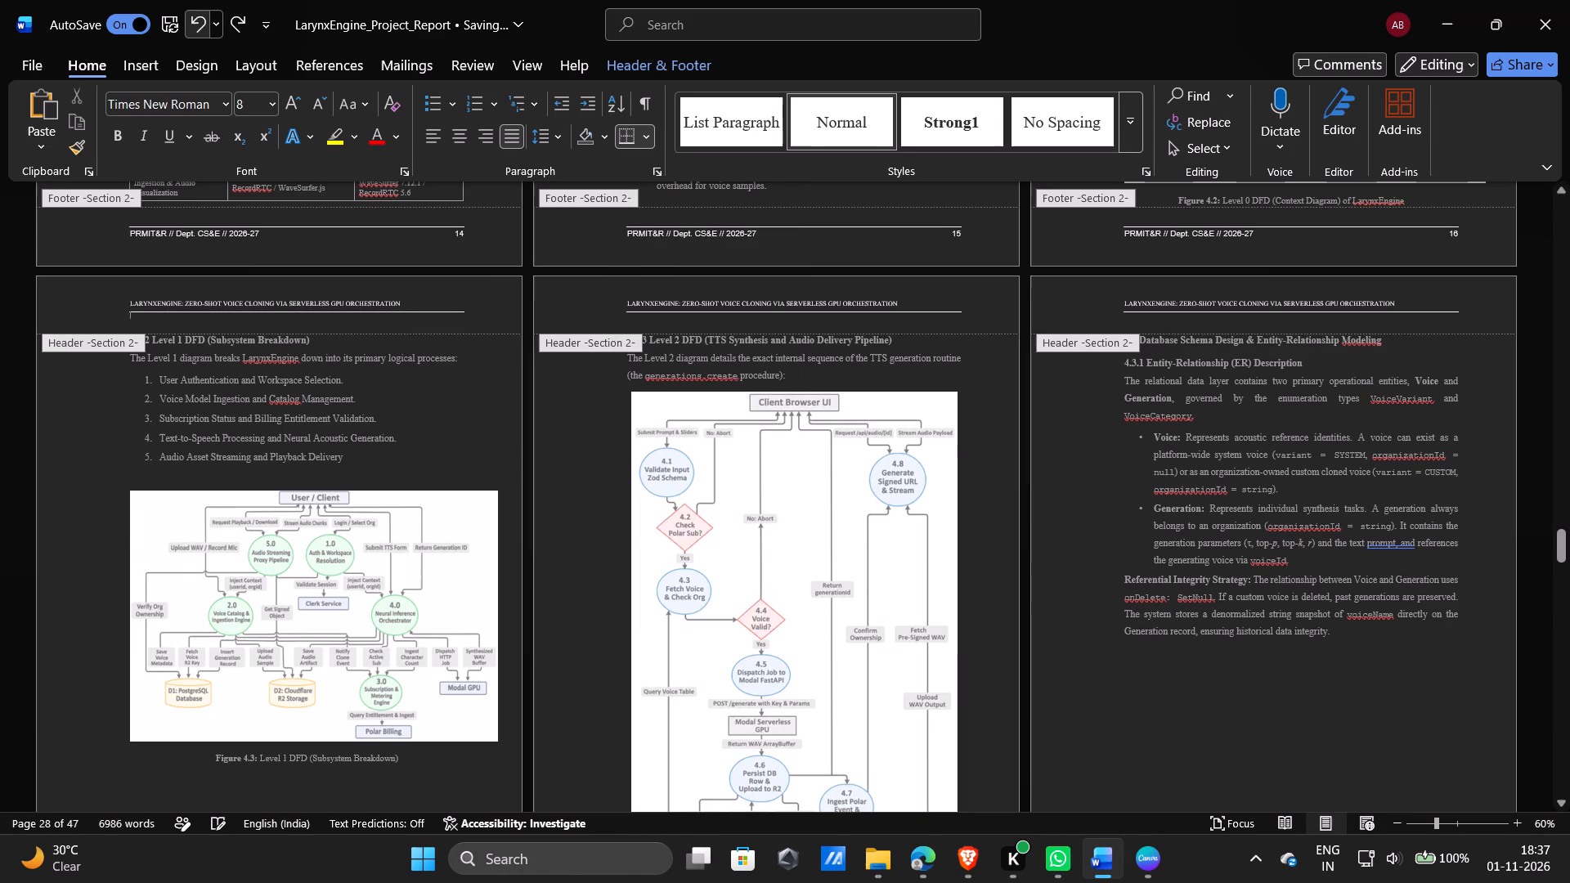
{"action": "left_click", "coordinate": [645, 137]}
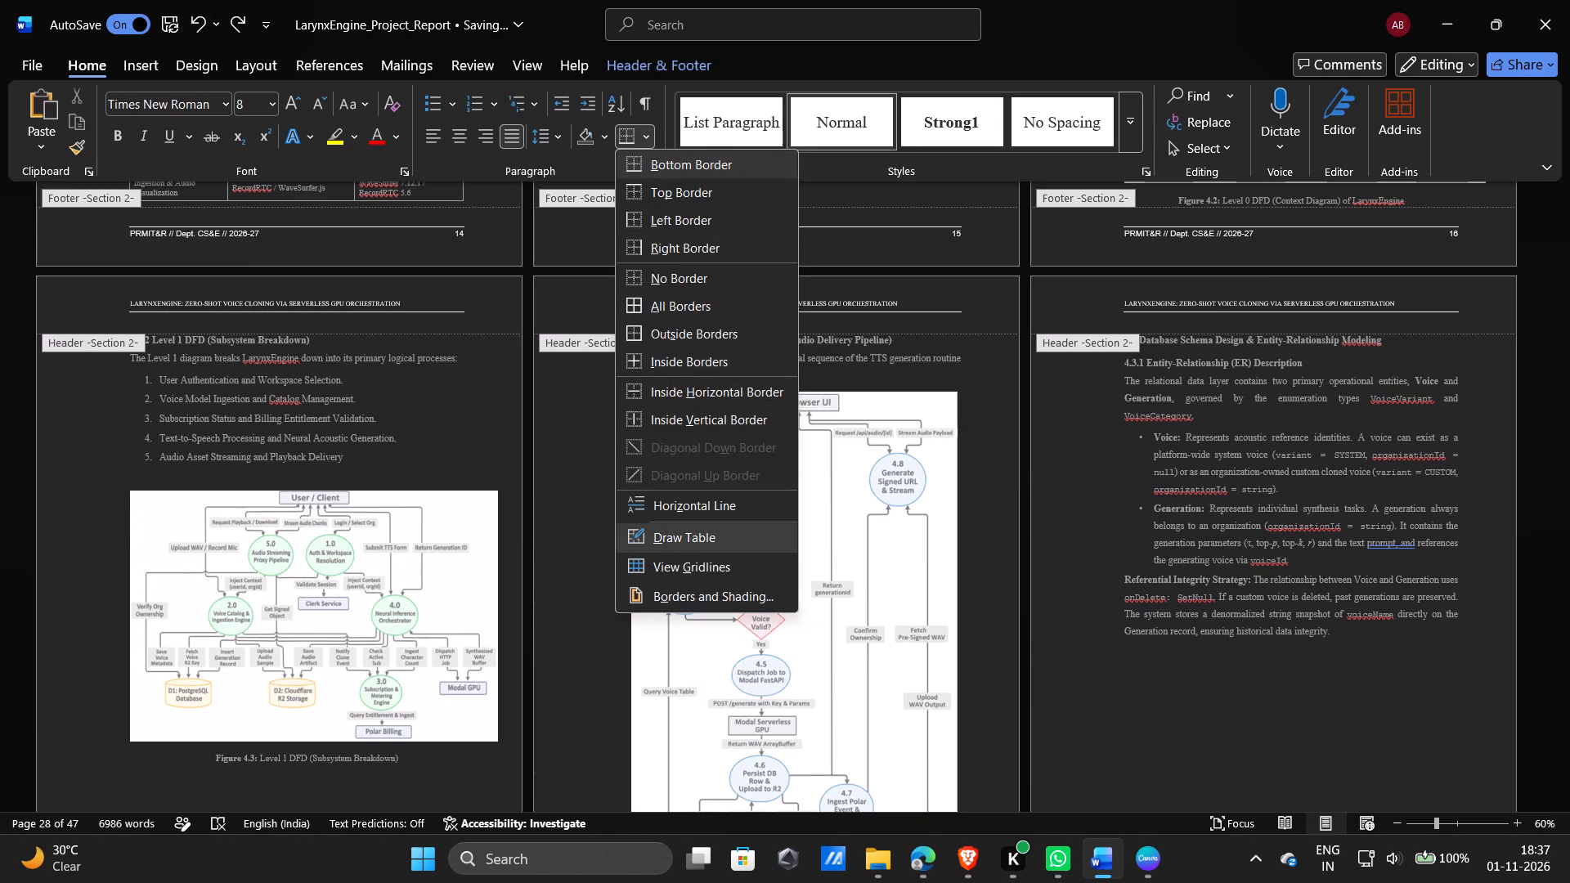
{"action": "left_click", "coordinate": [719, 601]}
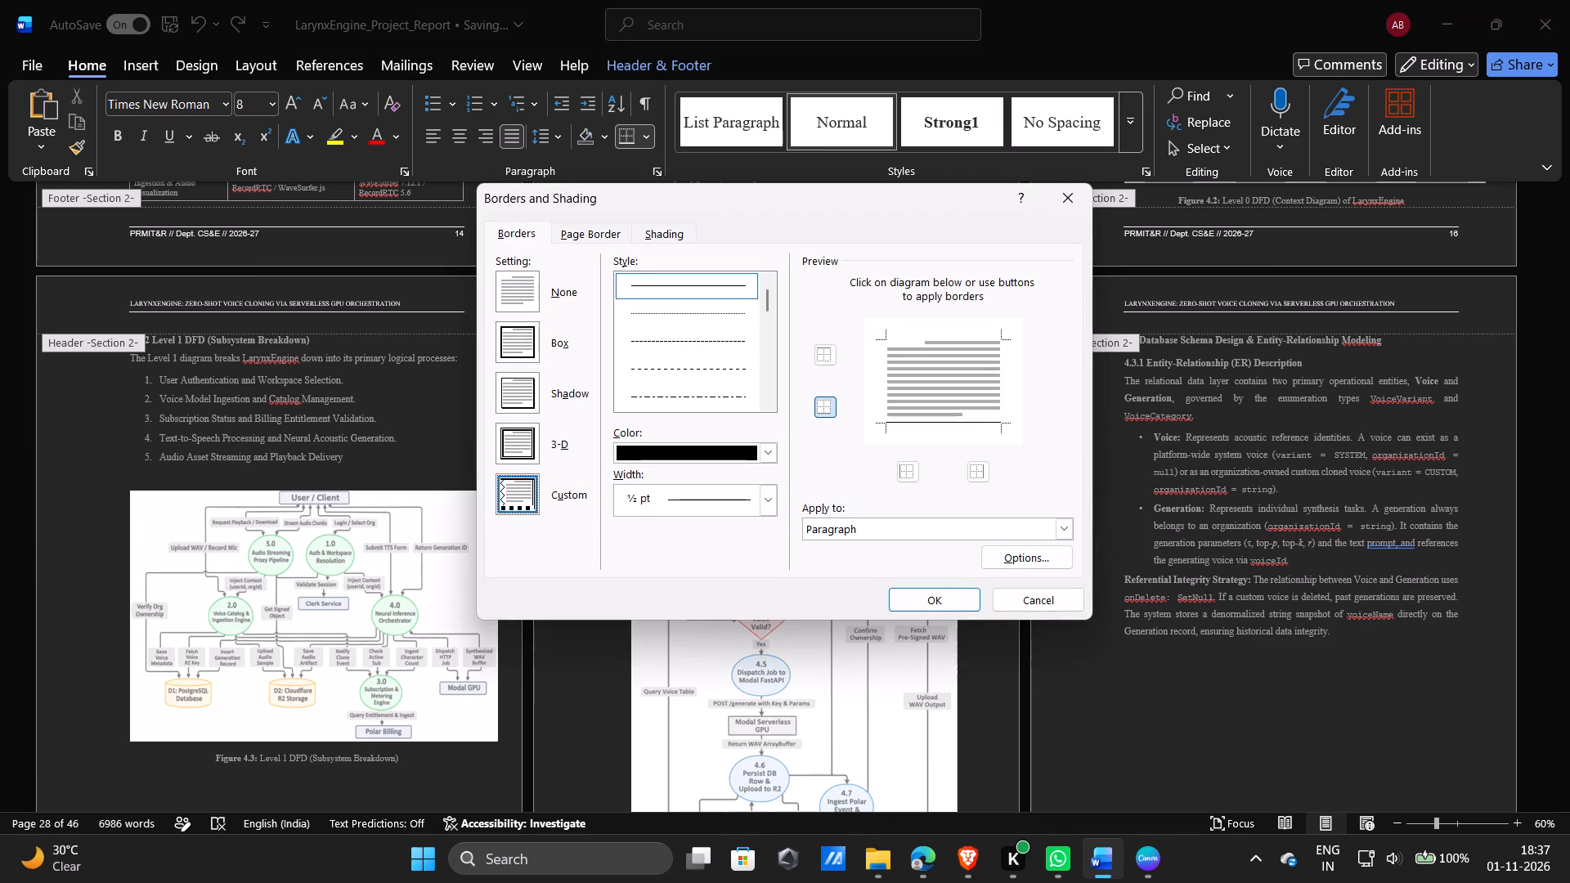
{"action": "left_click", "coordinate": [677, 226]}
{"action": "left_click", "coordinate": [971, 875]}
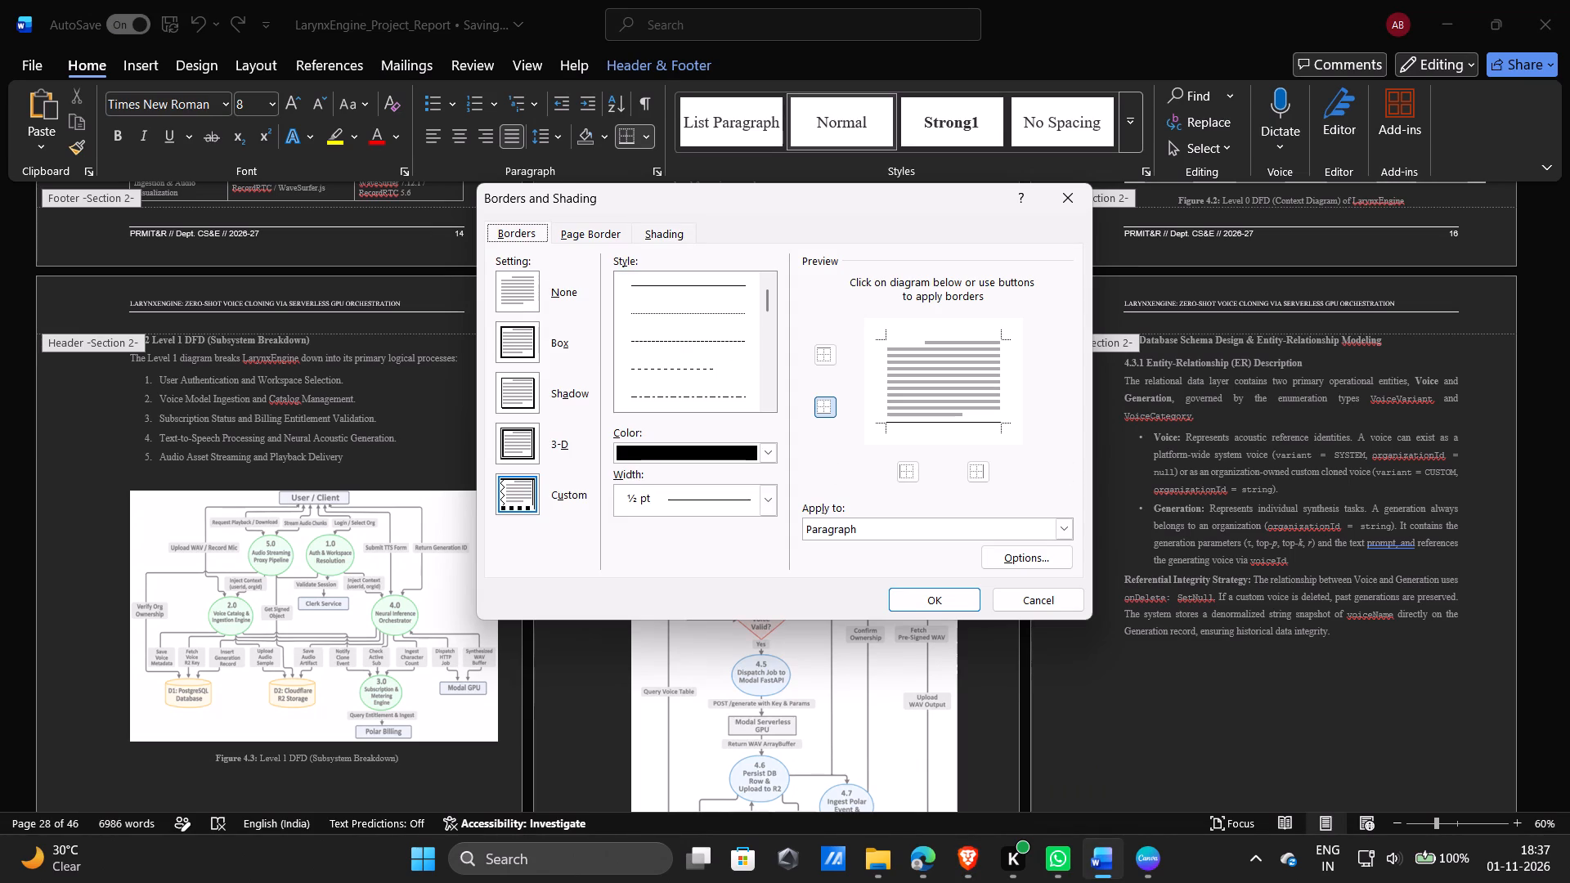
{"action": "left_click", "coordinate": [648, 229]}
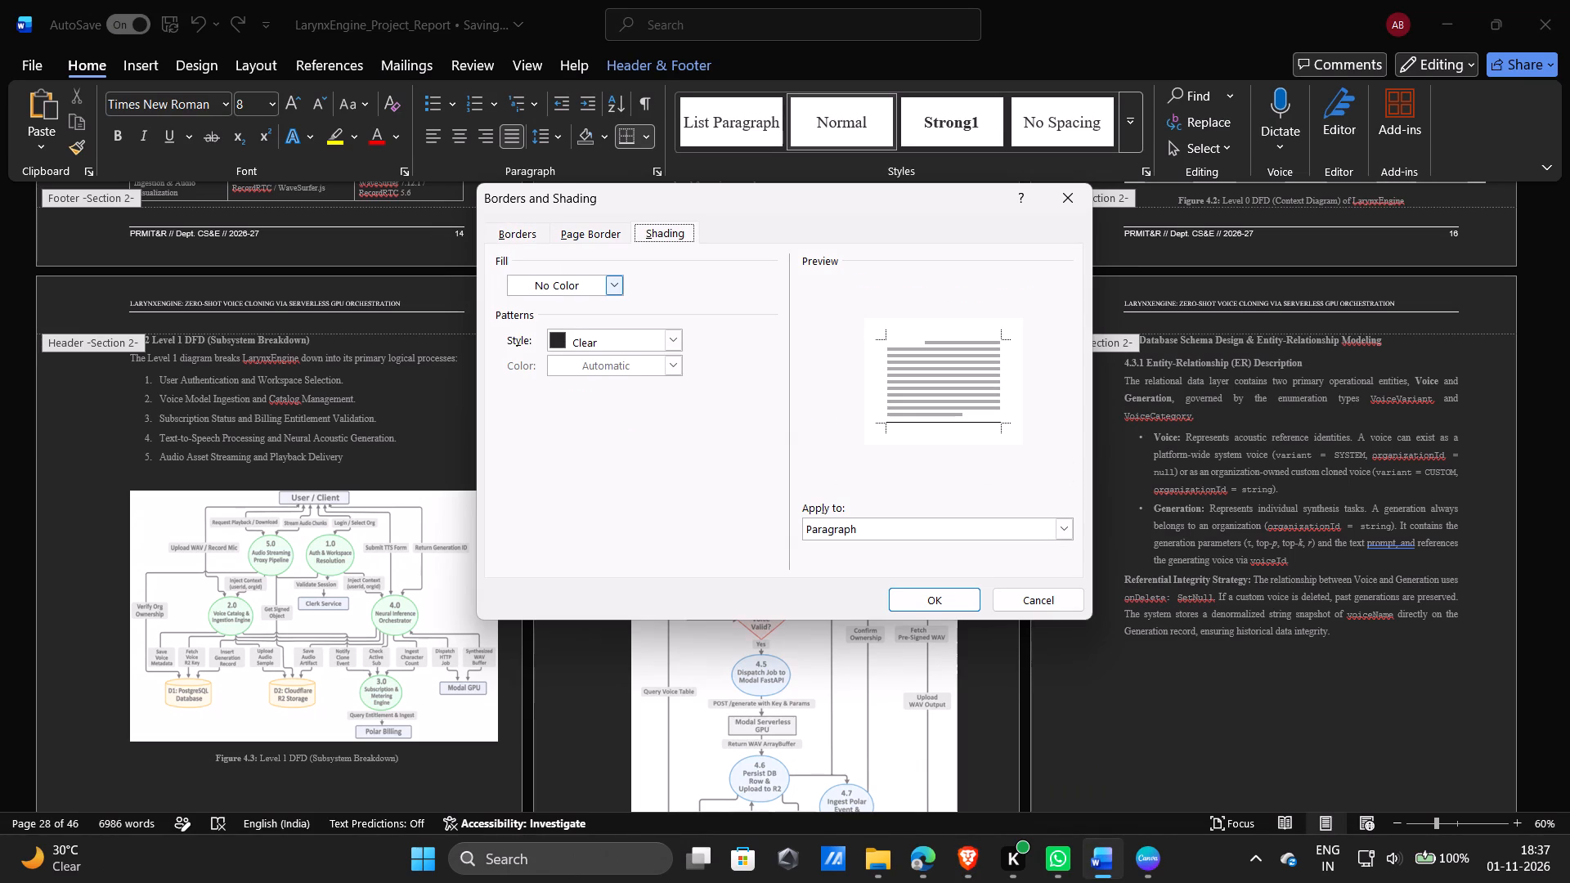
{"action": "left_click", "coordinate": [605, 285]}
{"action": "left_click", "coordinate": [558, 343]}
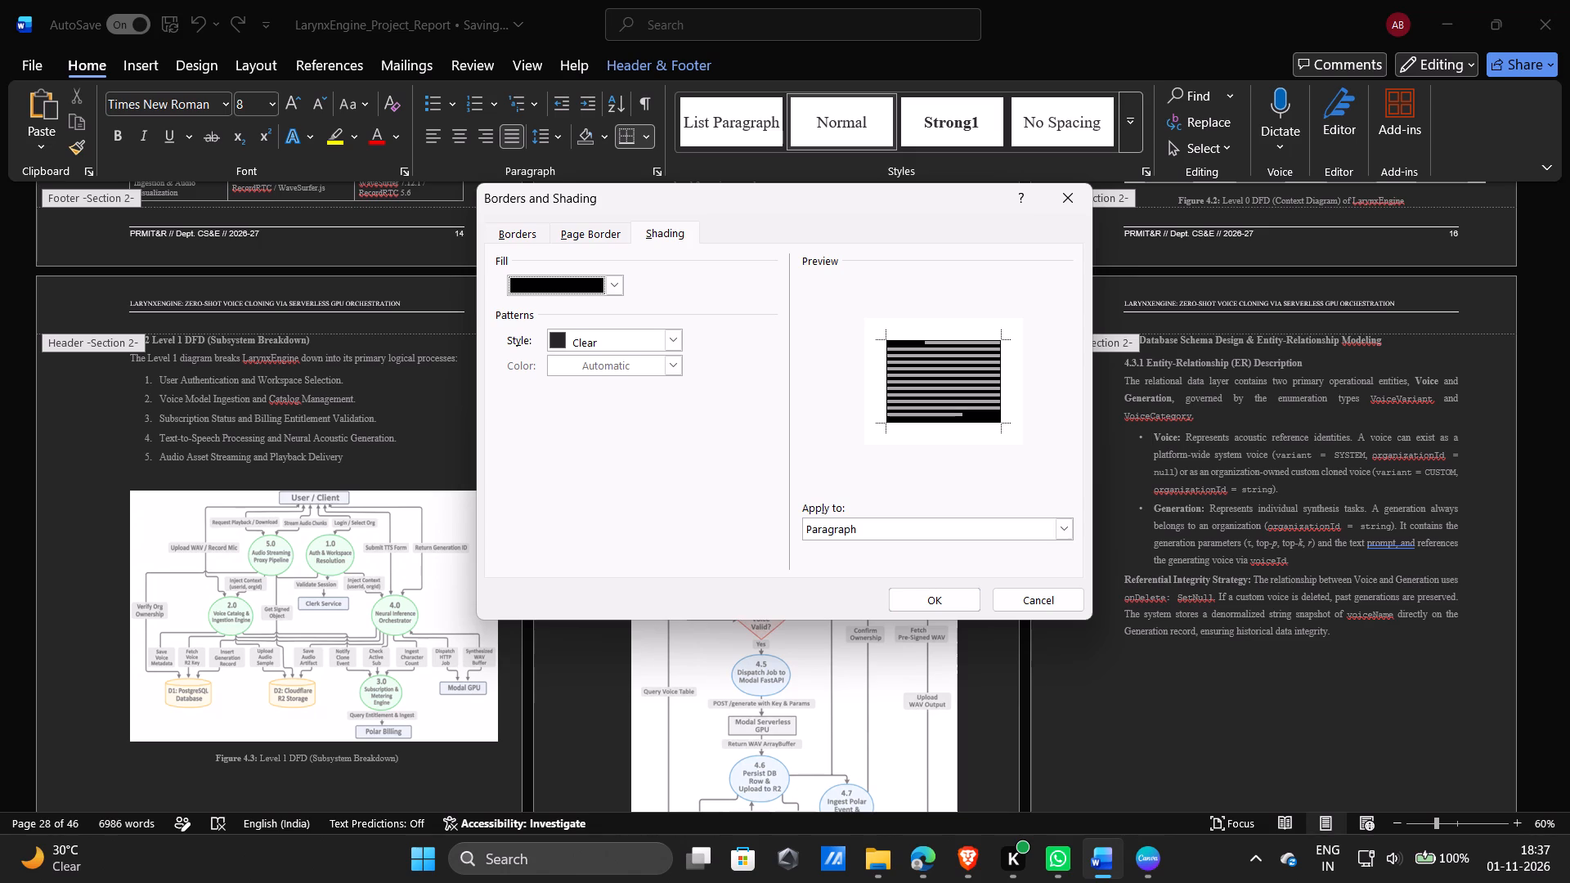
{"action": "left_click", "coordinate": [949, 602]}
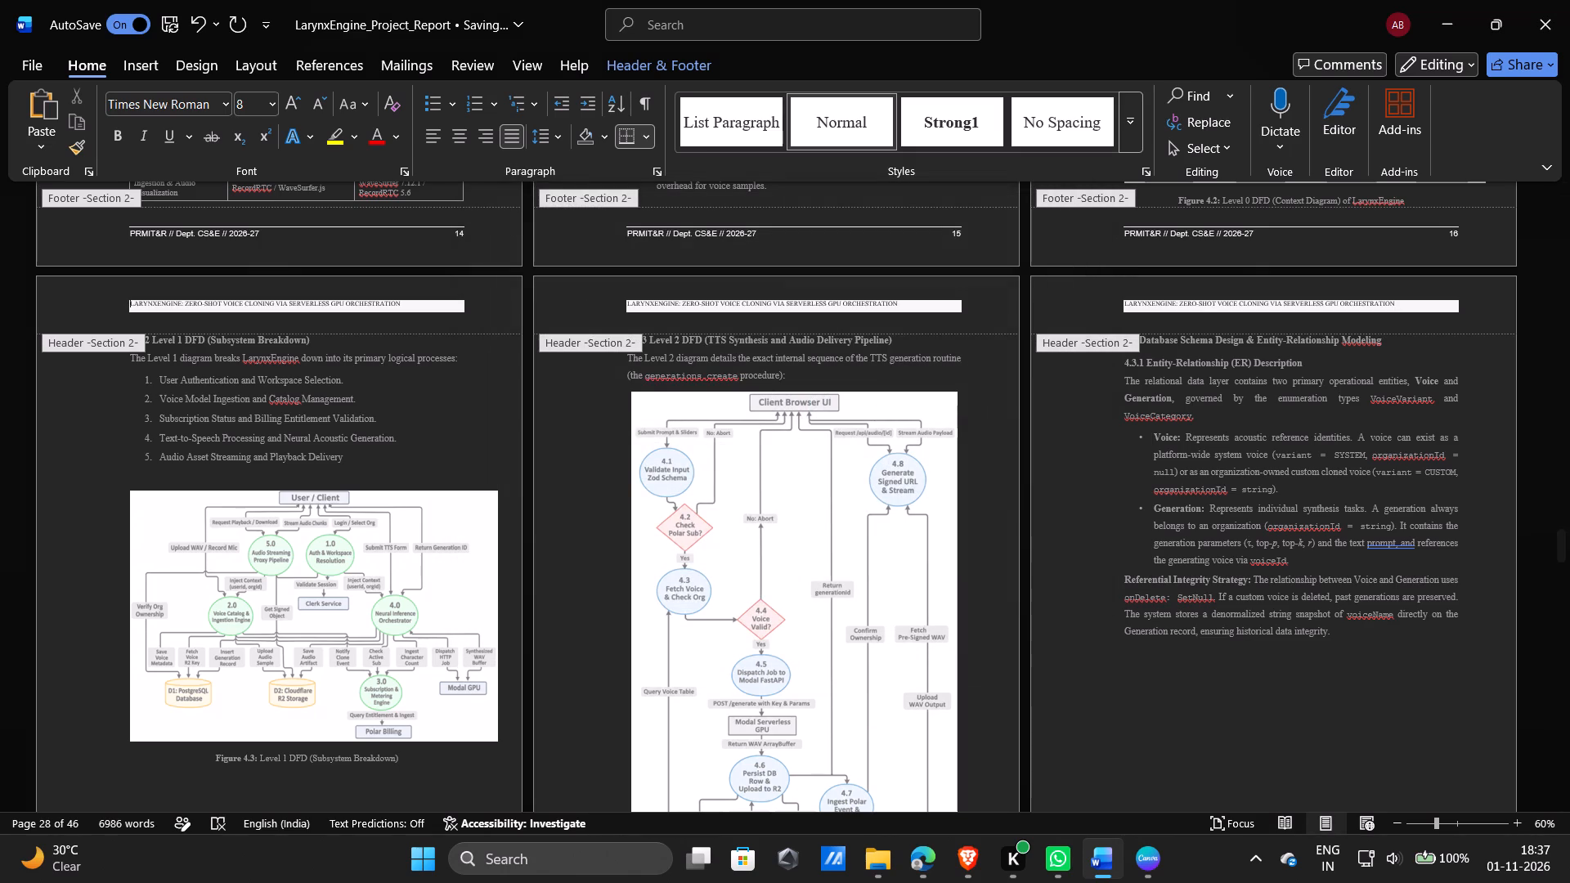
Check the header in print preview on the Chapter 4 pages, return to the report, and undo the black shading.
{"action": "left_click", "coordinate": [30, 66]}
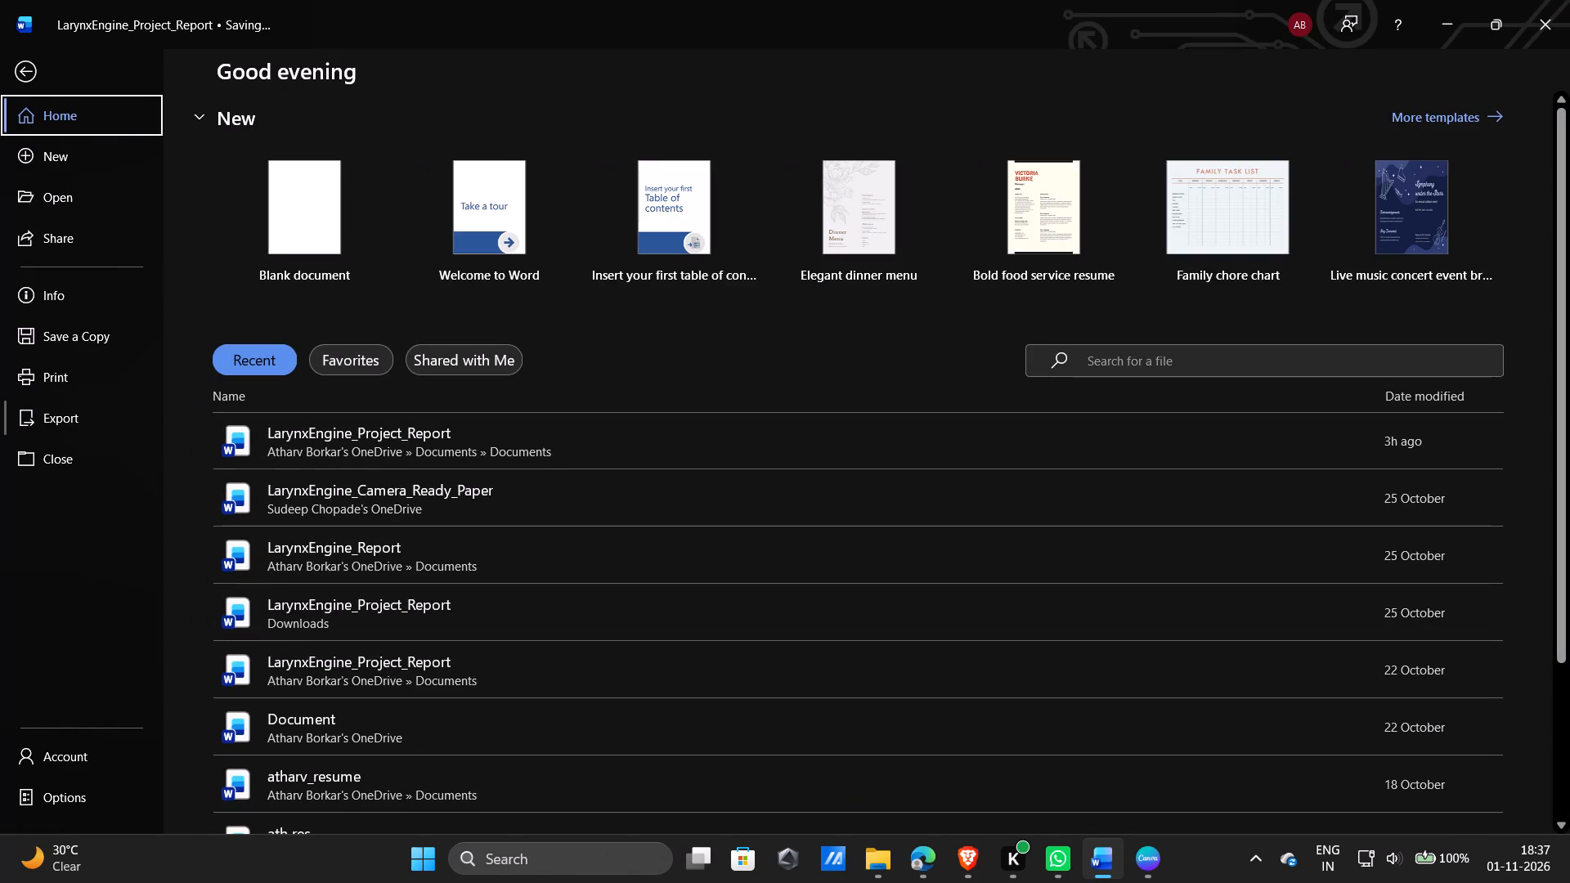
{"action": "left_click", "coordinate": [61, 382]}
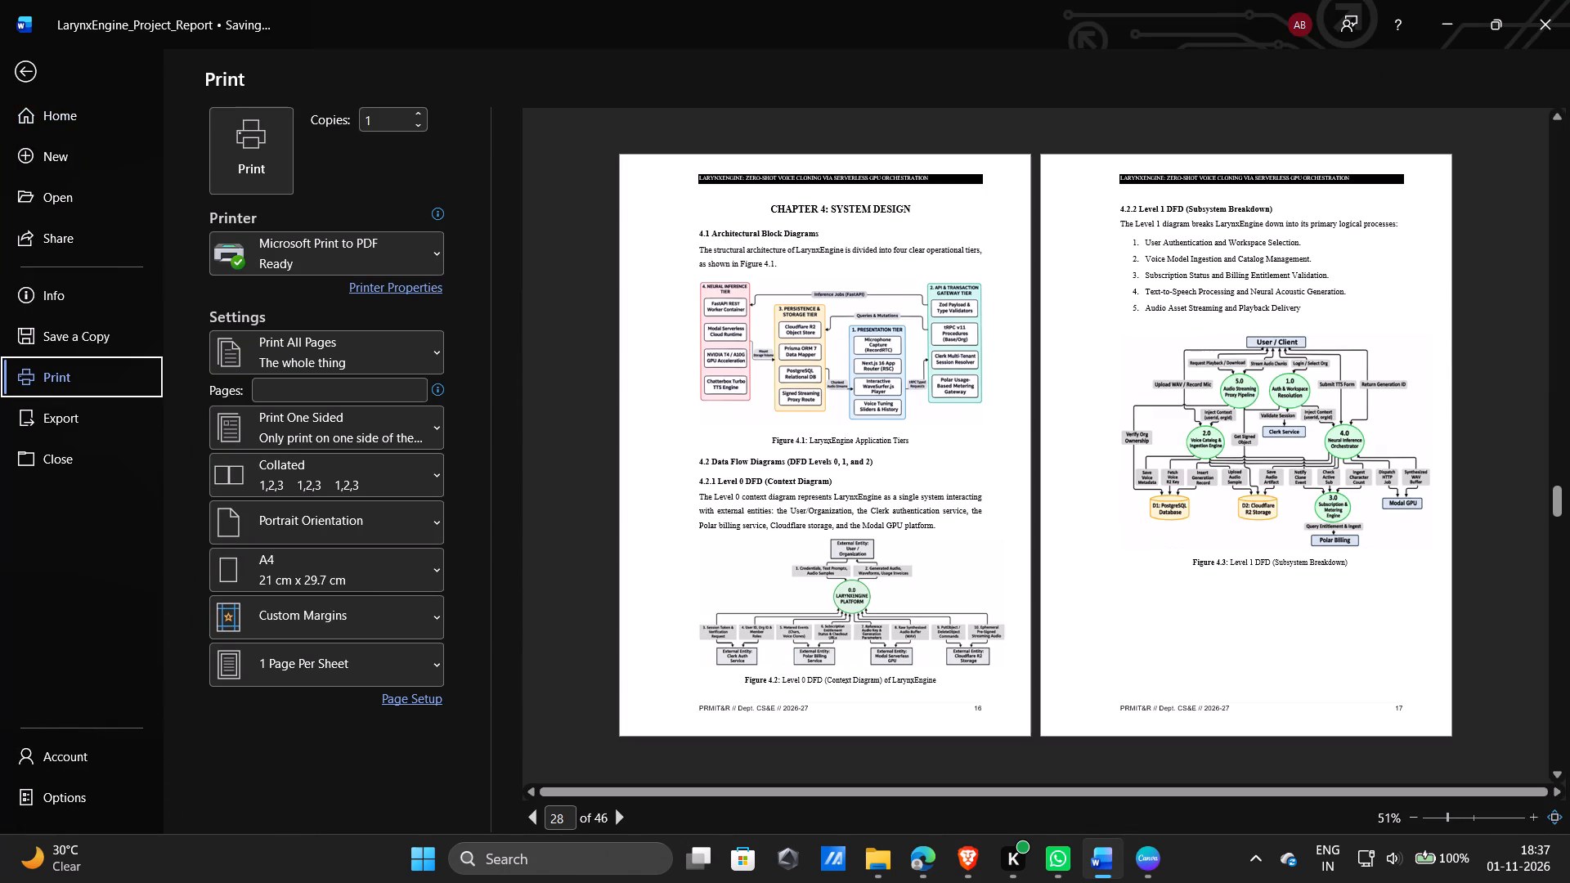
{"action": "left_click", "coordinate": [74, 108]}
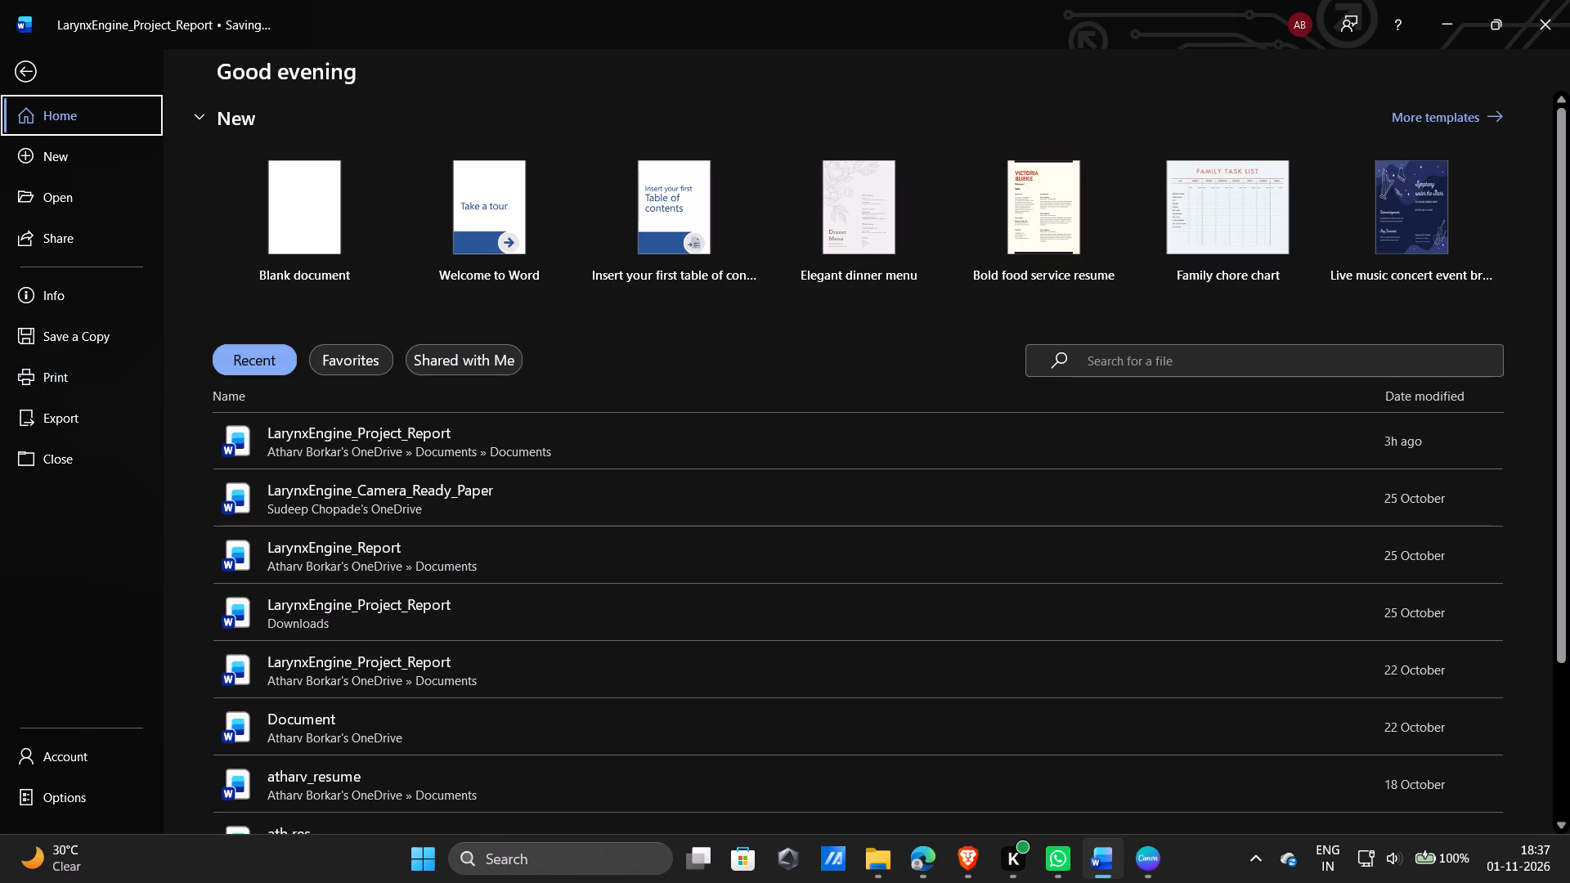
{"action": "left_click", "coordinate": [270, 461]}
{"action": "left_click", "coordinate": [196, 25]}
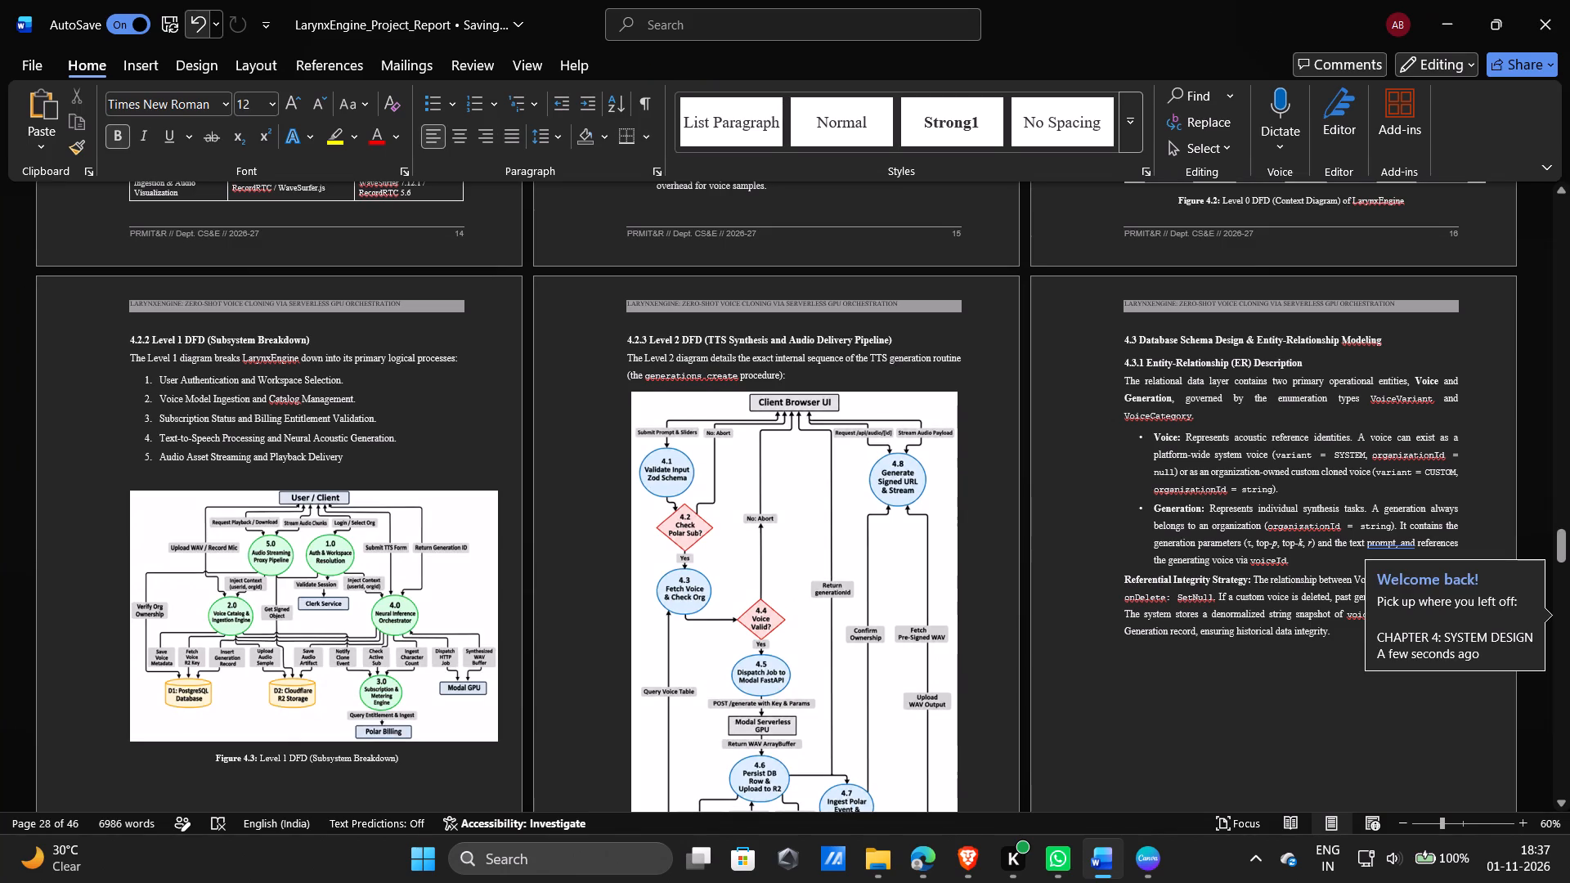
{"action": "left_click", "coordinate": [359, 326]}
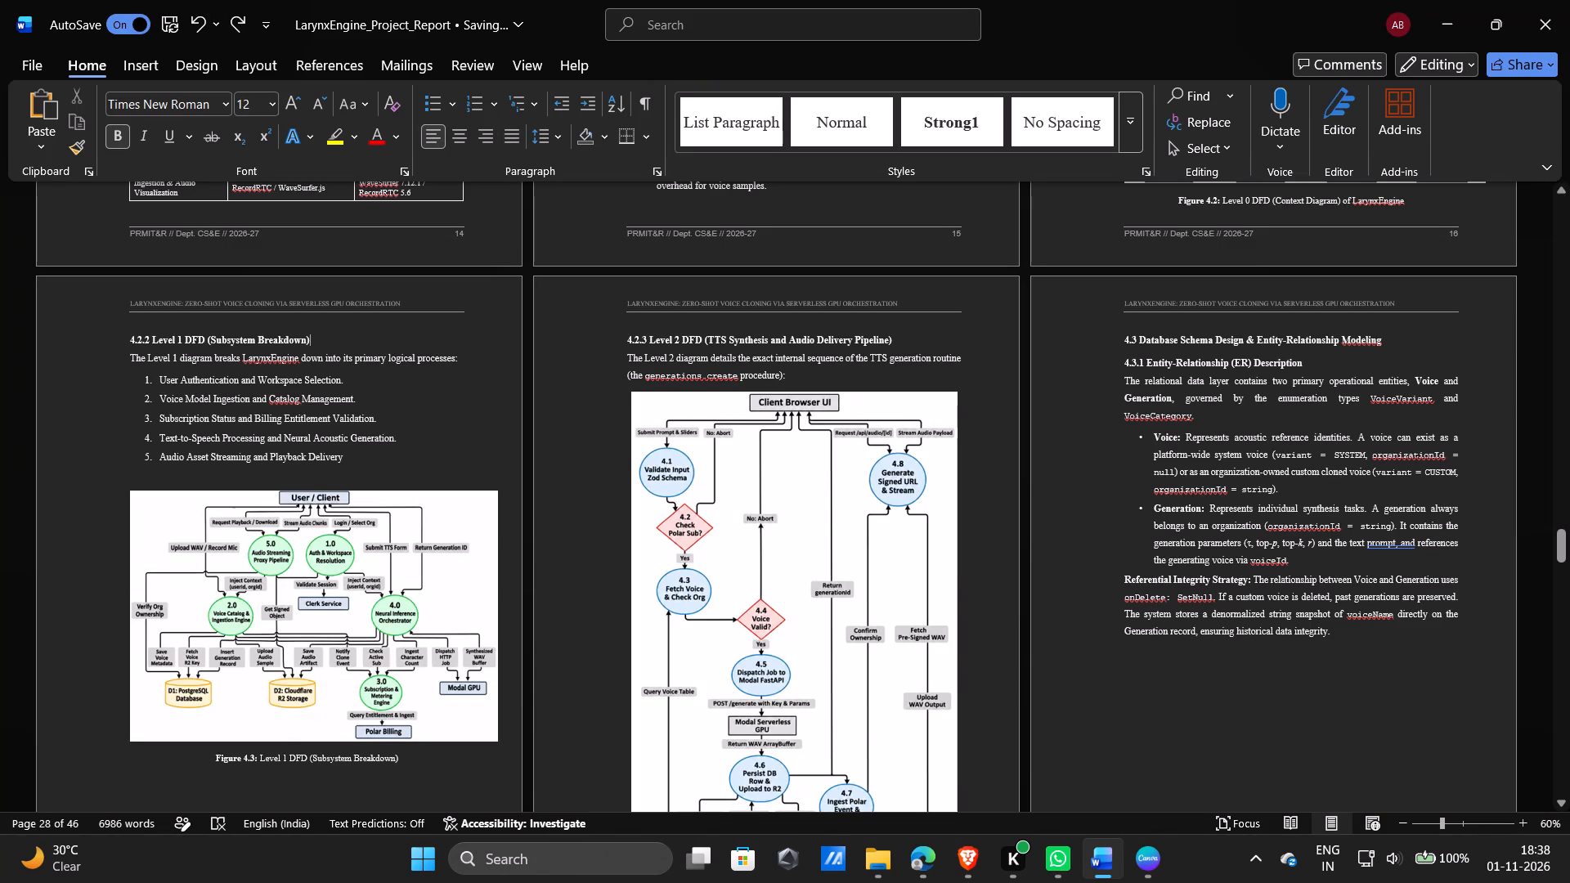
Check the header and footer lines on the Chapter 4 pages in print preview again, and return to the report.
{"action": "left_click", "coordinate": [38, 64]}
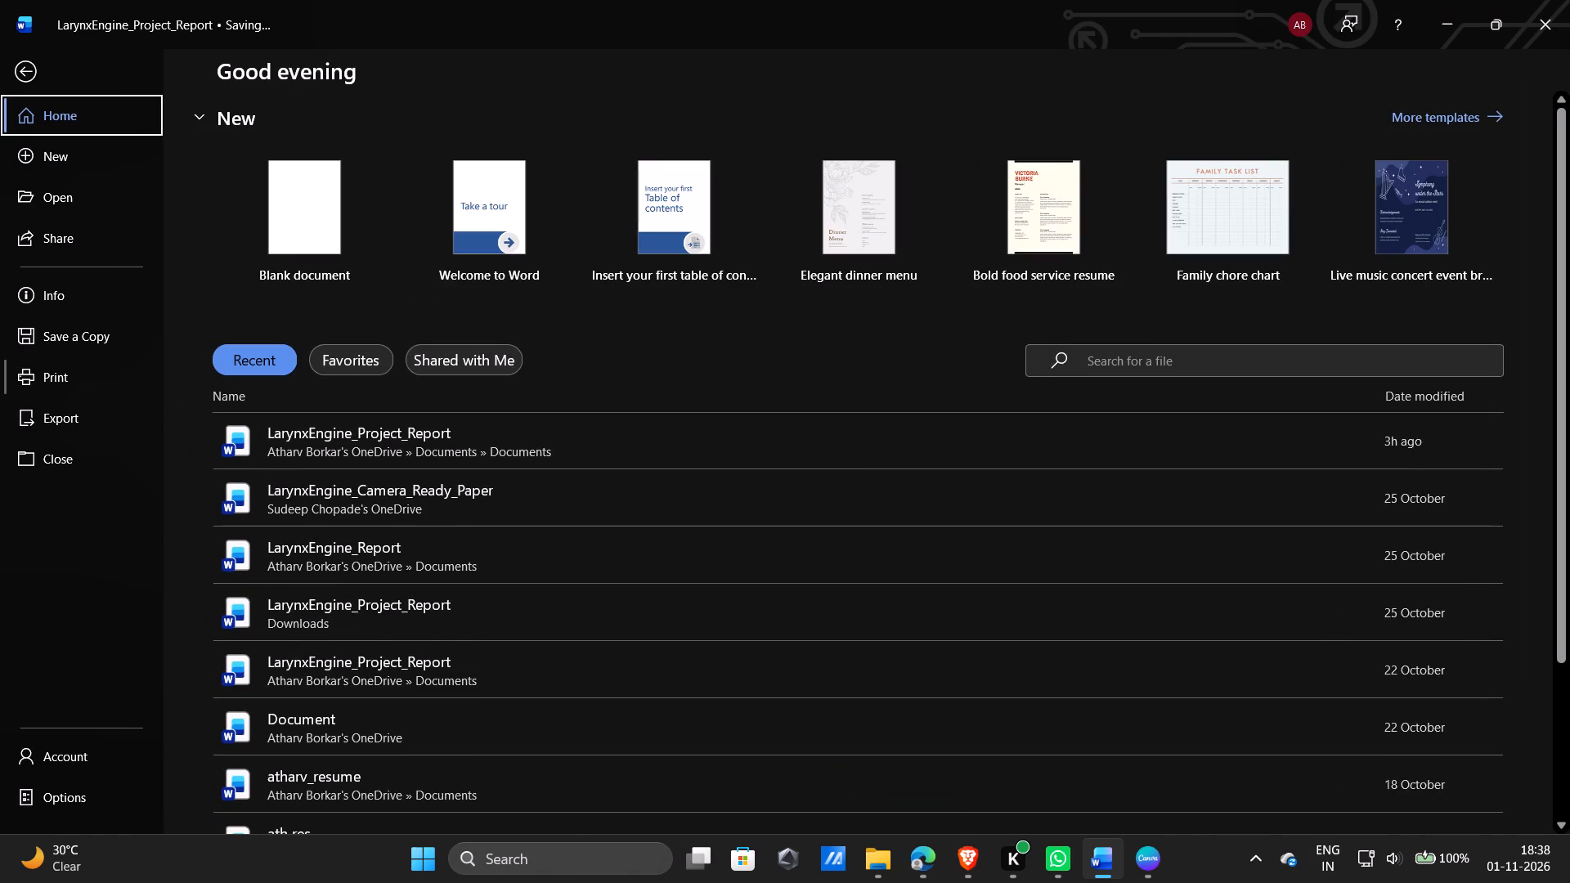
{"action": "left_click", "coordinate": [56, 387]}
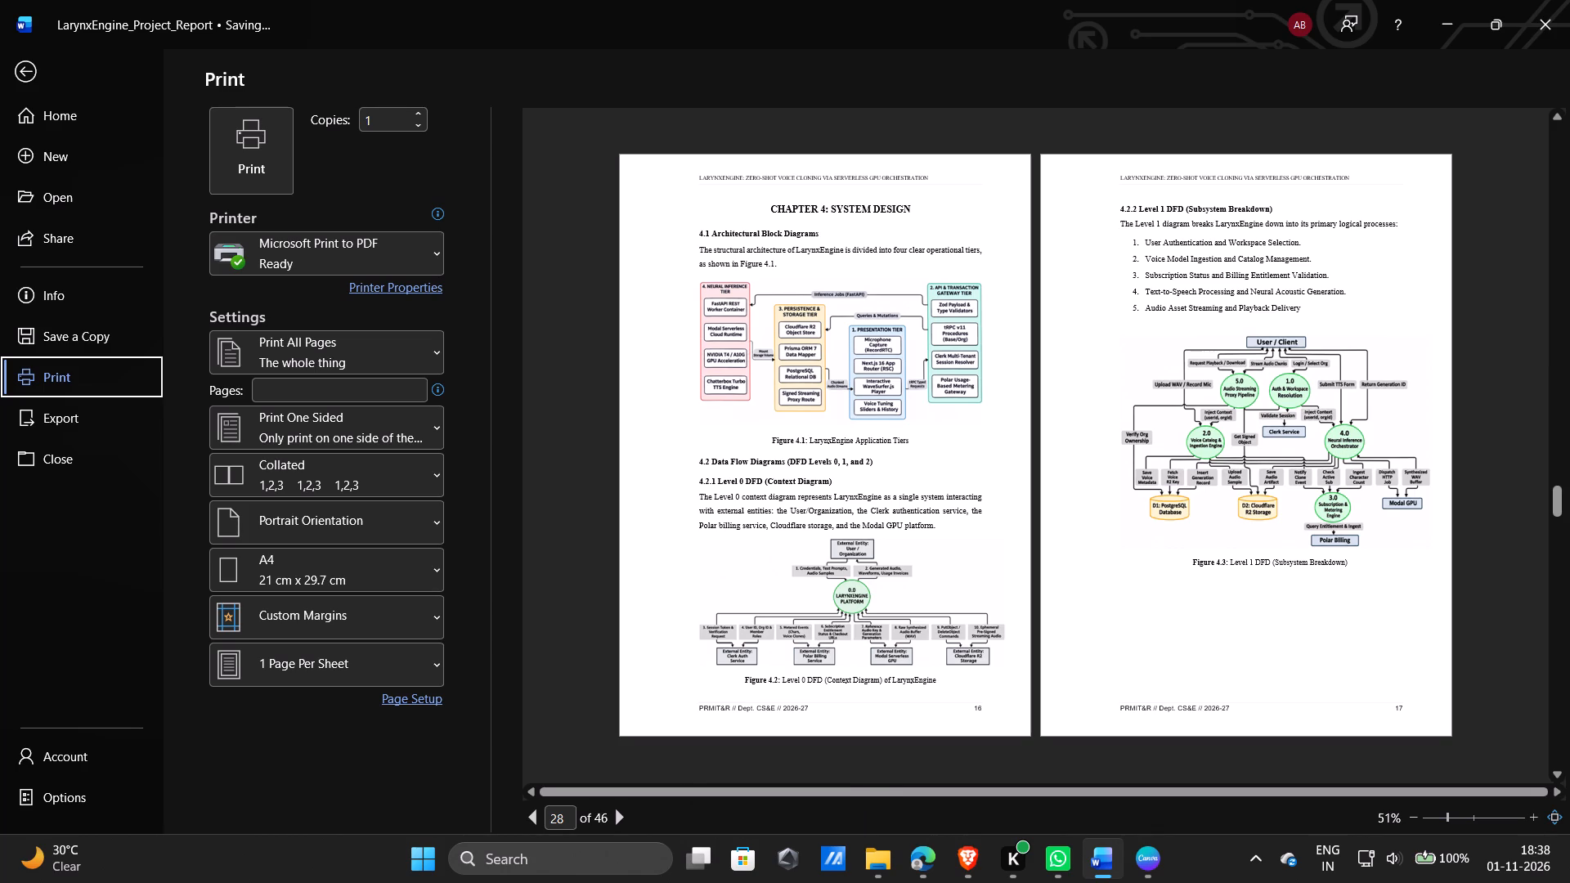
{"action": "left_click", "coordinate": [73, 116]}
{"action": "double_click", "coordinate": [325, 462]}
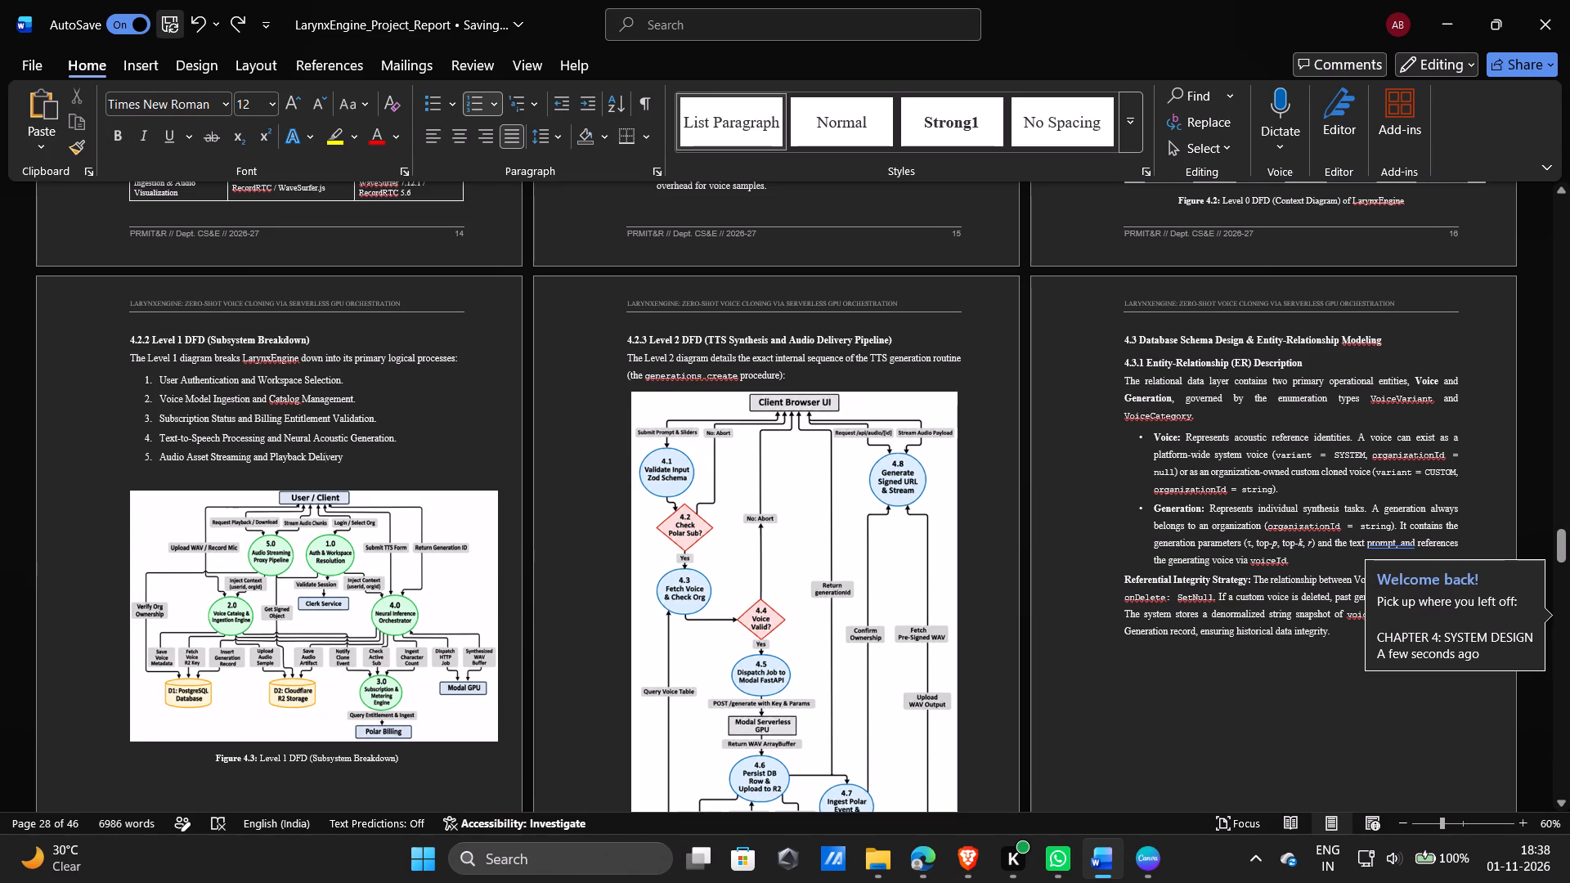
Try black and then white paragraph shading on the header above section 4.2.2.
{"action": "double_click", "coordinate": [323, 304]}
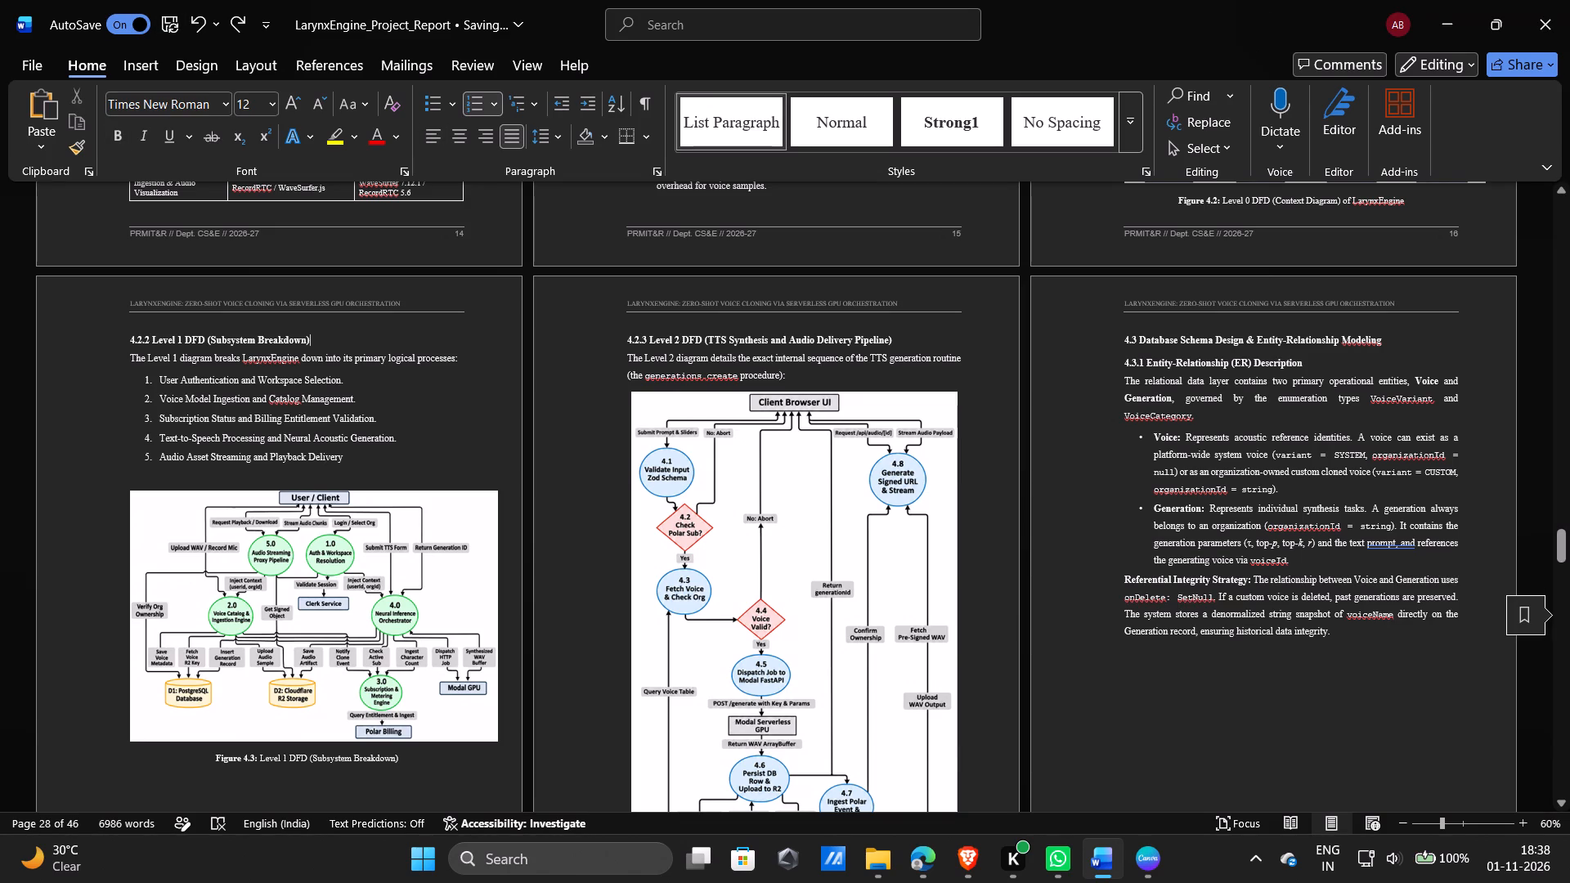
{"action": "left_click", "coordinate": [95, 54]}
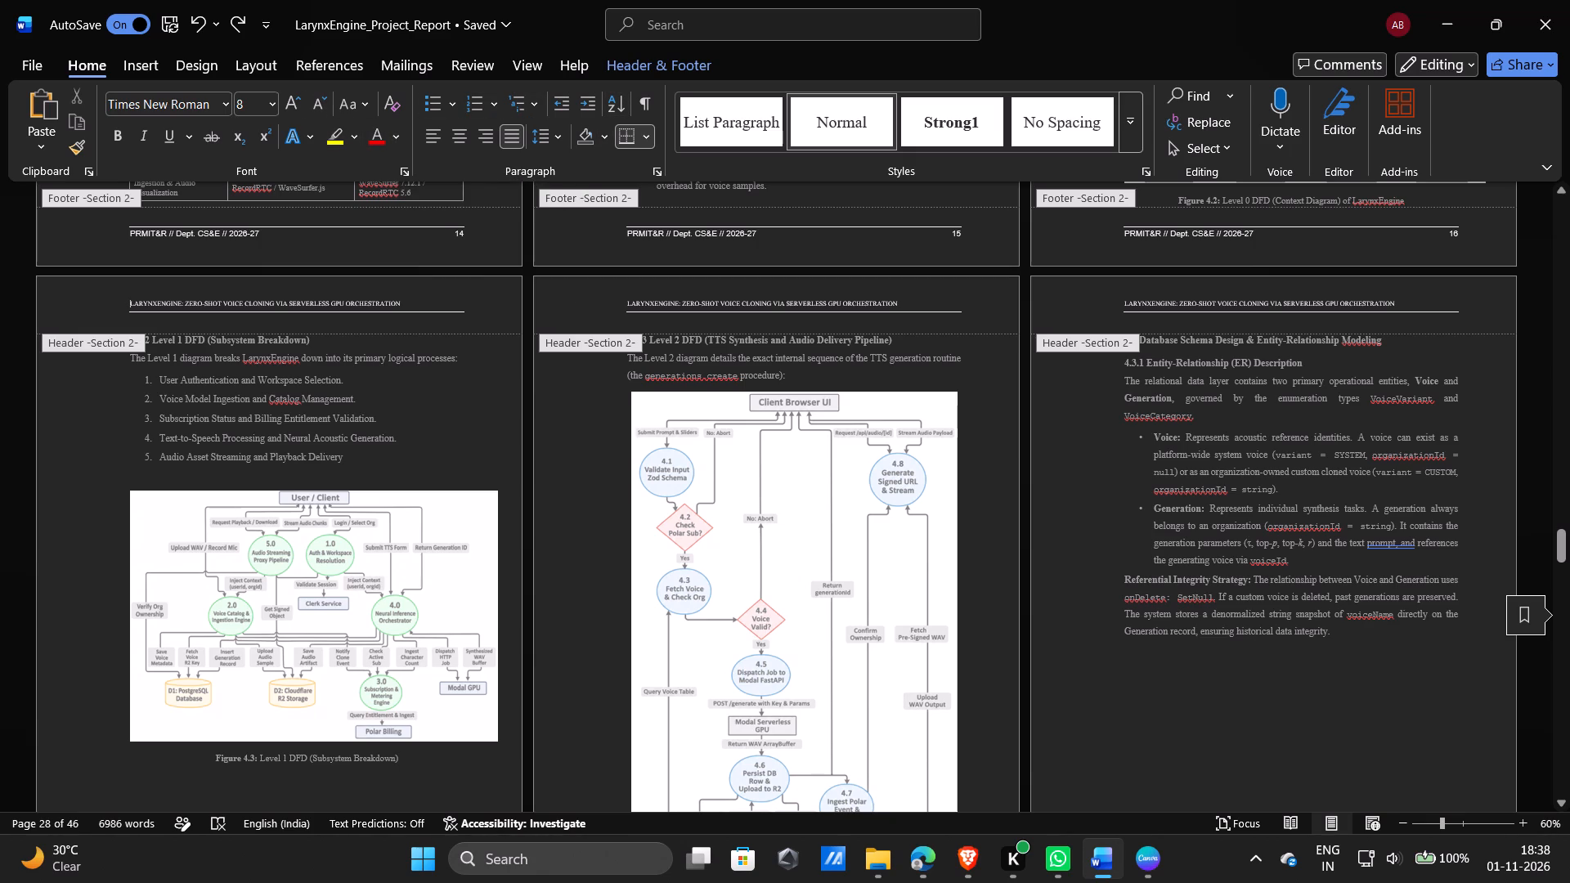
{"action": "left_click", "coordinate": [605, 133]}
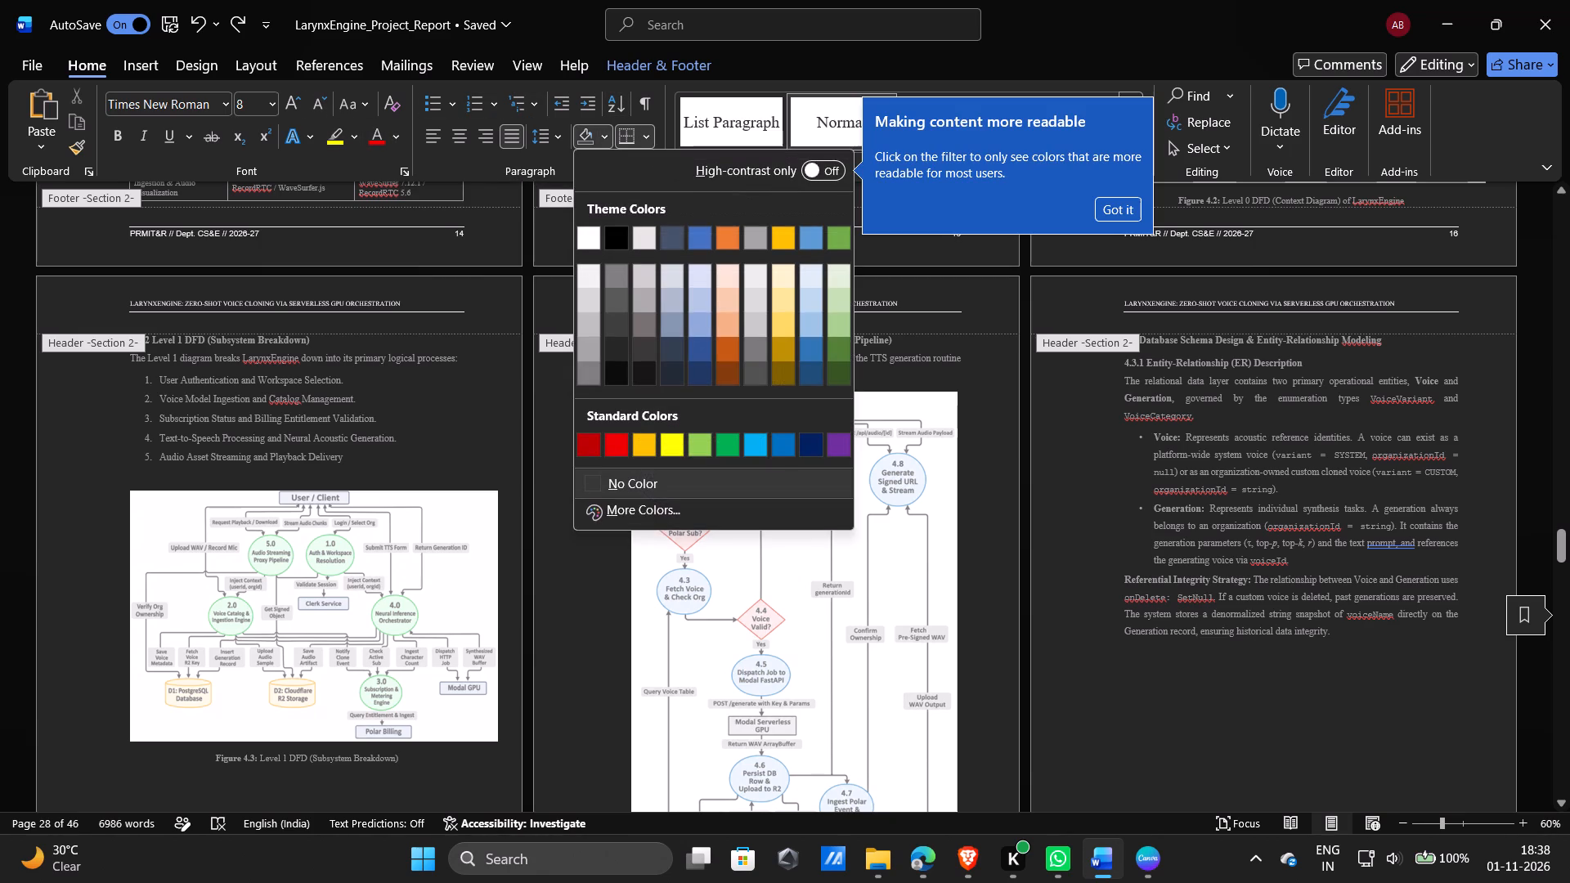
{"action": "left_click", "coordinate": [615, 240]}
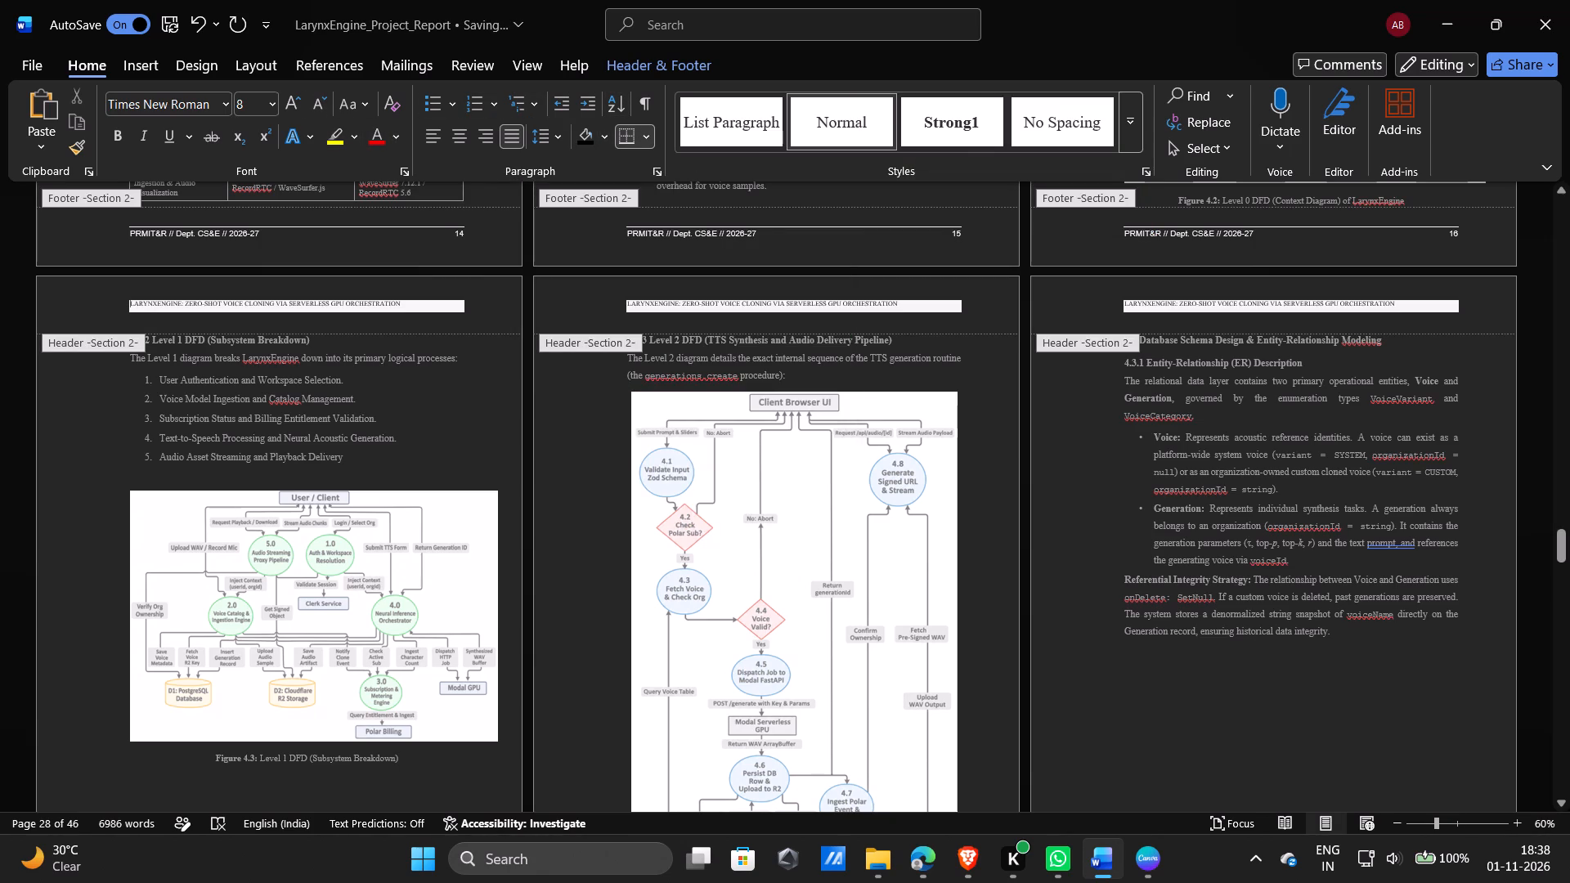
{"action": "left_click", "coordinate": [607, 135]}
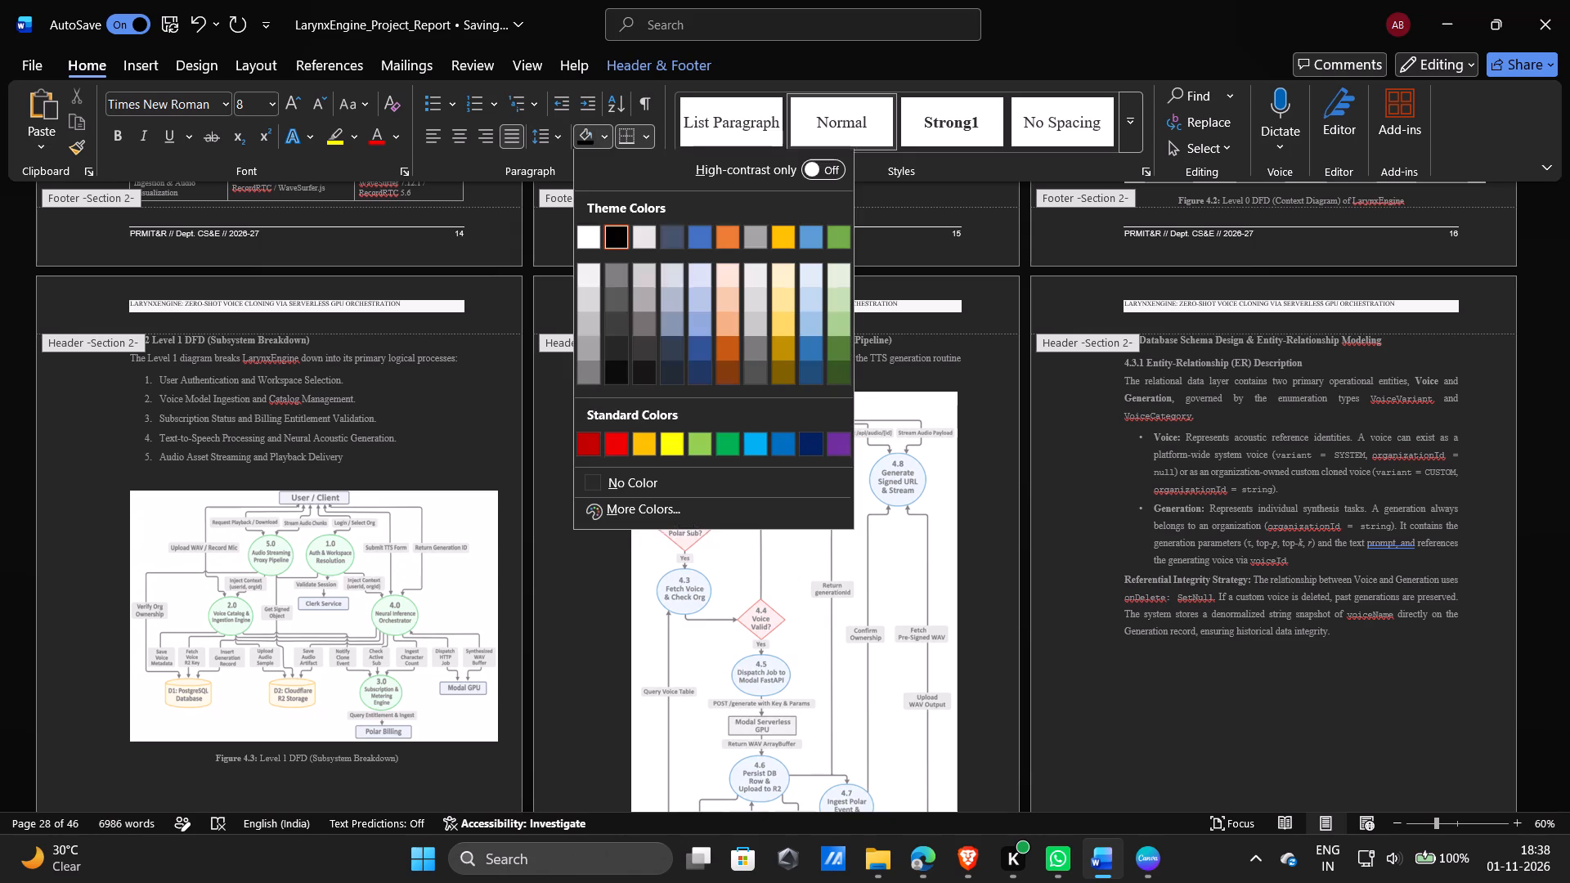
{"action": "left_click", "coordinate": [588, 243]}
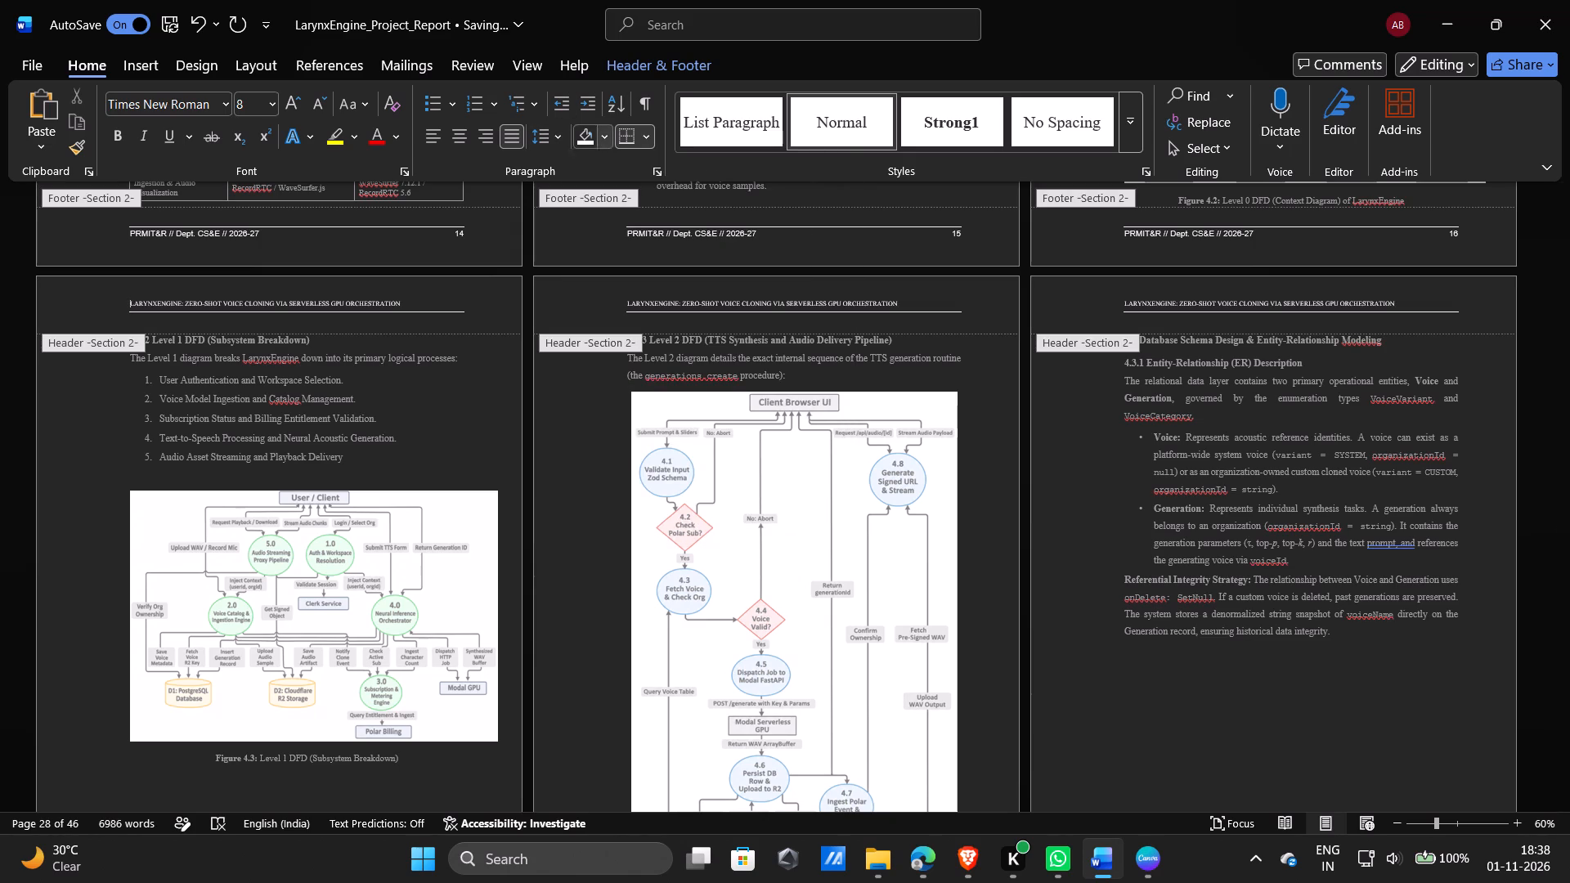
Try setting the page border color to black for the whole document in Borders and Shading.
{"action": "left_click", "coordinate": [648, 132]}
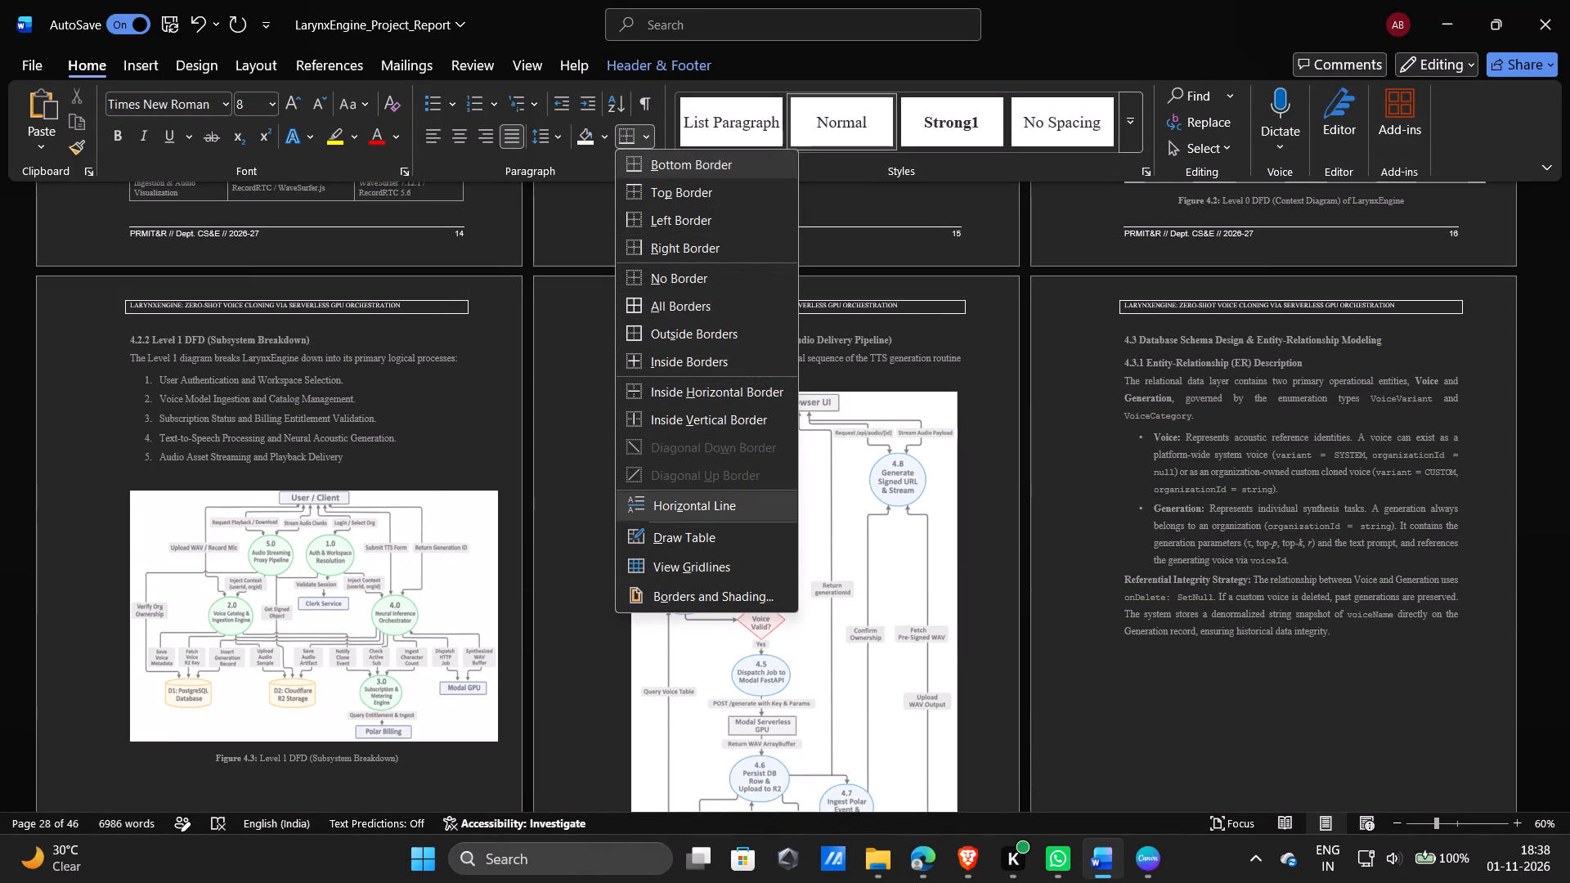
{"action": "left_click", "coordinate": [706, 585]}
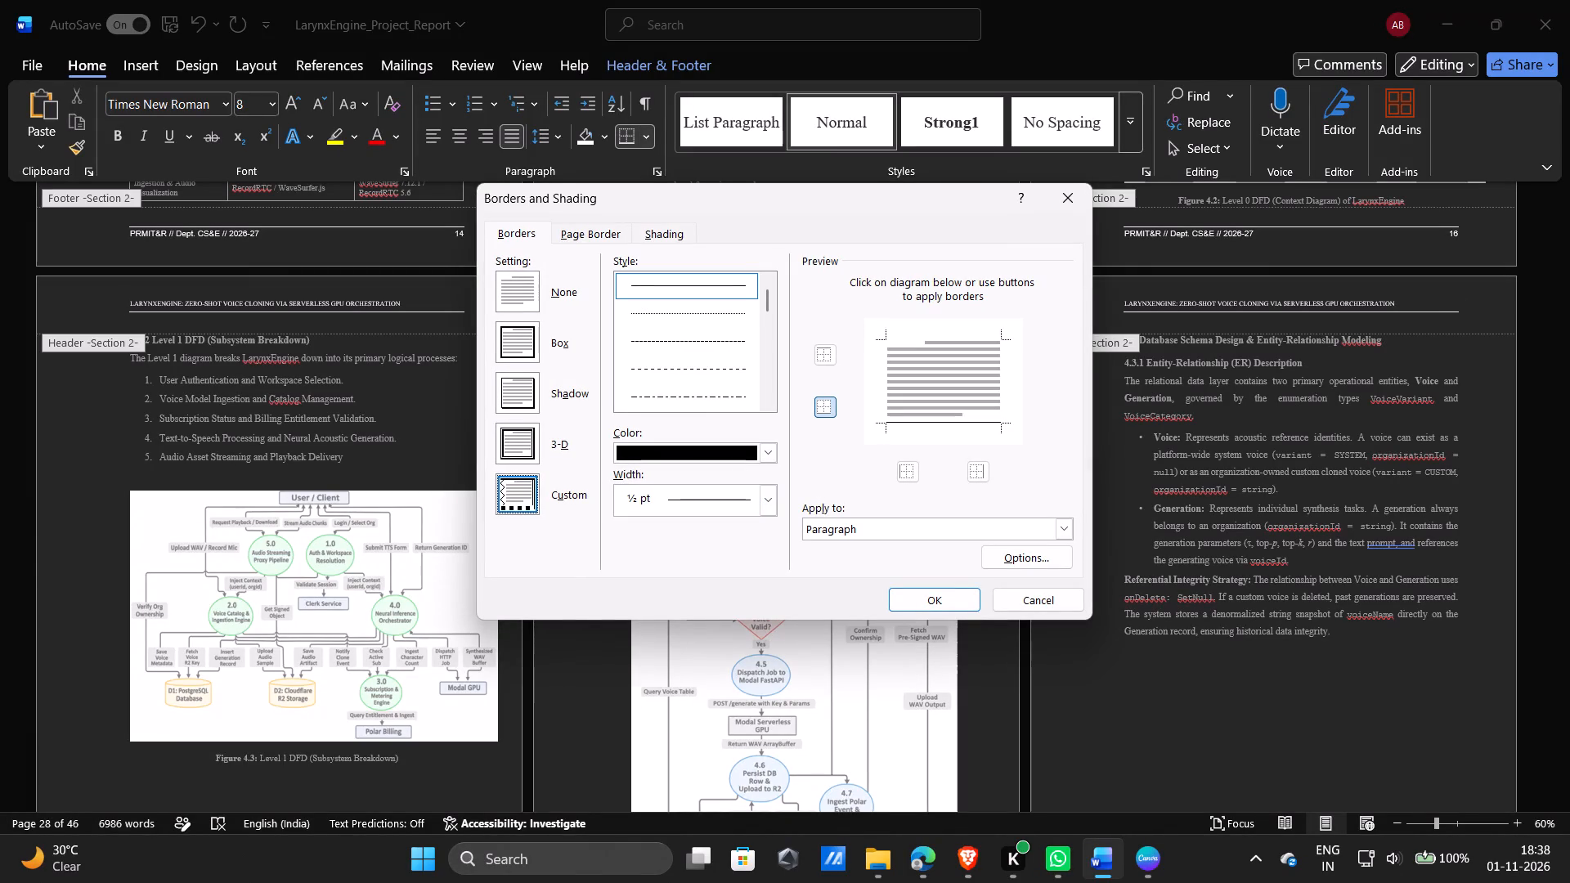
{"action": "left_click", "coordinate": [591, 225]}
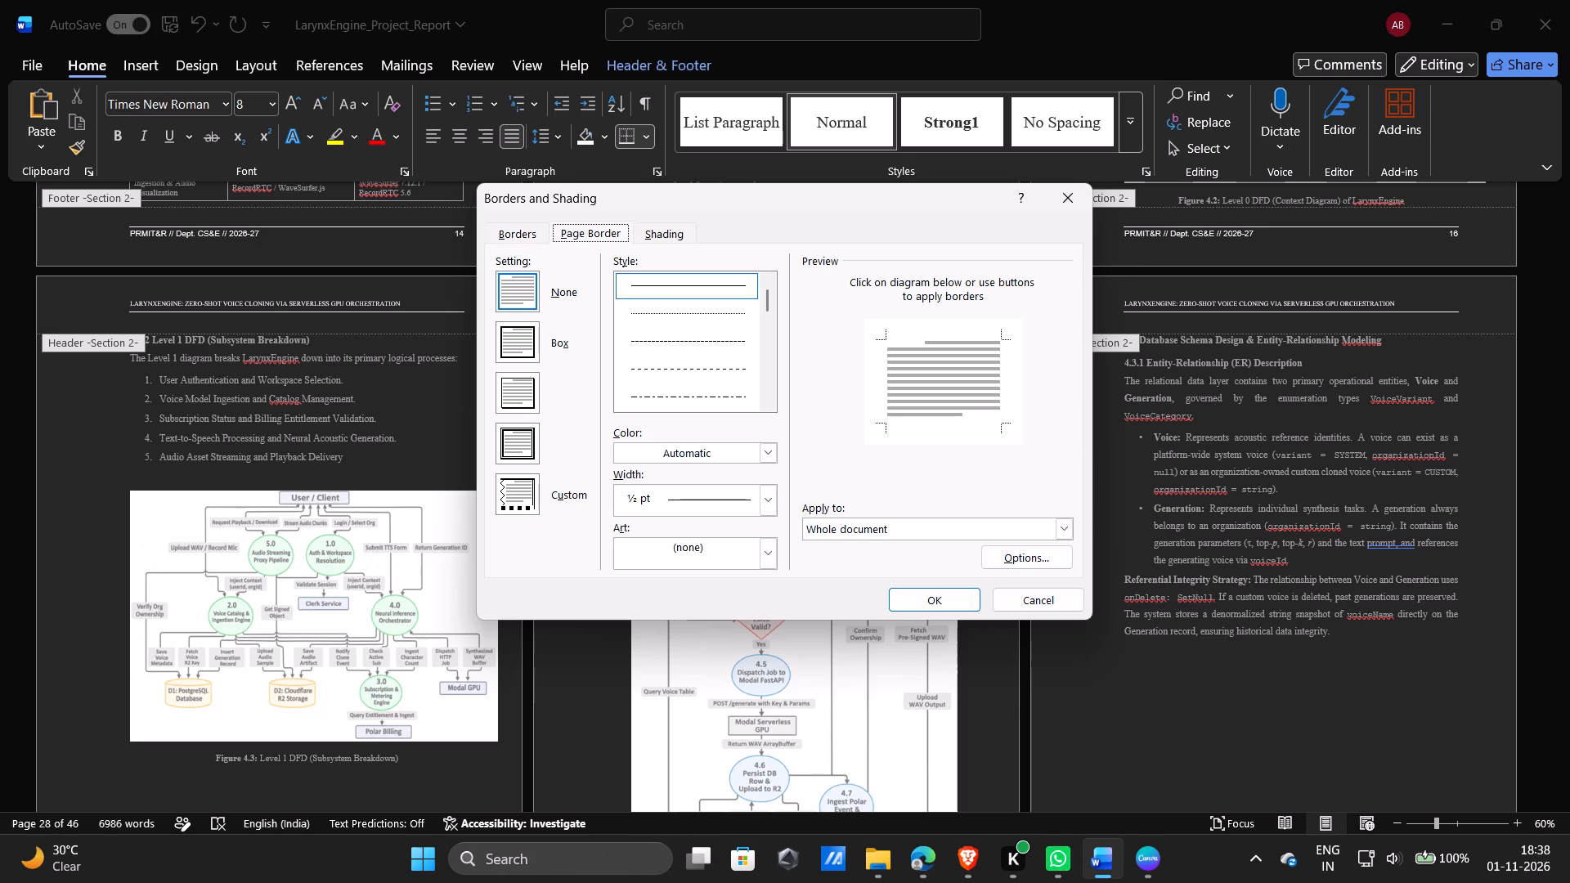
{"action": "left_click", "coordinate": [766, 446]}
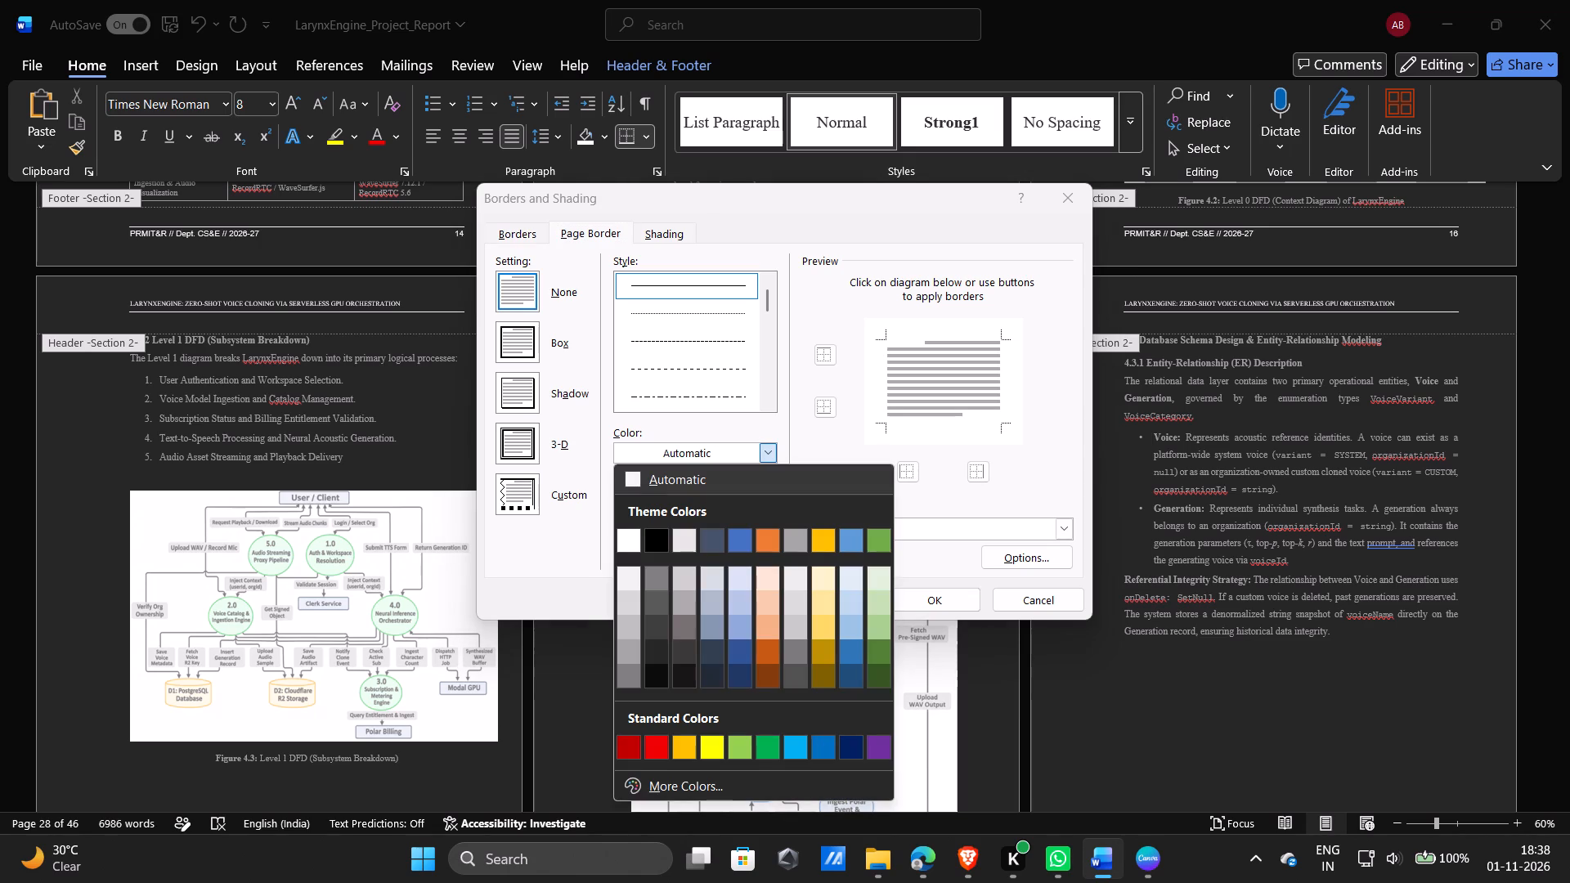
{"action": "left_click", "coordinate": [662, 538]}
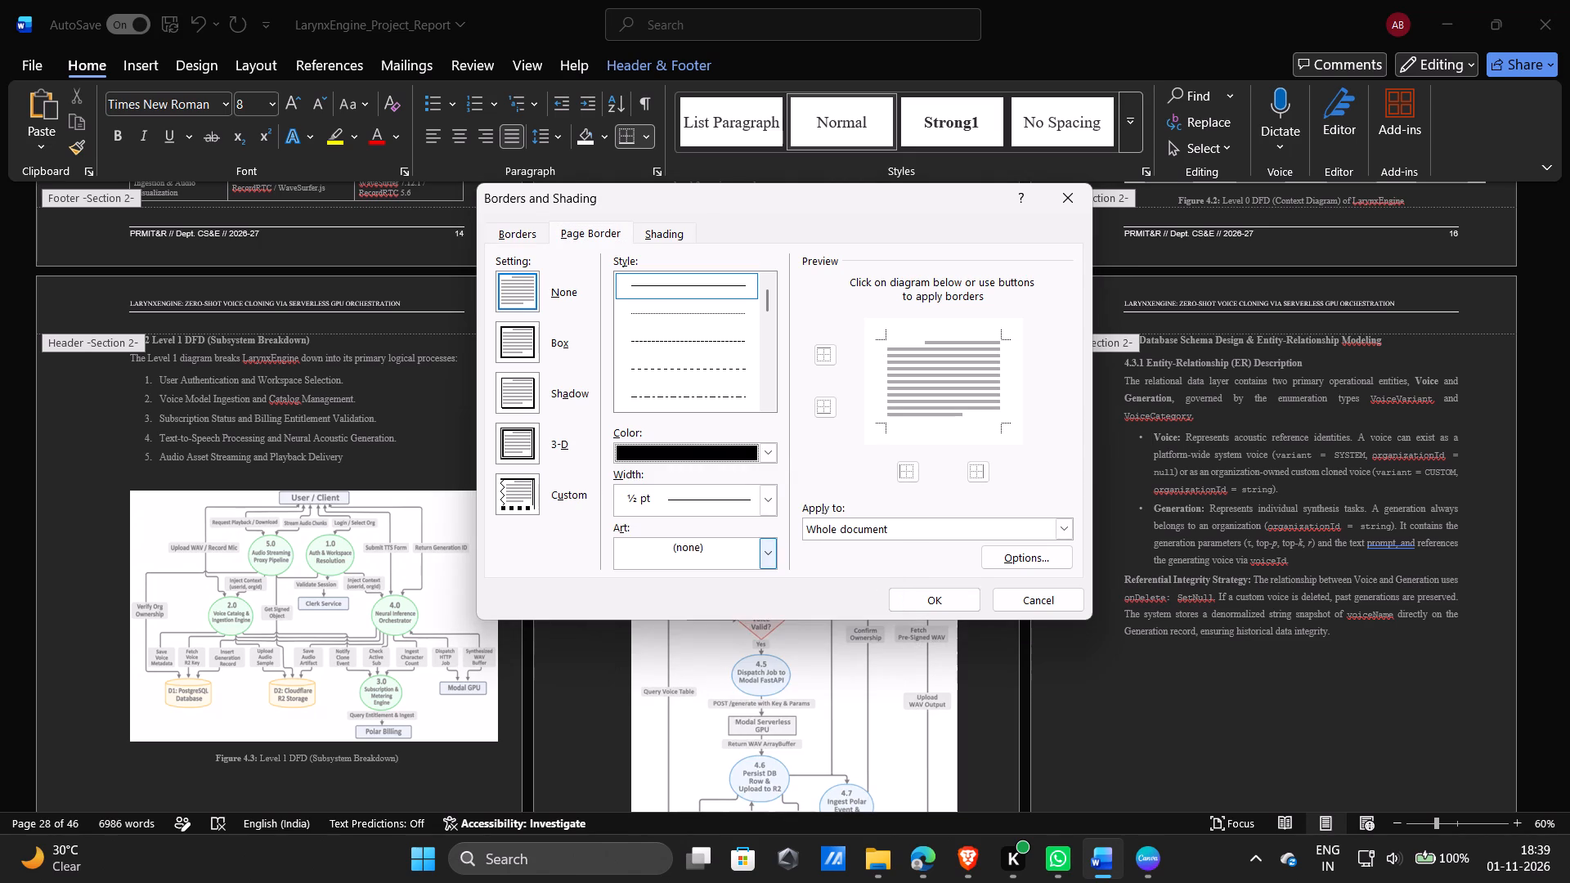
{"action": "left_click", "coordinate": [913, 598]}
Examine the header and footer lines in print preview, from the Chapter 4 pages through to the References.
{"action": "left_click", "coordinate": [29, 64]}
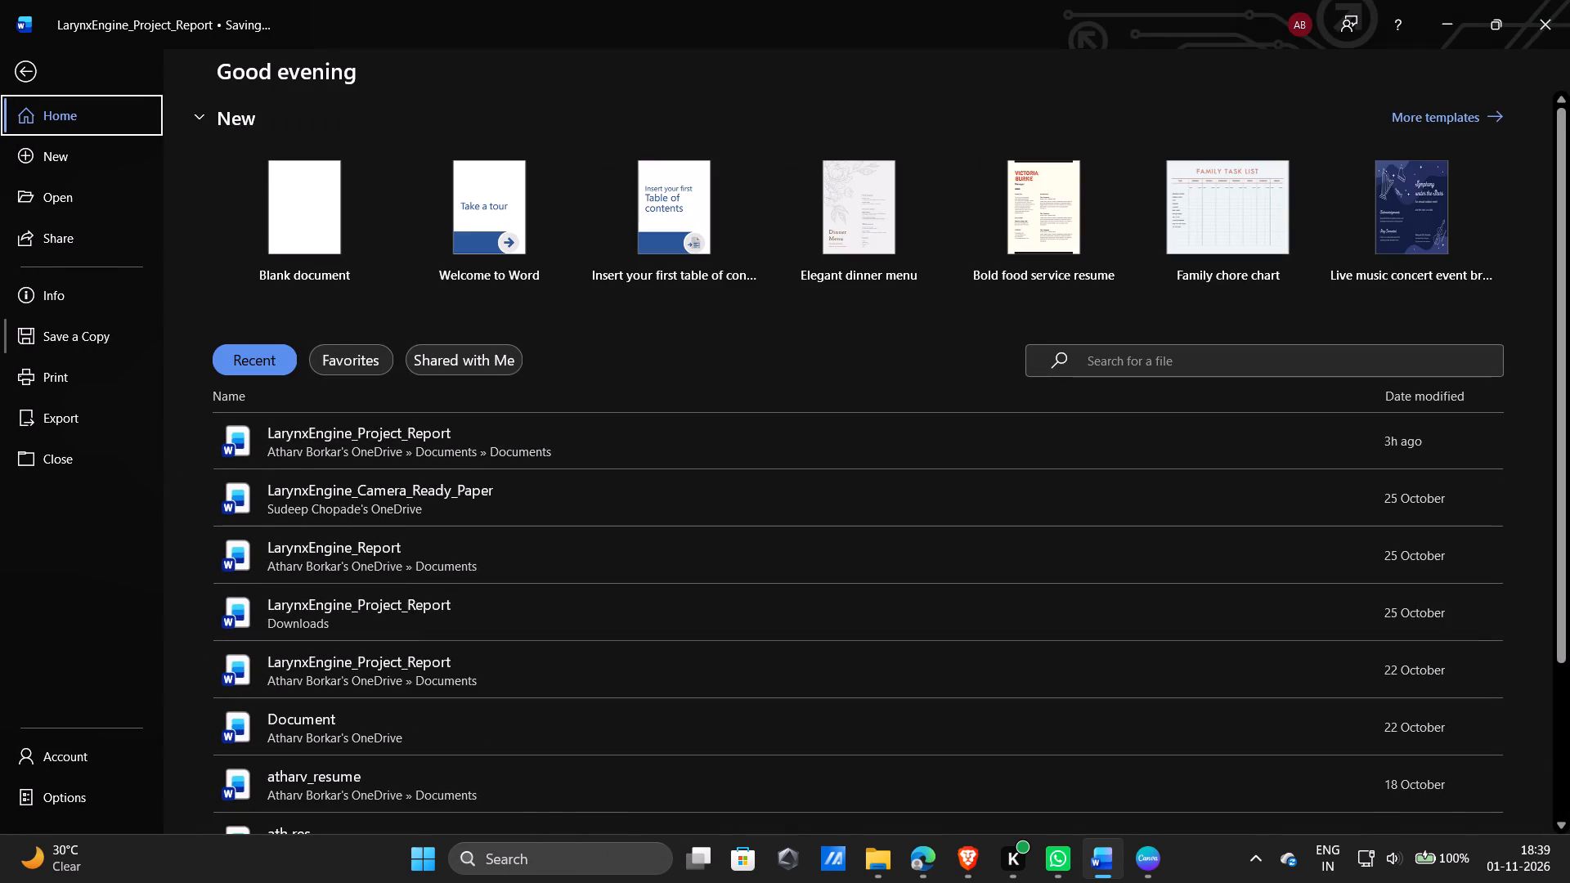
{"action": "left_click", "coordinate": [56, 366]}
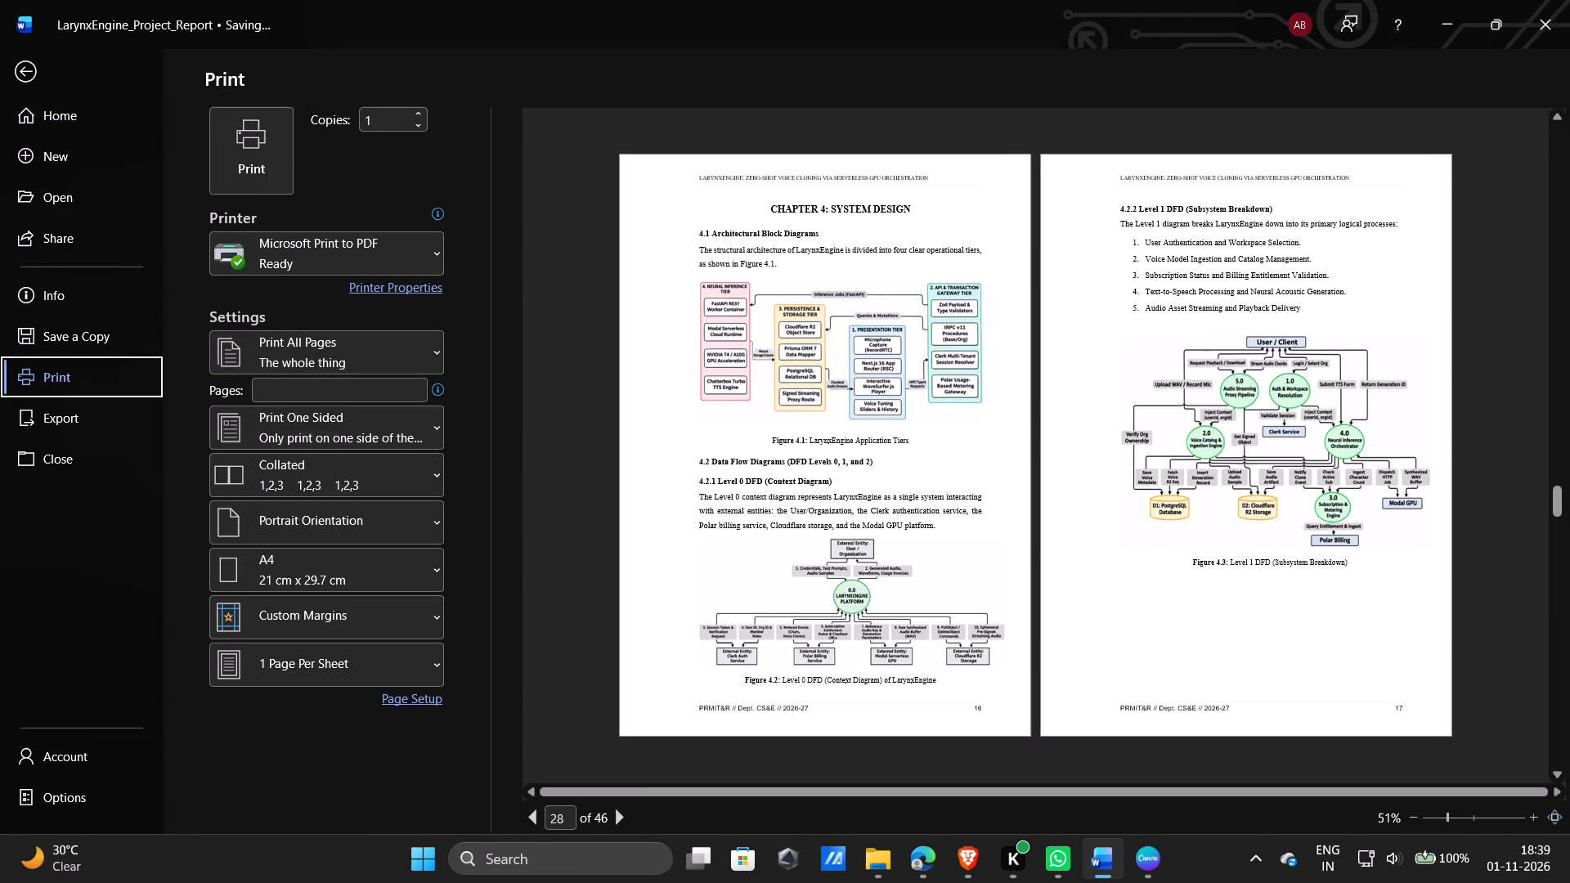
{"action": "scroll", "coordinate": [881, 374], "scroll_direction": "down", "scroll_amount": 4}
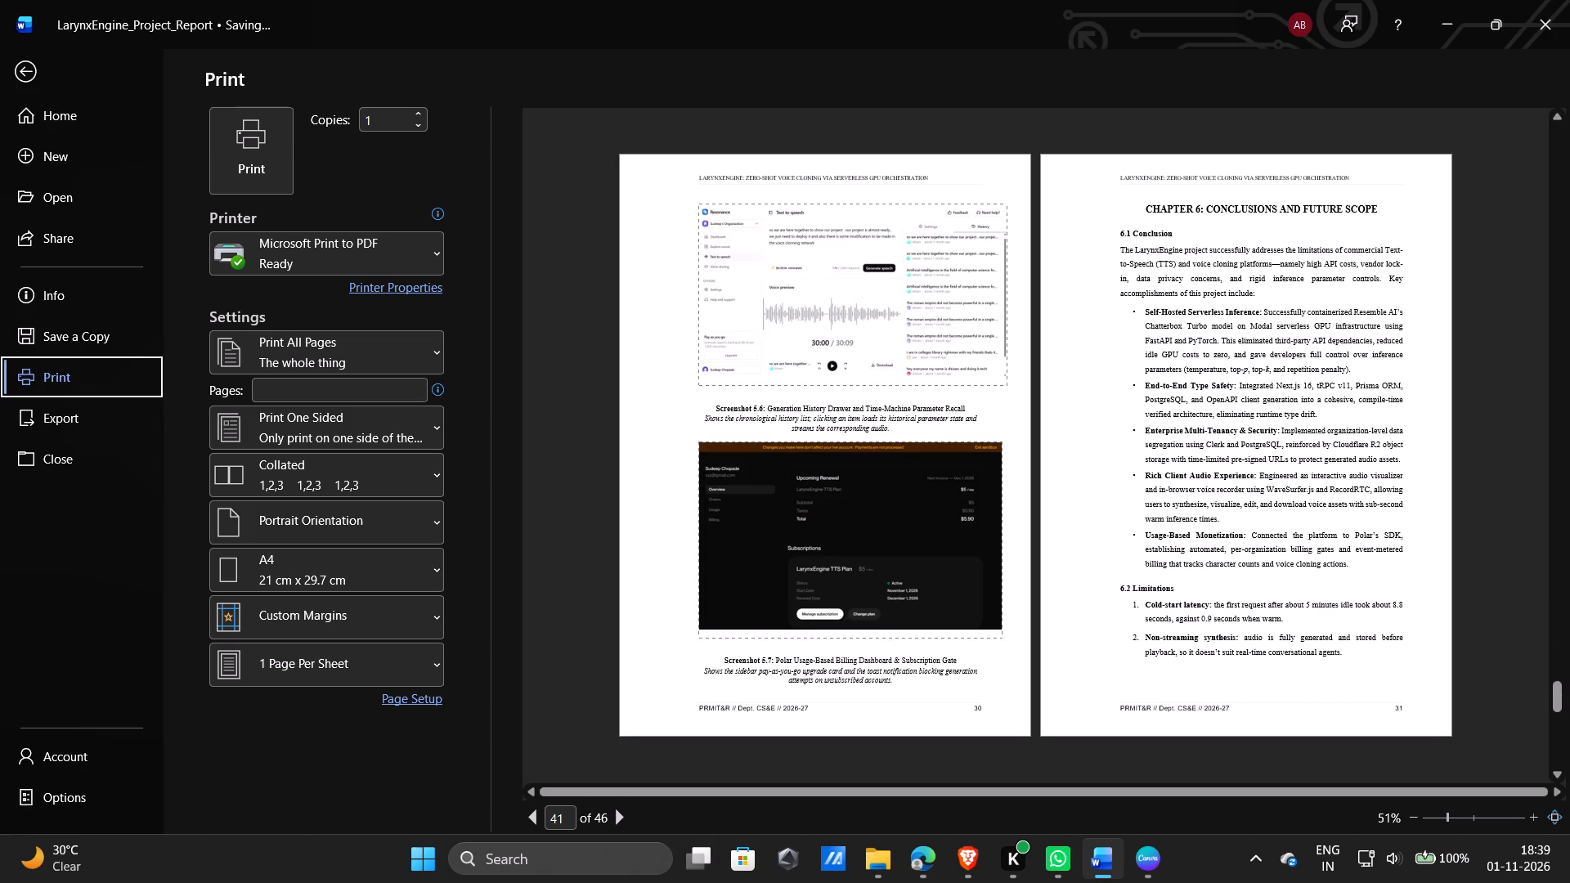
{"action": "scroll", "coordinate": [881, 374], "scroll_direction": "down", "scroll_amount": 3}
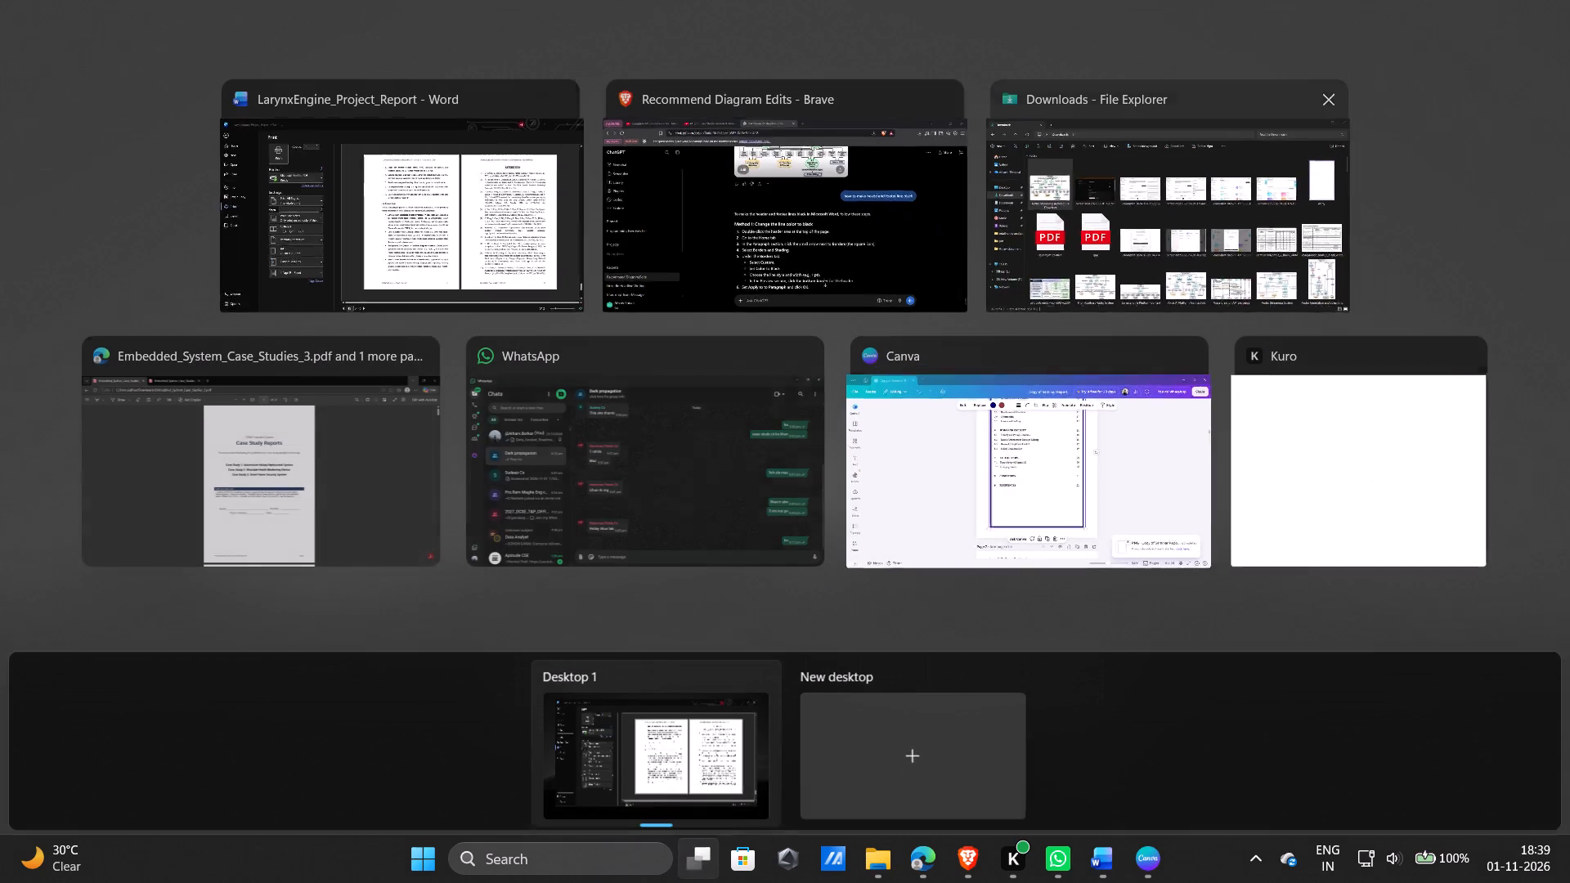
Open report_refurbished from the Downloads folder, examine its header and footer lines for comparison, and close it.
{"action": "left_click", "coordinate": [1146, 186]}
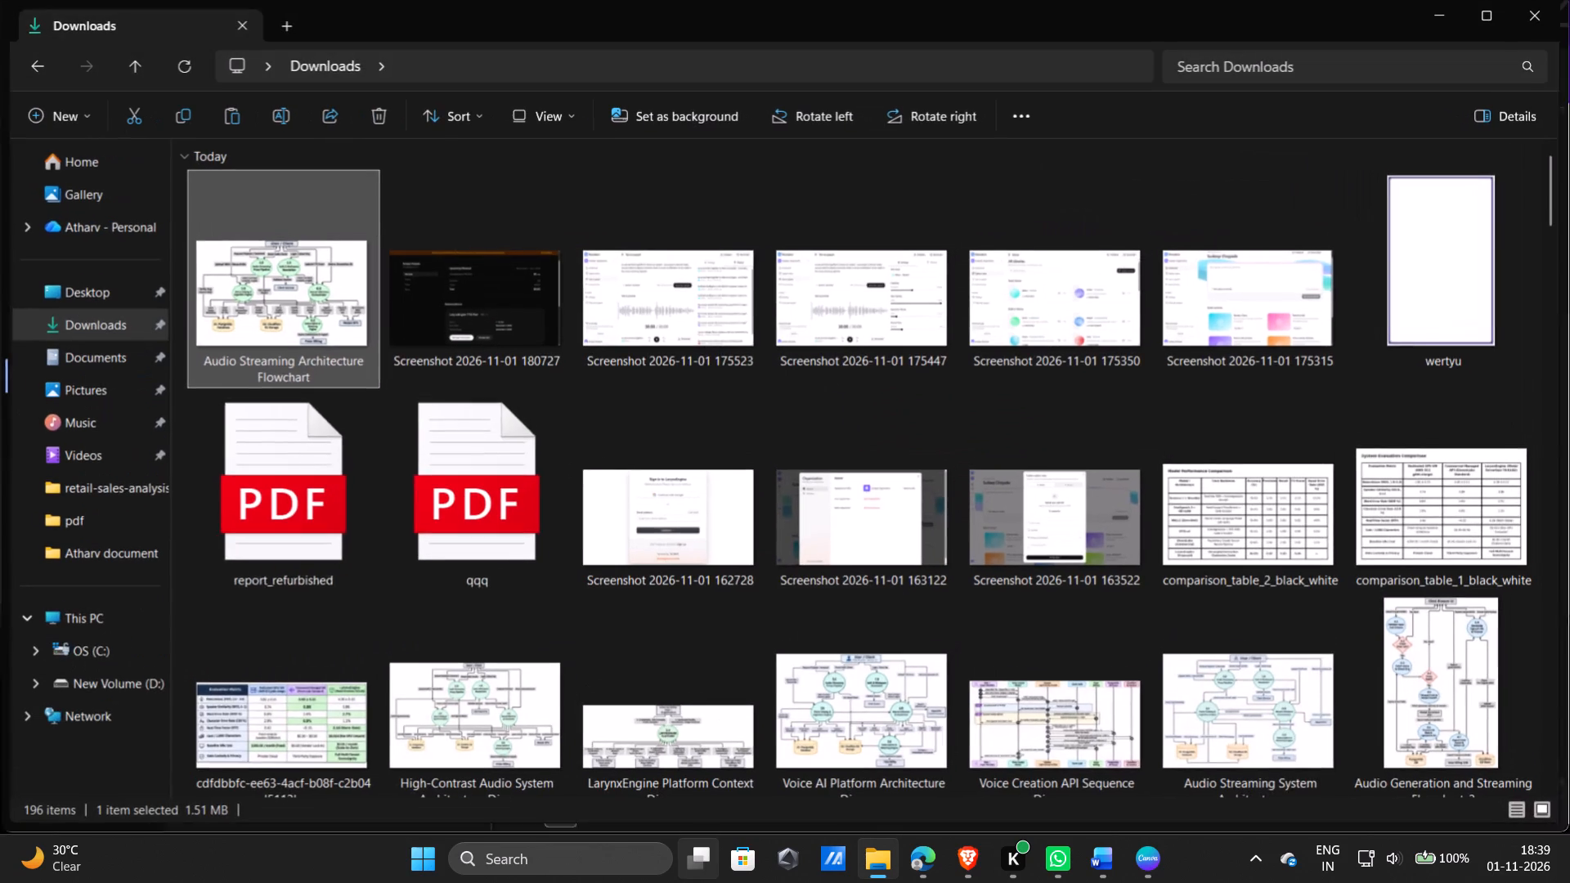
{"action": "double_click", "coordinate": [258, 547]}
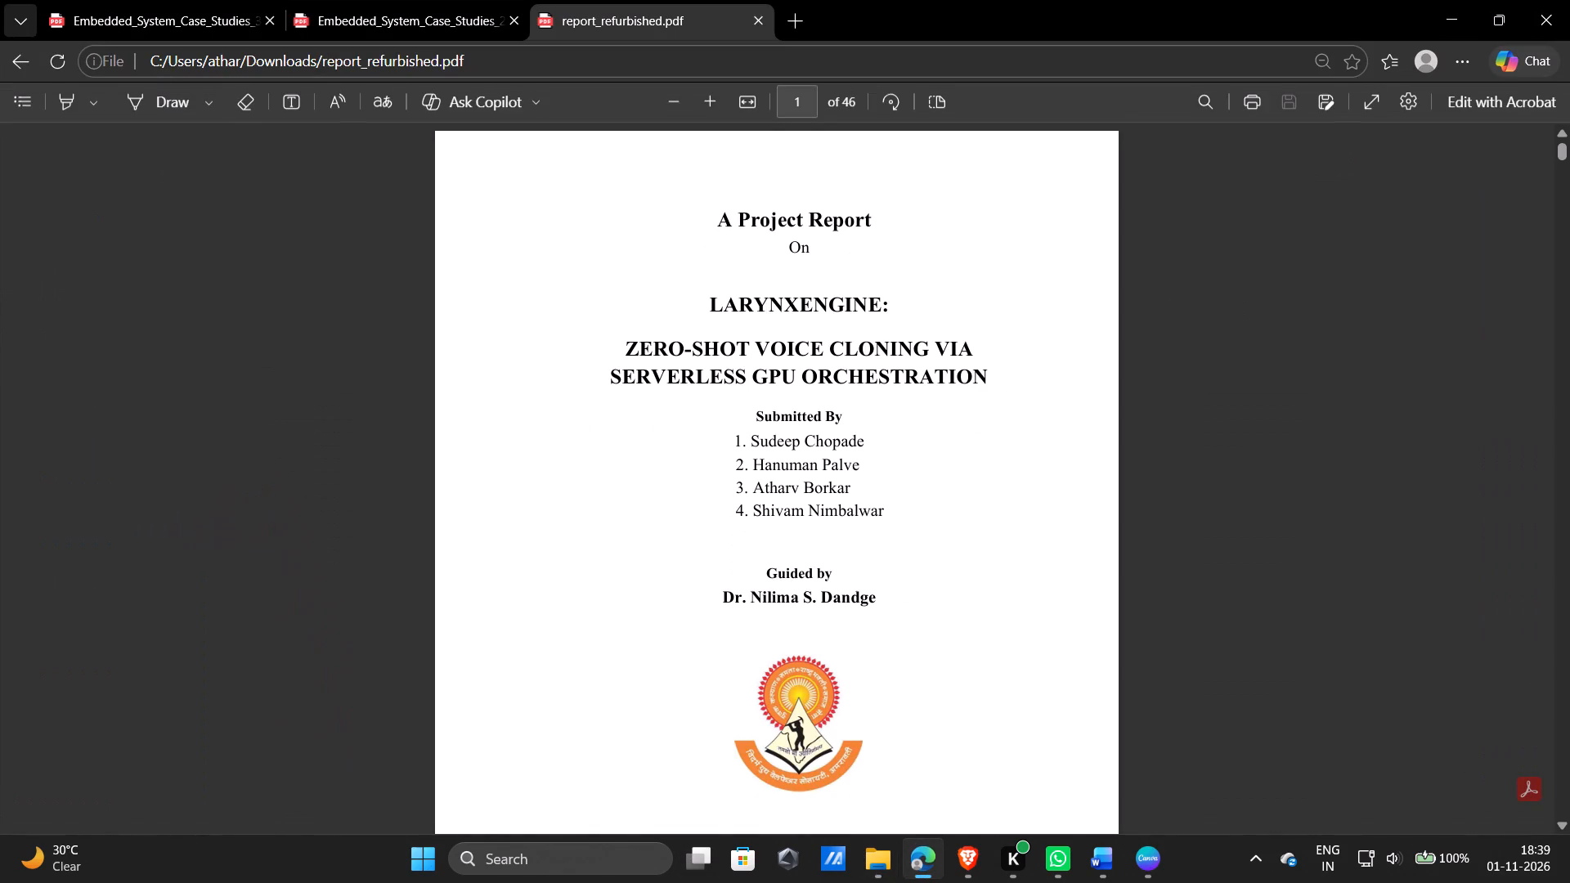
{"action": "scroll", "coordinate": [901, 464], "scroll_direction": "down", "scroll_amount": 12}
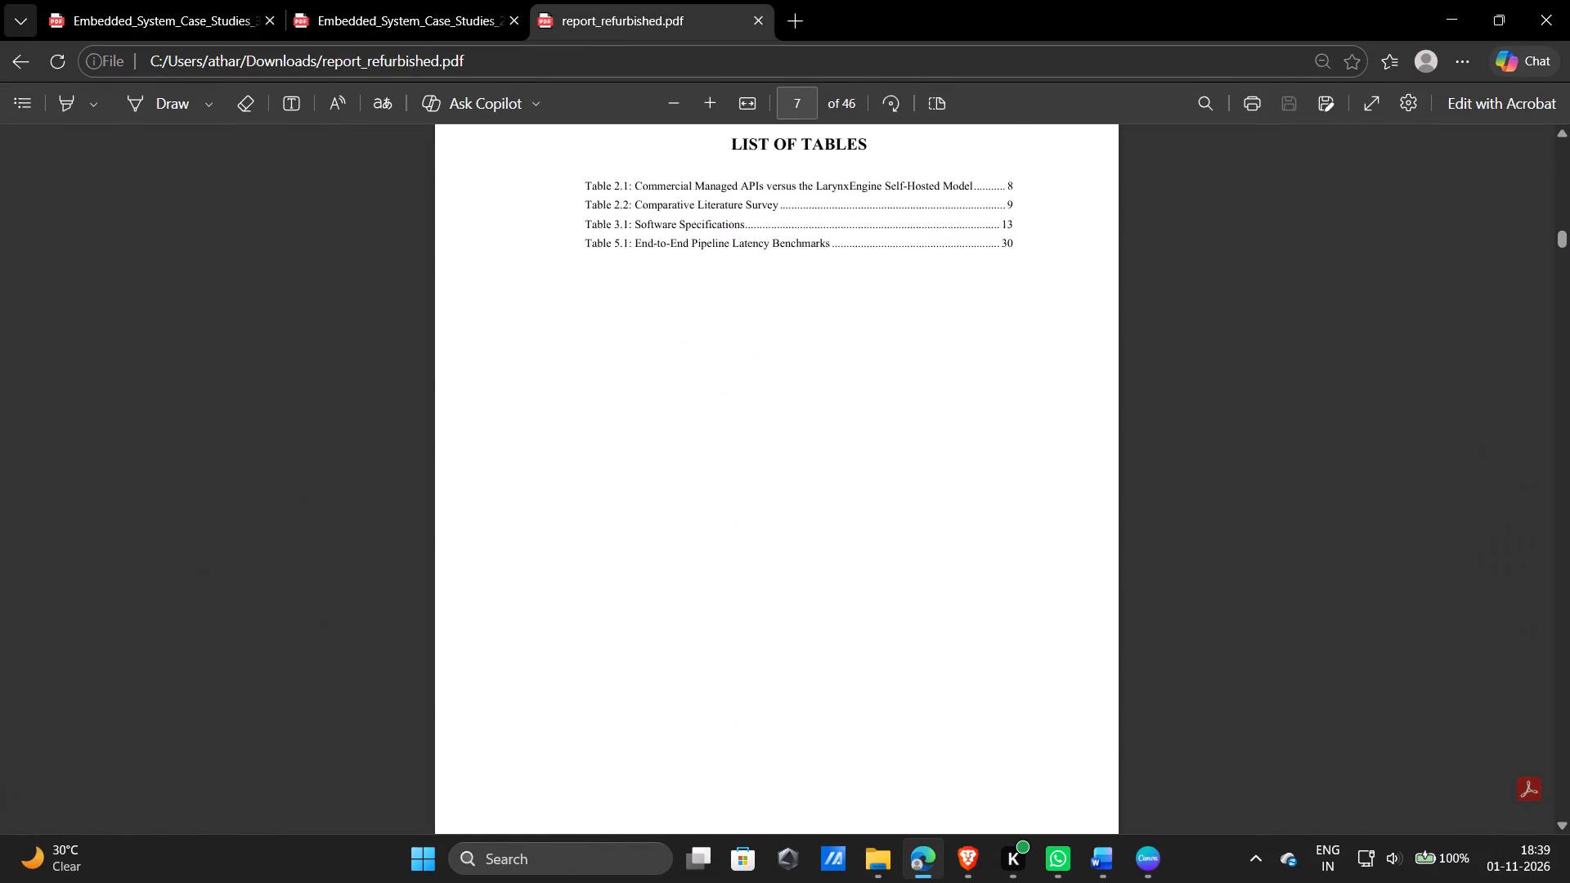
{"action": "scroll", "coordinate": [901, 464], "scroll_direction": "down", "scroll_amount": 19}
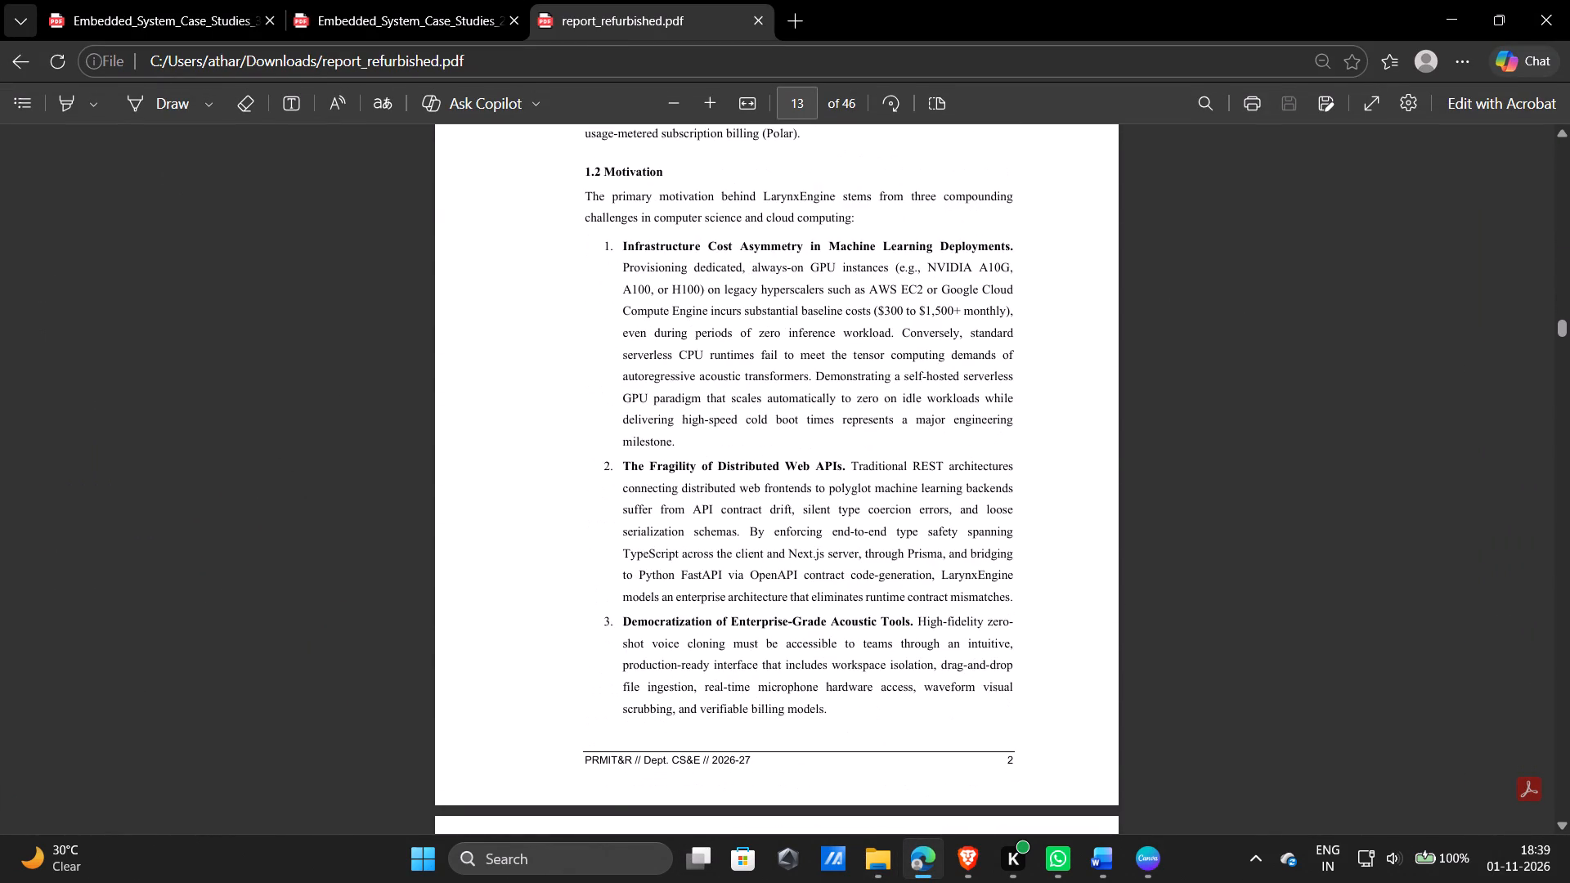
{"action": "left_click", "coordinate": [758, 20]}
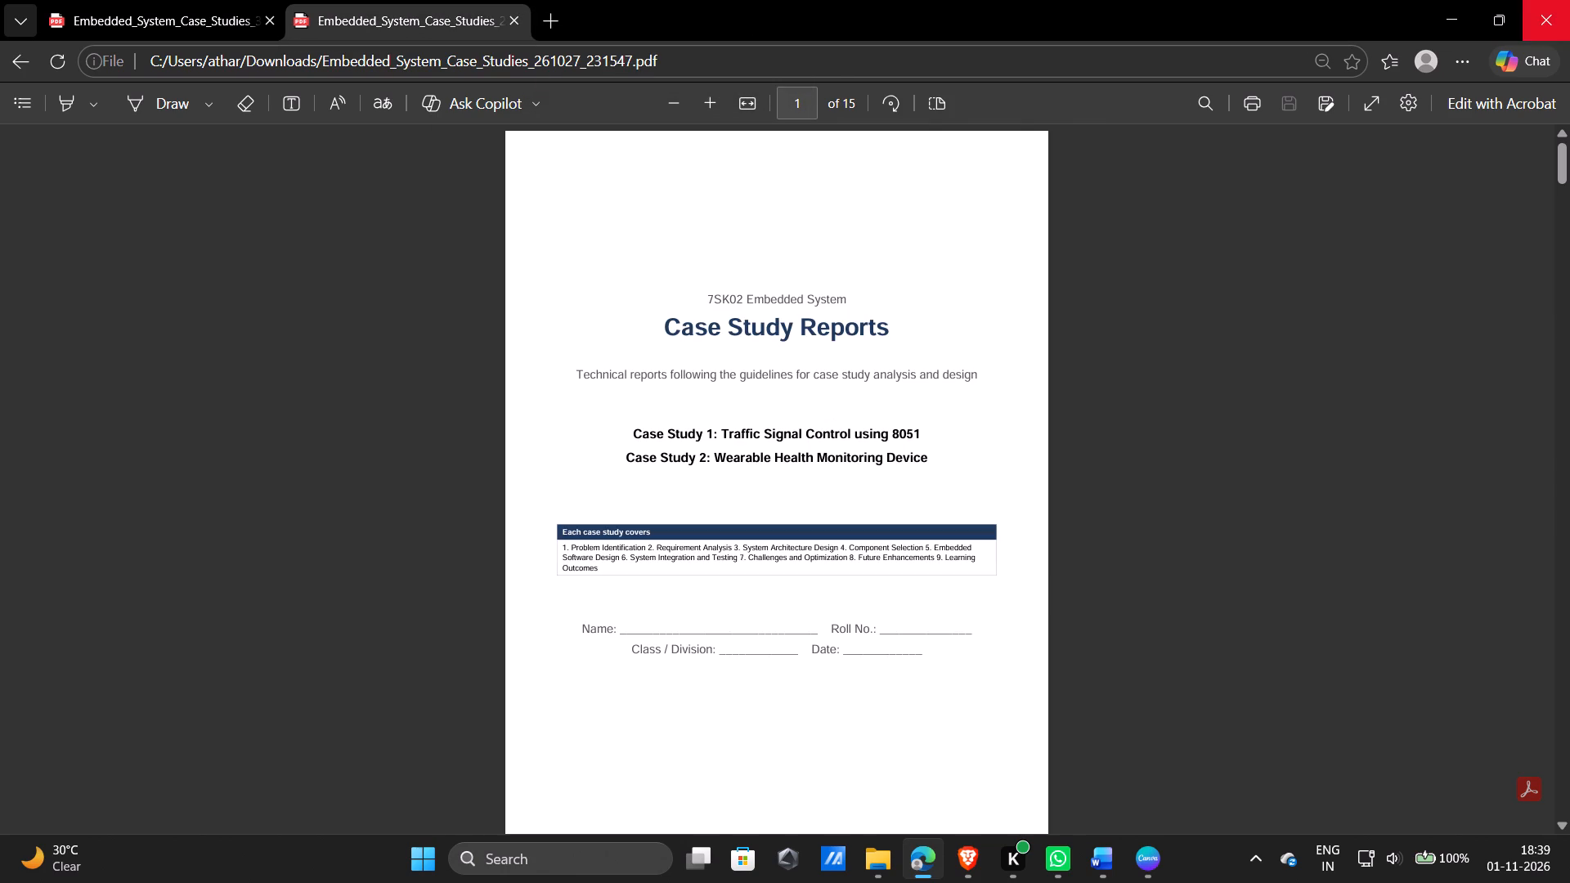
{"action": "left_click", "coordinate": [1456, 5]}
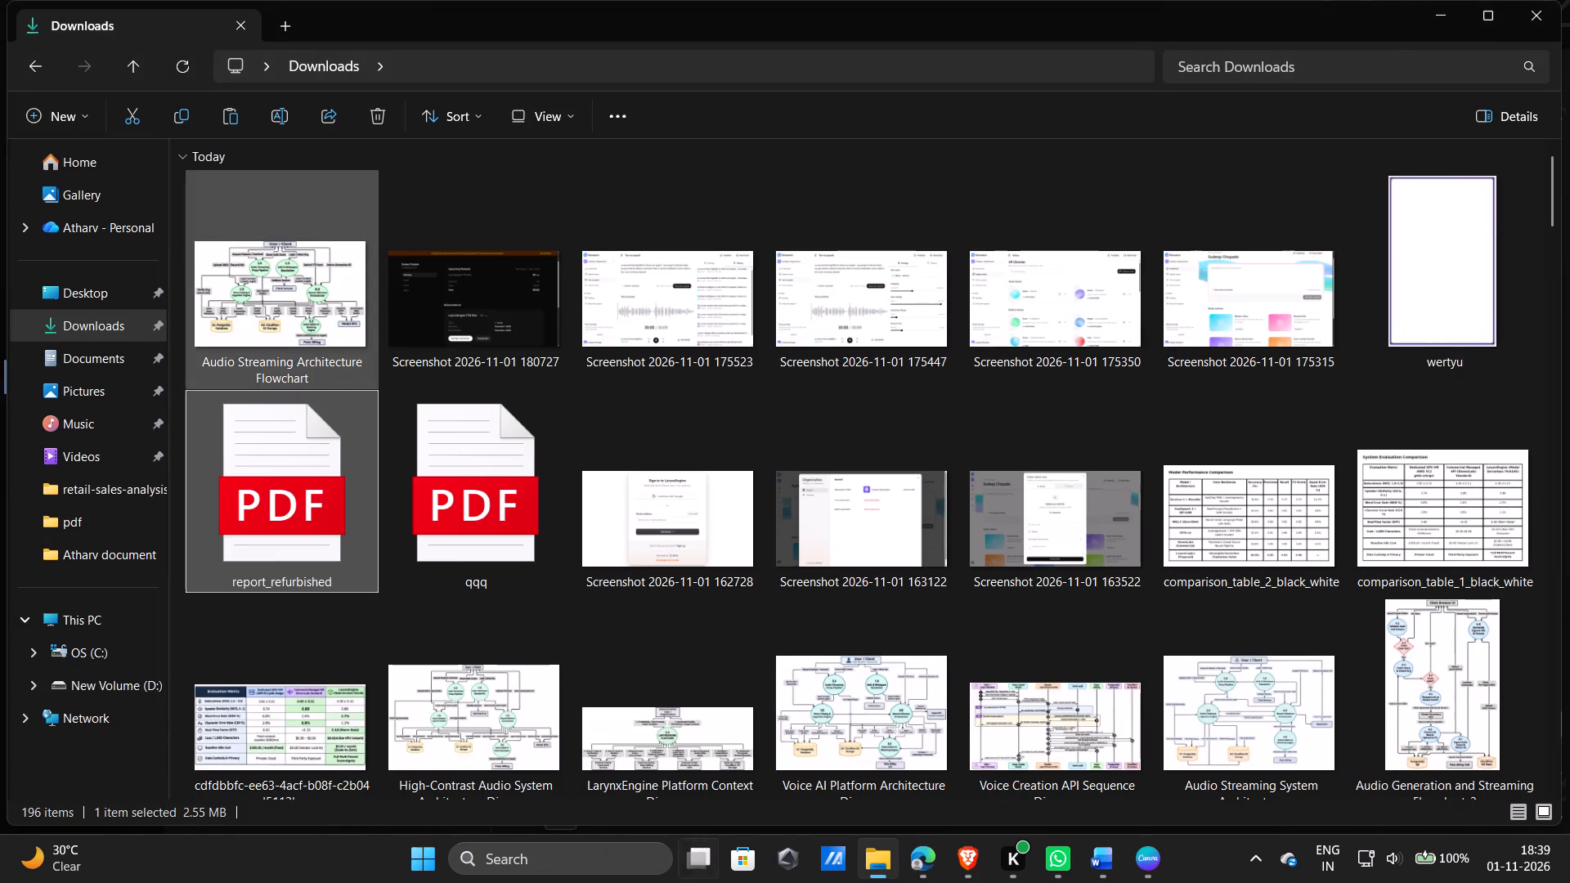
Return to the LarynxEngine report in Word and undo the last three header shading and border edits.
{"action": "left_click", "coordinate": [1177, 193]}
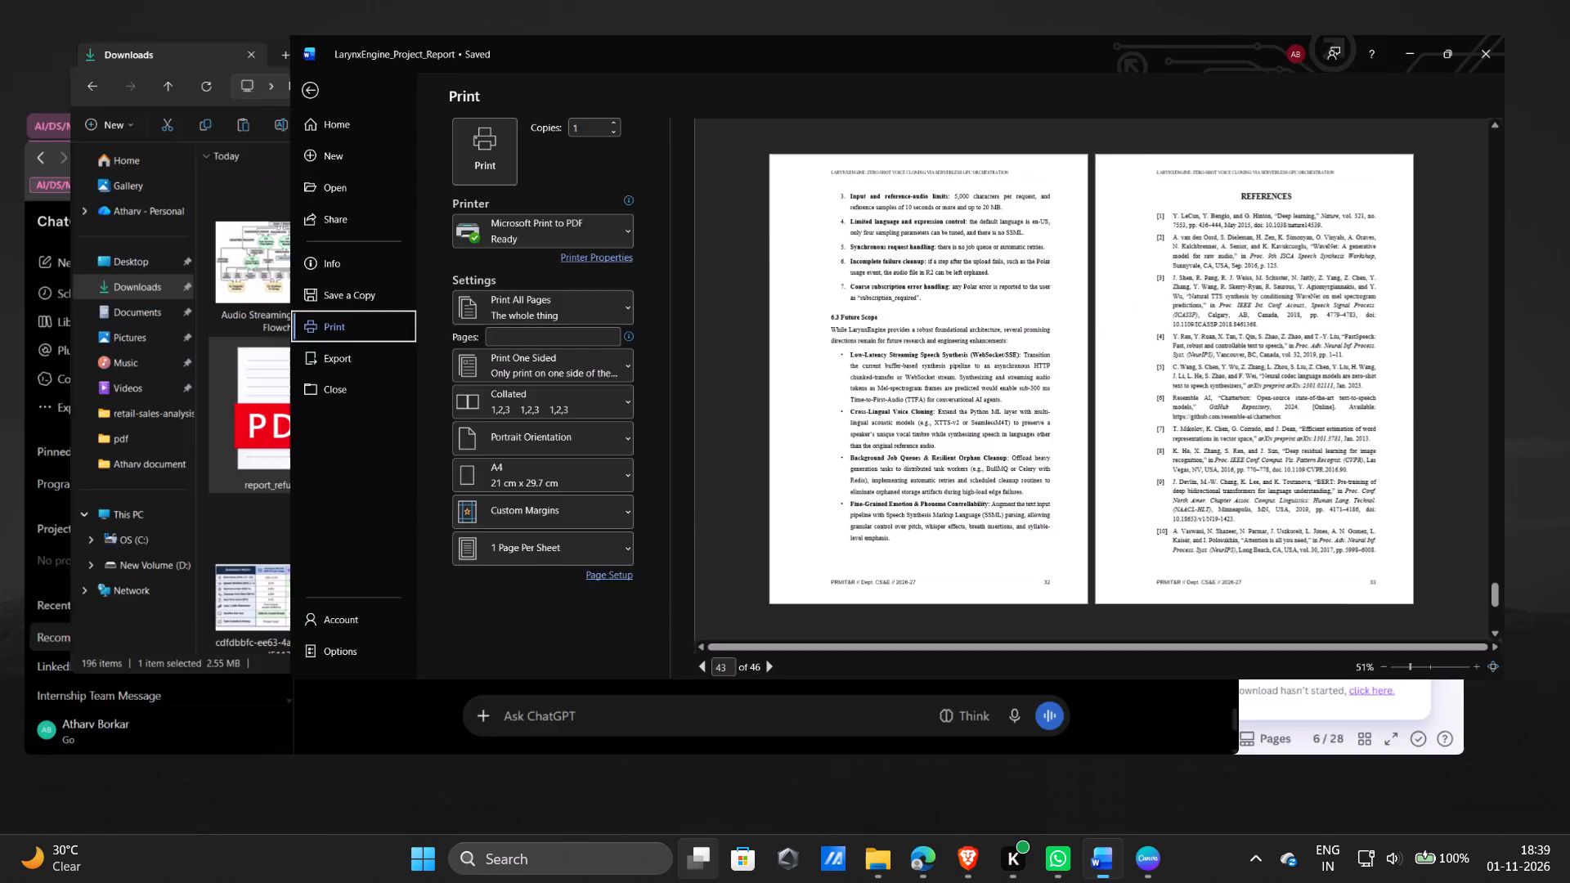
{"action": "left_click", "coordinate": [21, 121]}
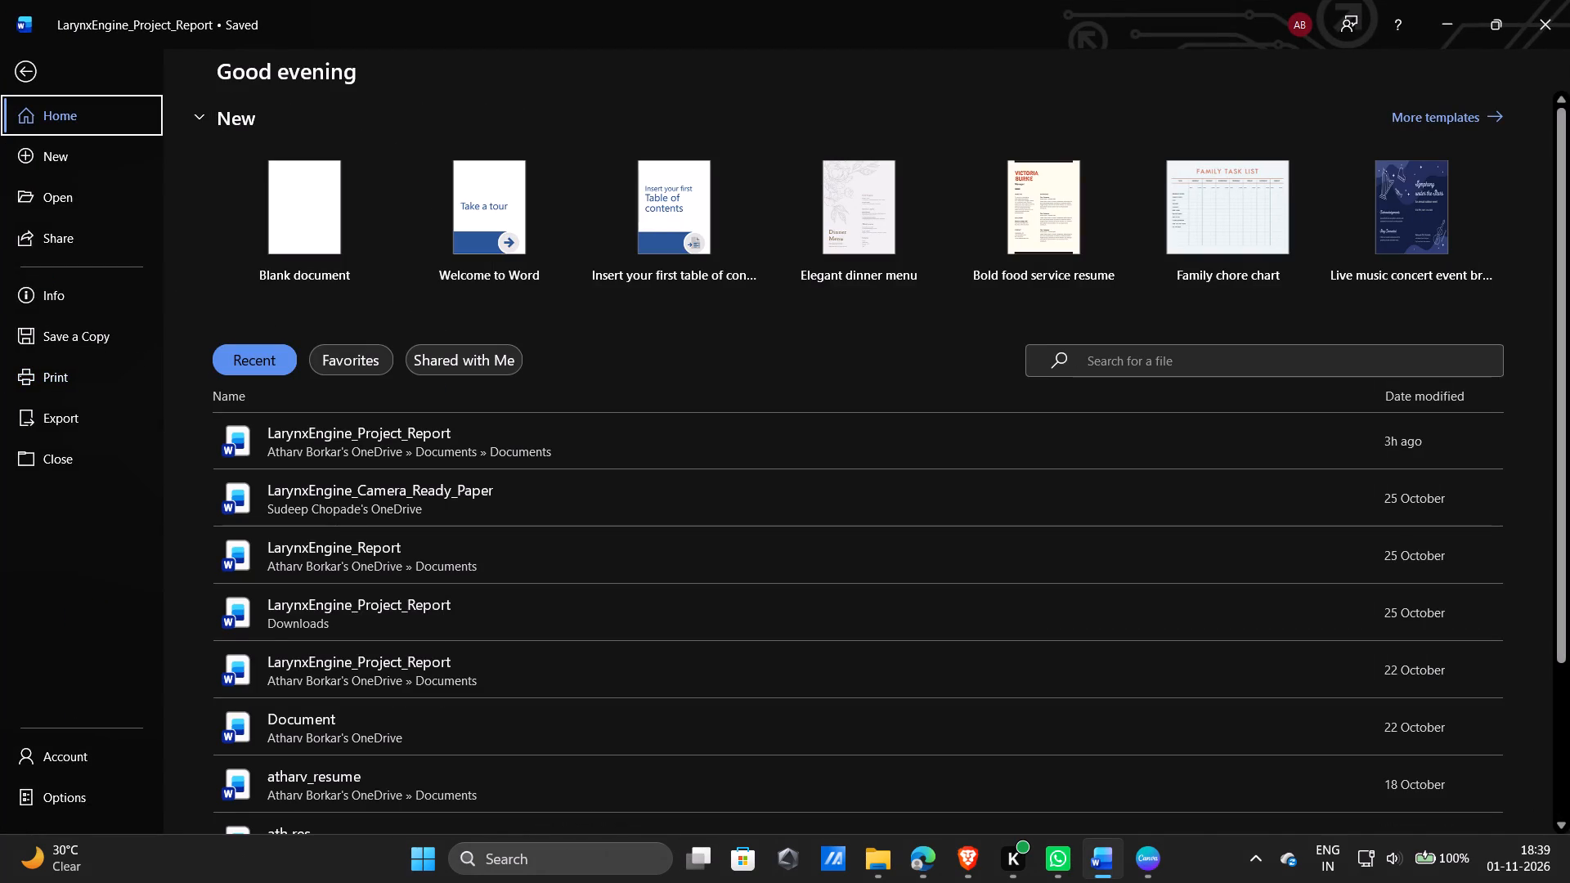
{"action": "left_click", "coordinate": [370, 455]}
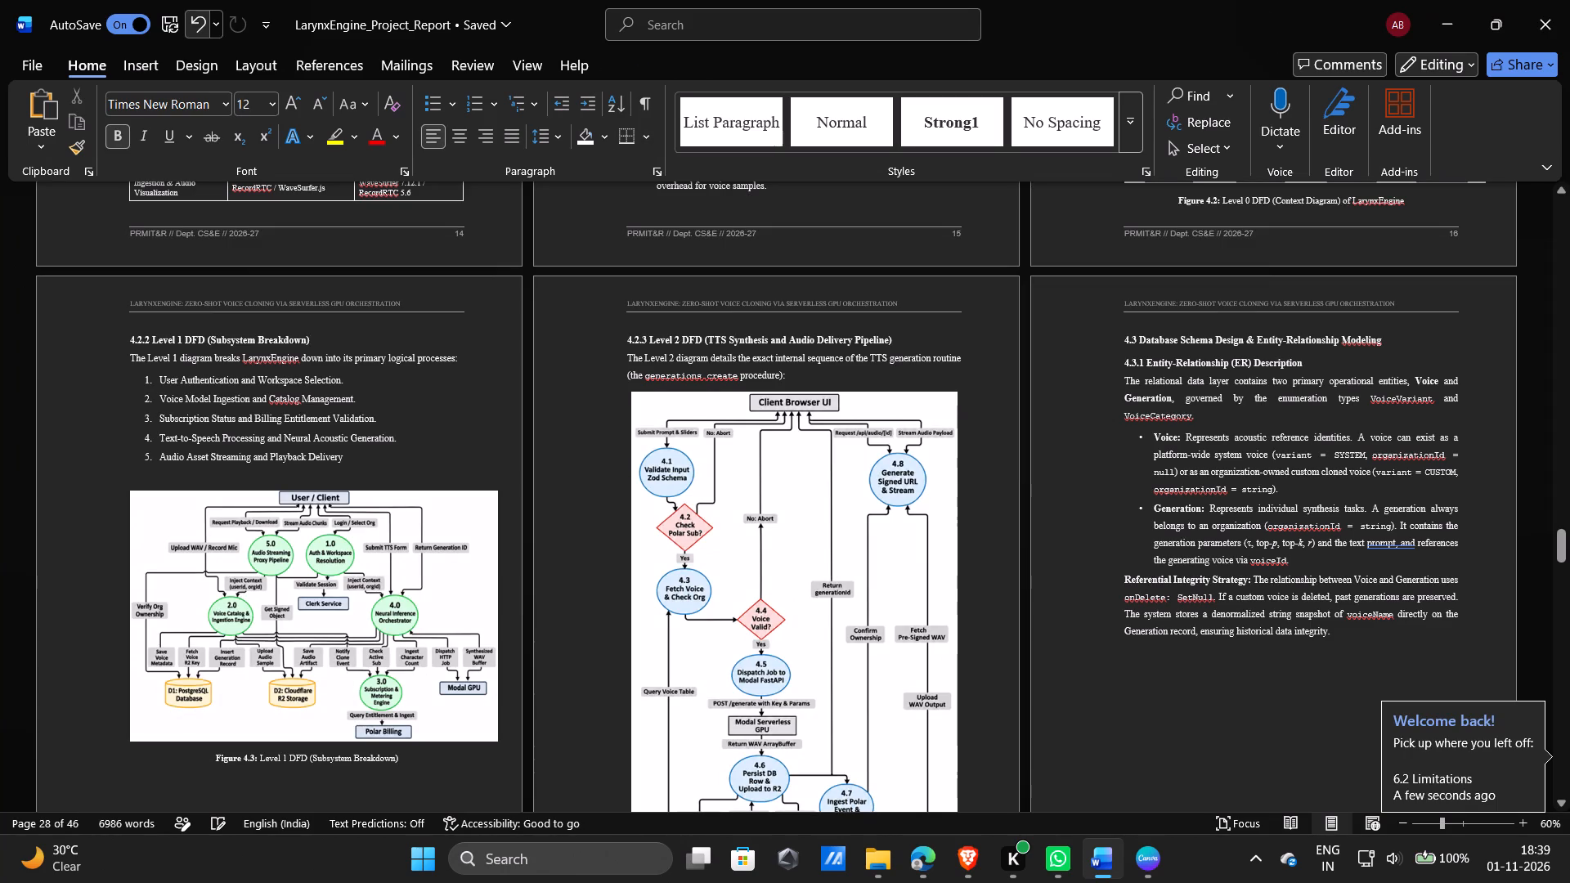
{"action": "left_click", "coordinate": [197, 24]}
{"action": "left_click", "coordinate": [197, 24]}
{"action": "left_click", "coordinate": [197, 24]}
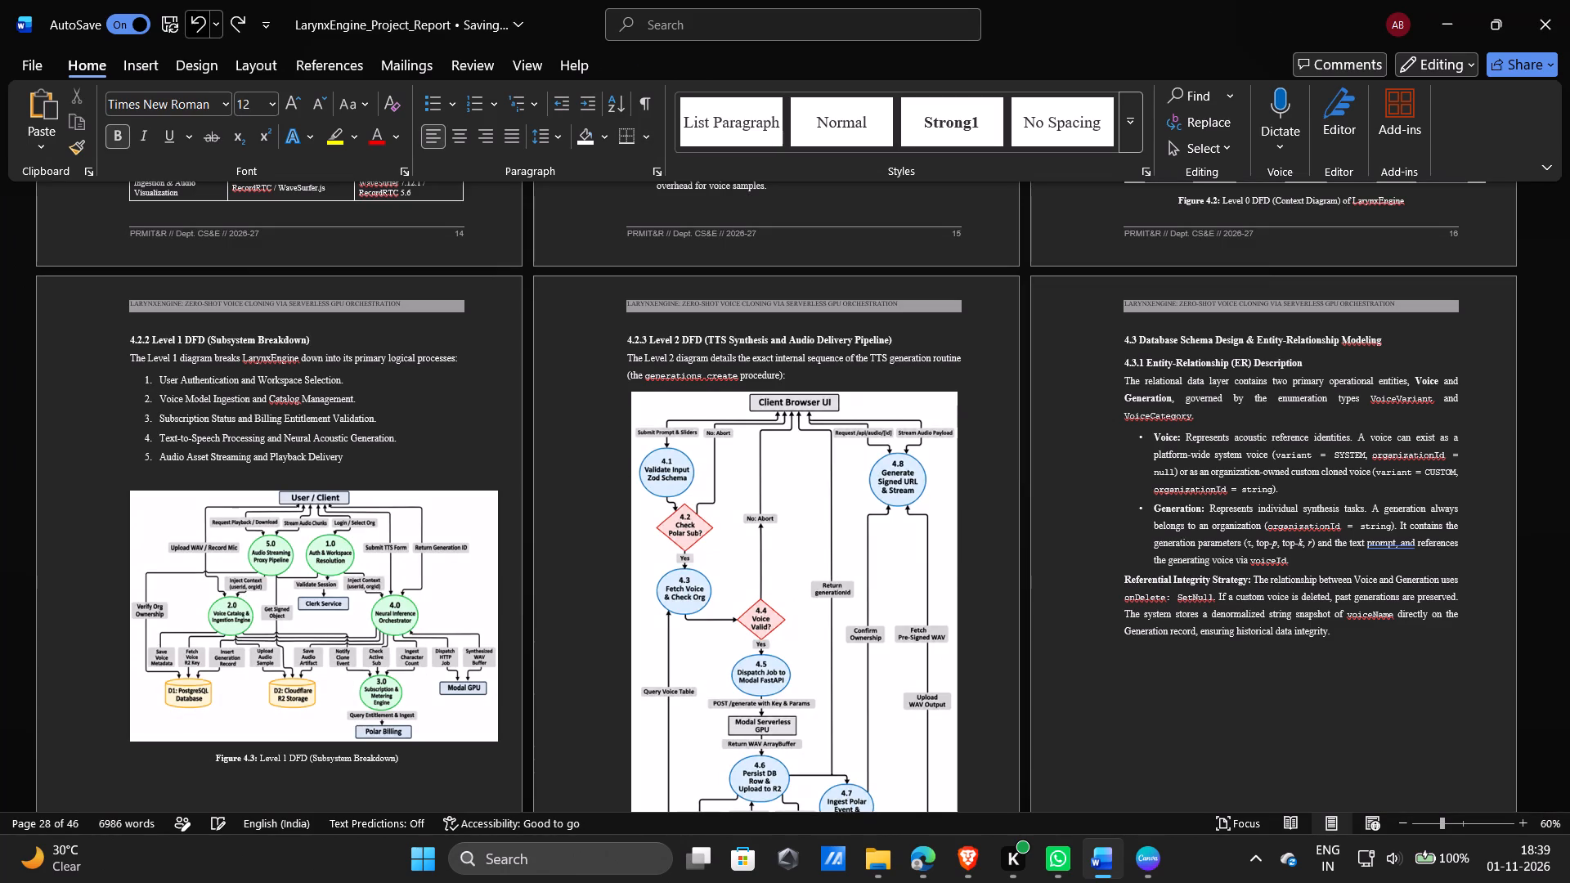
Print the whole report to a PDF named fr in the Downloads folder using Microsoft Print to PDF.
{"action": "left_click", "coordinate": [480, 309]}
{"action": "left_click", "coordinate": [34, 58]}
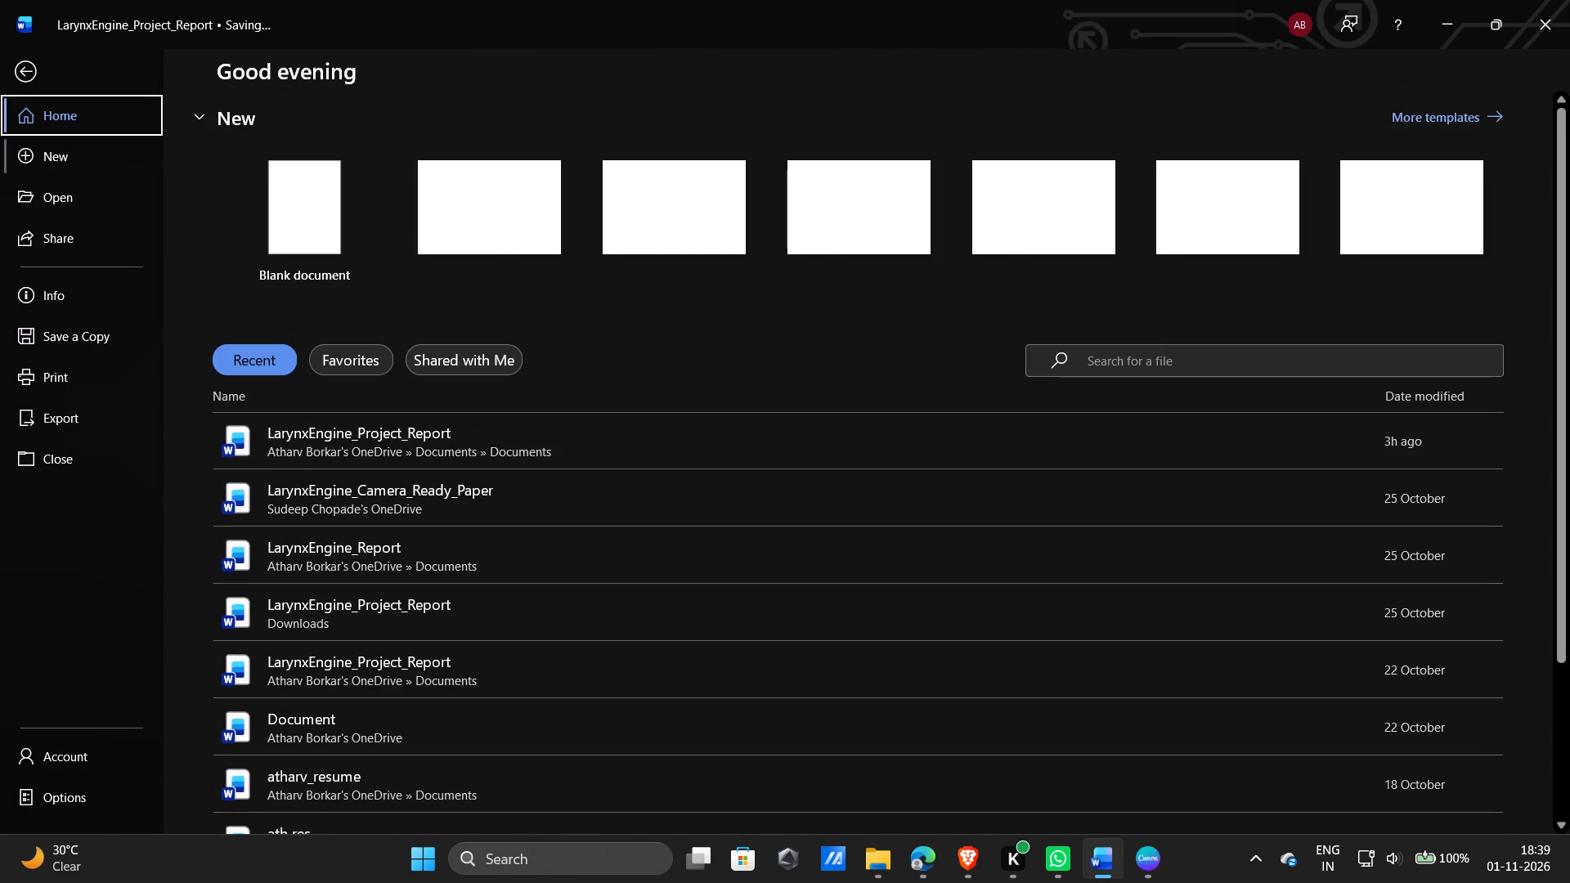
{"action": "left_click", "coordinate": [75, 380]}
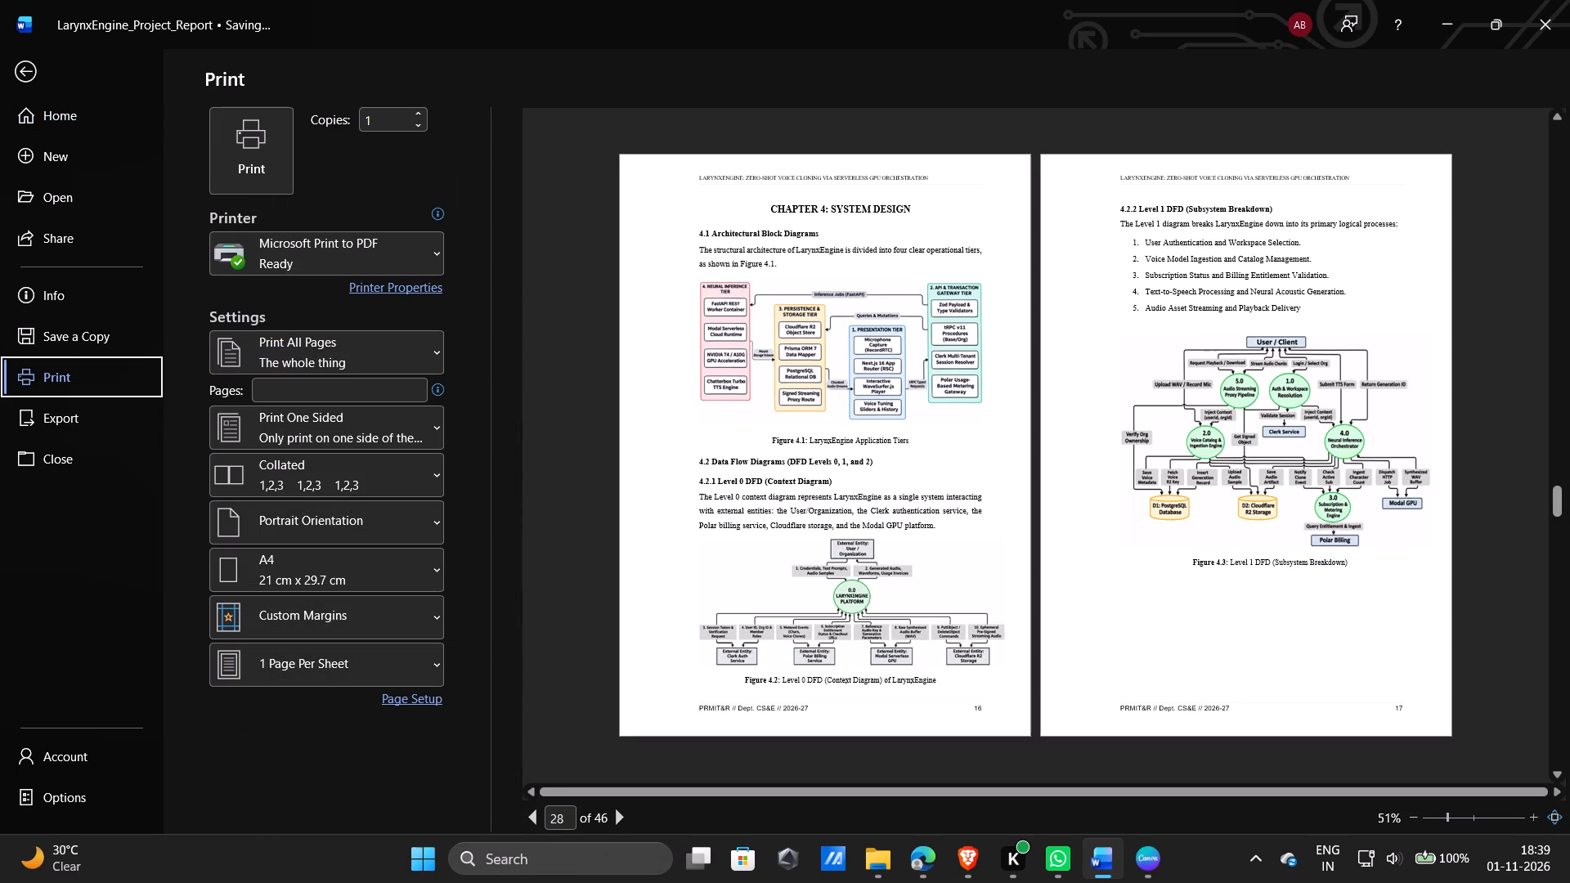
{"action": "left_click", "coordinate": [241, 161]}
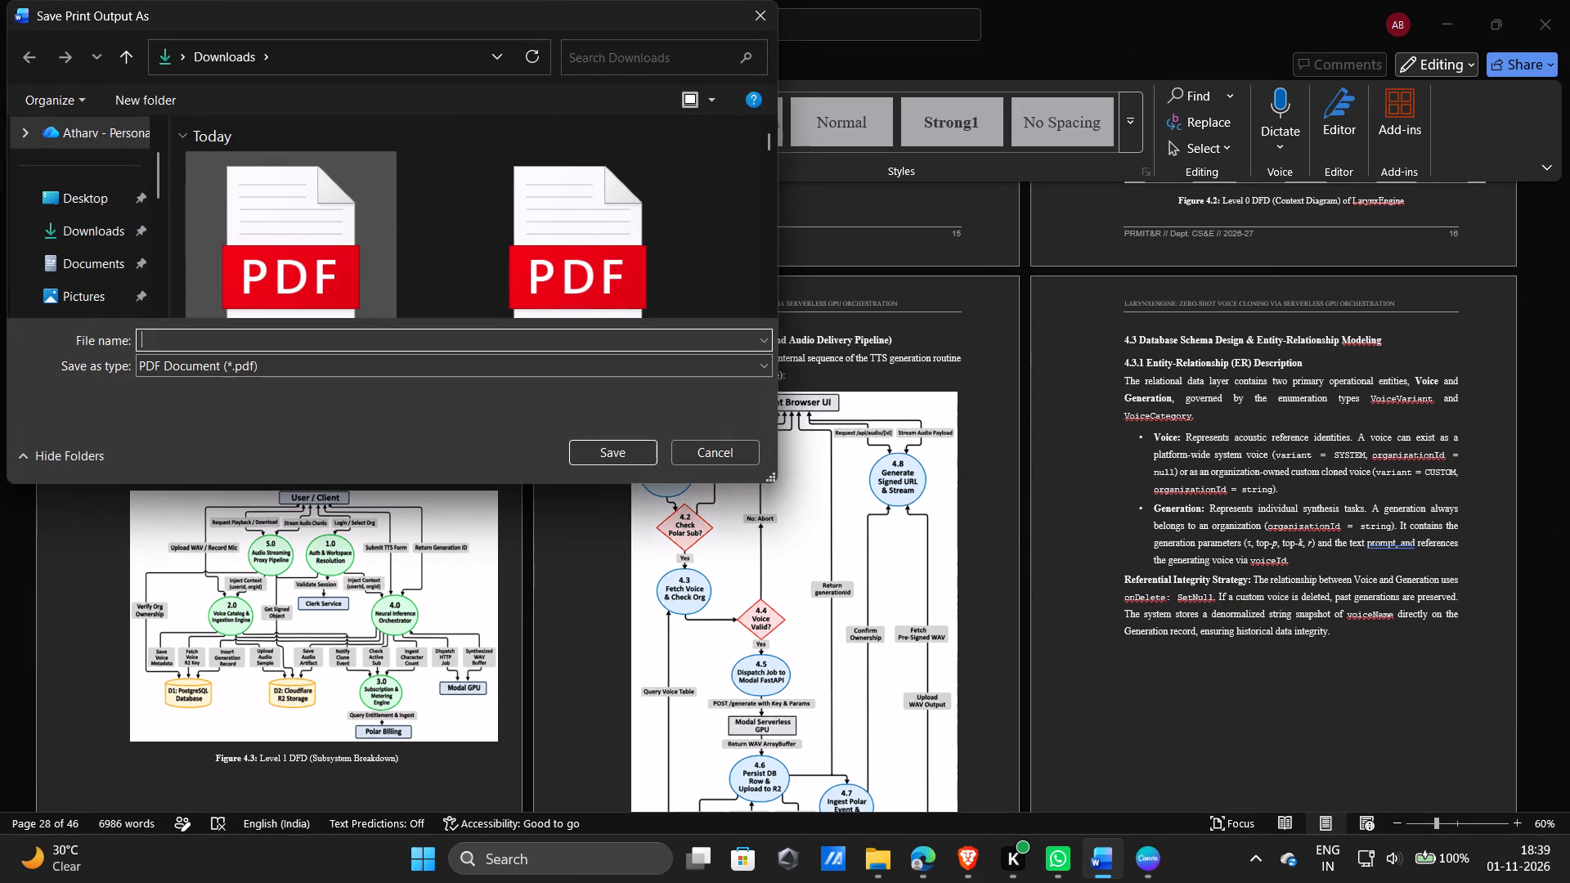
{"action": "type", "text": "fr"}
{"action": "key", "text": "Return"}
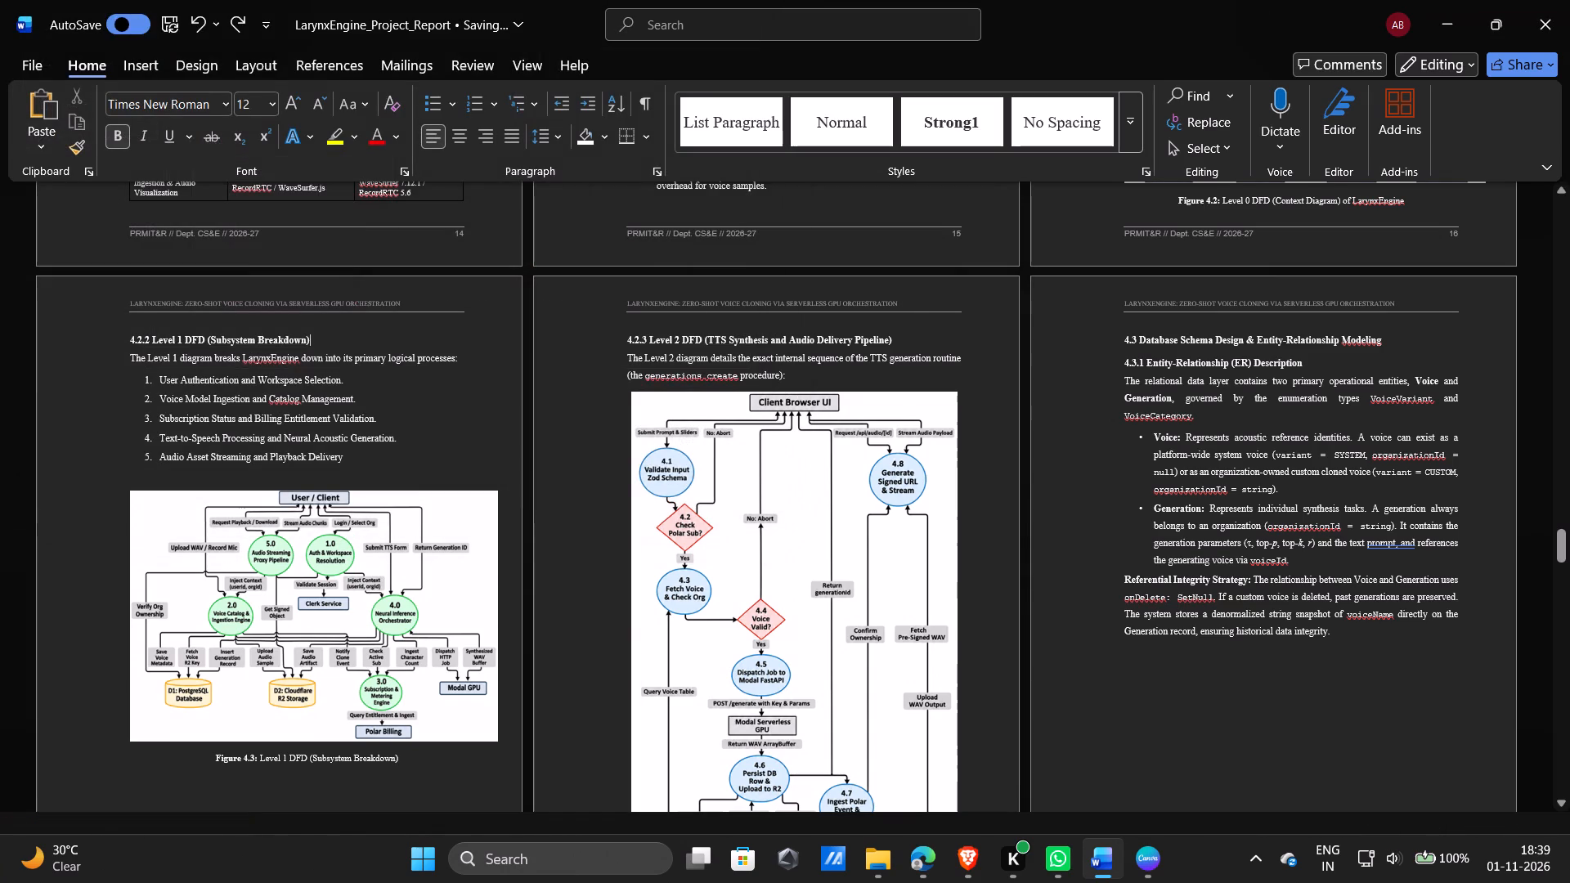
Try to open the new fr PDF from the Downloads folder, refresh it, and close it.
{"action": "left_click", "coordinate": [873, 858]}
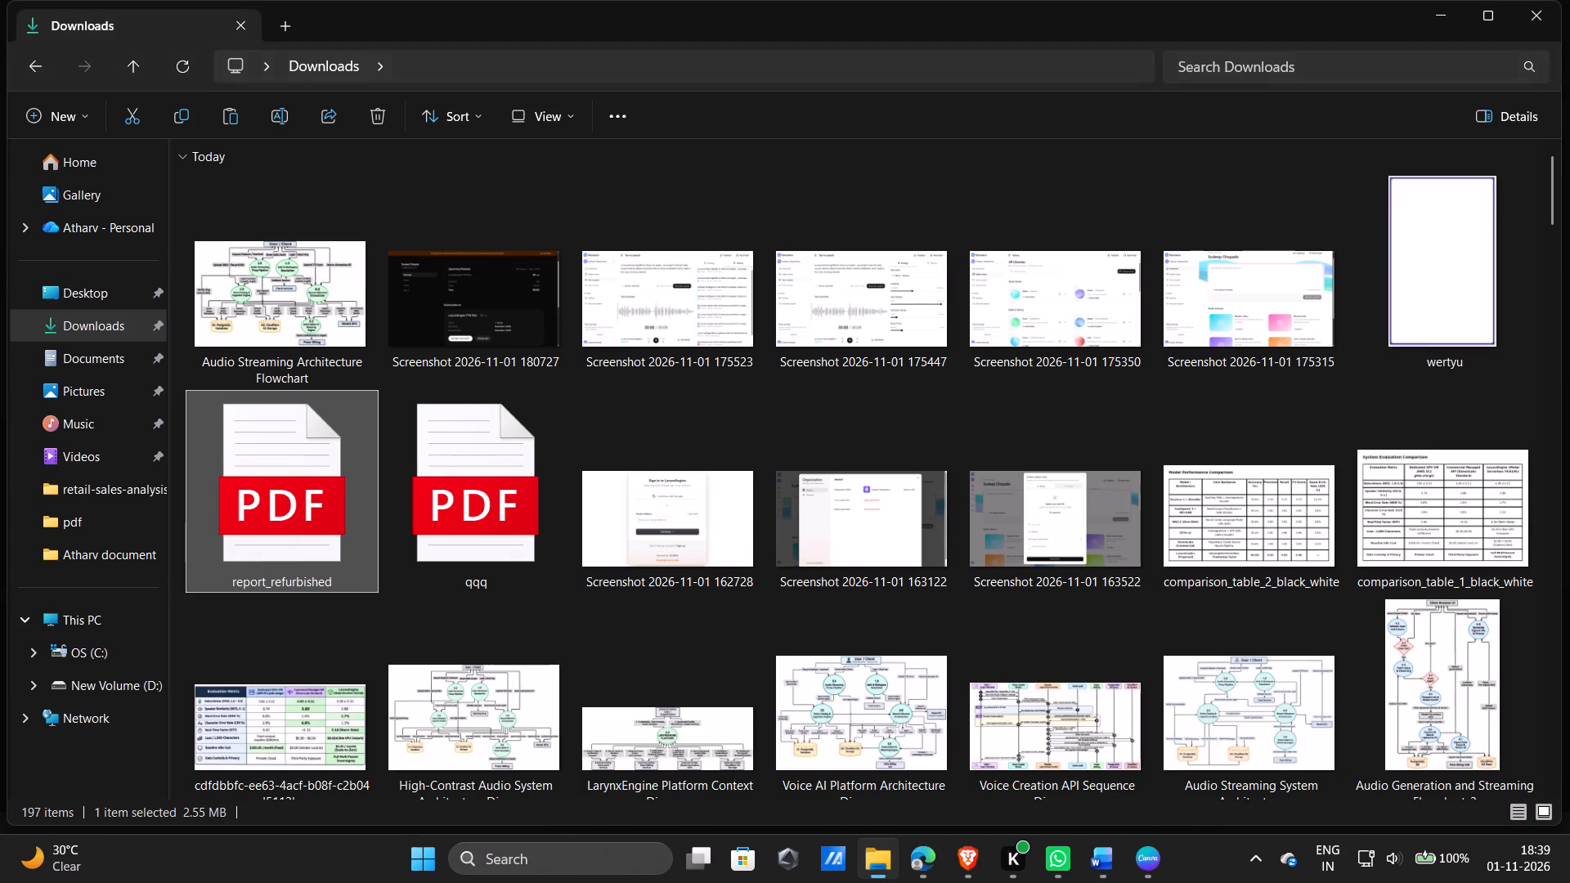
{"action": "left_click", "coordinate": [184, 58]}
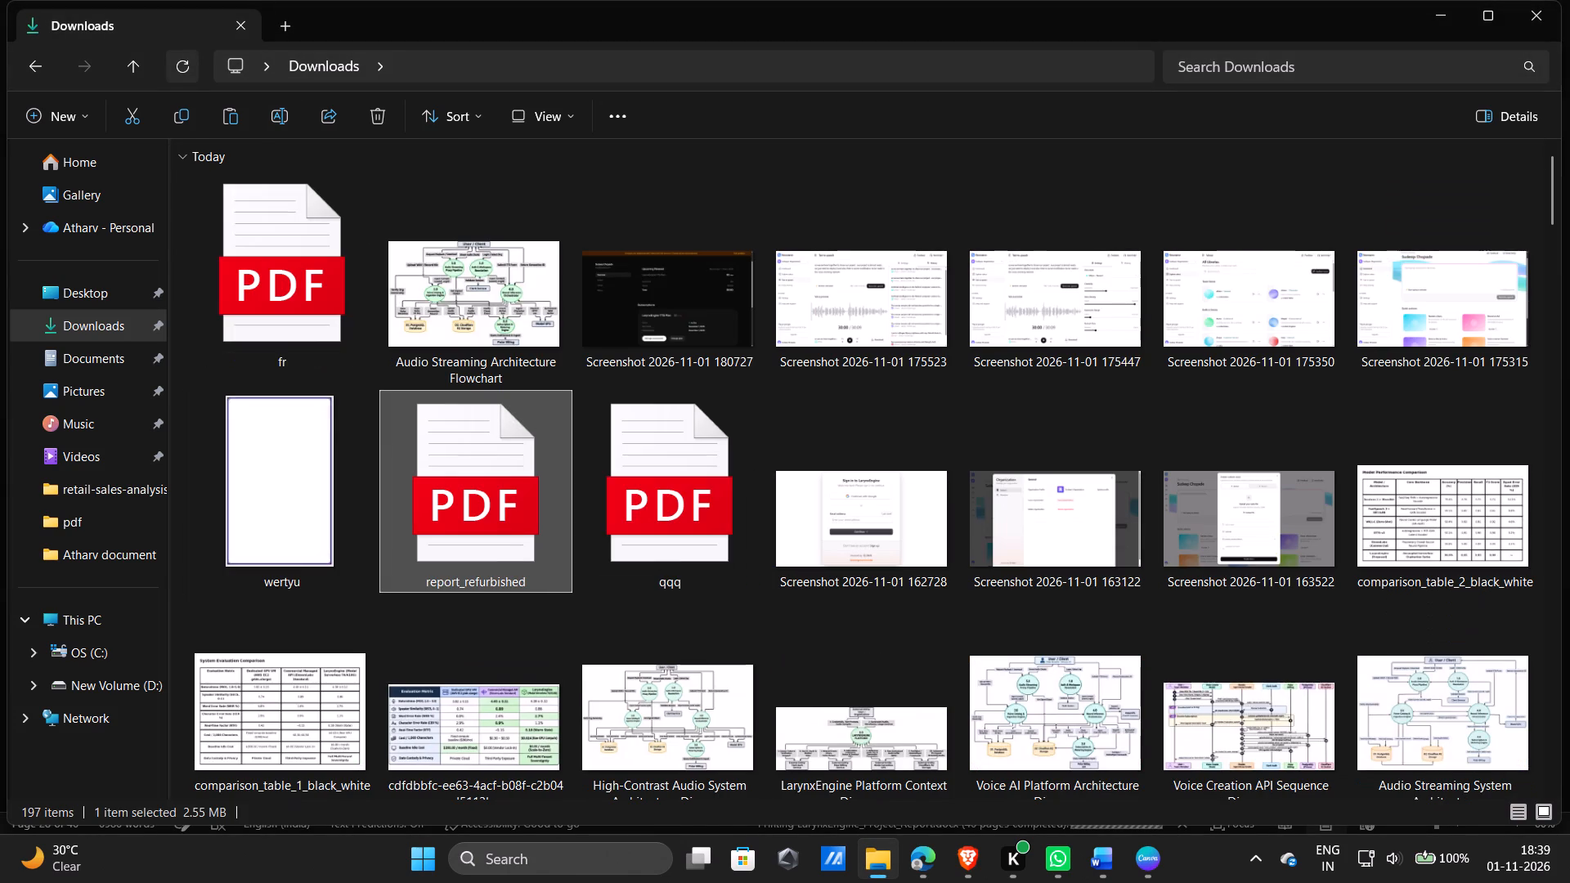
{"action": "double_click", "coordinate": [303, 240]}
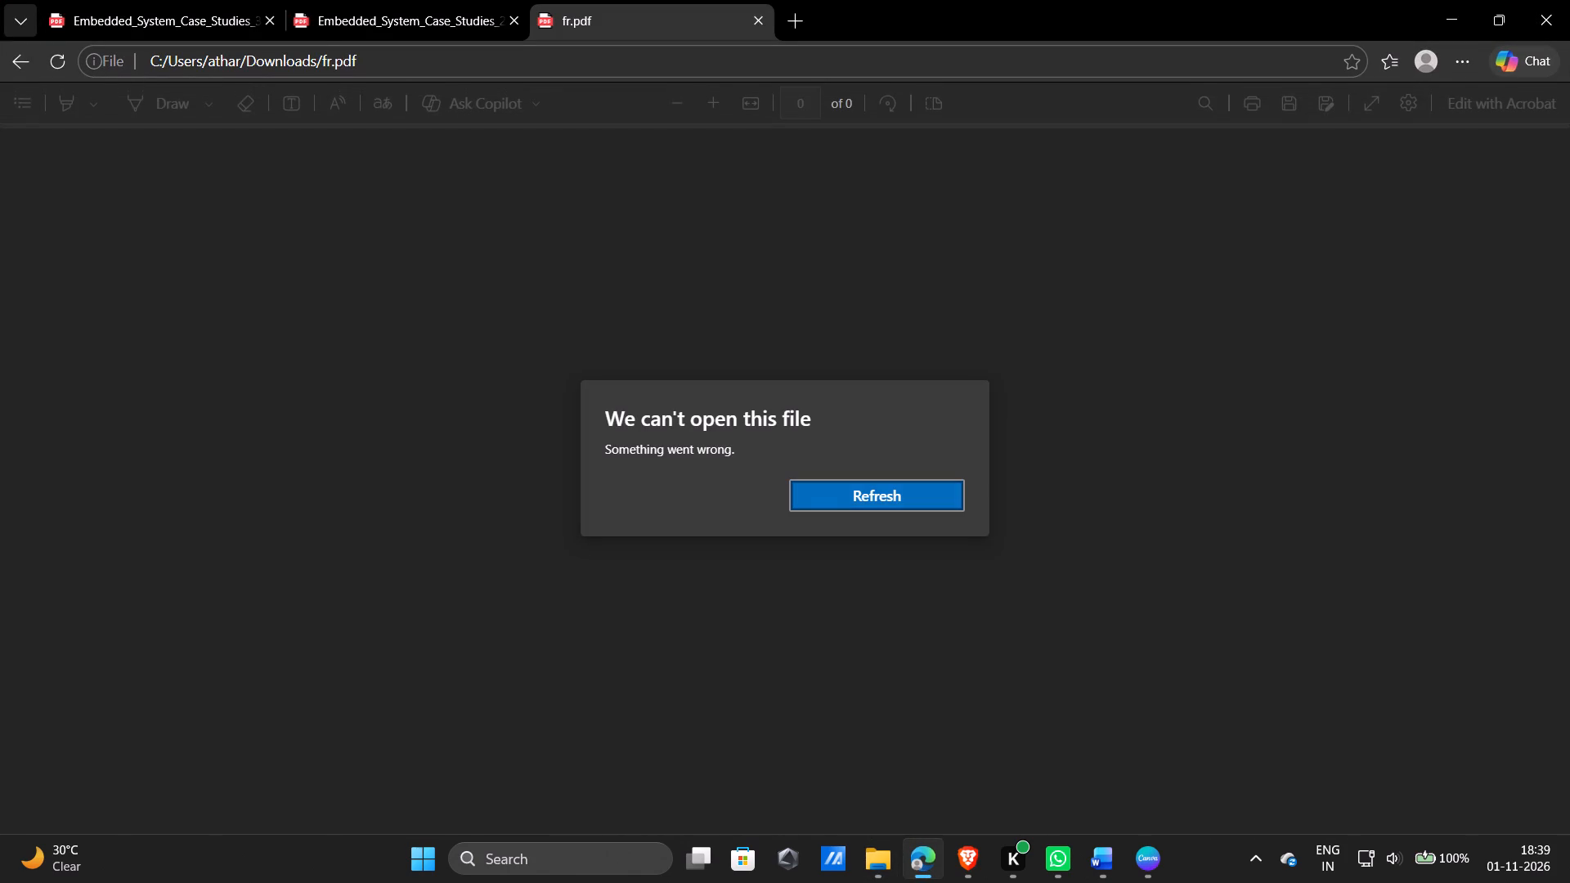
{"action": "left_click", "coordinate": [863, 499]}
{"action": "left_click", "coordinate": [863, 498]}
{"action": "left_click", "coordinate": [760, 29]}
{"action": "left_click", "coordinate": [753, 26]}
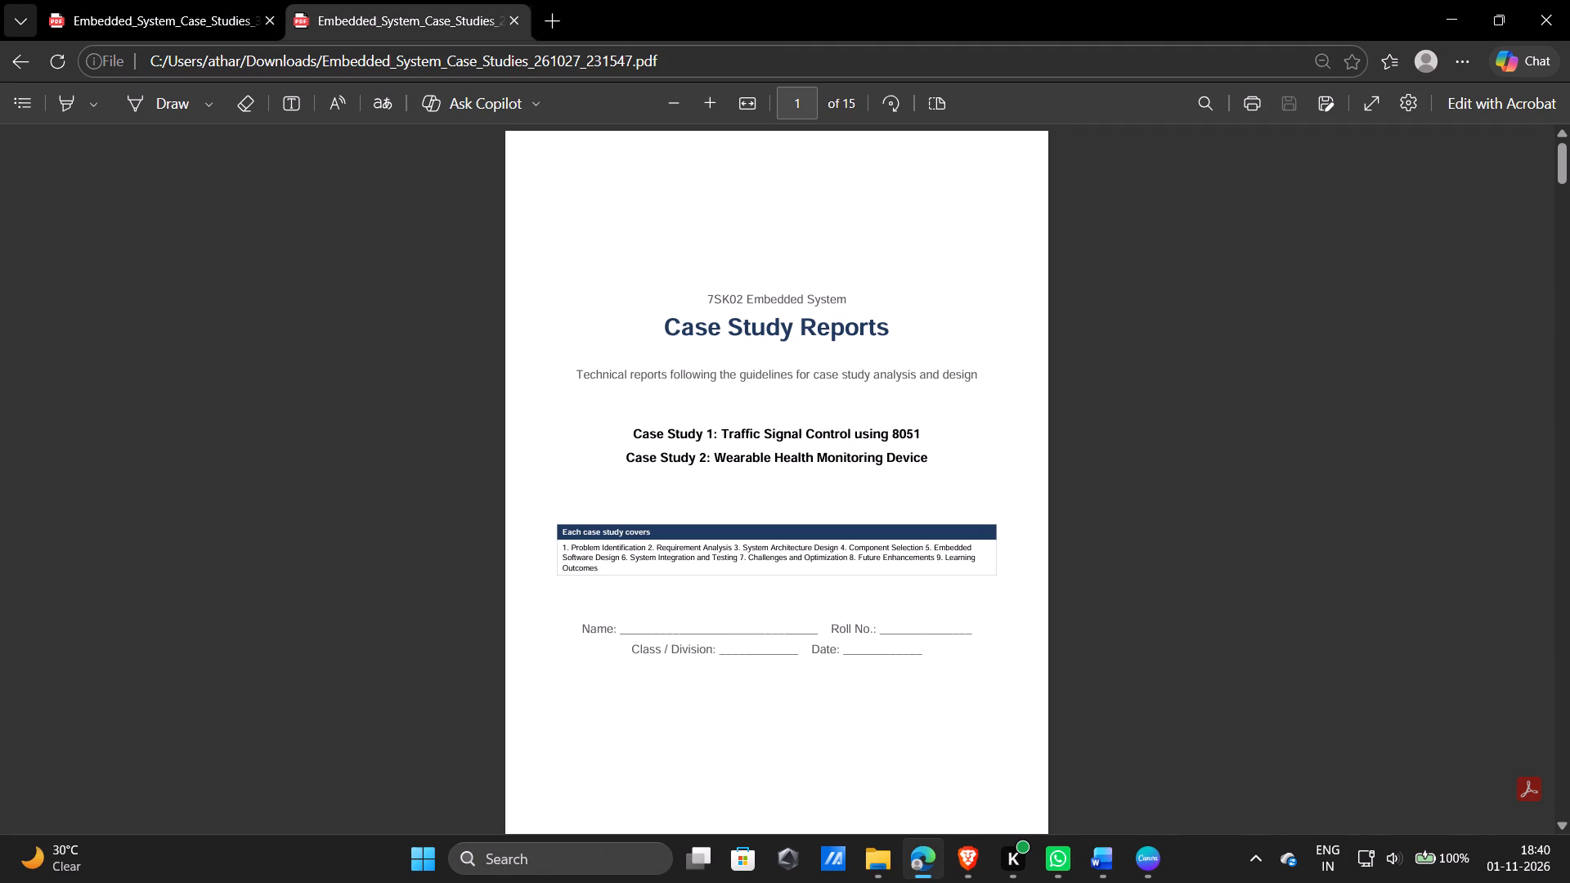
Reopen the fr PDF from the Downloads folder and examine the header and footer lines on the Chapter 2 pages.
{"action": "left_click", "coordinate": [749, 191]}
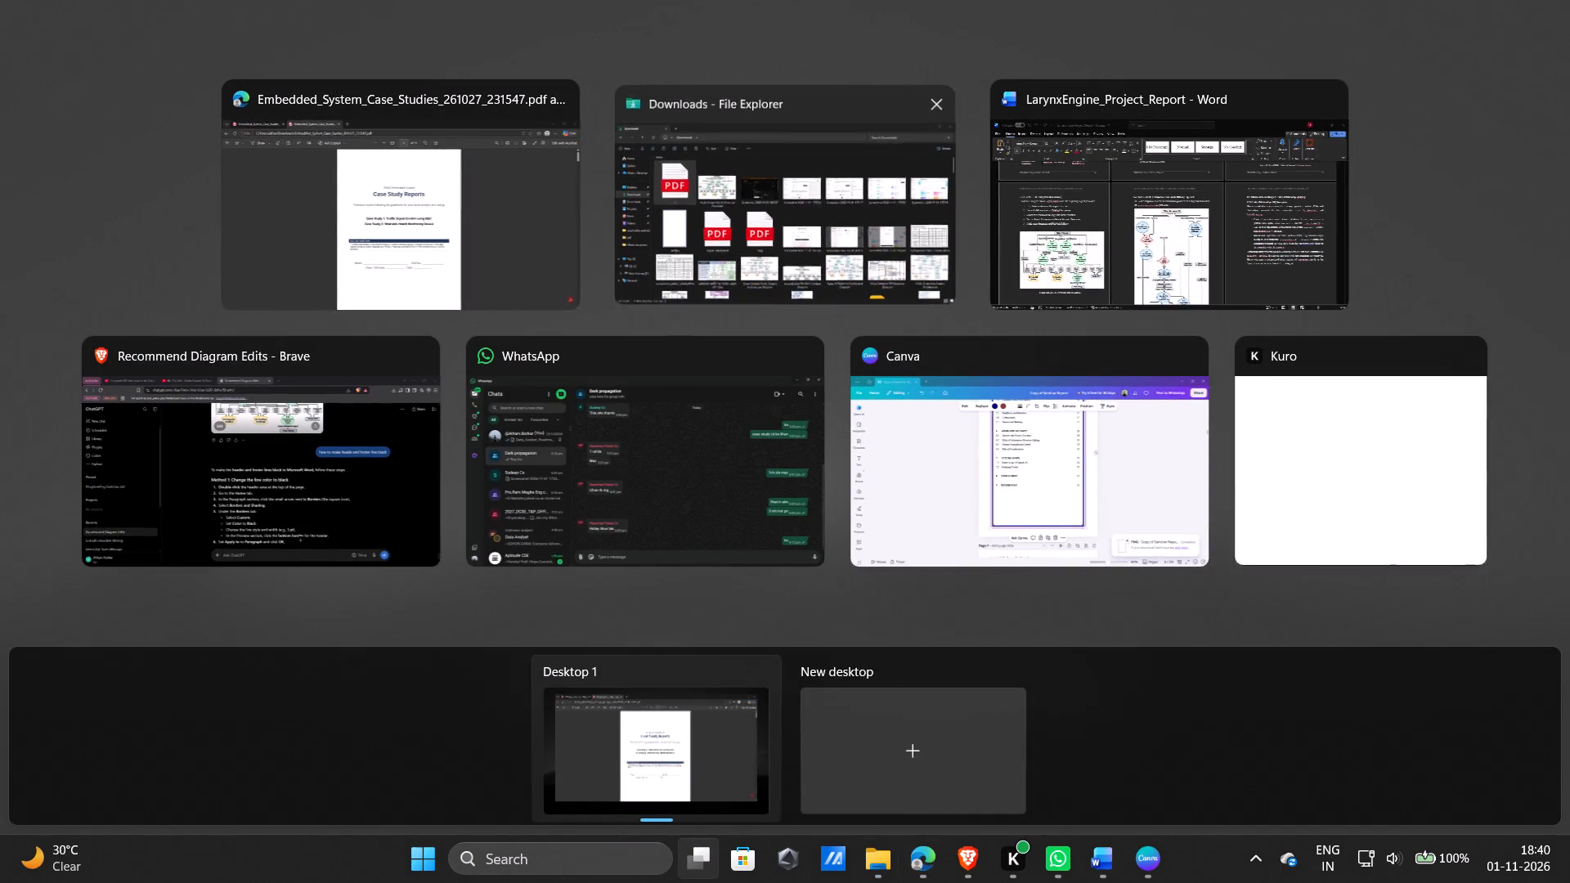
{"action": "double_click", "coordinate": [327, 214]}
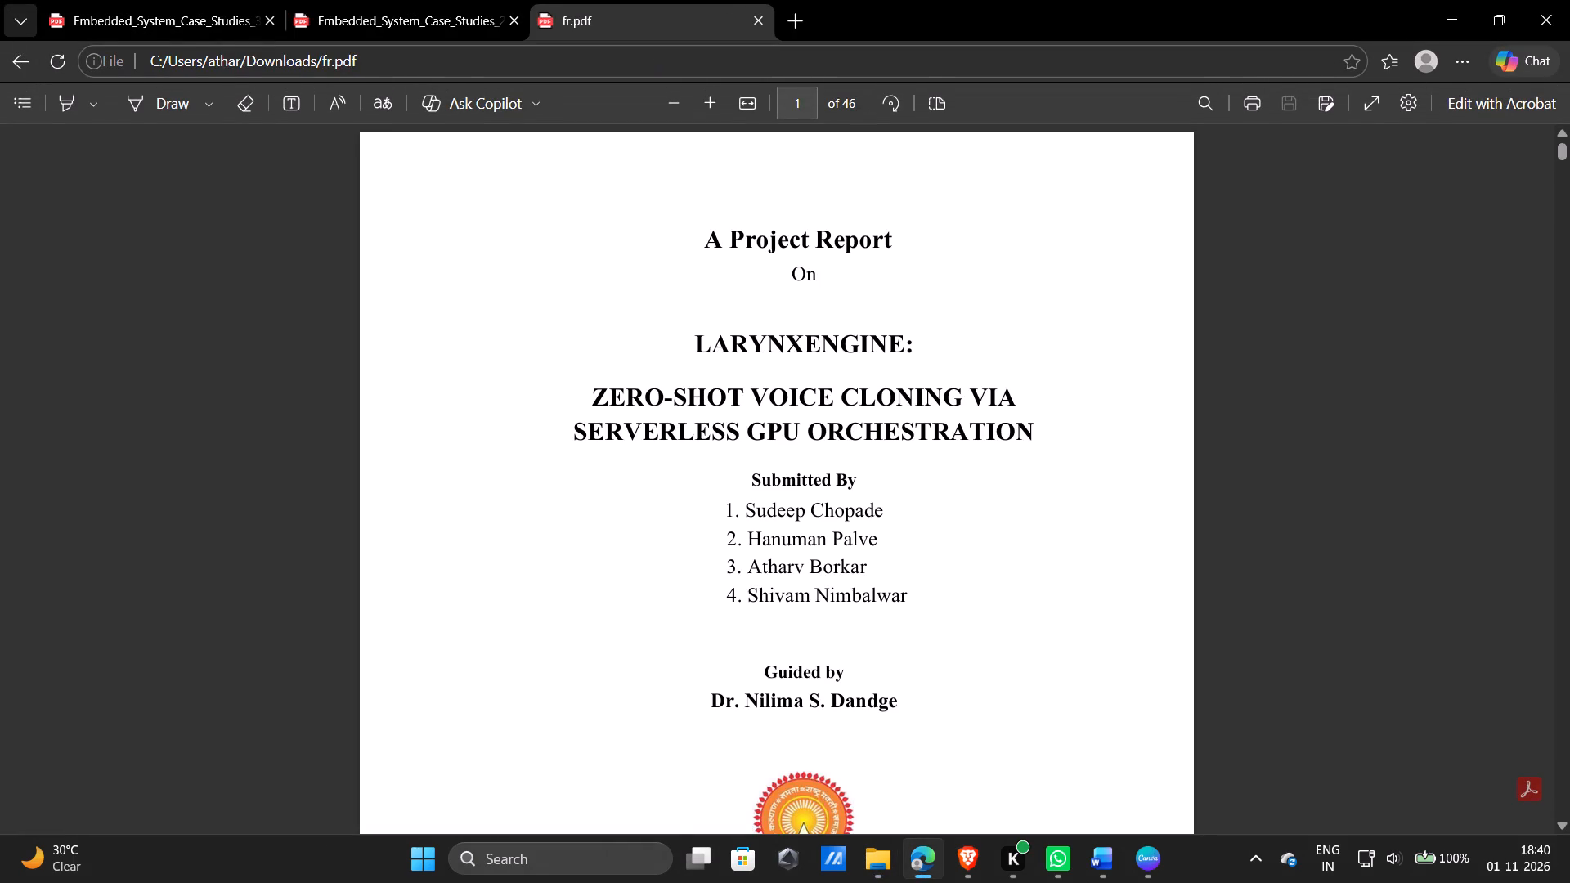
{"action": "scroll", "coordinate": [766, 396], "scroll_direction": "down", "scroll_amount": 20}
{"action": "scroll", "coordinate": [766, 396], "scroll_direction": "down", "scroll_amount": 14}
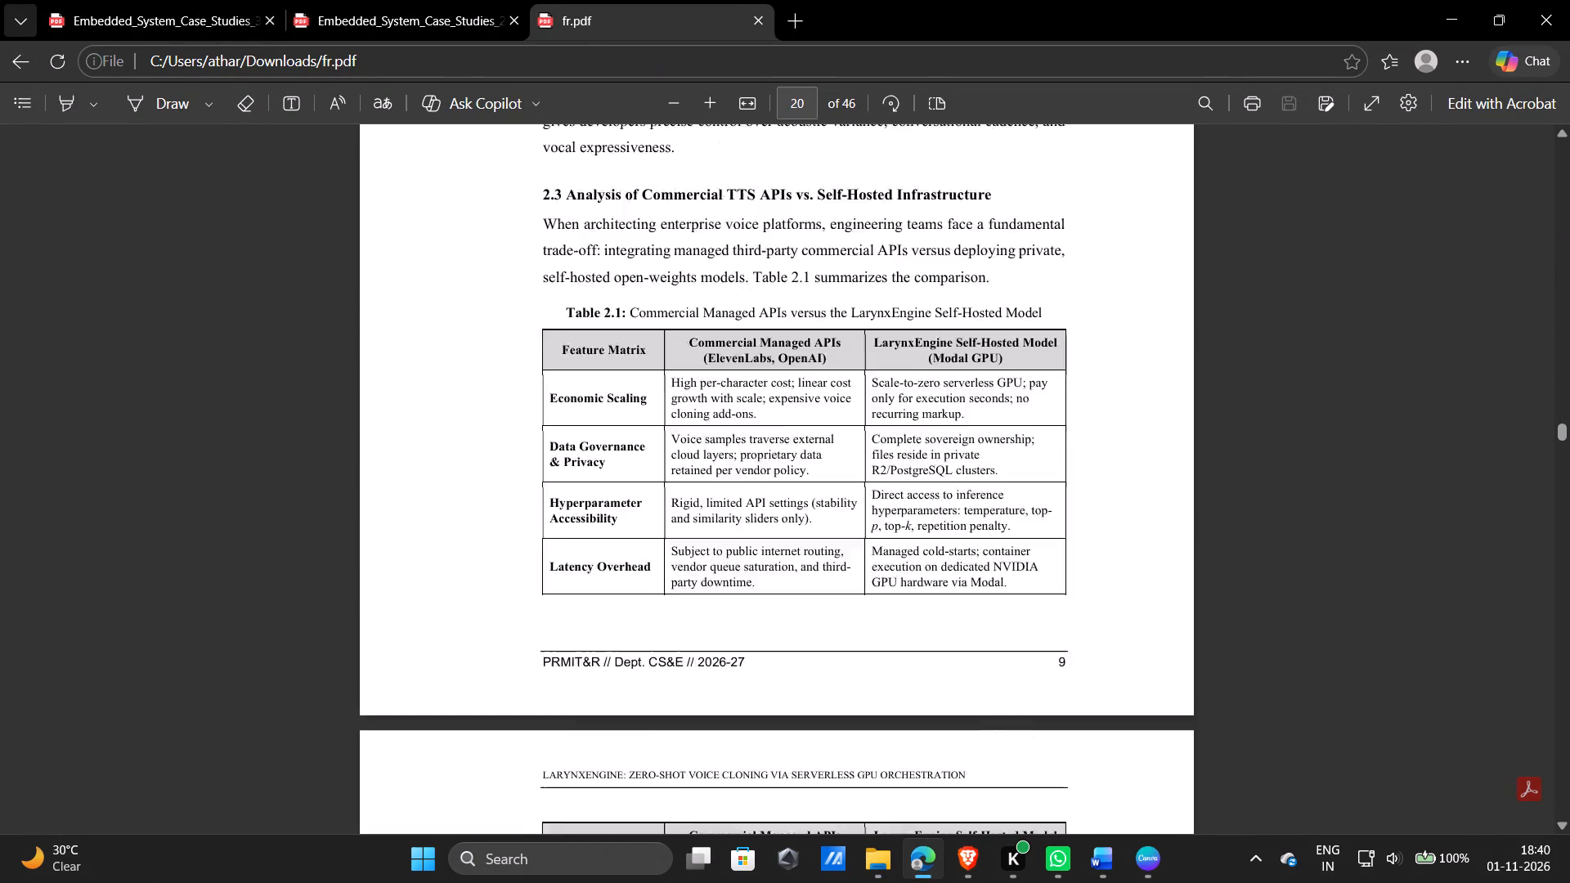
{"action": "scroll", "coordinate": [766, 396], "scroll_direction": "down", "scroll_amount": 2}
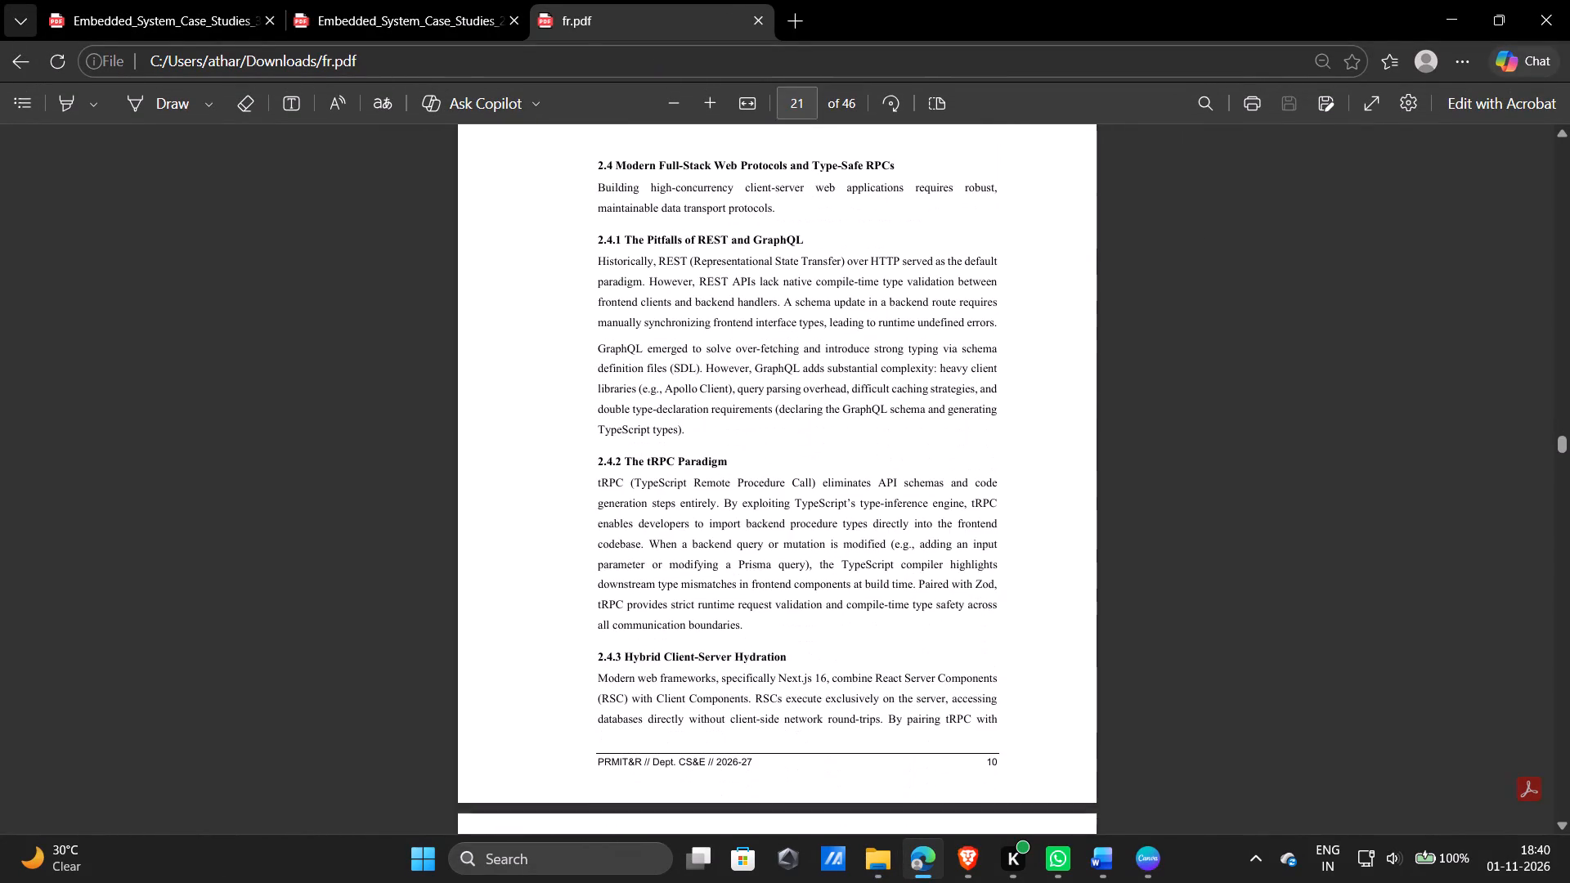
Examine the remaining Chapter 2 pages and the Chapter 4 data flow diagrams, Figures 4.2 to 4.4, in the fr PDF, and close it.
{"action": "scroll", "coordinate": [766, 396], "scroll_direction": "down", "scroll_amount": 1}
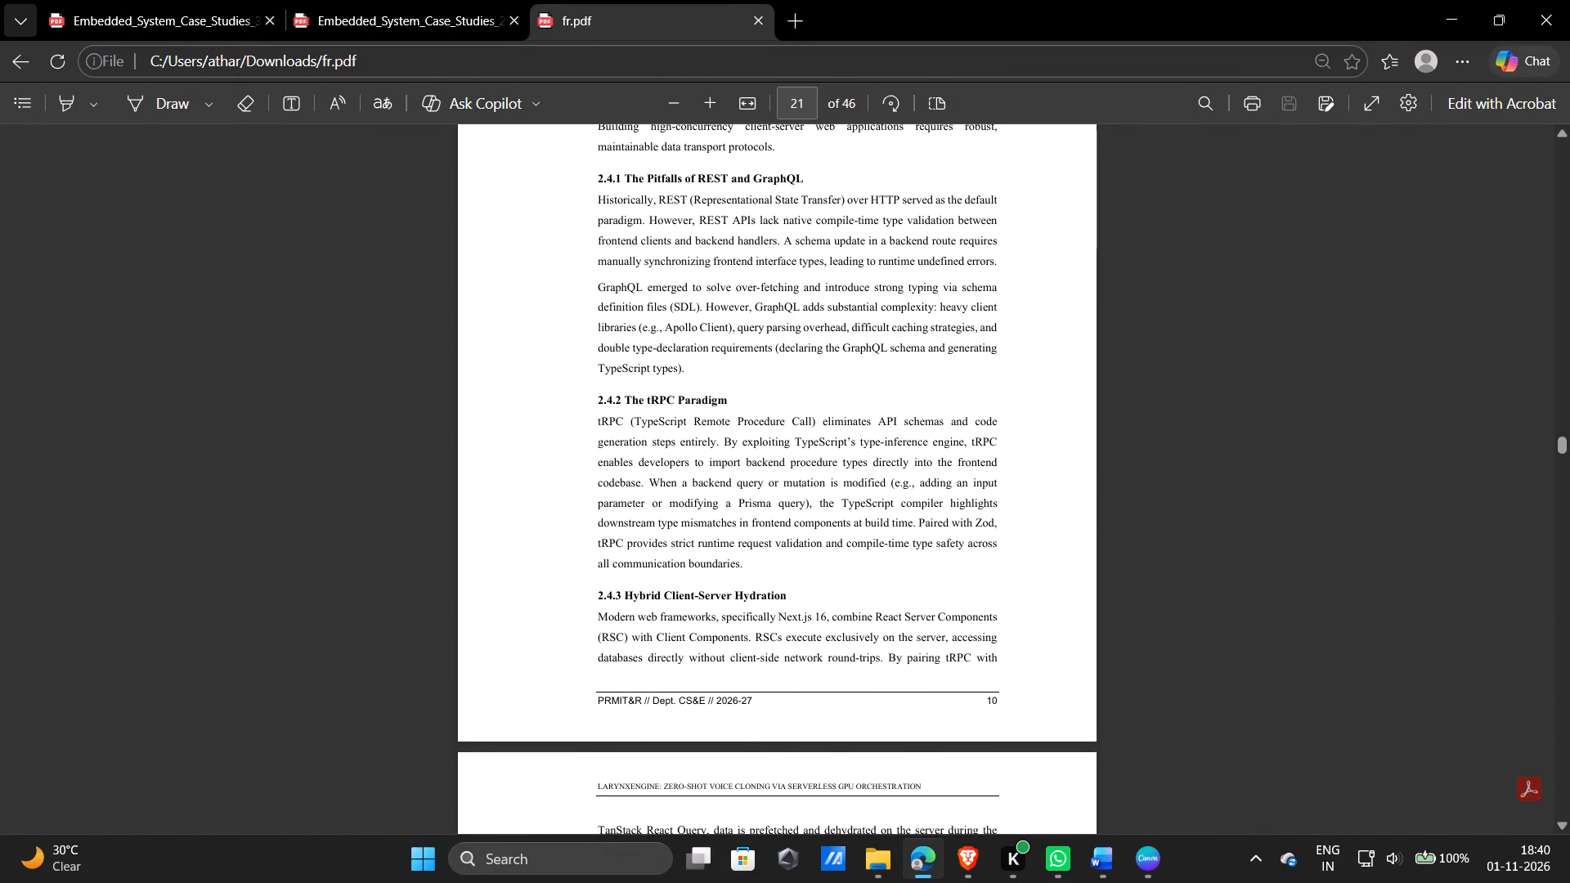
{"action": "scroll", "coordinate": [766, 396], "scroll_direction": "down", "scroll_amount": 2}
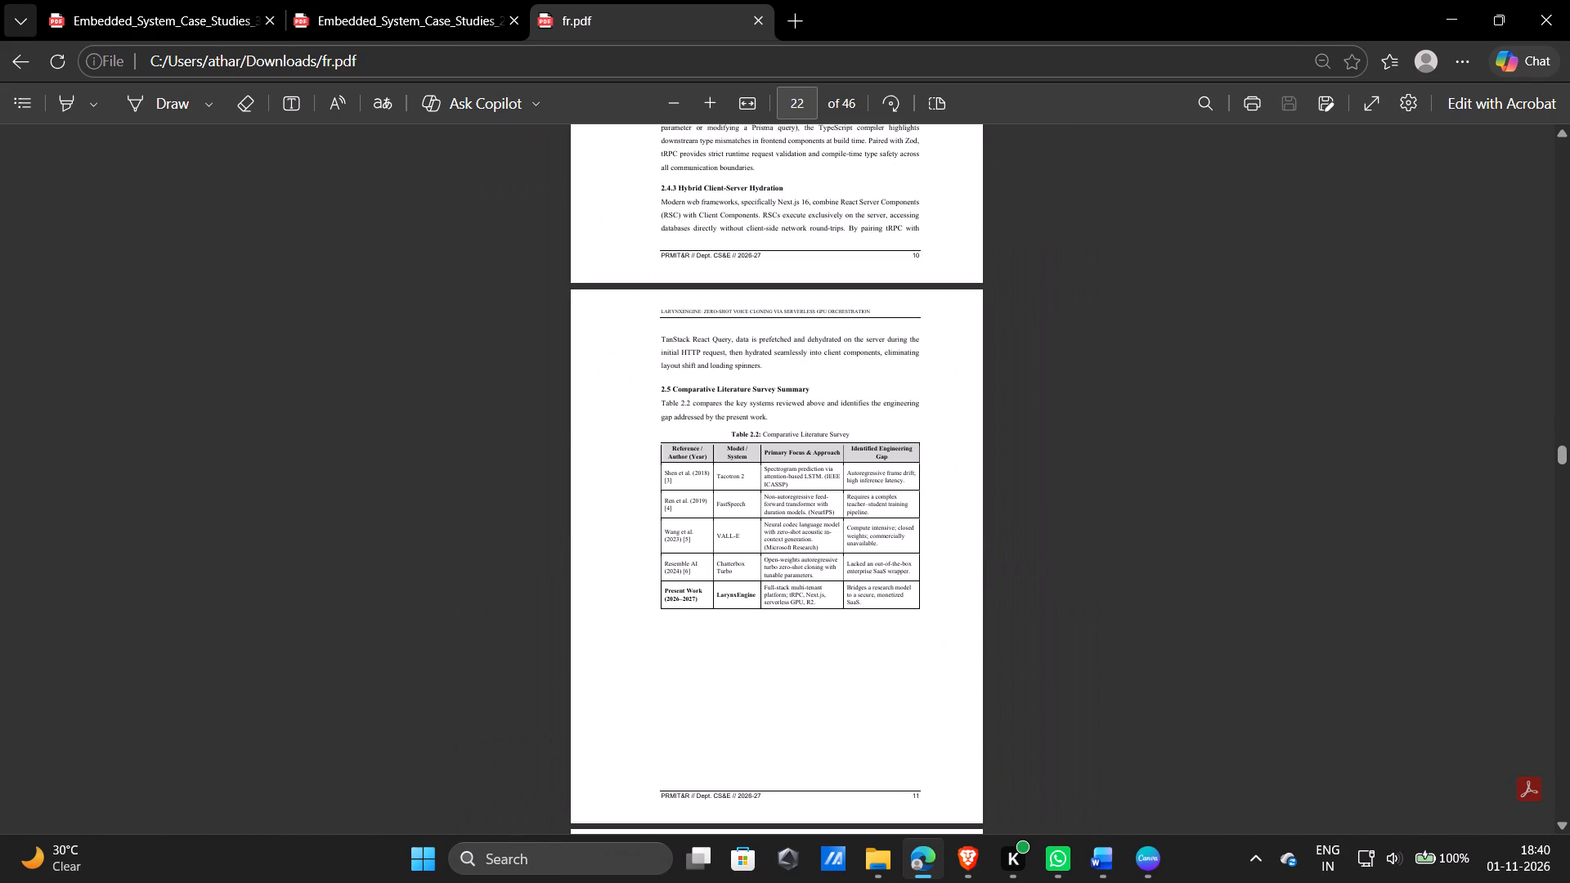
{"action": "scroll", "coordinate": [766, 396], "scroll_direction": "down", "scroll_amount": 15}
{"action": "scroll", "coordinate": [766, 396], "scroll_direction": "up", "scroll_amount": 1}
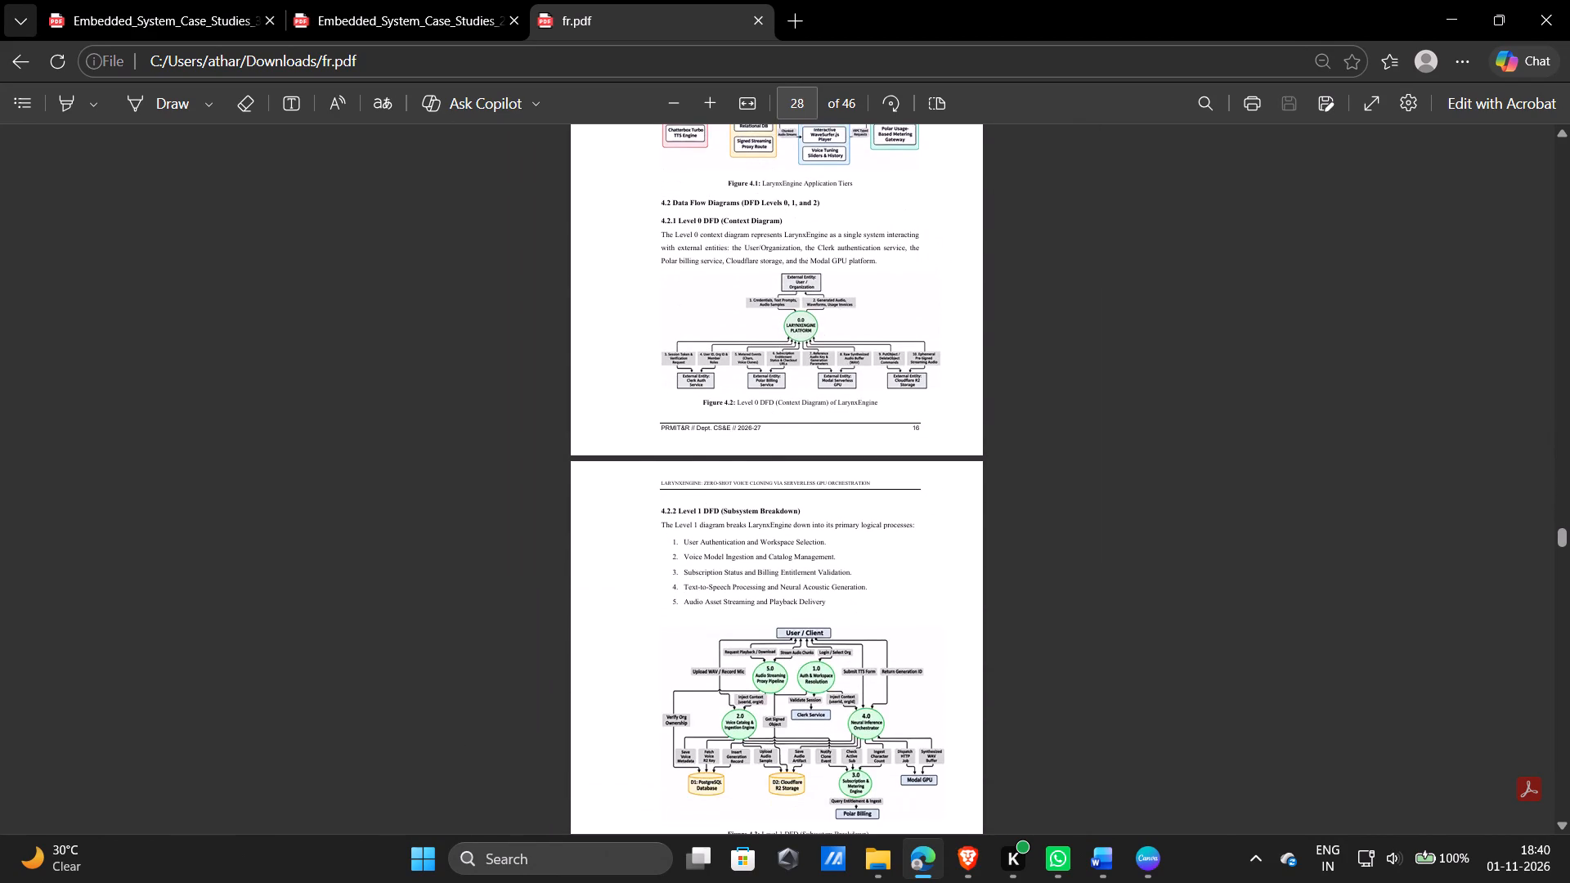
{"action": "scroll", "coordinate": [766, 396], "scroll_direction": "right", "scroll_amount": 1}
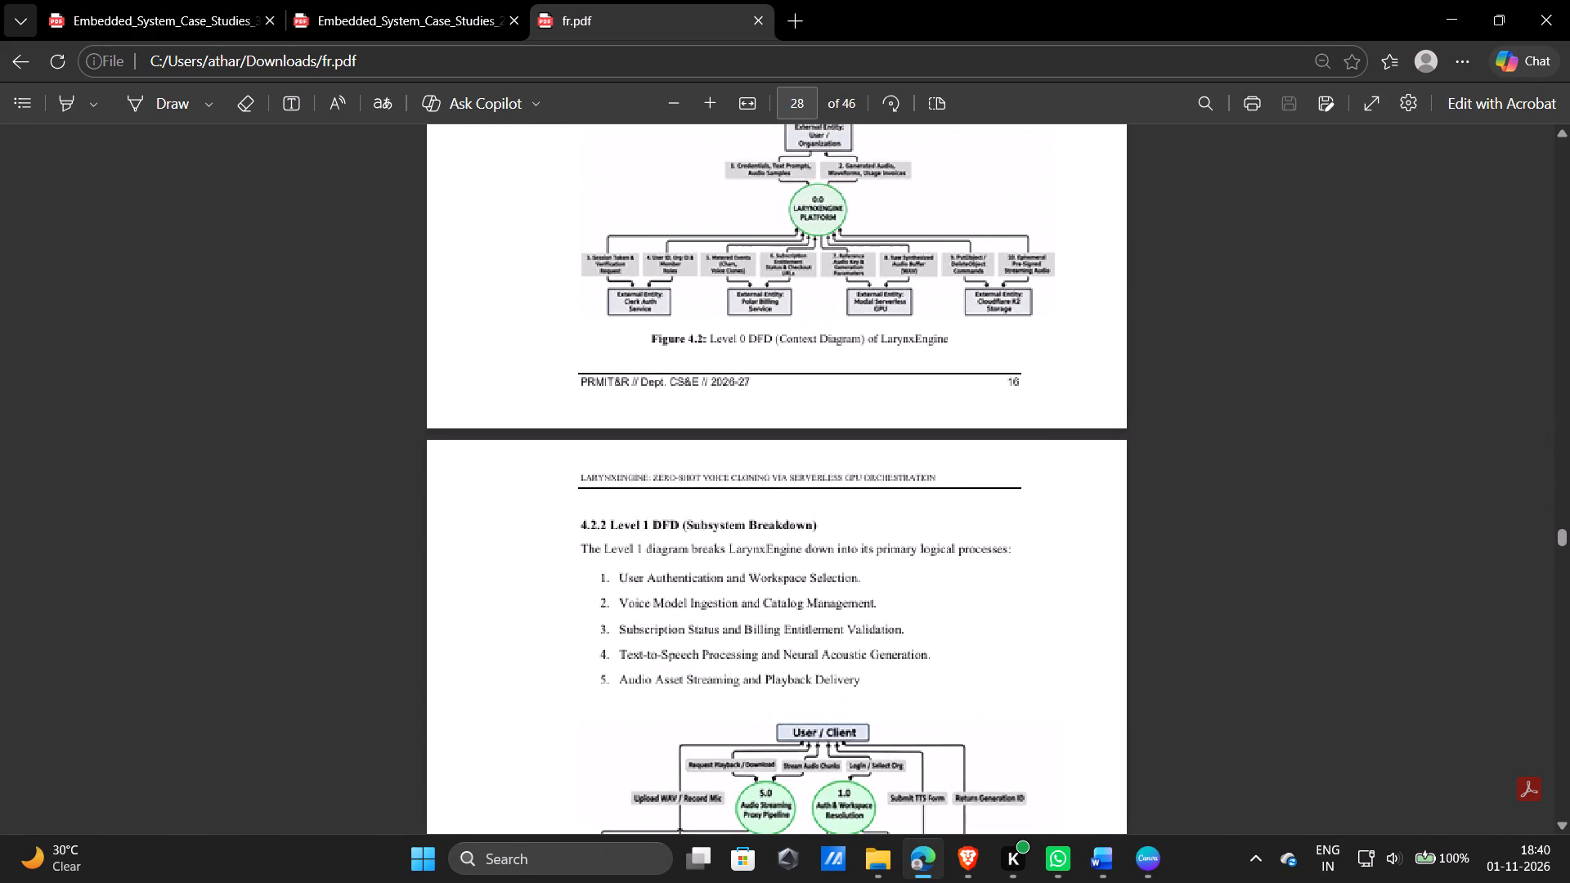
{"action": "scroll", "coordinate": [766, 396], "scroll_direction": "down", "scroll_amount": 3}
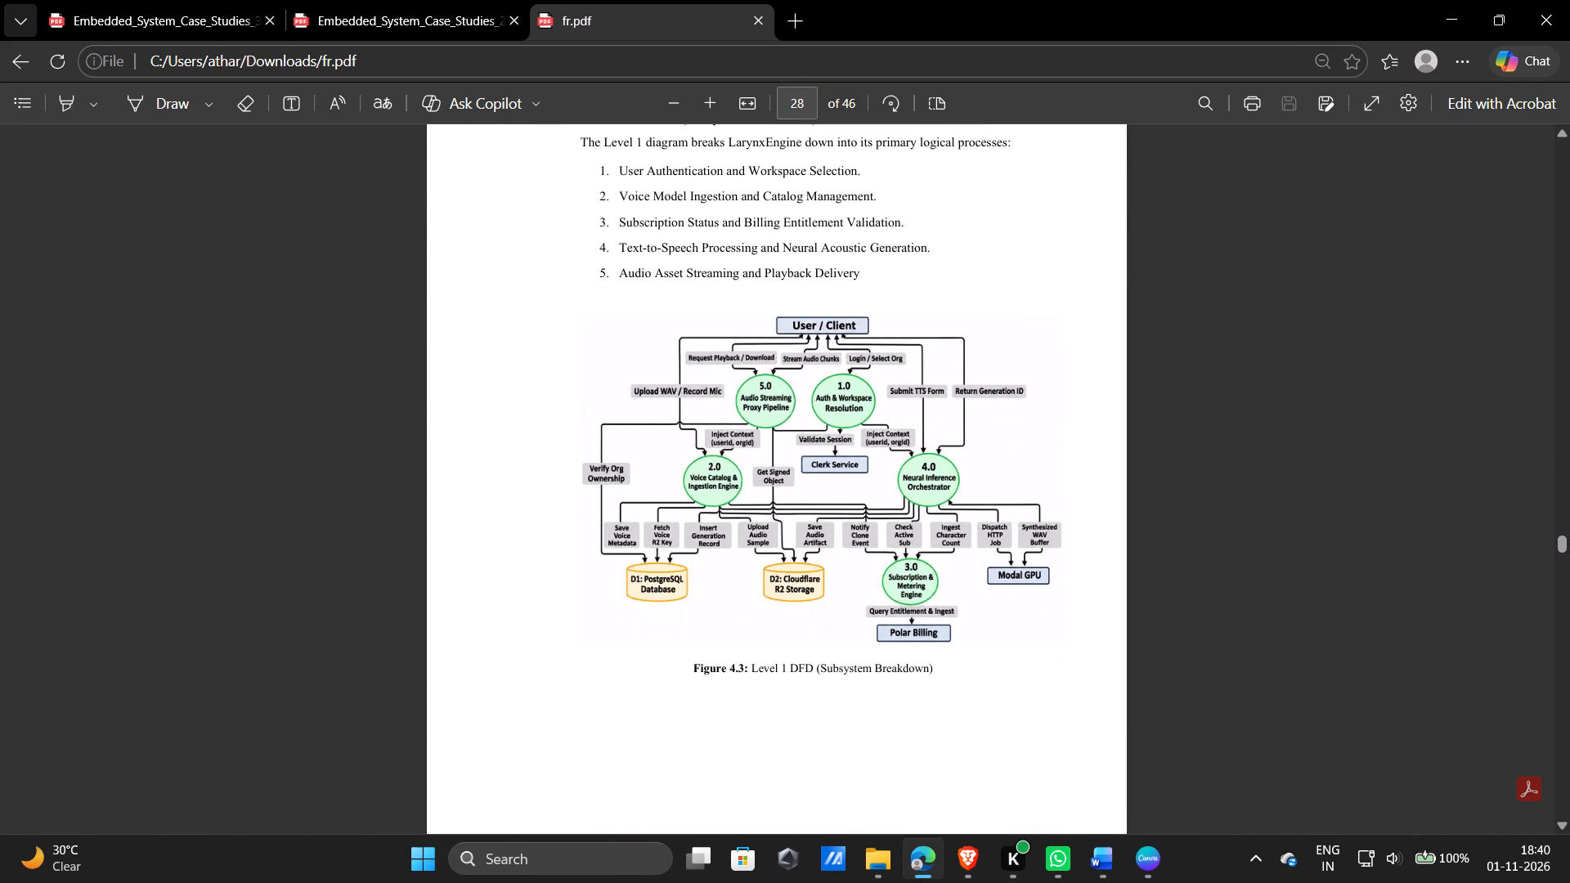
{"action": "scroll", "coordinate": [766, 396], "scroll_direction": "down", "scroll_amount": 1}
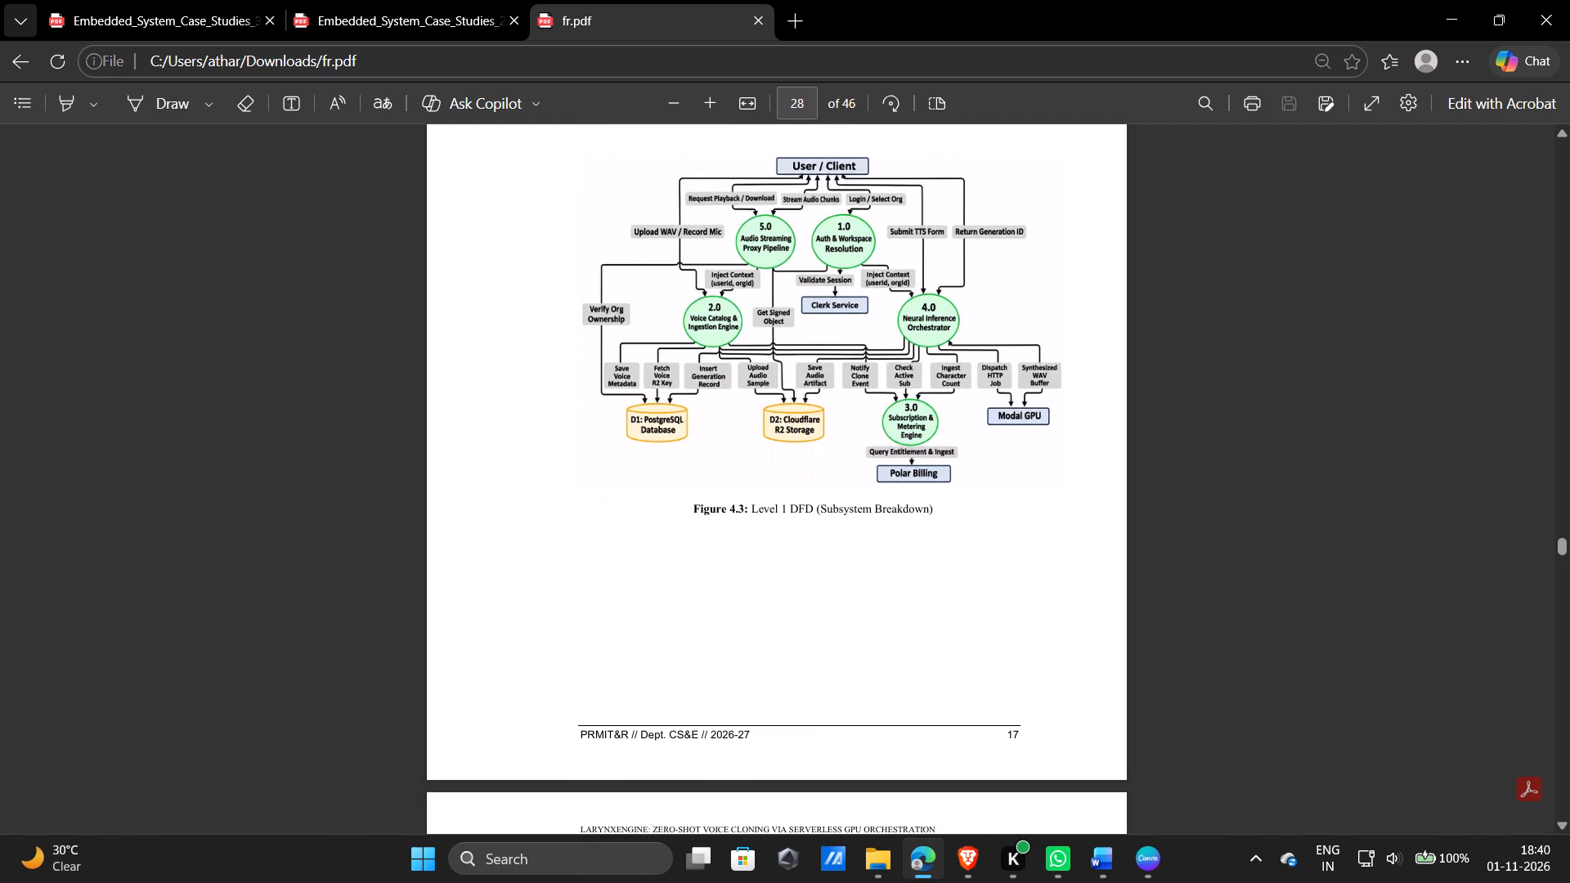
{"action": "scroll", "coordinate": [766, 396], "scroll_direction": "down", "scroll_amount": 1}
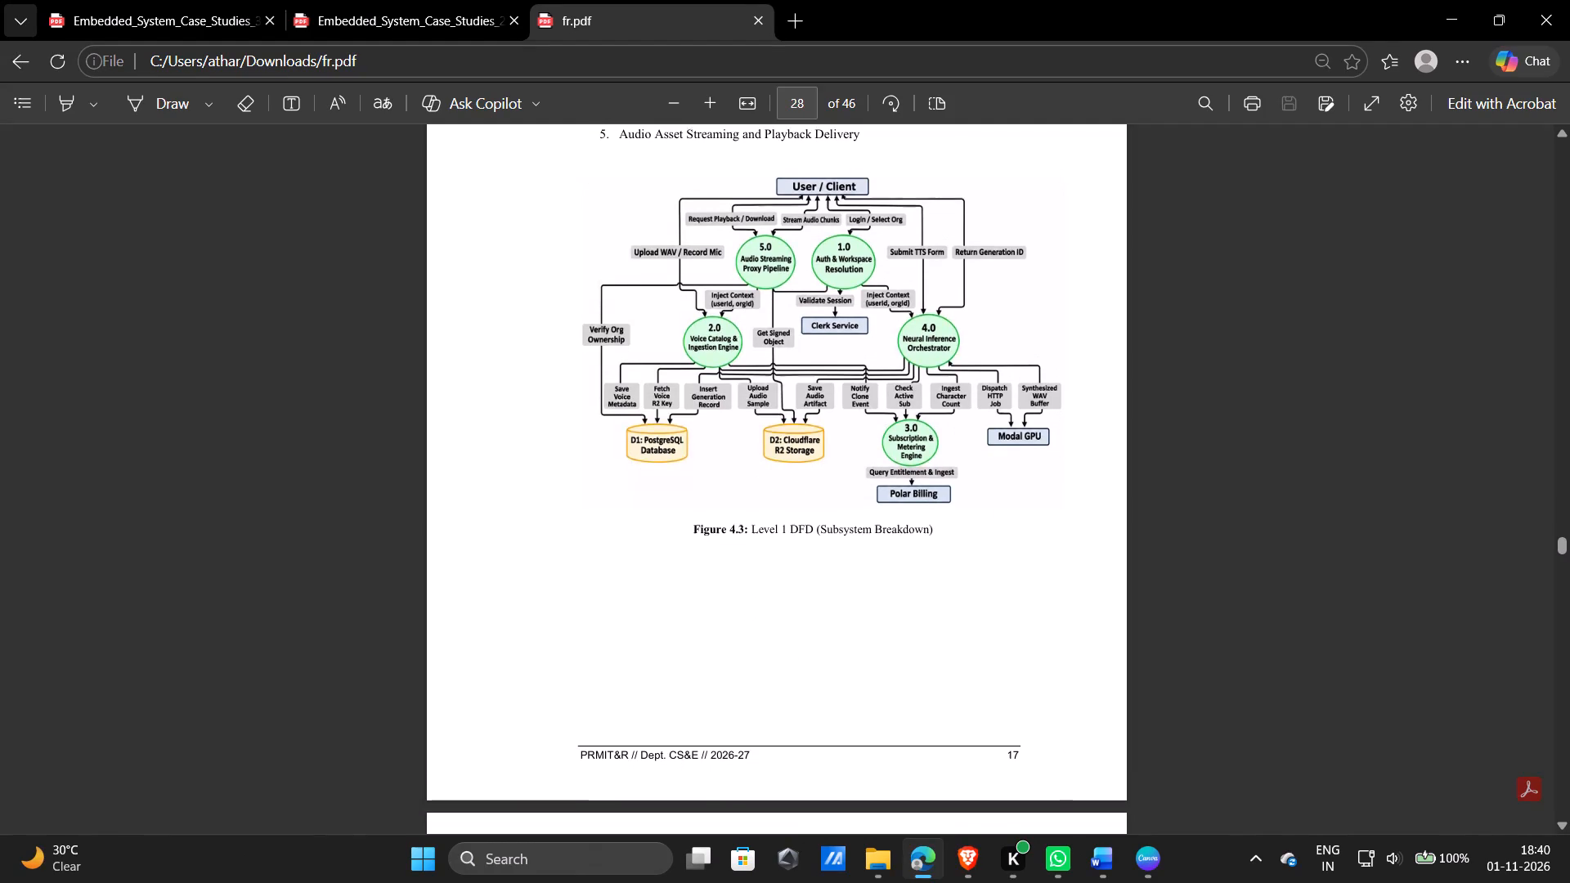
{"action": "scroll", "coordinate": [766, 396], "scroll_direction": "down", "scroll_amount": 6}
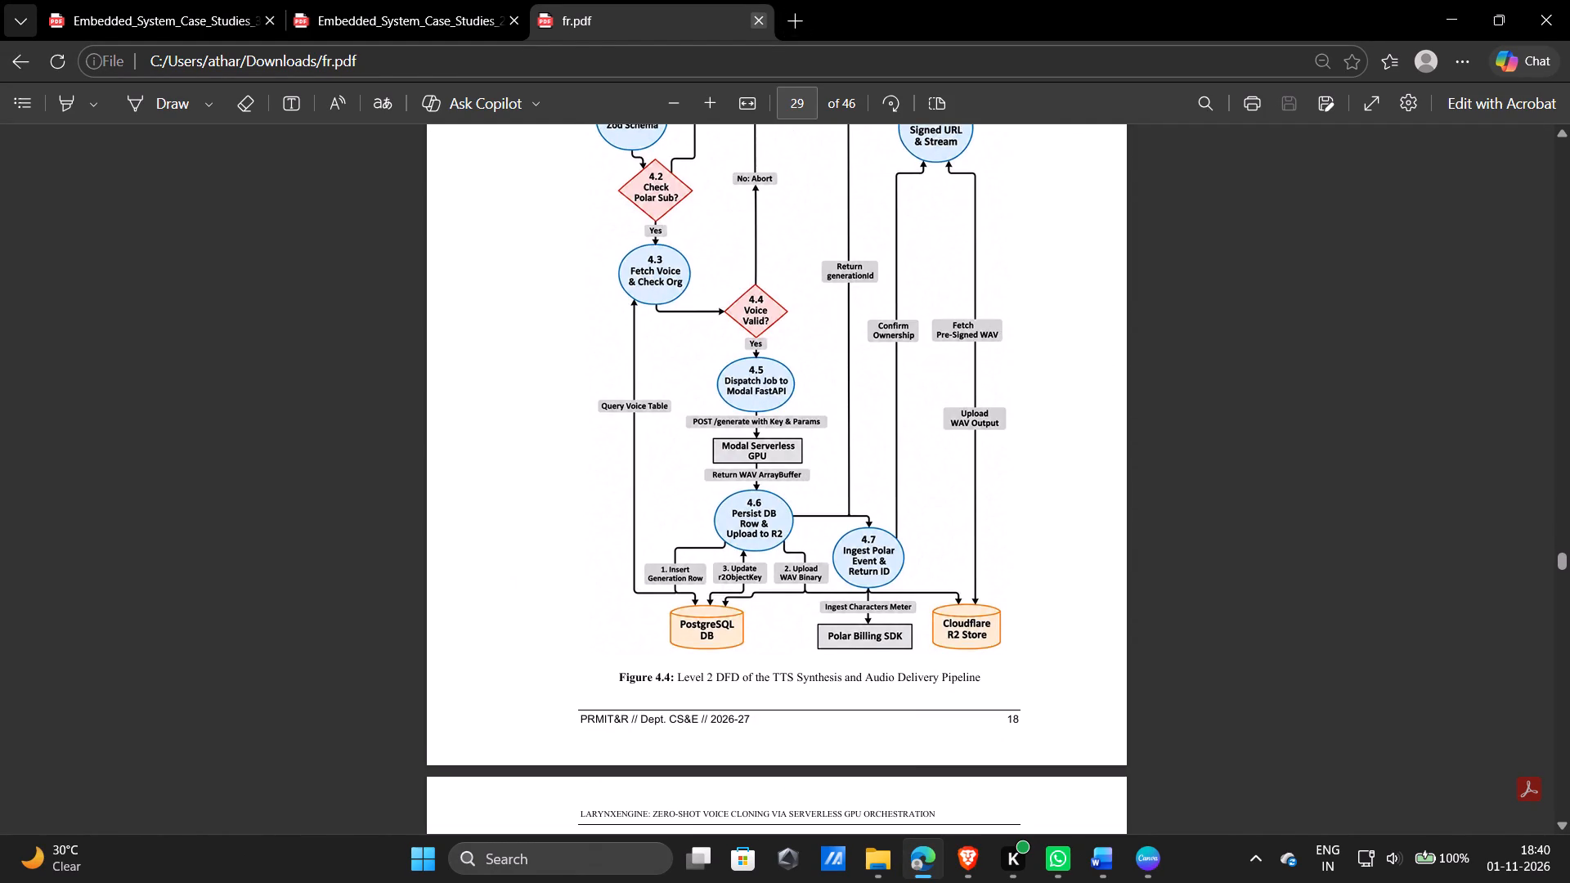
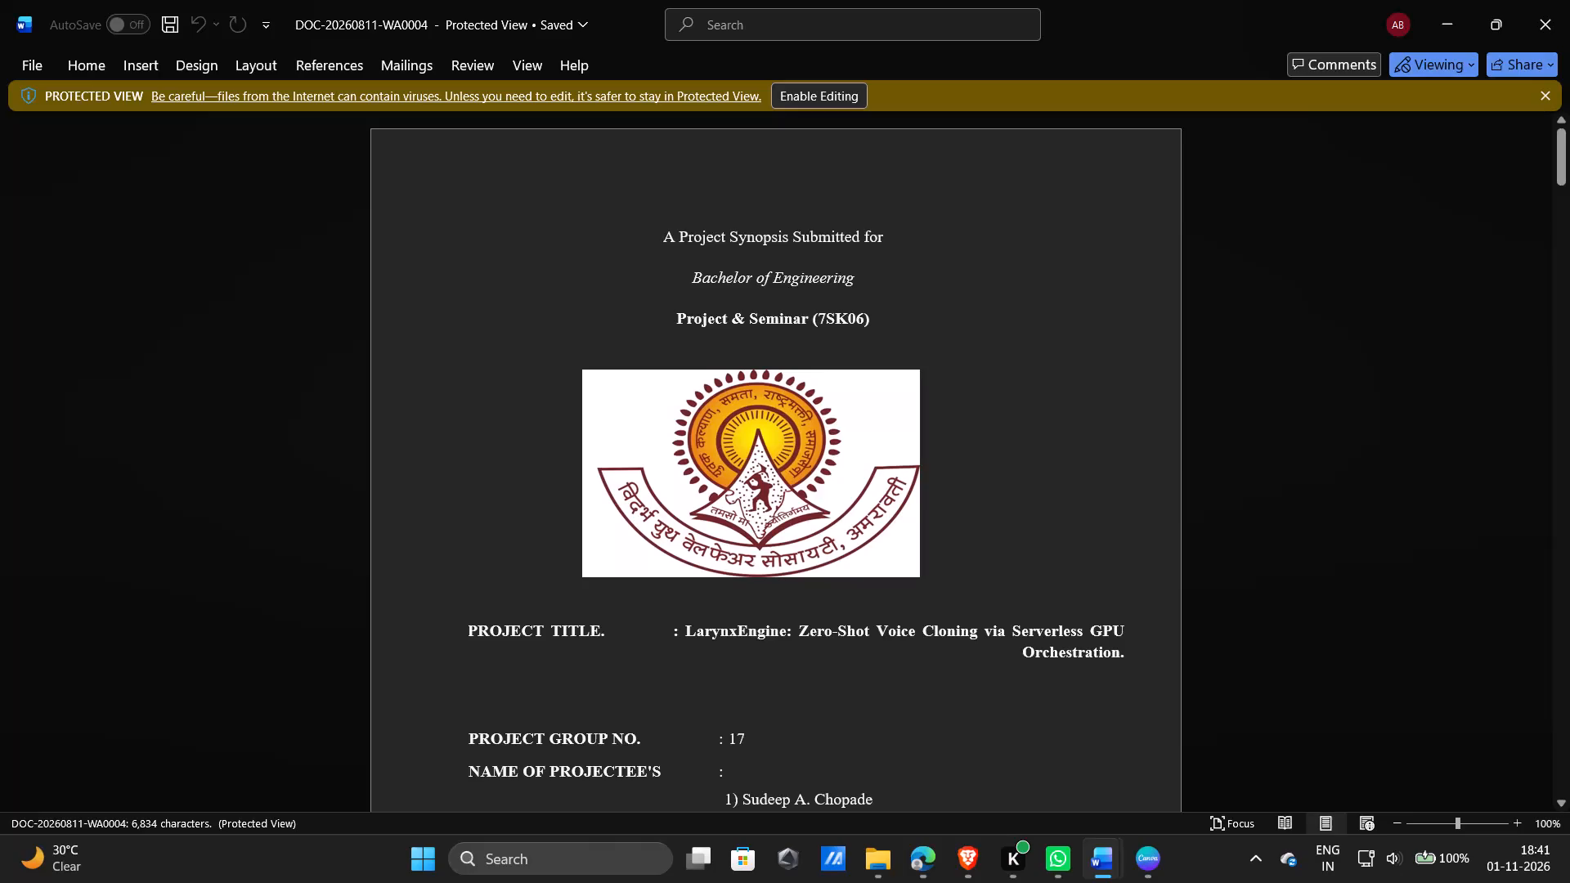
Look over the title page and abstract of the DOC-20260811-WA0004 project synopsis, and close it to return to the LarynxEngine report.
{"action": "scroll", "coordinate": [738, 473], "scroll_direction": "down", "scroll_amount": 4}
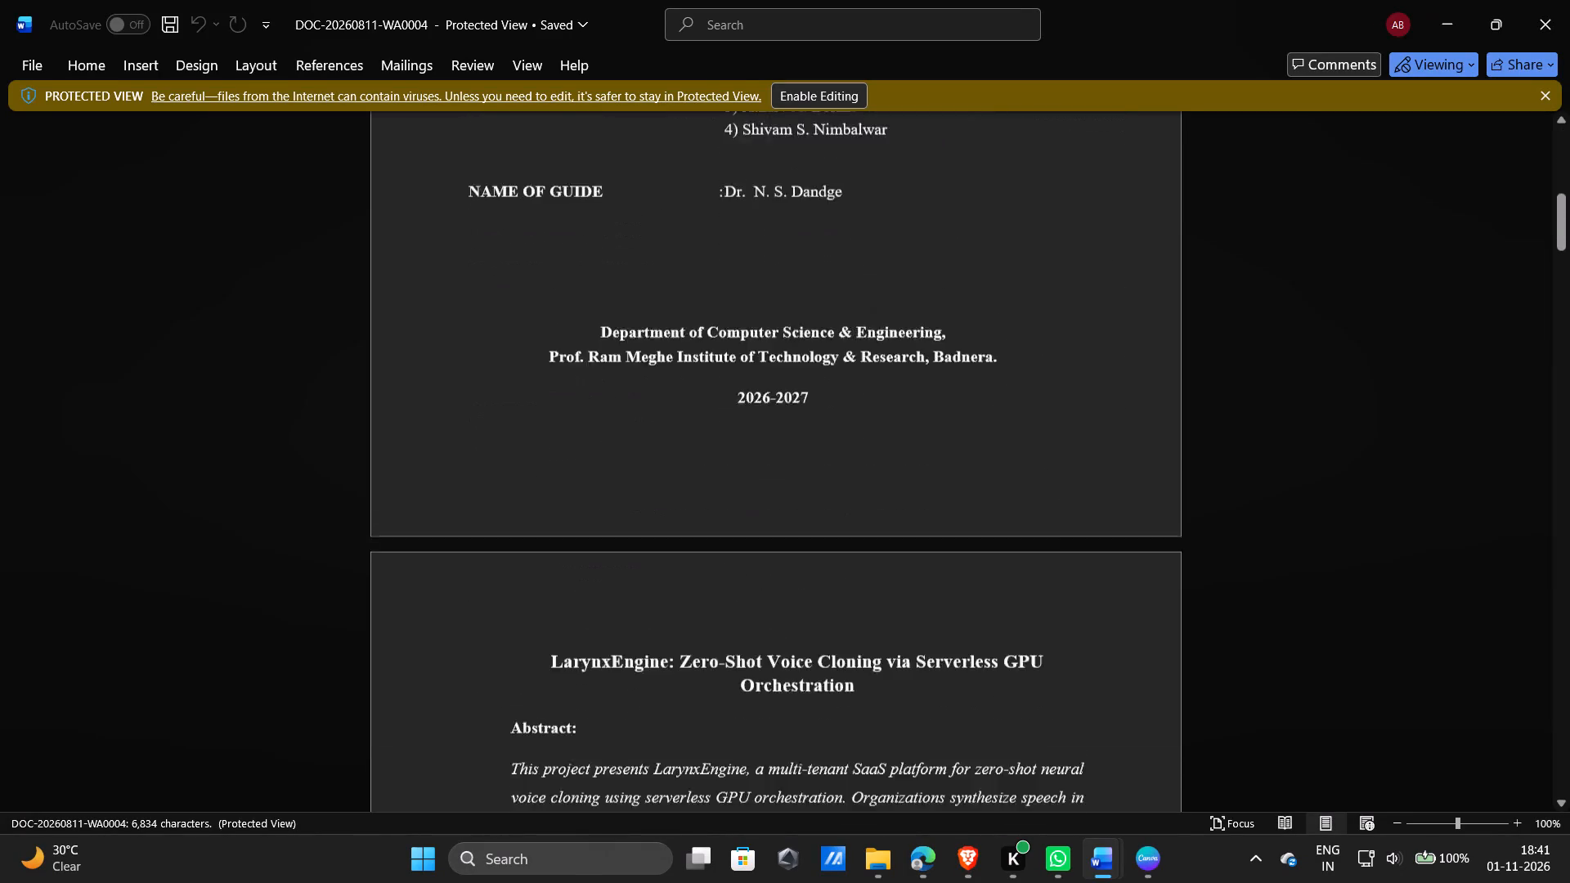
{"action": "scroll", "coordinate": [738, 473], "scroll_direction": "down", "scroll_amount": 1}
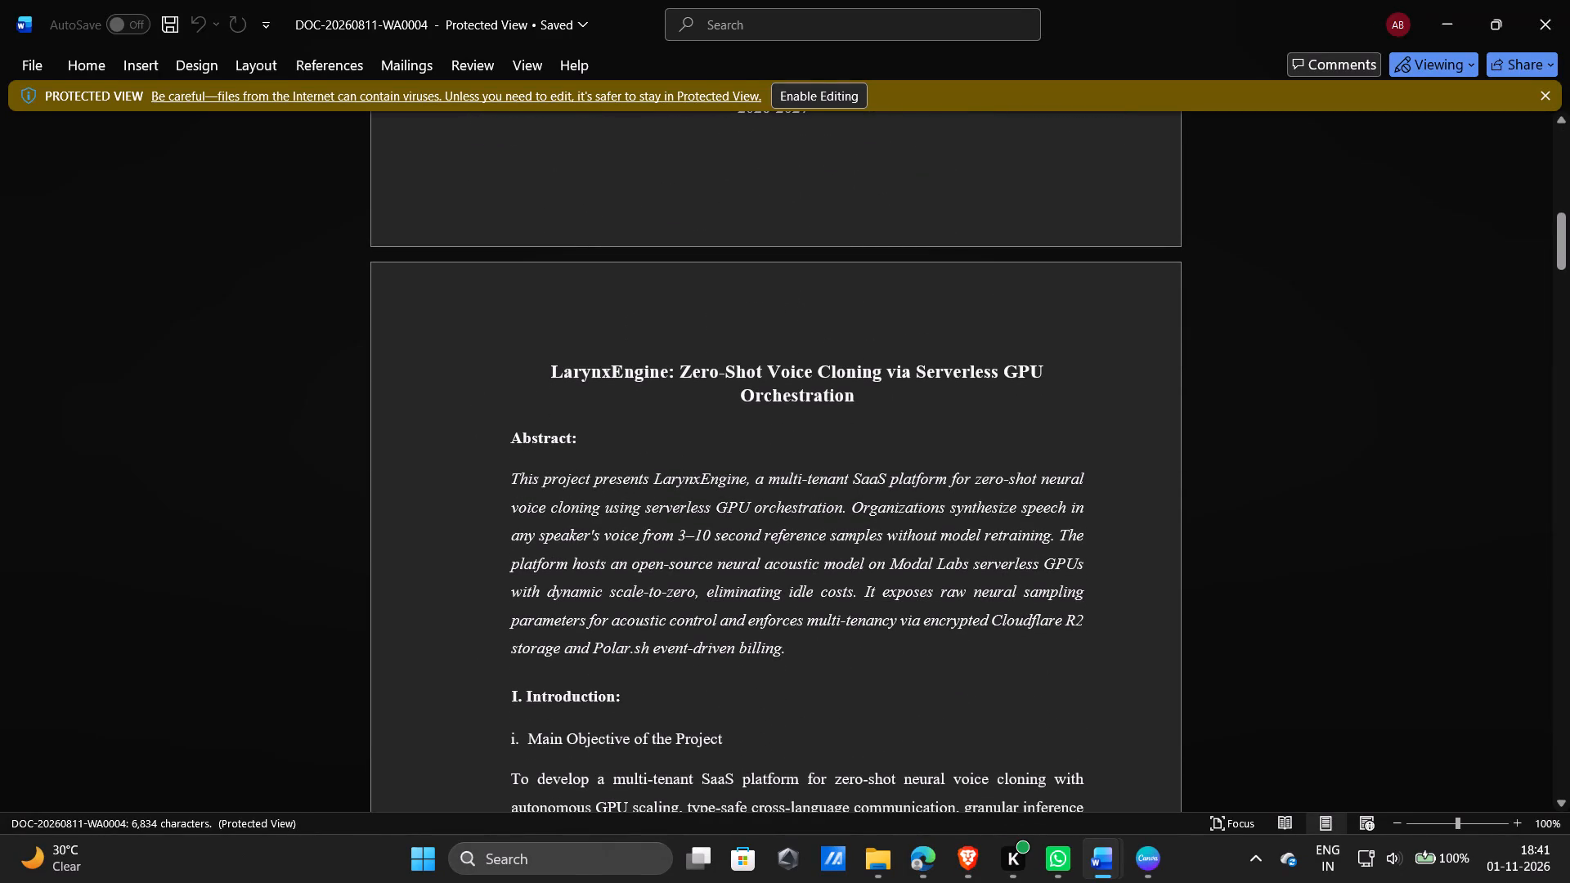
{"action": "left_click", "coordinate": [1569, 0]}
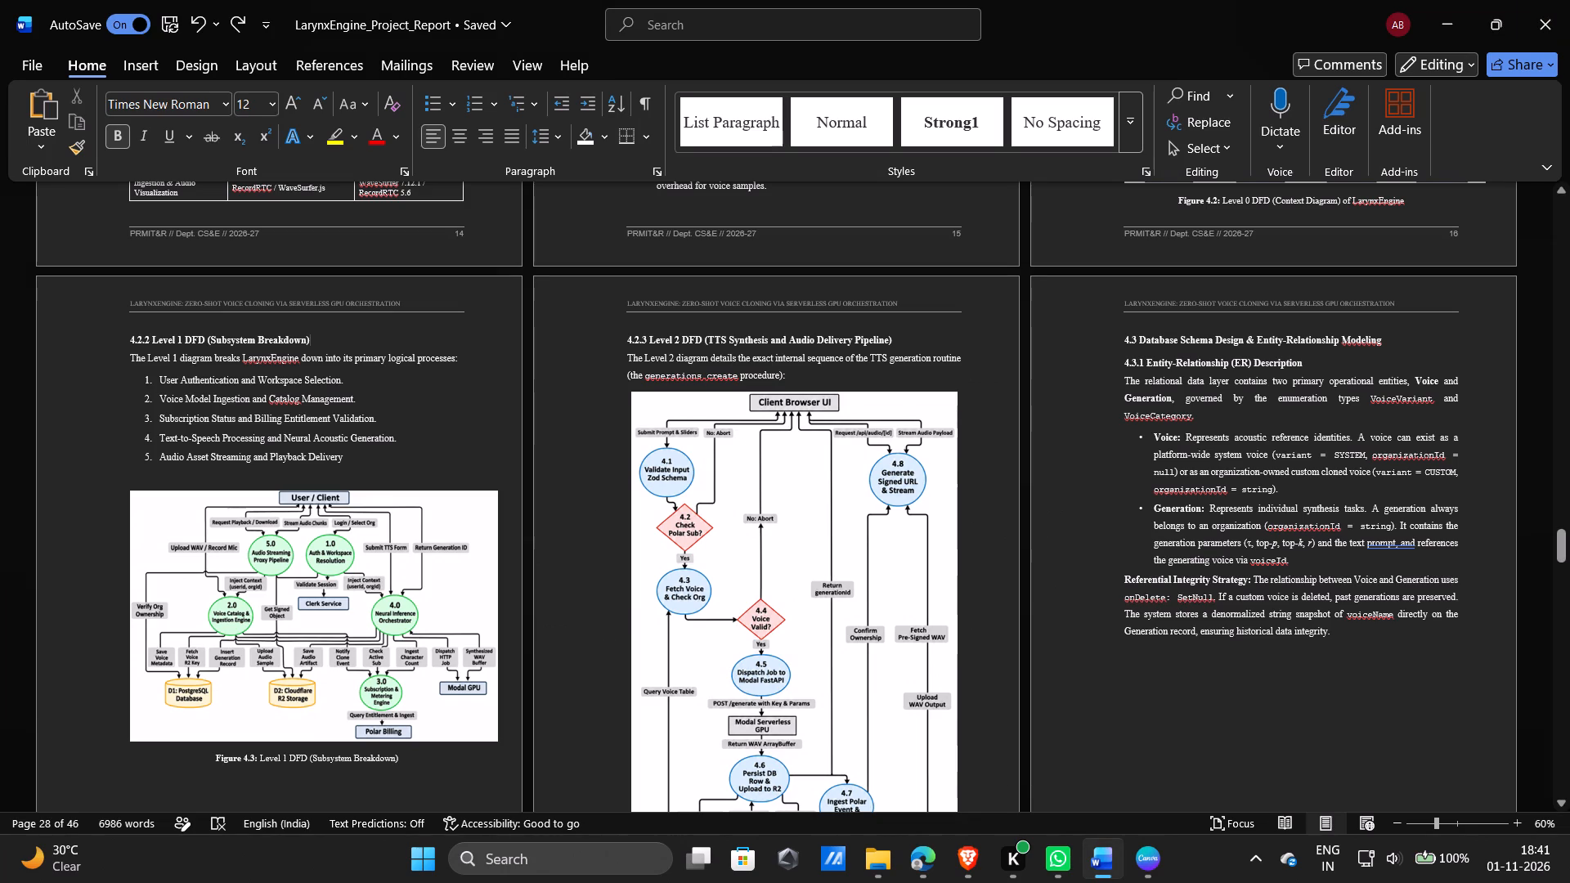
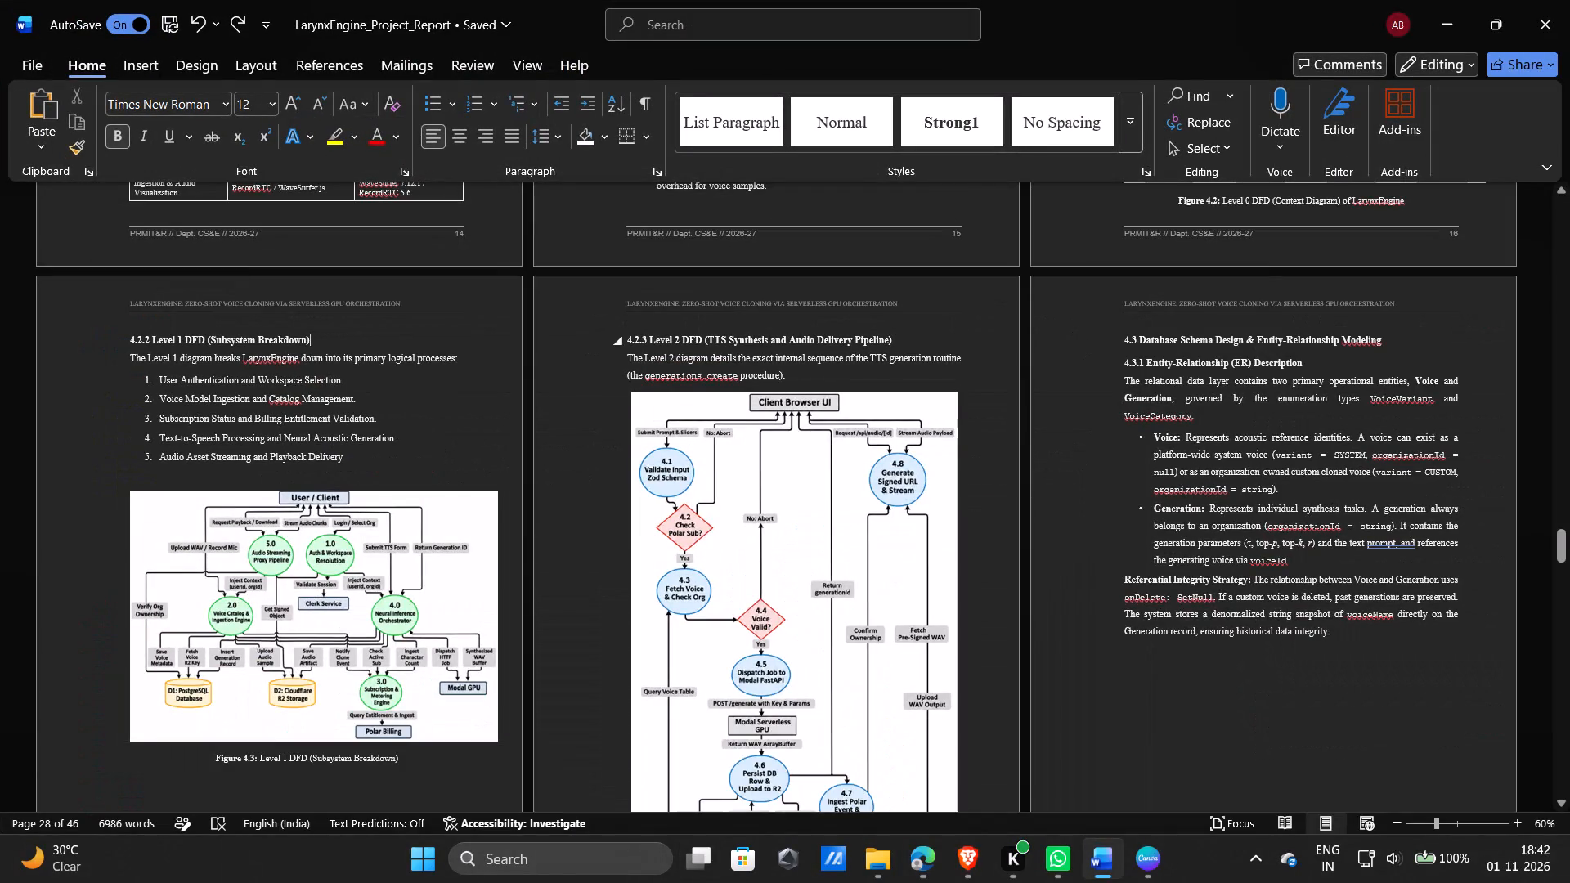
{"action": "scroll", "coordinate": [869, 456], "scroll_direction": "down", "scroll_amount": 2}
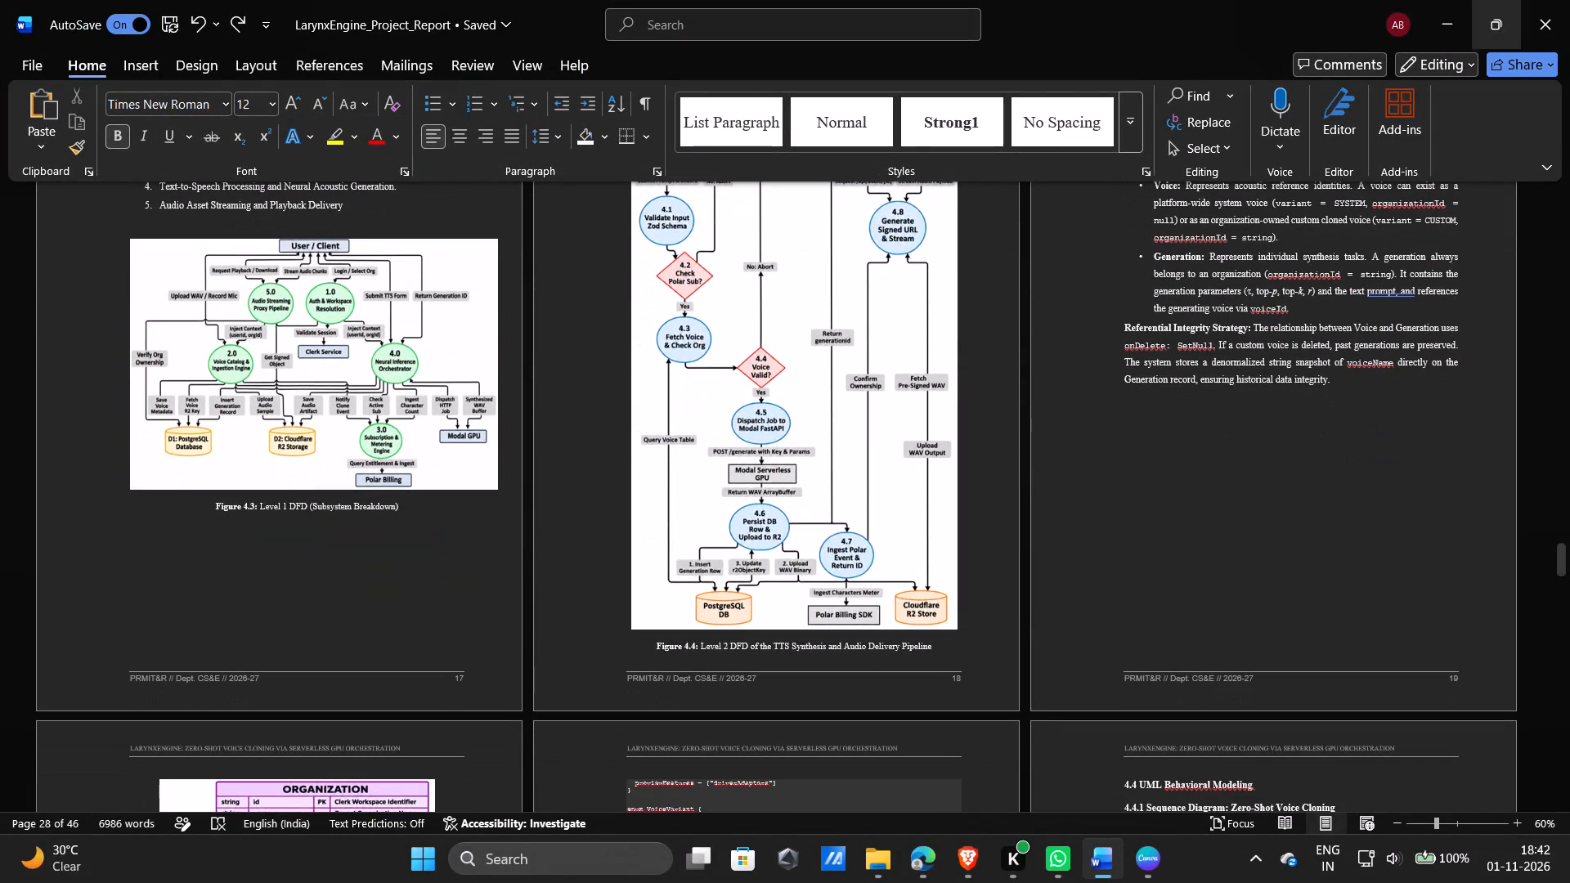
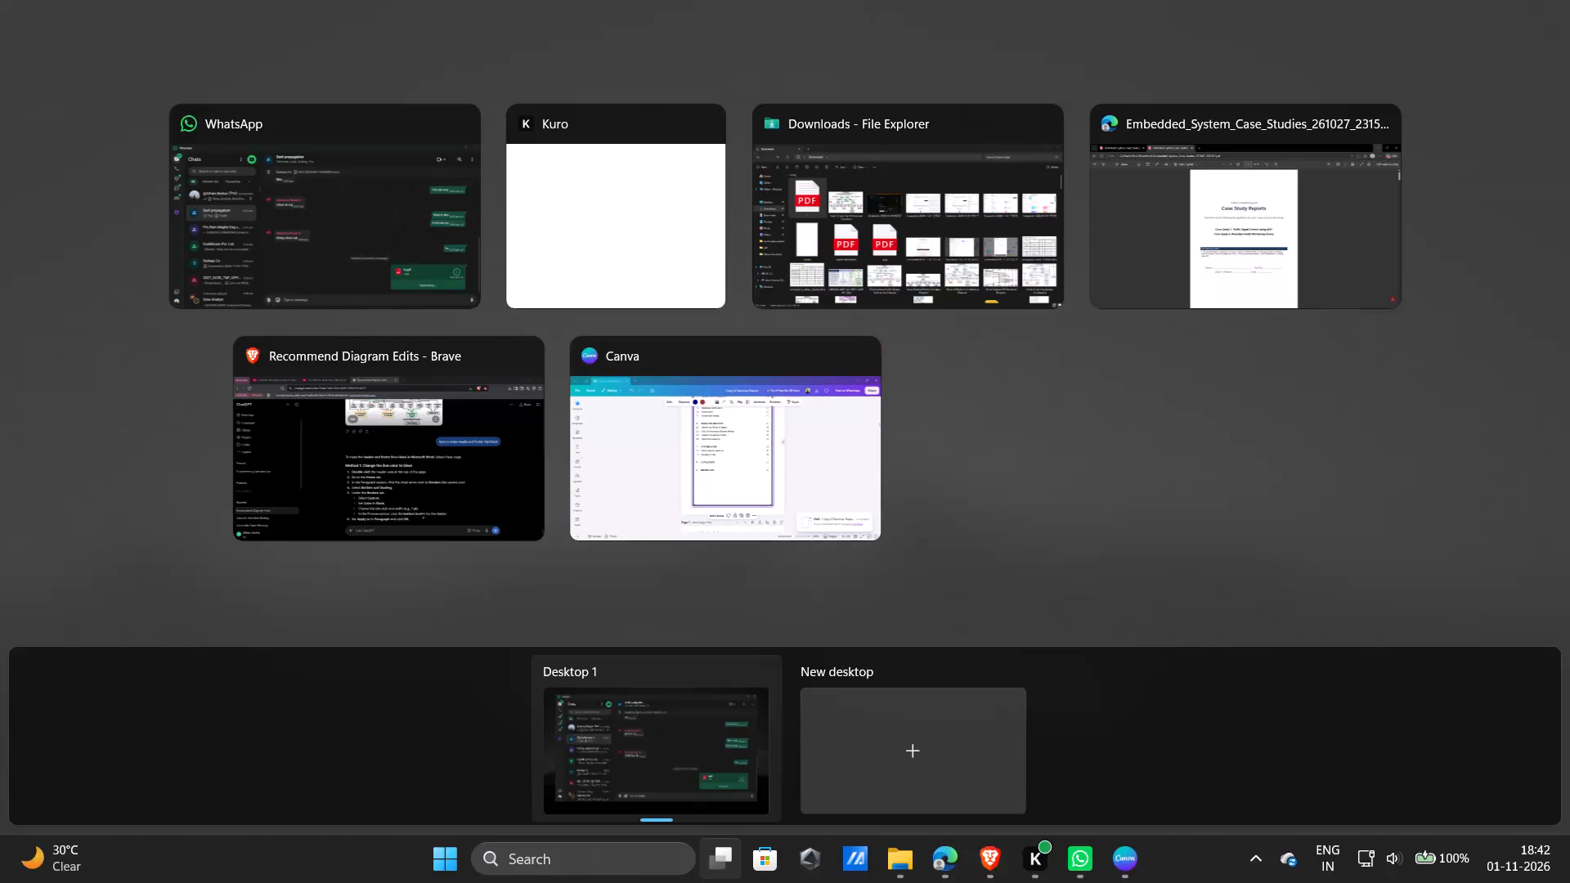
Close the Canva and Downloads File Explorer windows, and bring the Embedded System Case Studies PDF window to the front.
{"action": "left_click", "coordinate": [854, 351]}
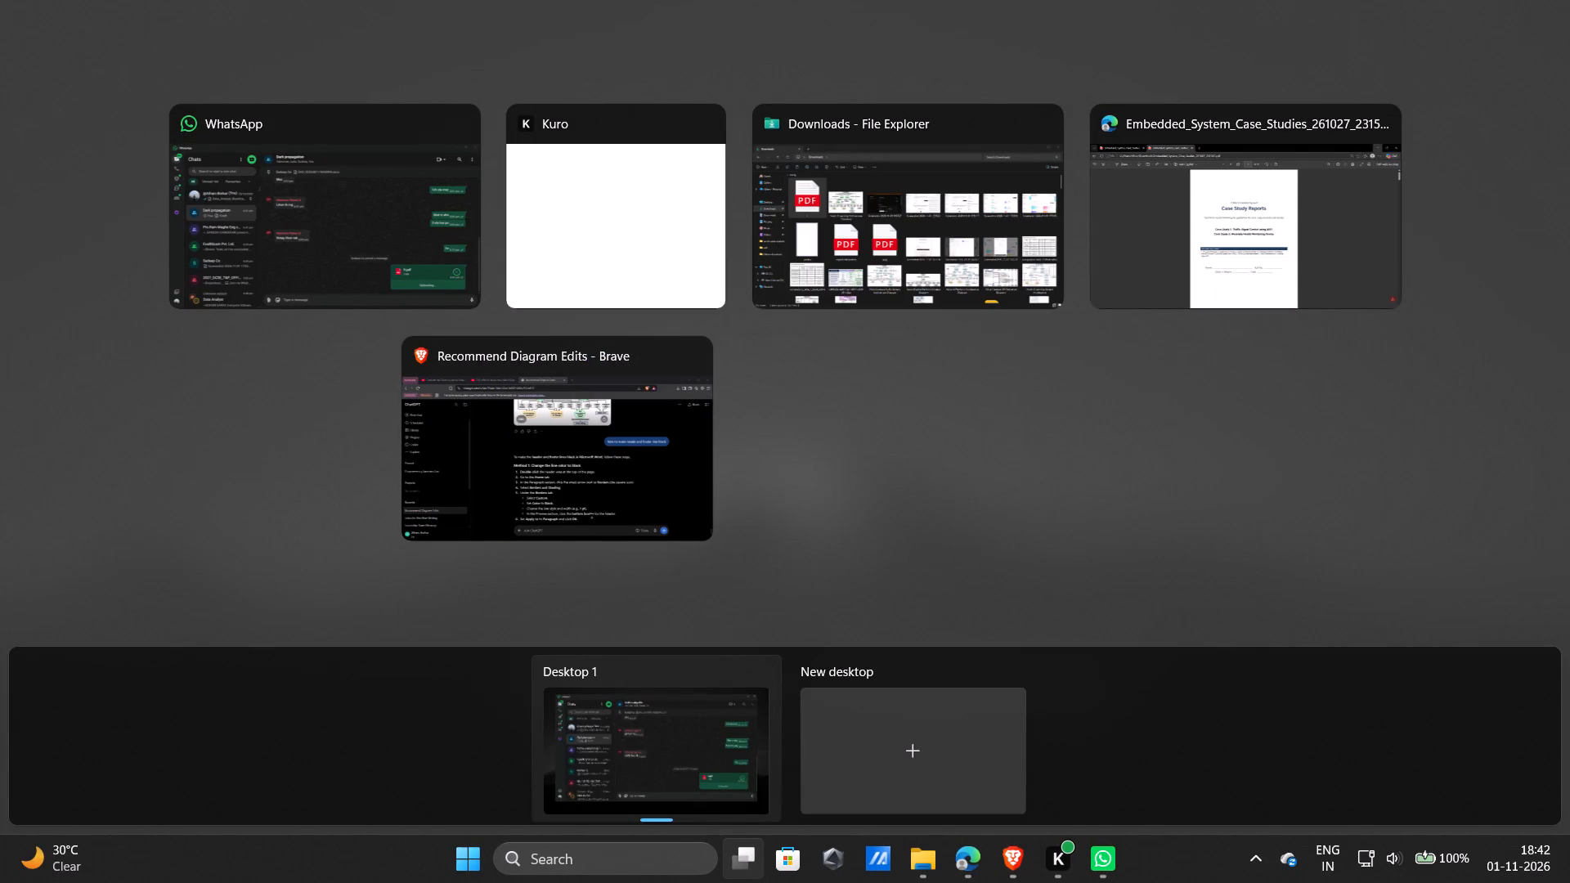
{"action": "left_click", "coordinate": [908, 218]}
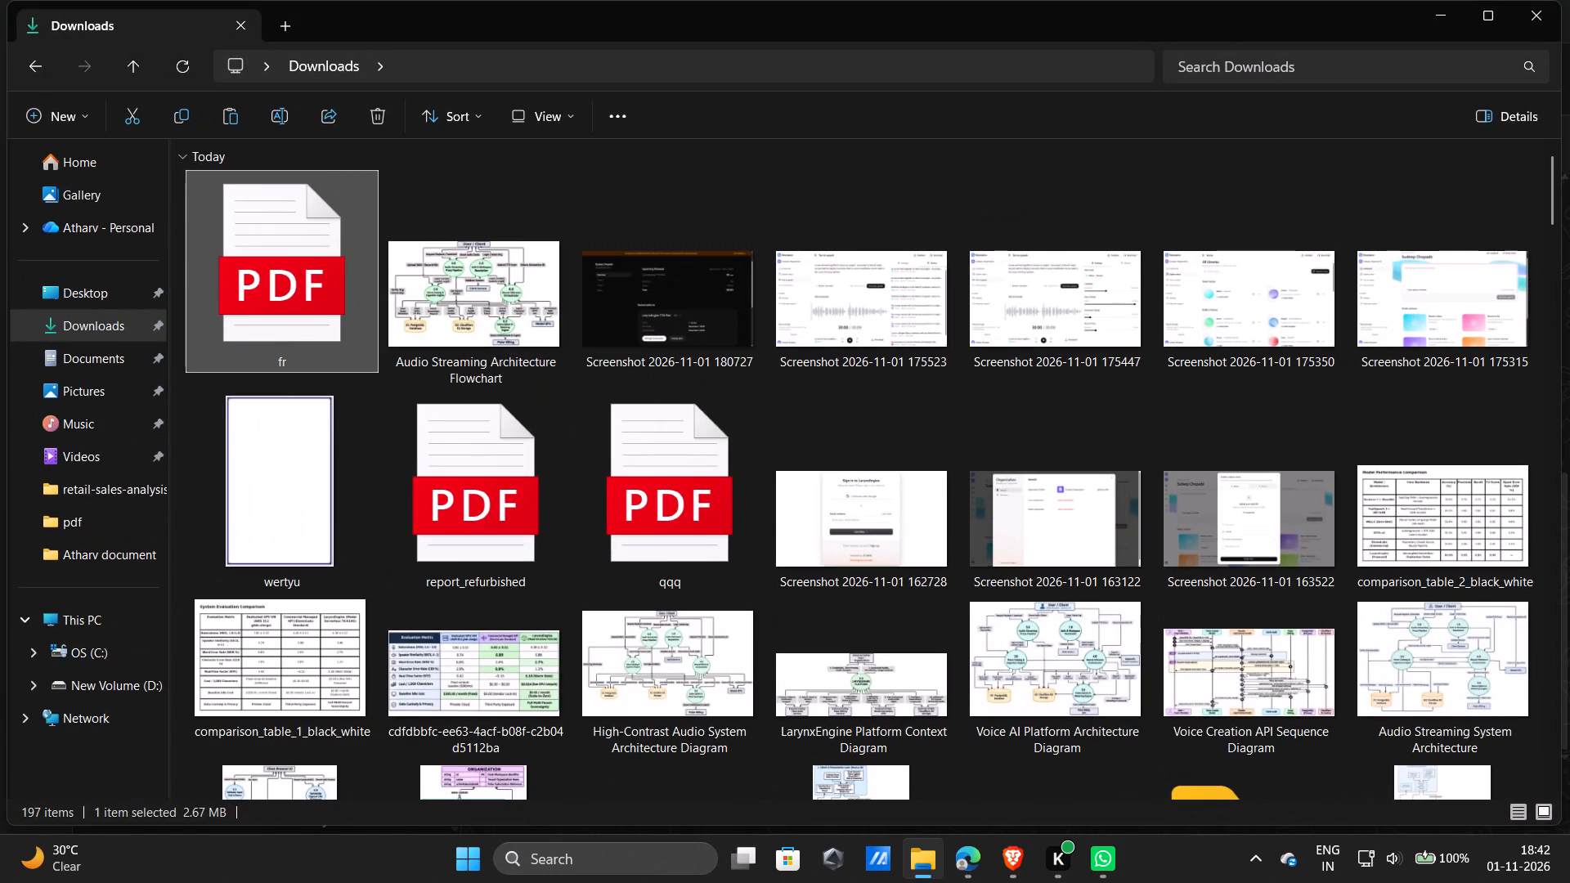
{"action": "left_click", "coordinate": [575, 502]}
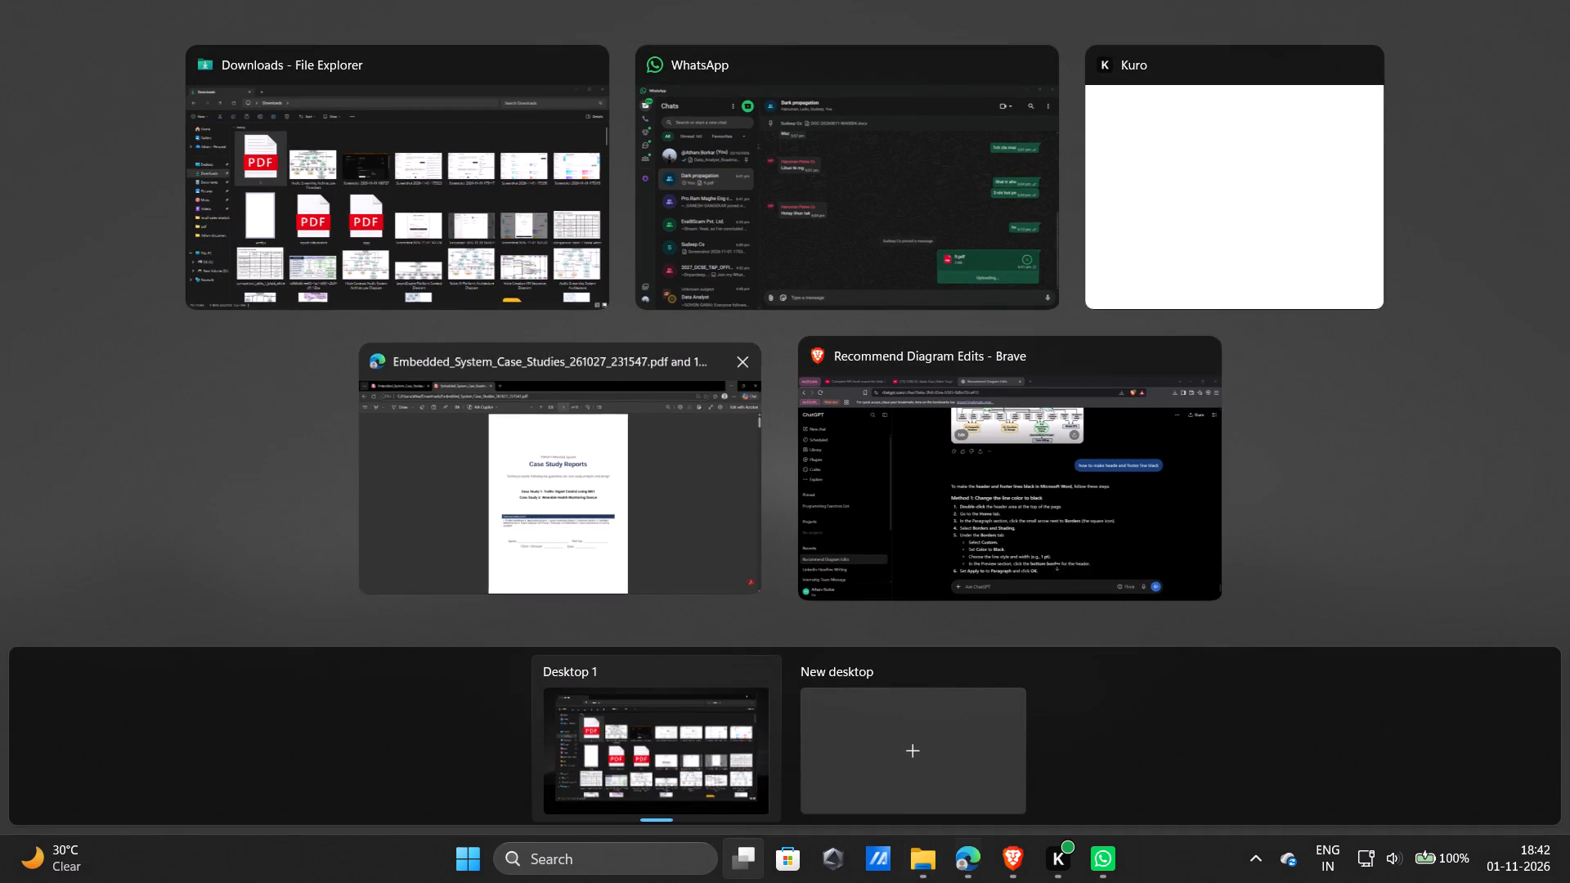
{"action": "left_click", "coordinate": [1210, 52]}
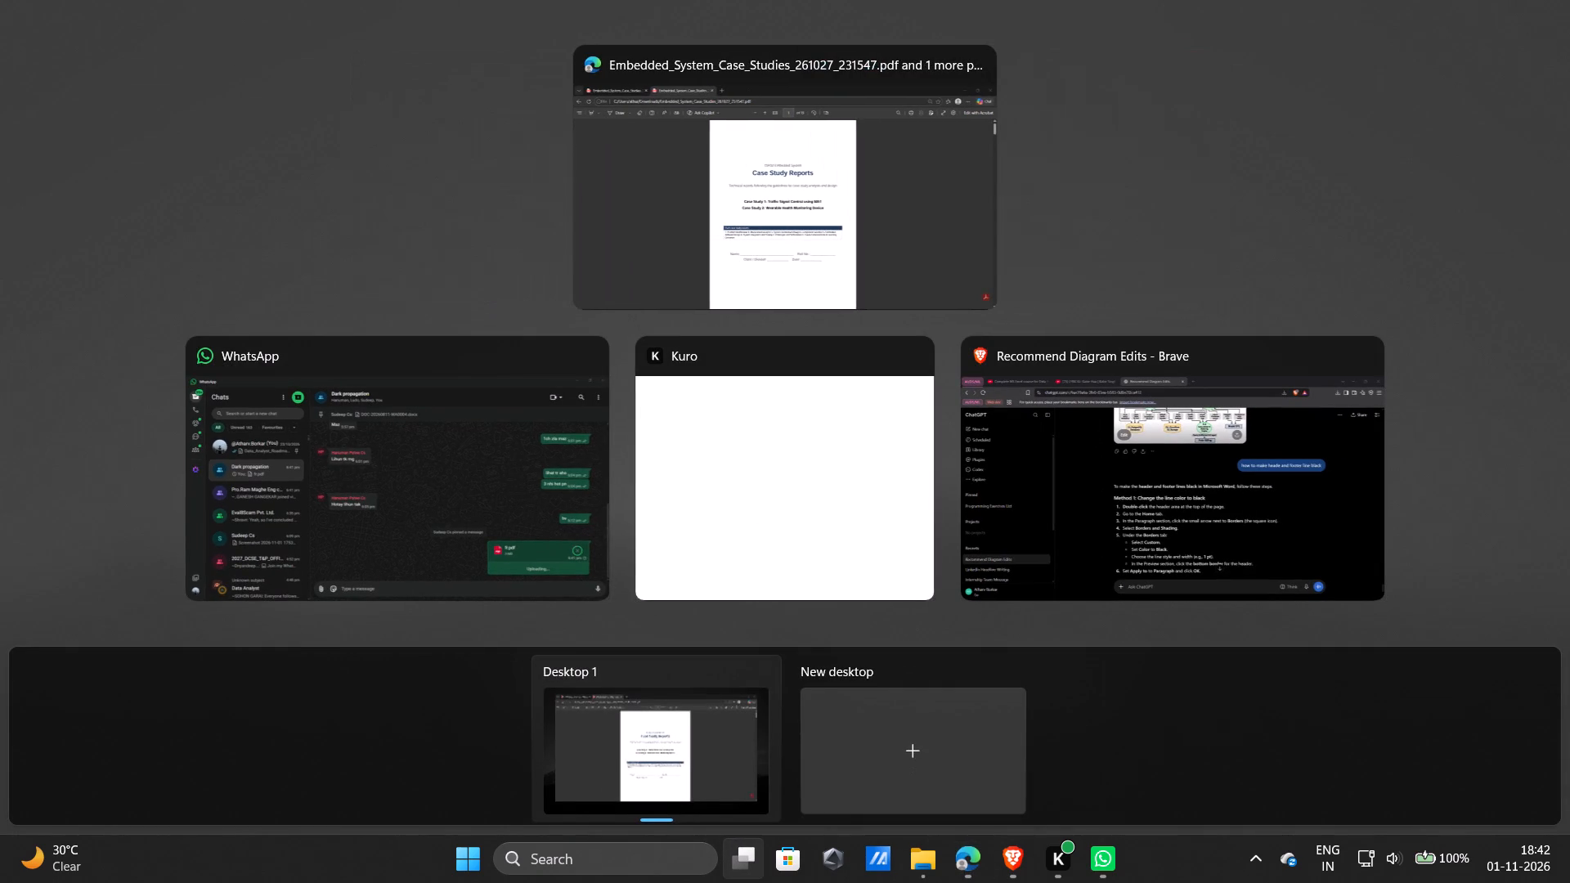
Reopen the fr PDF from File Explorer's recent files and go back to the report's title page.
{"action": "left_click", "coordinate": [902, 882]}
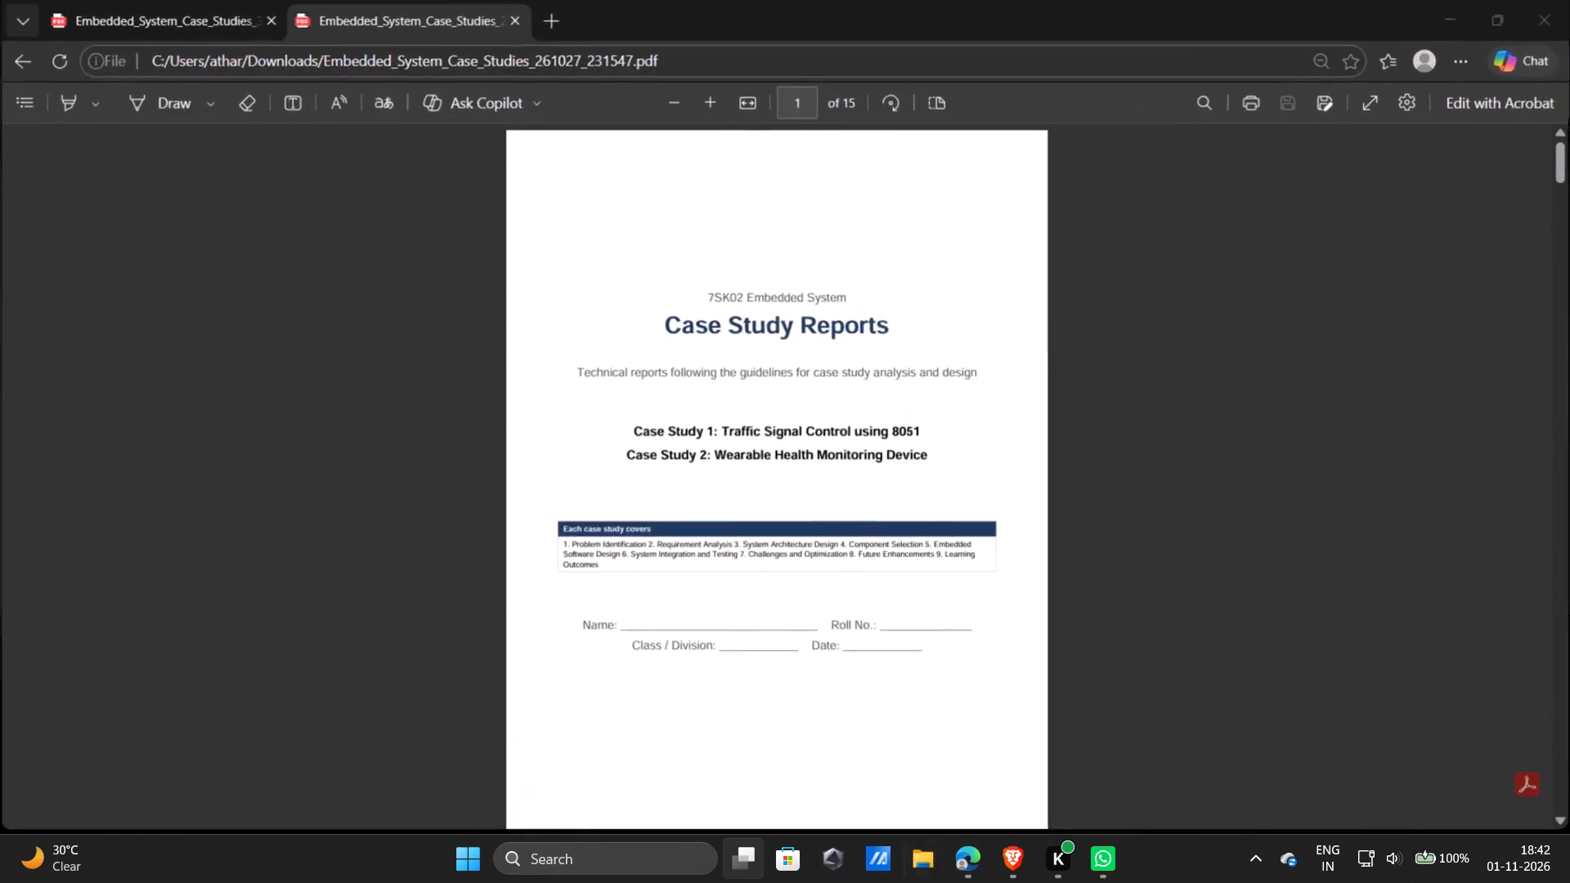
{"action": "left_click", "coordinate": [342, 559]}
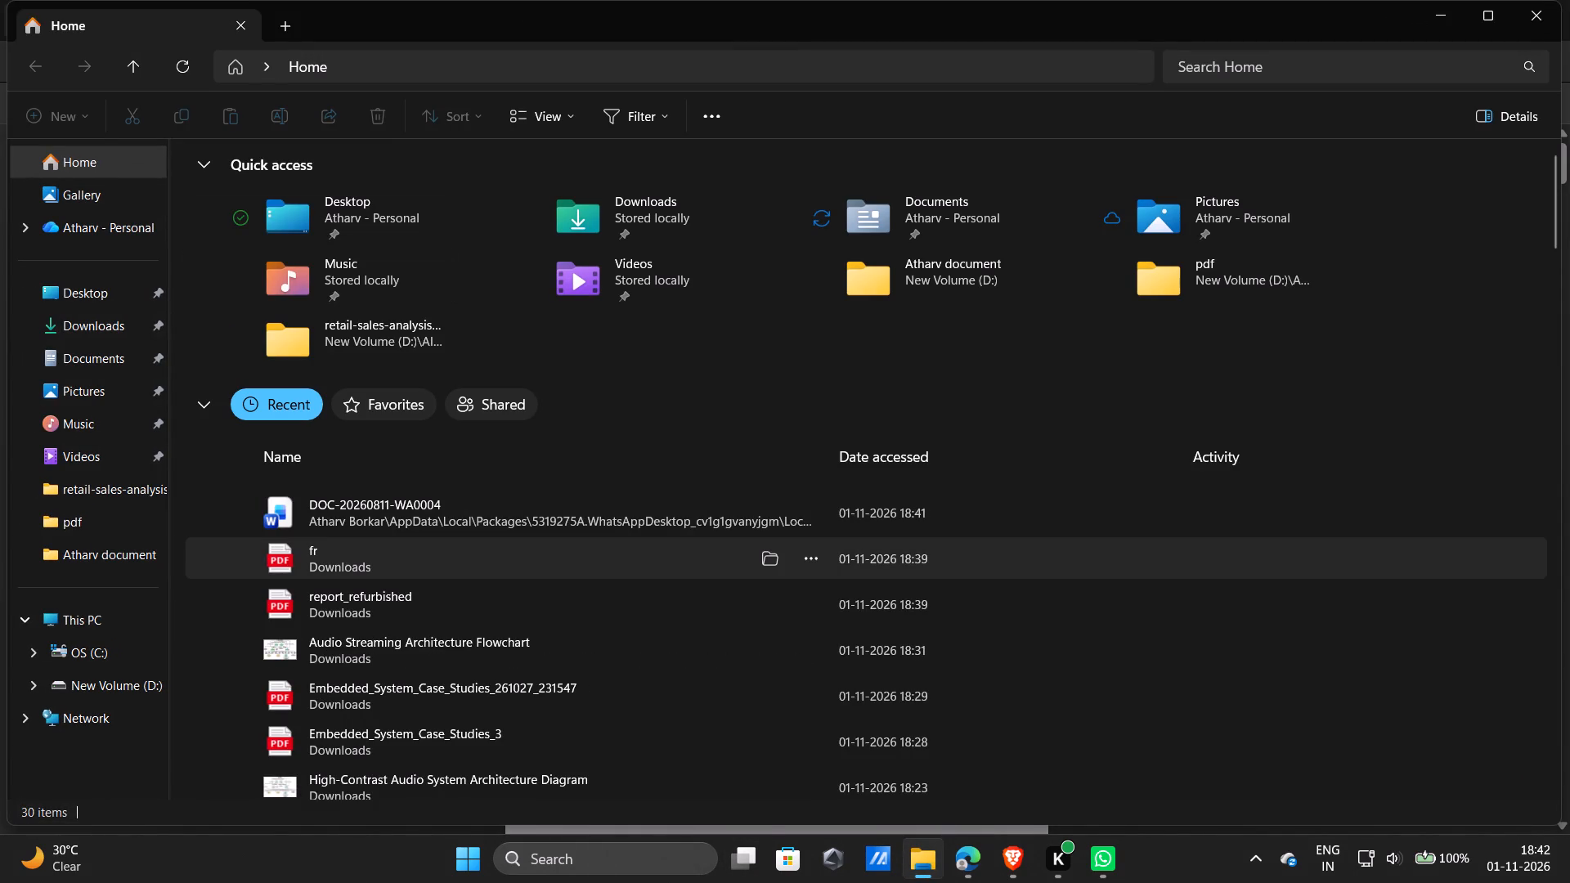
{"action": "double_click", "coordinate": [342, 559]}
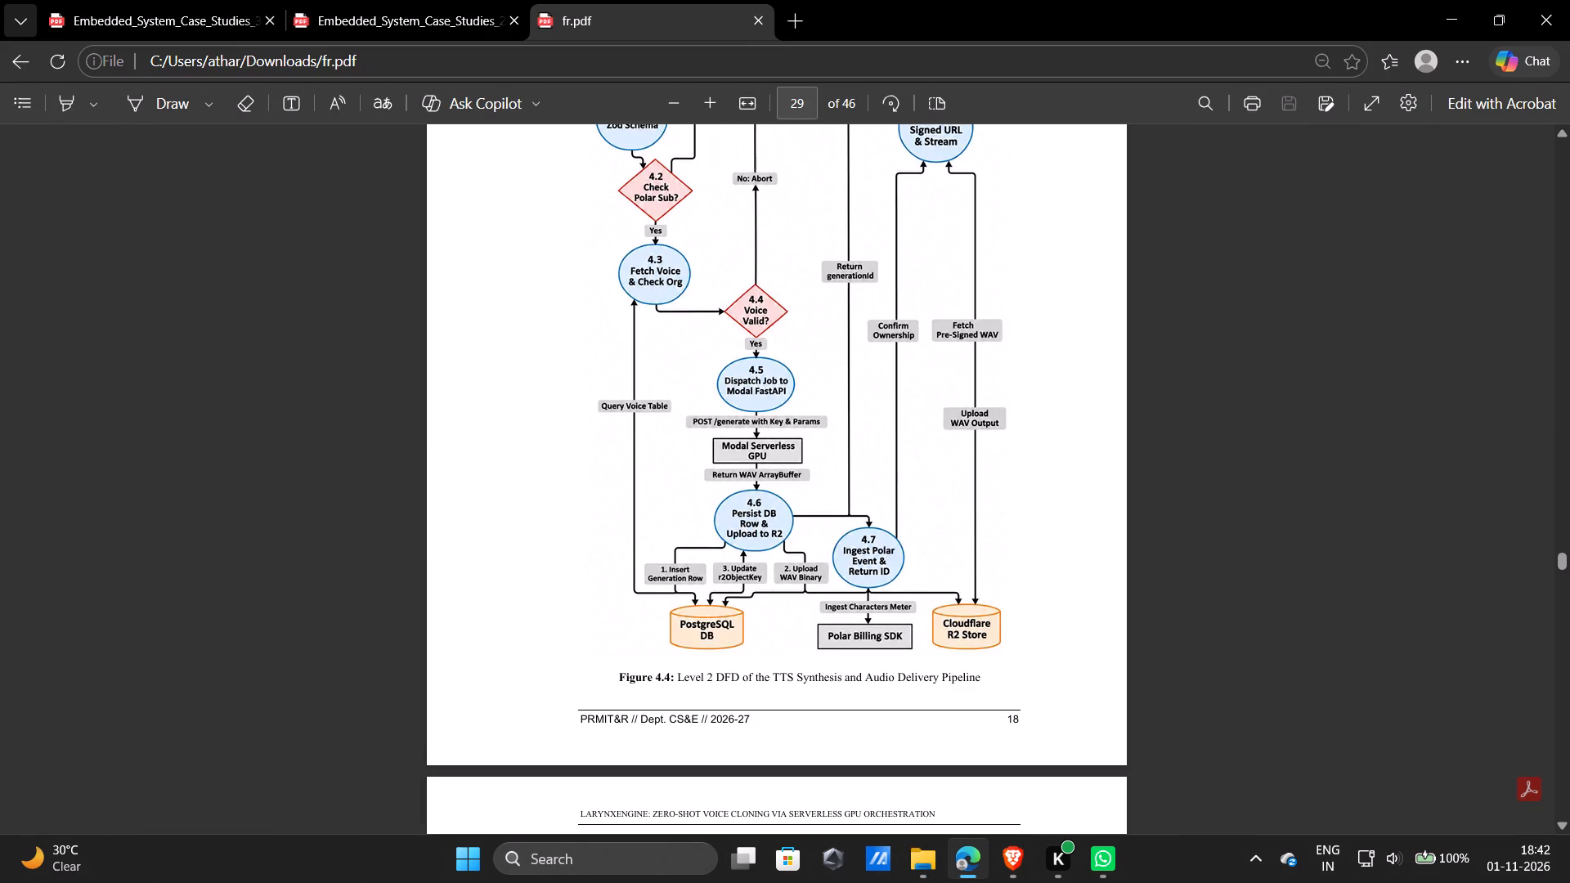
{"action": "scroll", "coordinate": [1055, 428], "scroll_direction": "up", "scroll_amount": 20}
{"action": "scroll", "coordinate": [1055, 428], "scroll_direction": "up", "scroll_amount": 11}
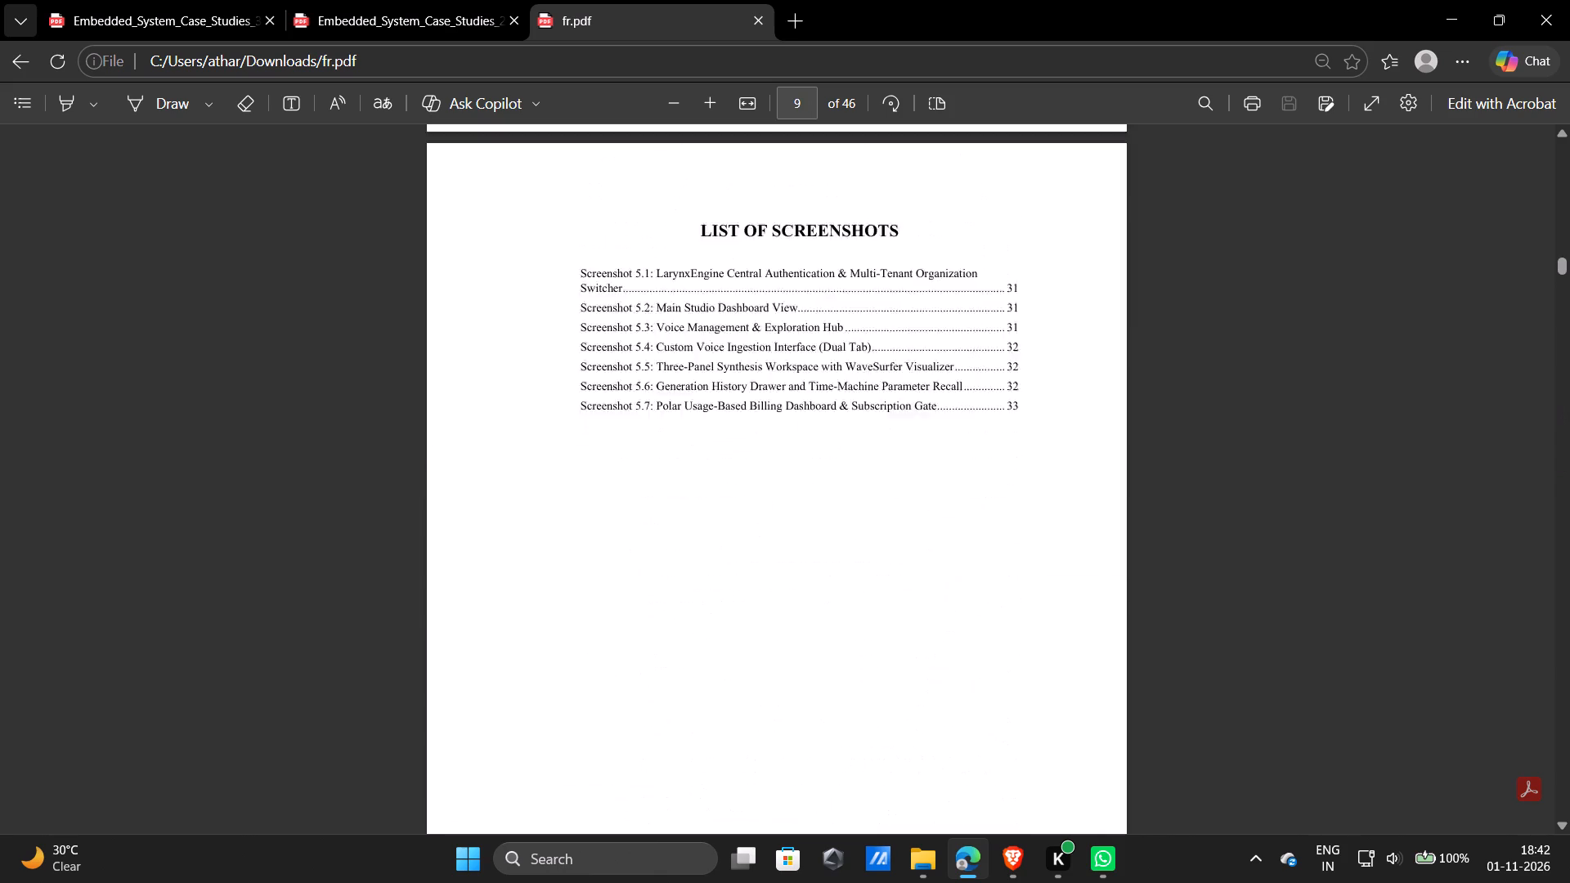
{"action": "scroll", "coordinate": [1055, 428], "scroll_direction": "up", "scroll_amount": 19}
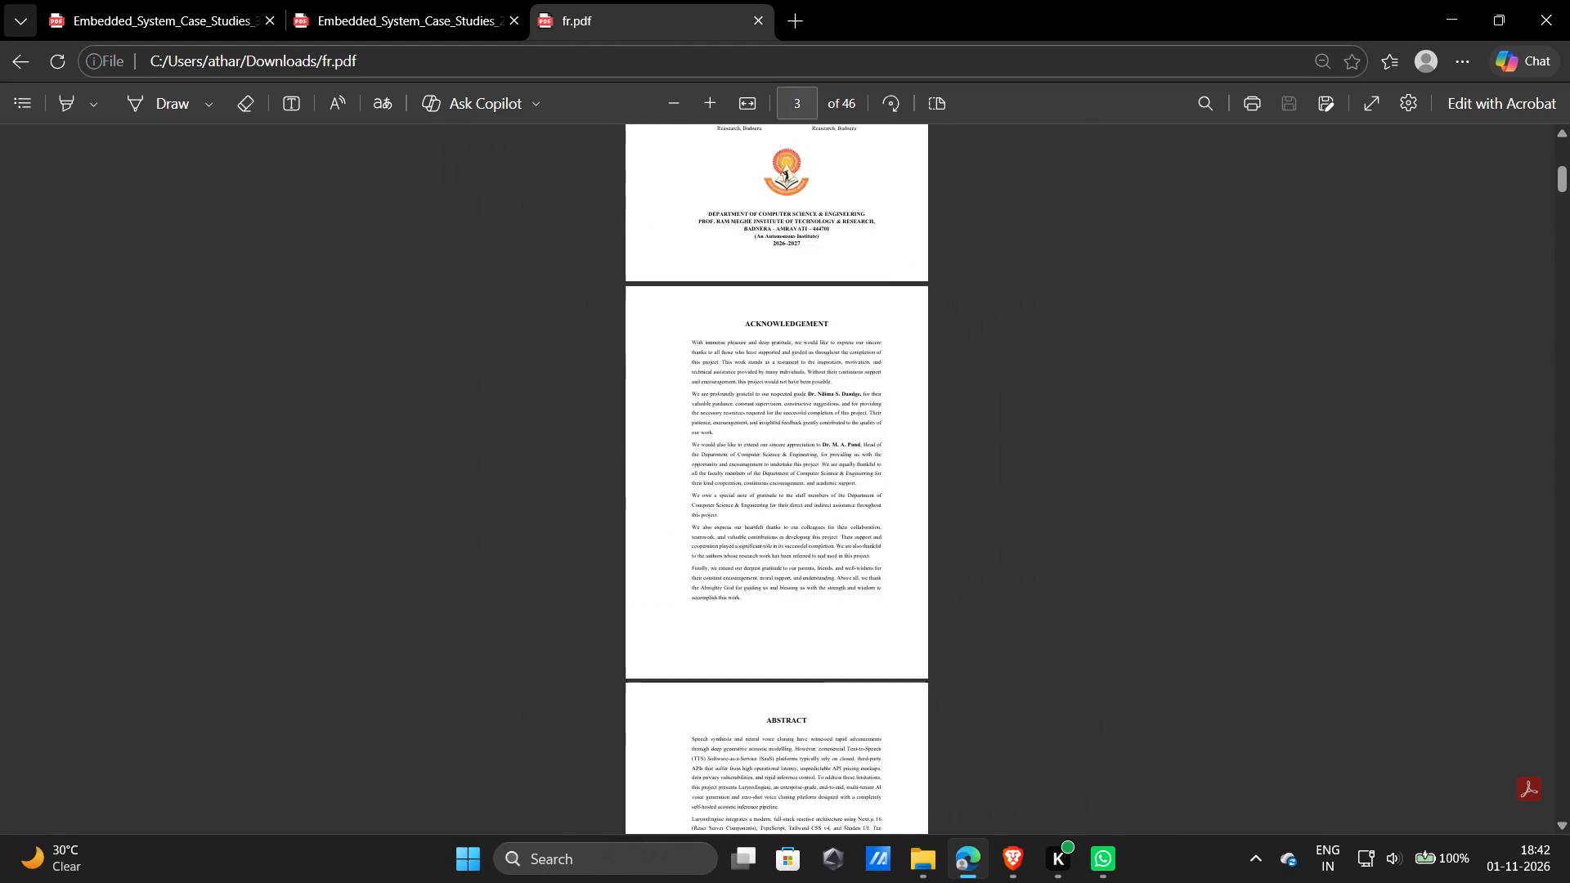
{"action": "scroll", "coordinate": [1055, 428], "scroll_direction": "up", "scroll_amount": 5}
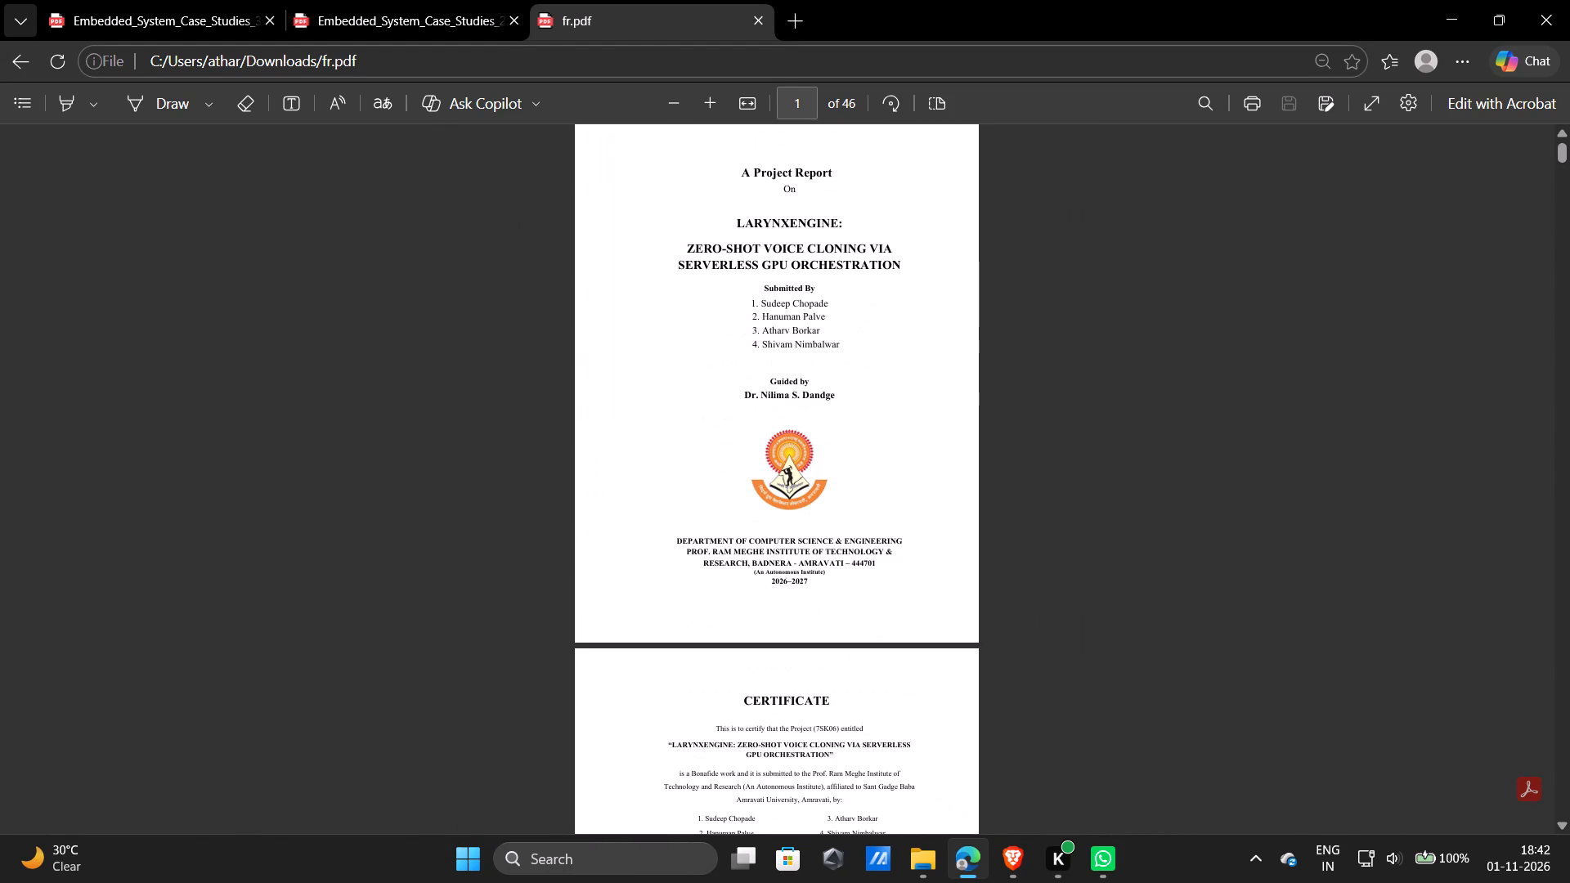
{"action": "scroll", "coordinate": [1055, 428], "scroll_direction": "up", "scroll_amount": 3}
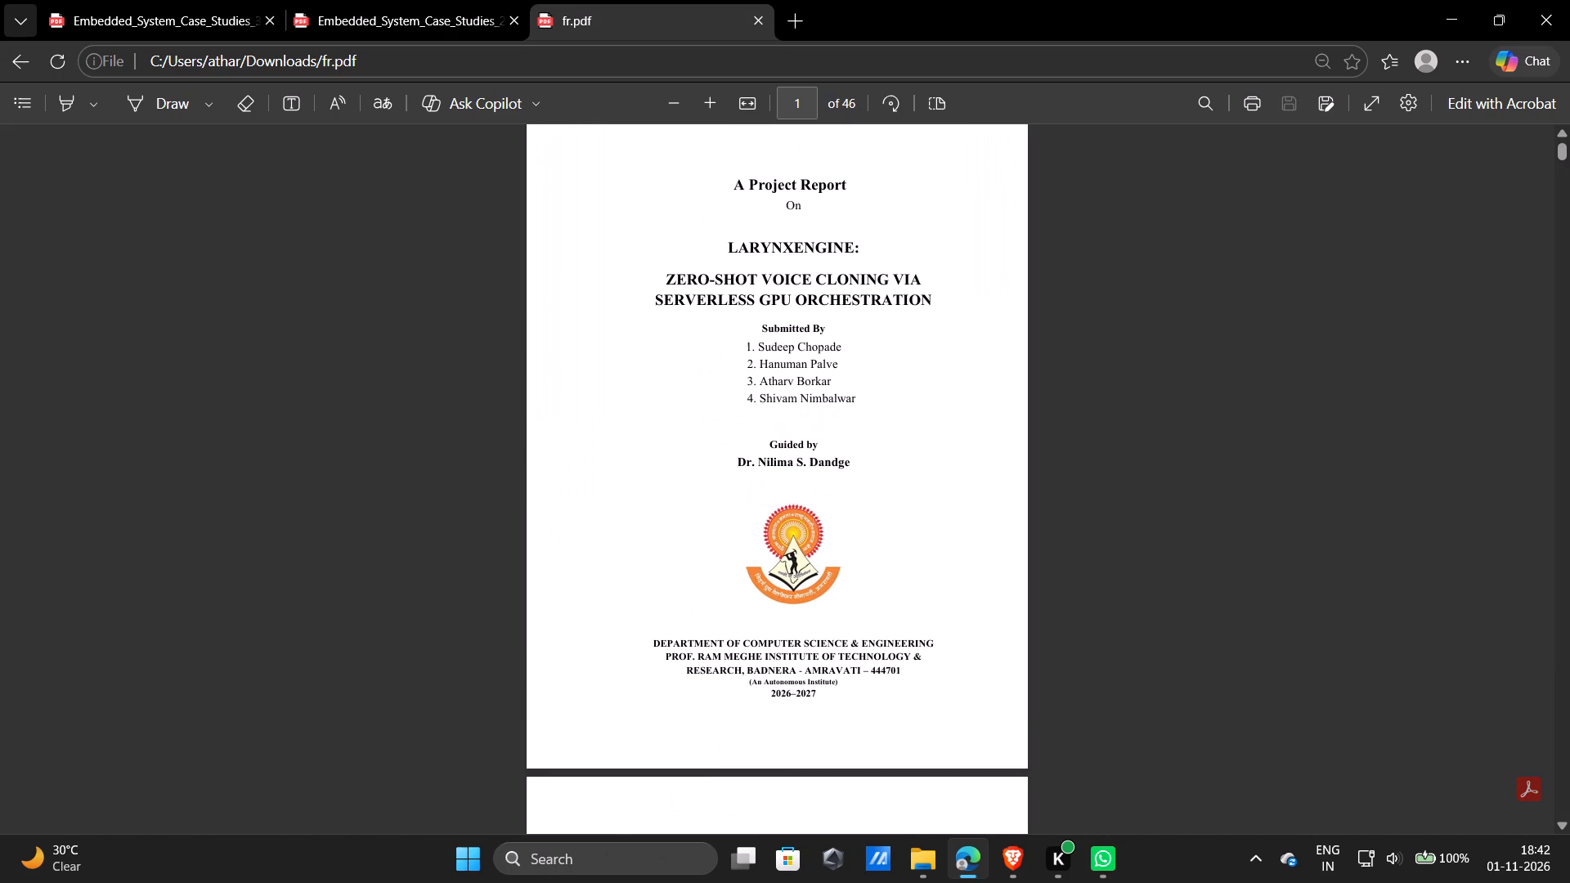
{"action": "scroll", "coordinate": [1055, 428], "scroll_direction": "up", "scroll_amount": 1}
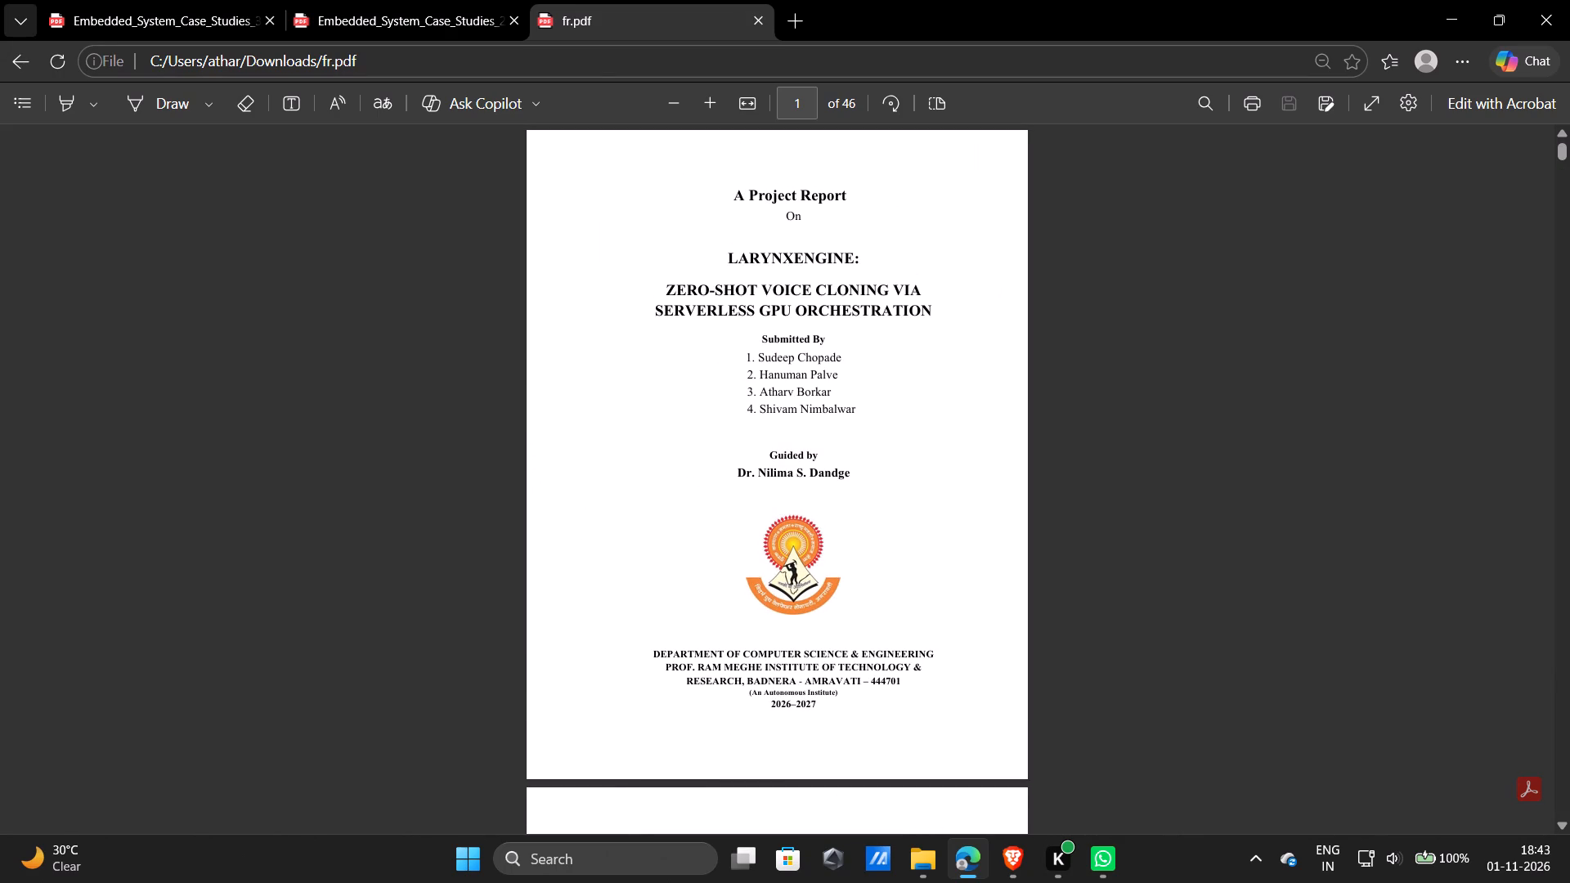
Review the report's front matter in the fr PDF, from the title page and certificate through the contents lists to the abbreviations.
{"action": "scroll", "coordinate": [938, 435], "scroll_direction": "down", "scroll_amount": 3}
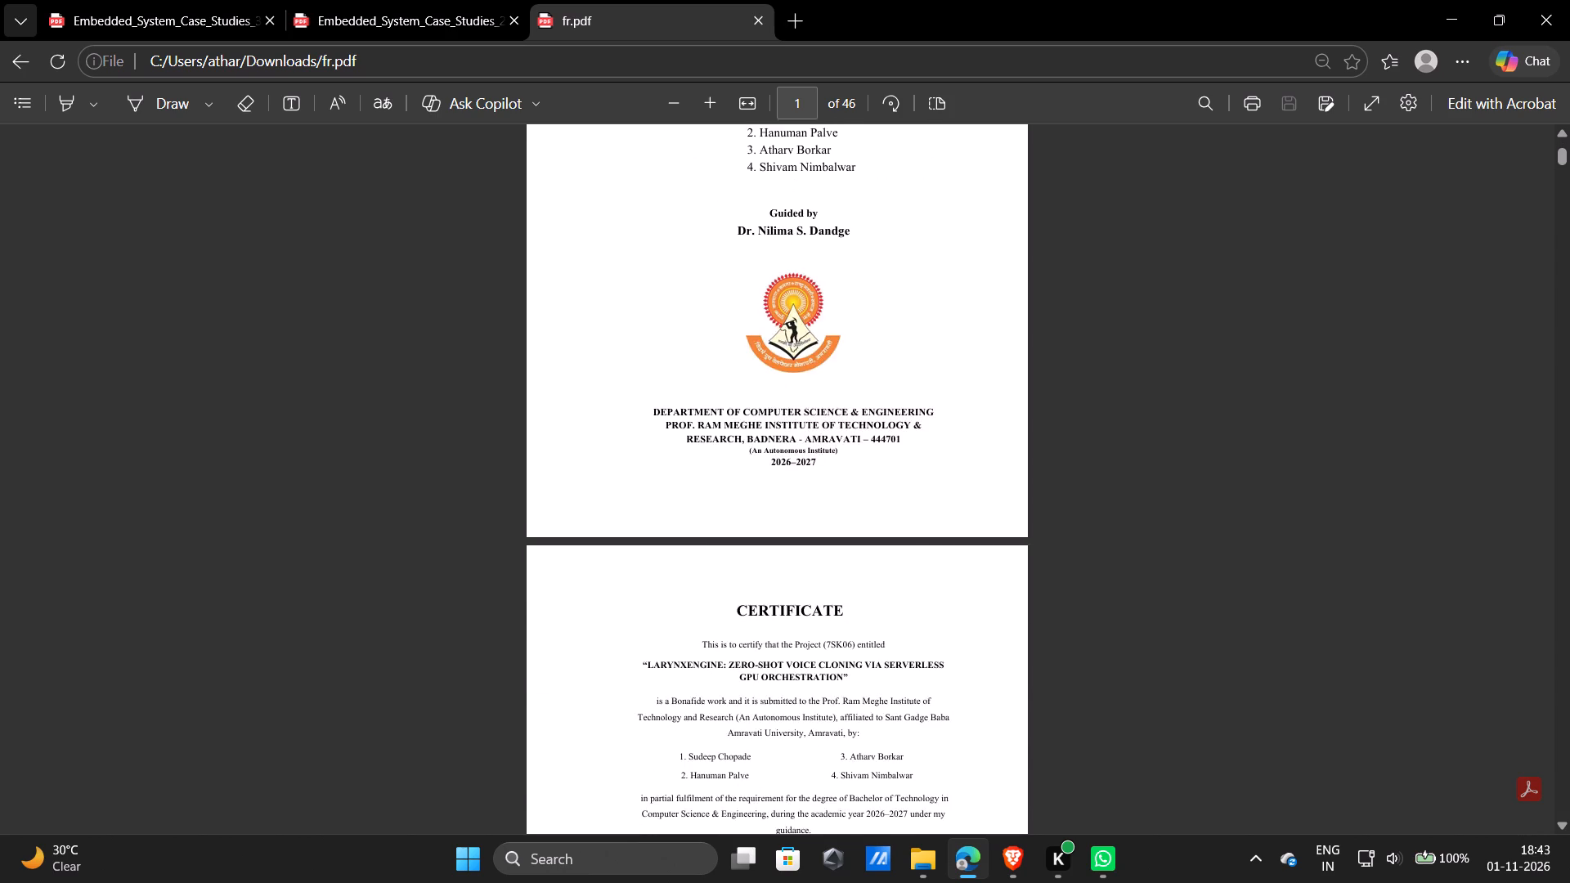
{"action": "scroll", "coordinate": [938, 435], "scroll_direction": "down", "scroll_amount": 4}
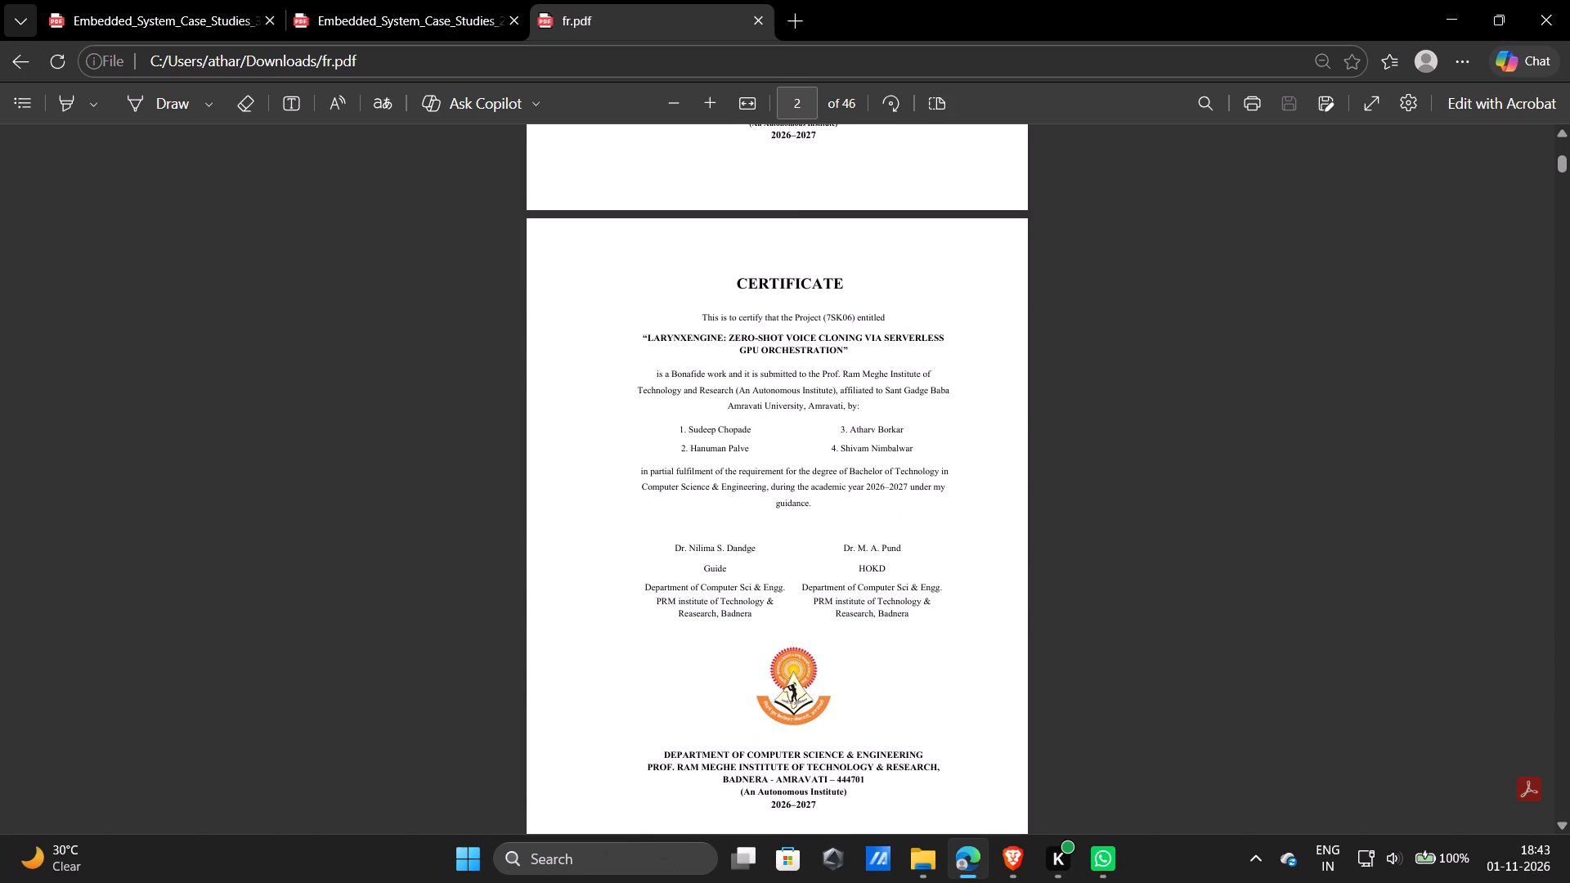
{"action": "scroll", "coordinate": [938, 435], "scroll_direction": "down", "scroll_amount": 6}
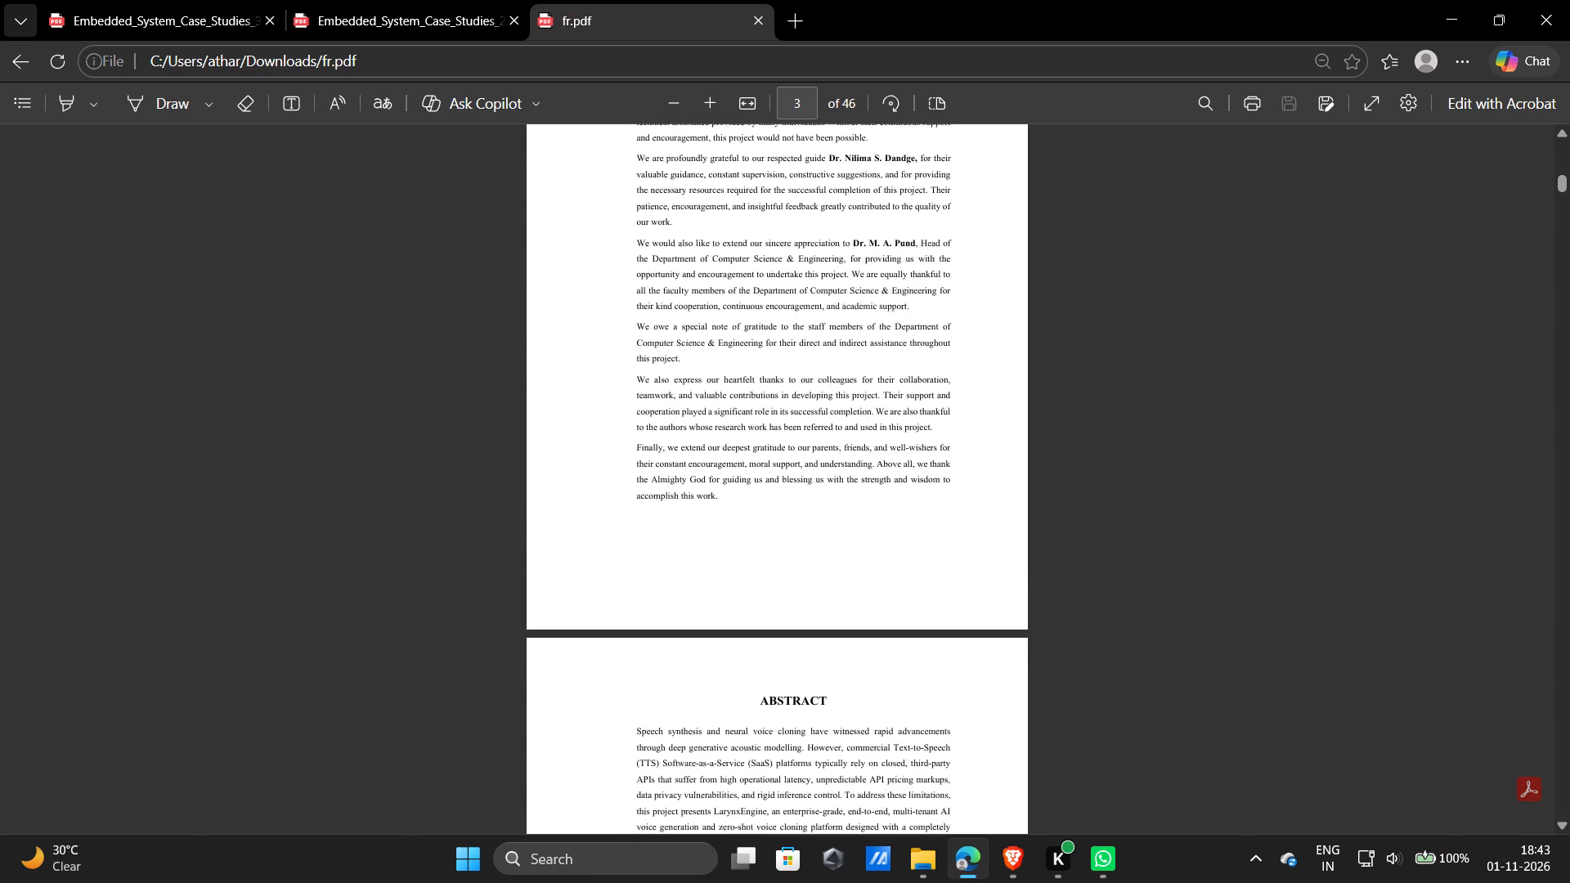
{"action": "scroll", "coordinate": [938, 435], "scroll_direction": "down", "scroll_amount": 7}
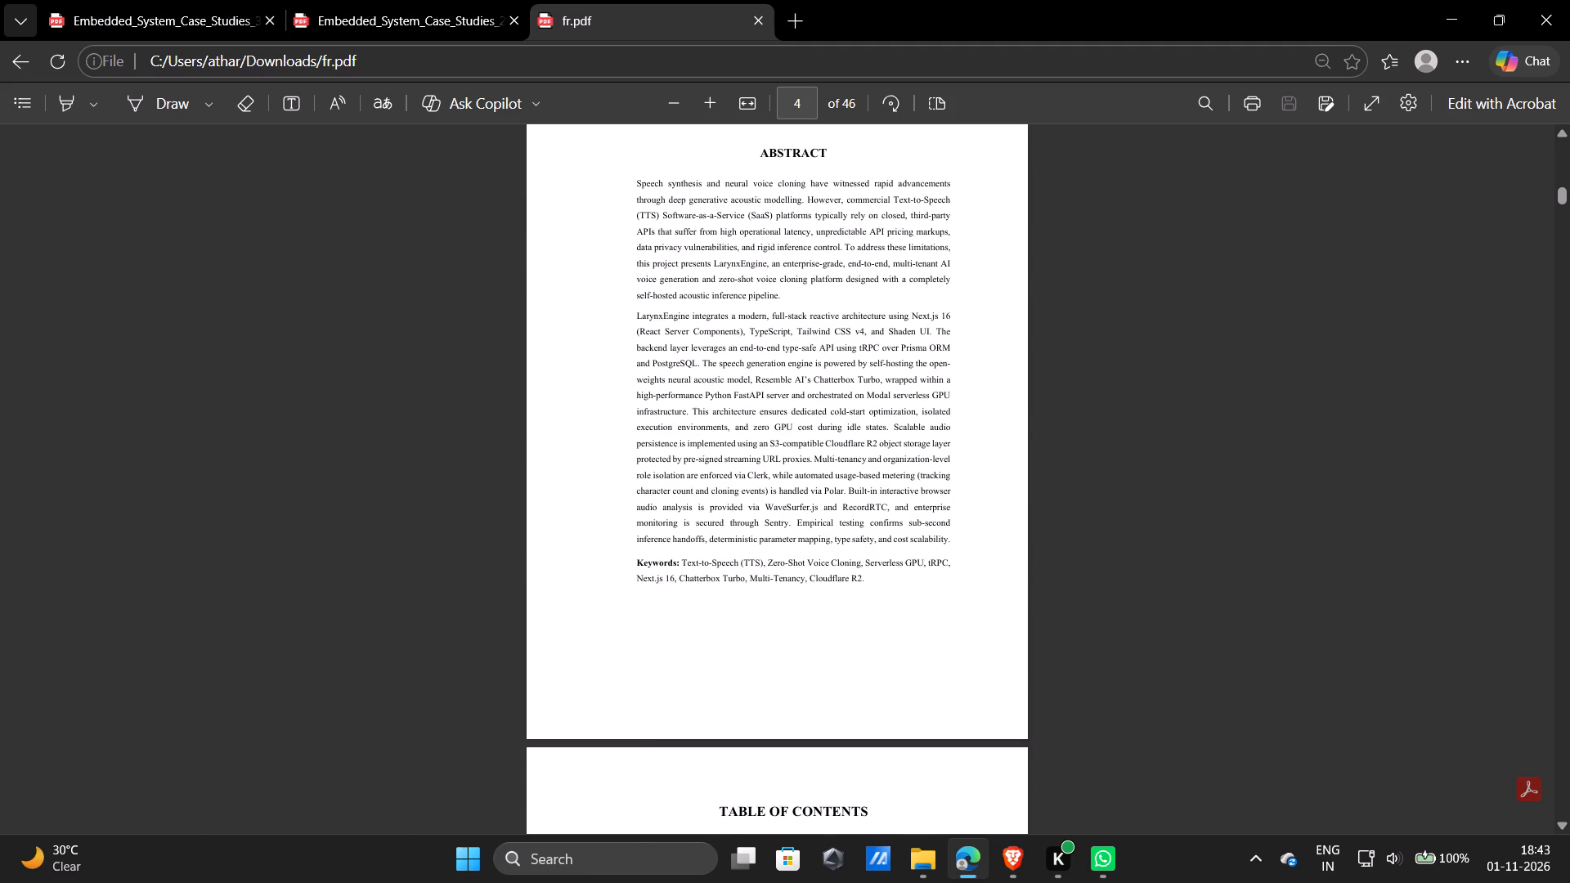
{"action": "scroll", "coordinate": [938, 435], "scroll_direction": "down", "scroll_amount": 6}
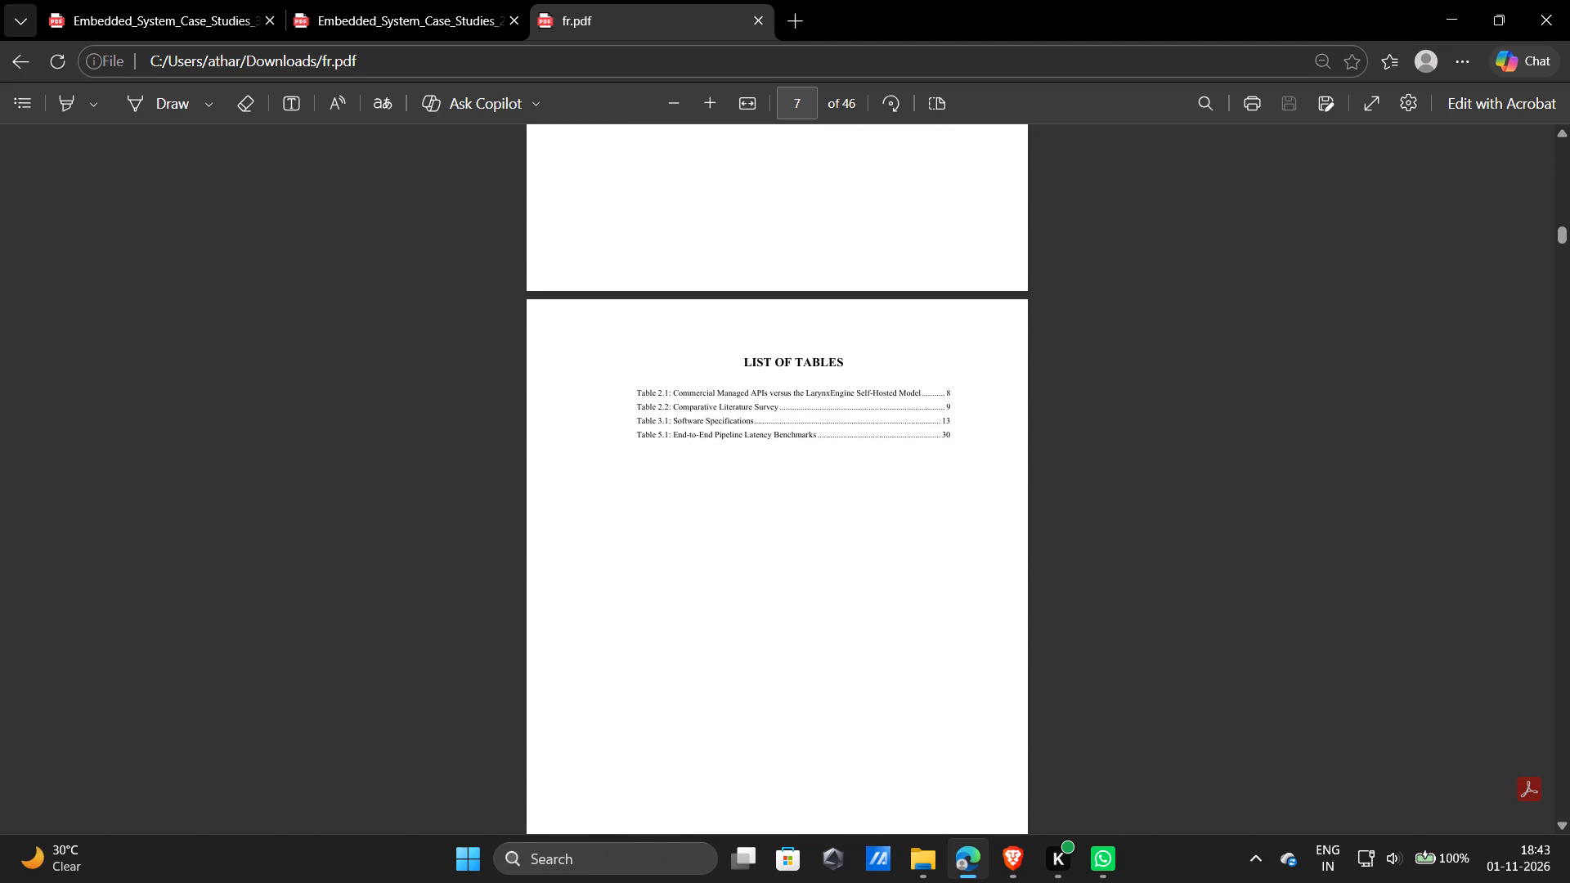
{"action": "right_click", "coordinate": [938, 435]}
{"action": "scroll", "coordinate": [938, 435], "scroll_direction": "down", "scroll_amount": 6}
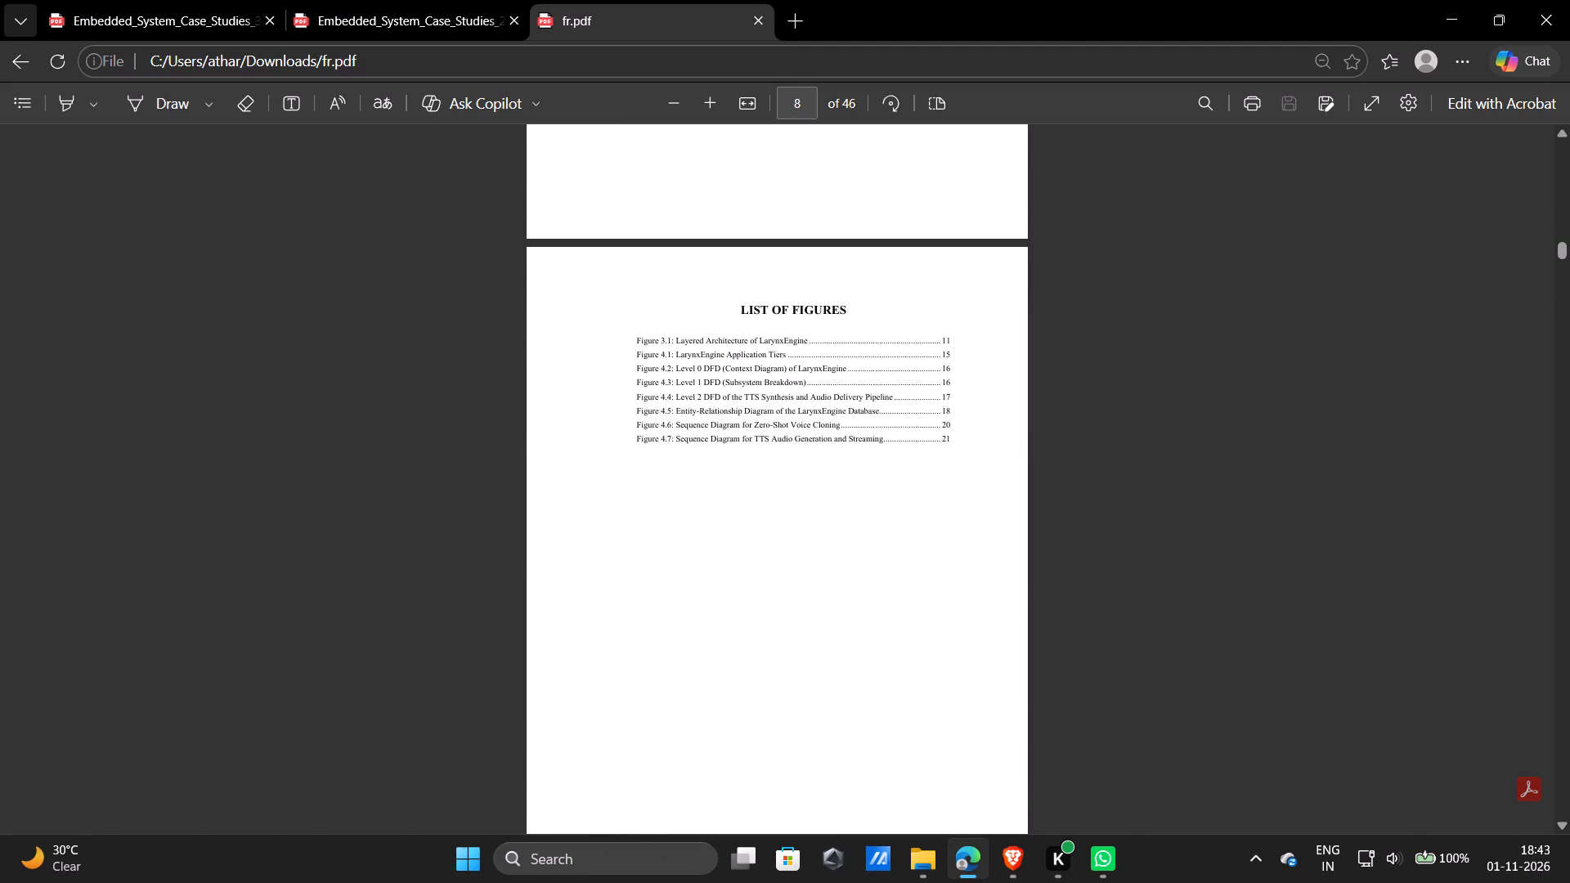
{"action": "scroll", "coordinate": [938, 435], "scroll_direction": "down", "scroll_amount": 6}
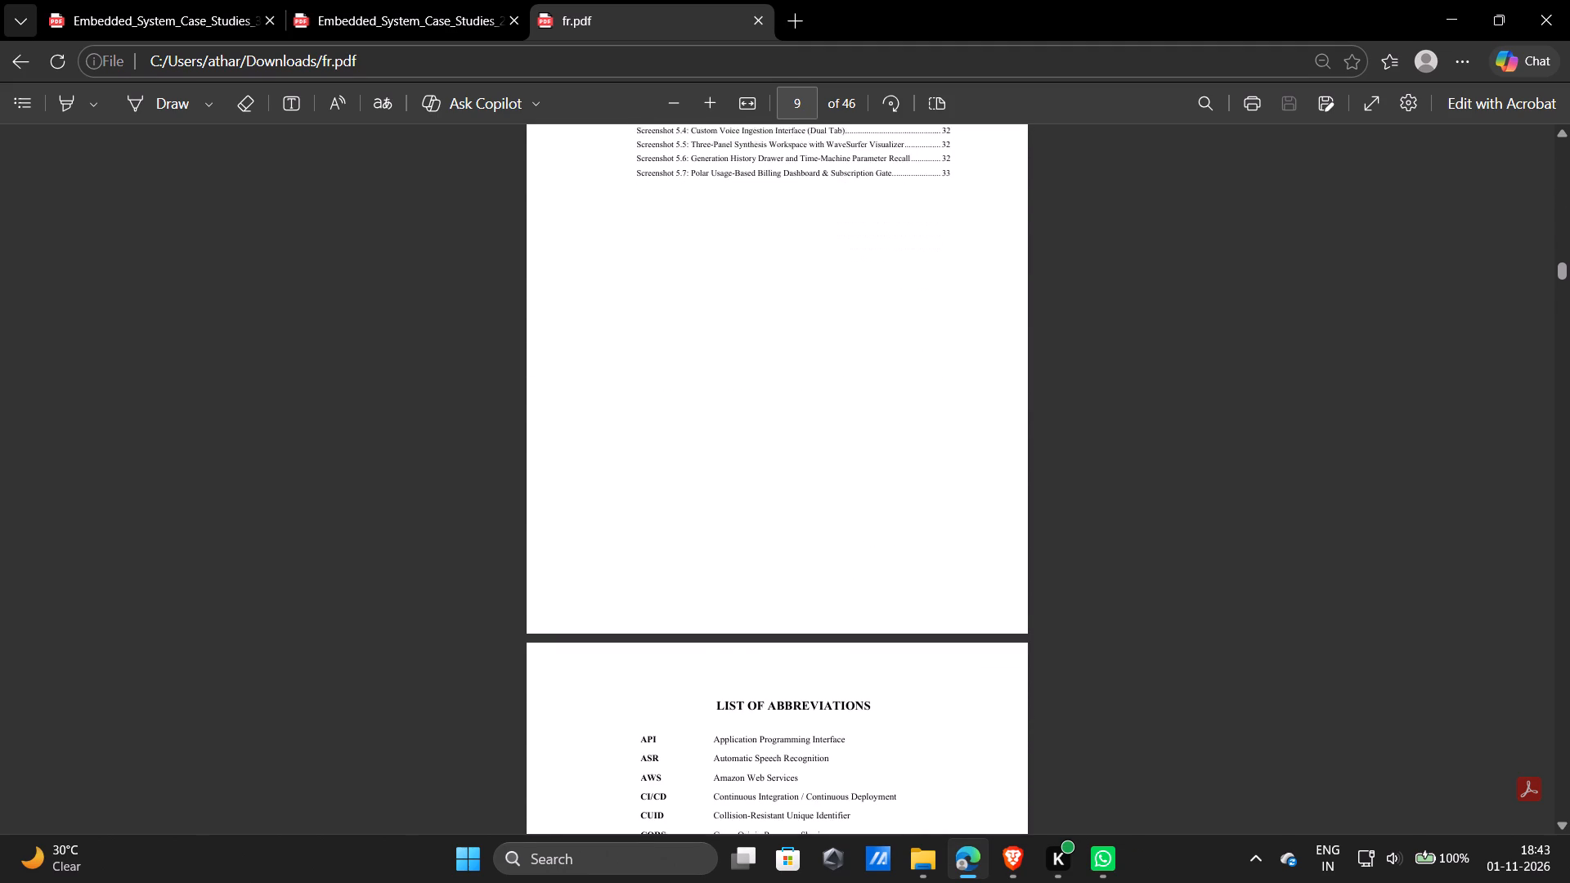
{"action": "scroll", "coordinate": [938, 435], "scroll_direction": "down", "scroll_amount": 6}
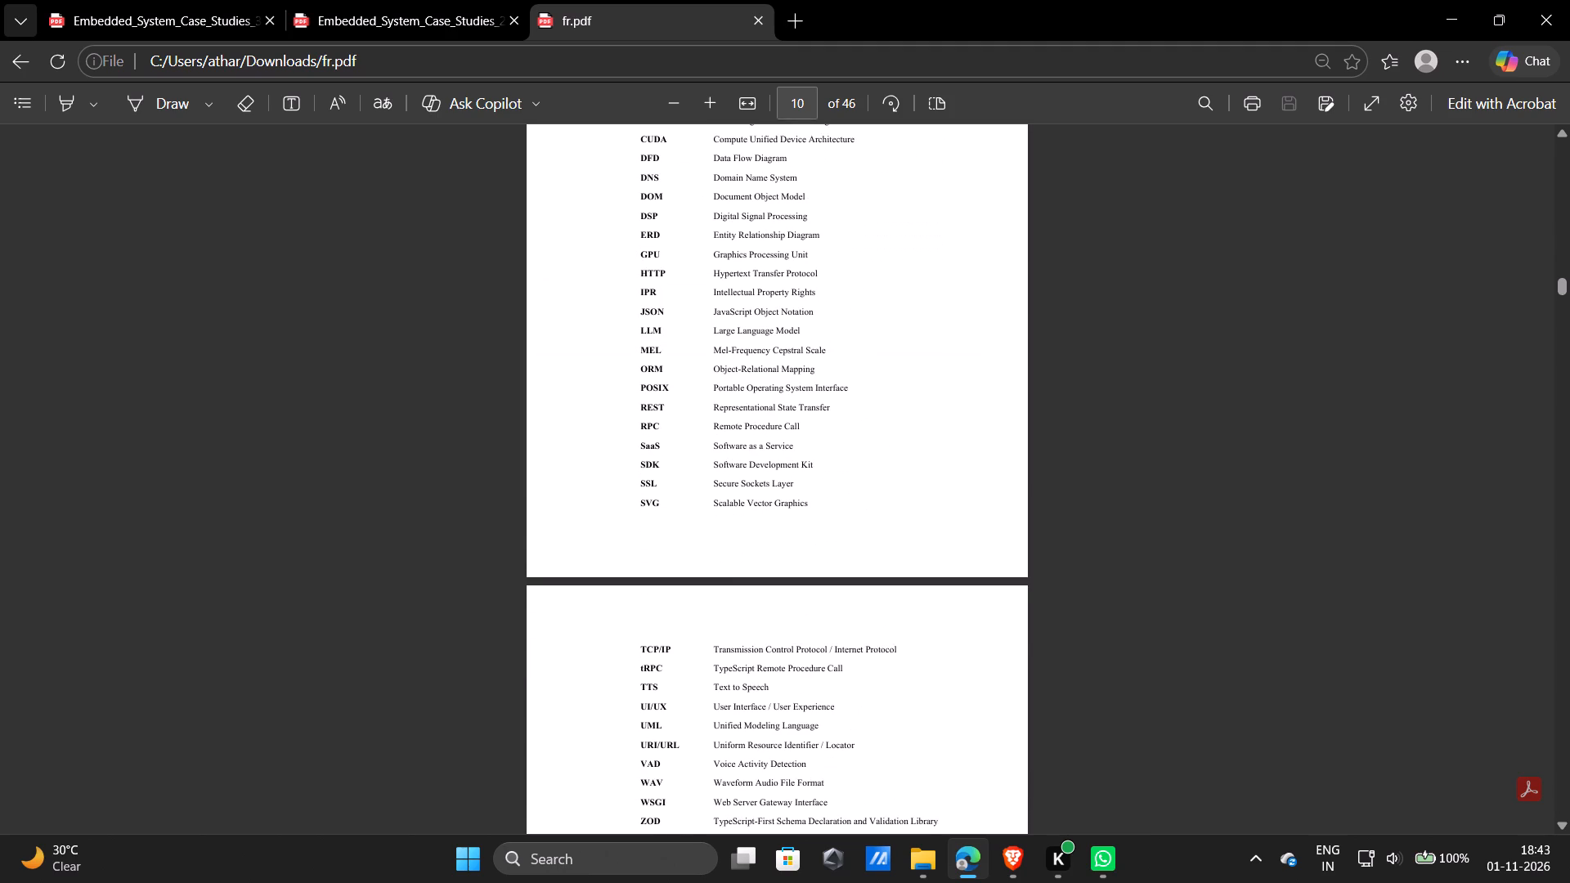
Examine the header and footer lines and page layout on the first Chapter 1 pages of the fr PDF.
{"action": "scroll", "coordinate": [938, 435], "scroll_direction": "down", "scroll_amount": 7}
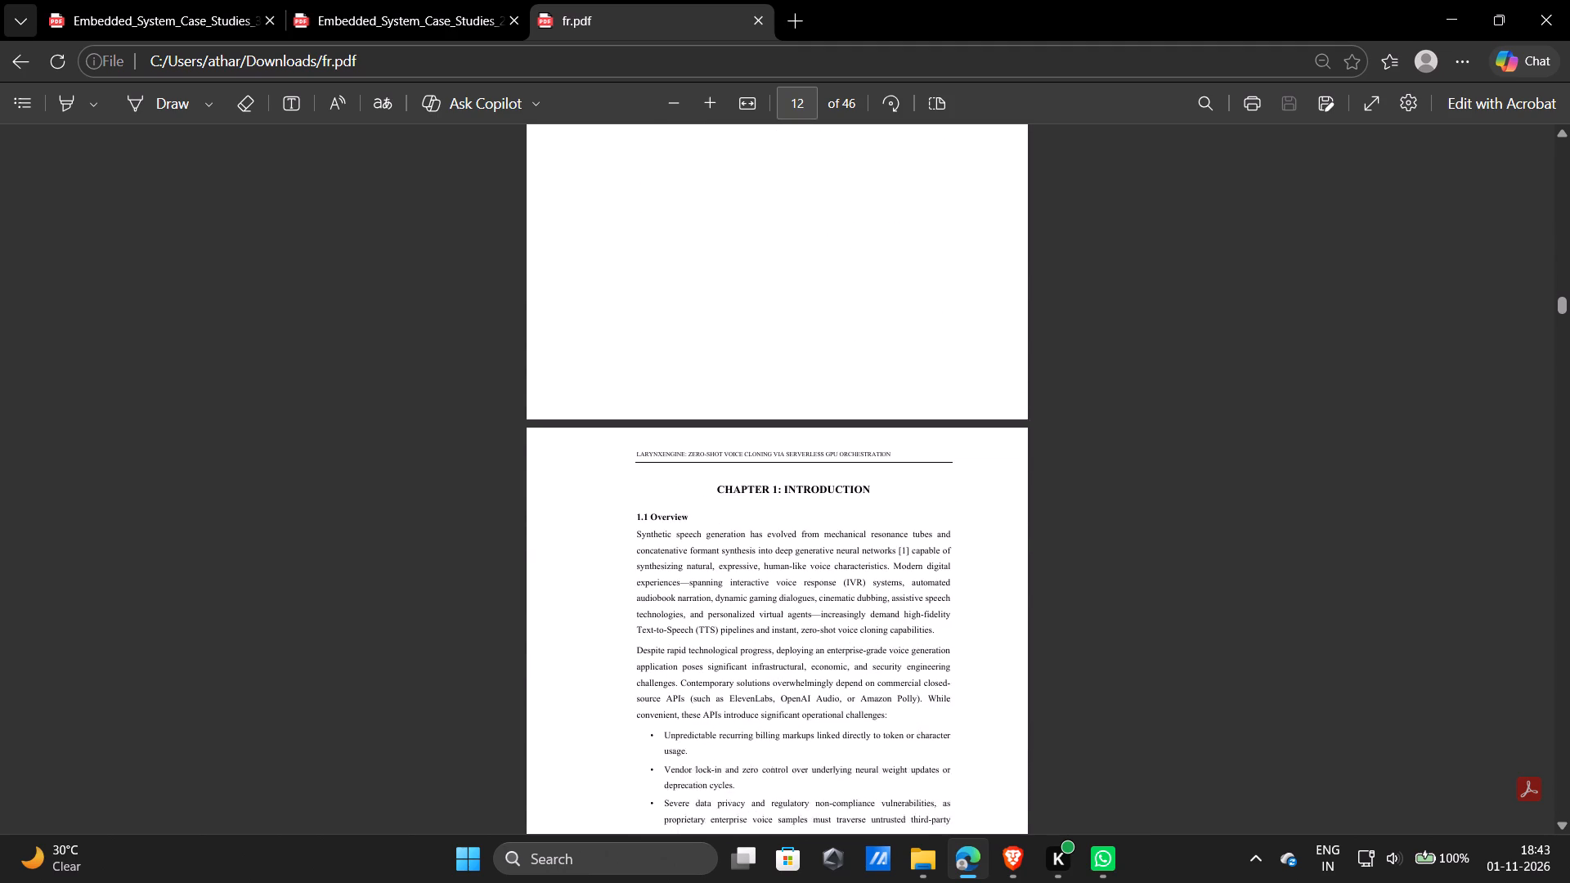
{"action": "scroll", "coordinate": [938, 435], "scroll_direction": "down", "scroll_amount": 3}
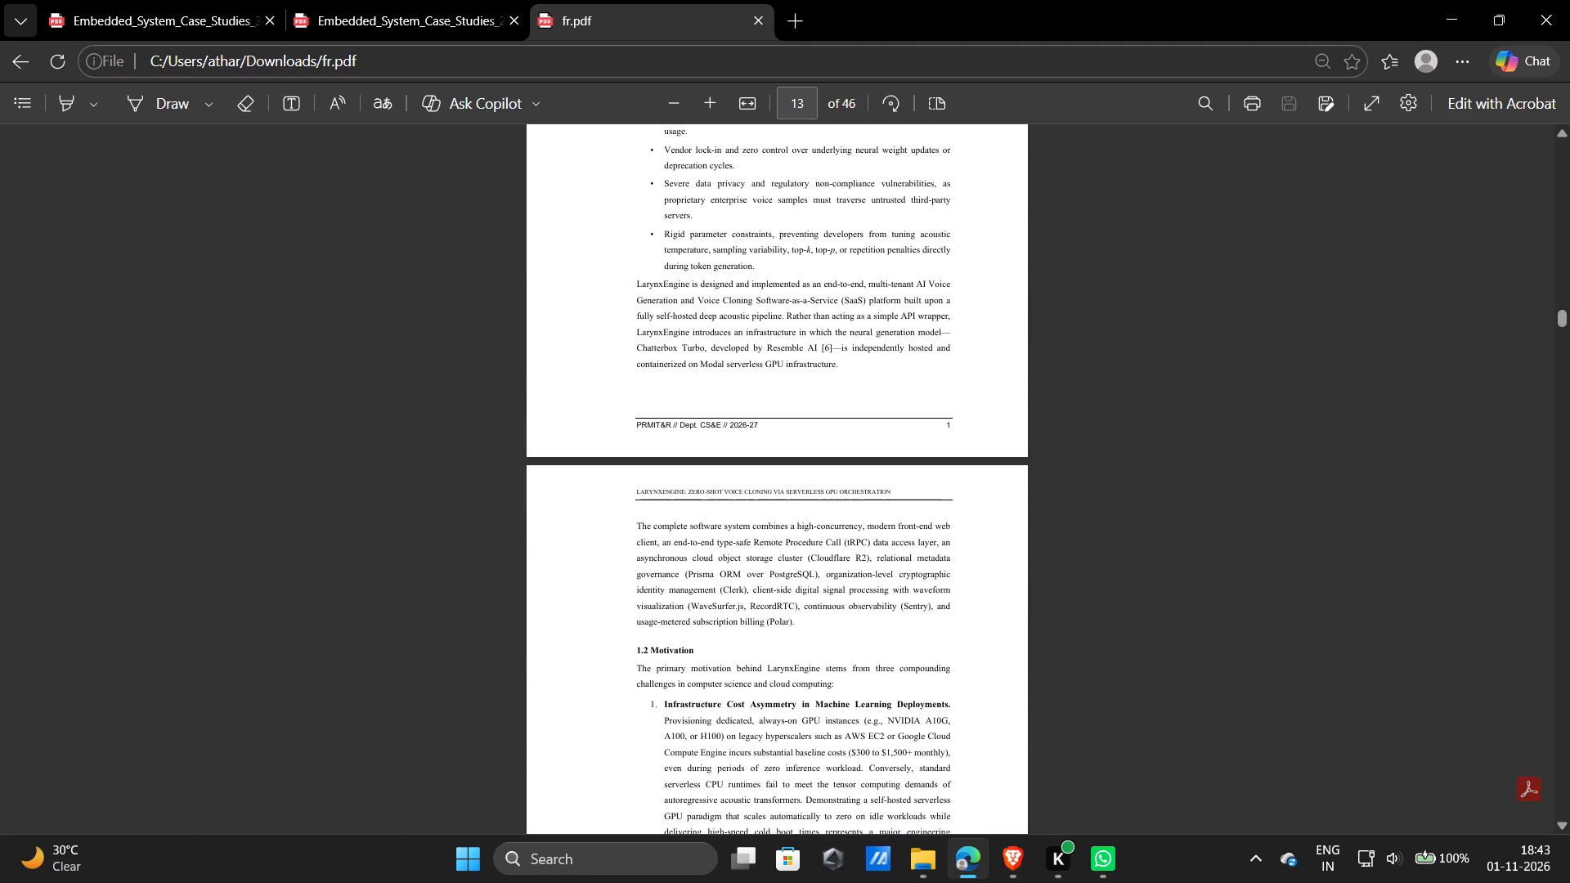
{"action": "scroll", "coordinate": [938, 433], "scroll_direction": "down", "scroll_amount": 3}
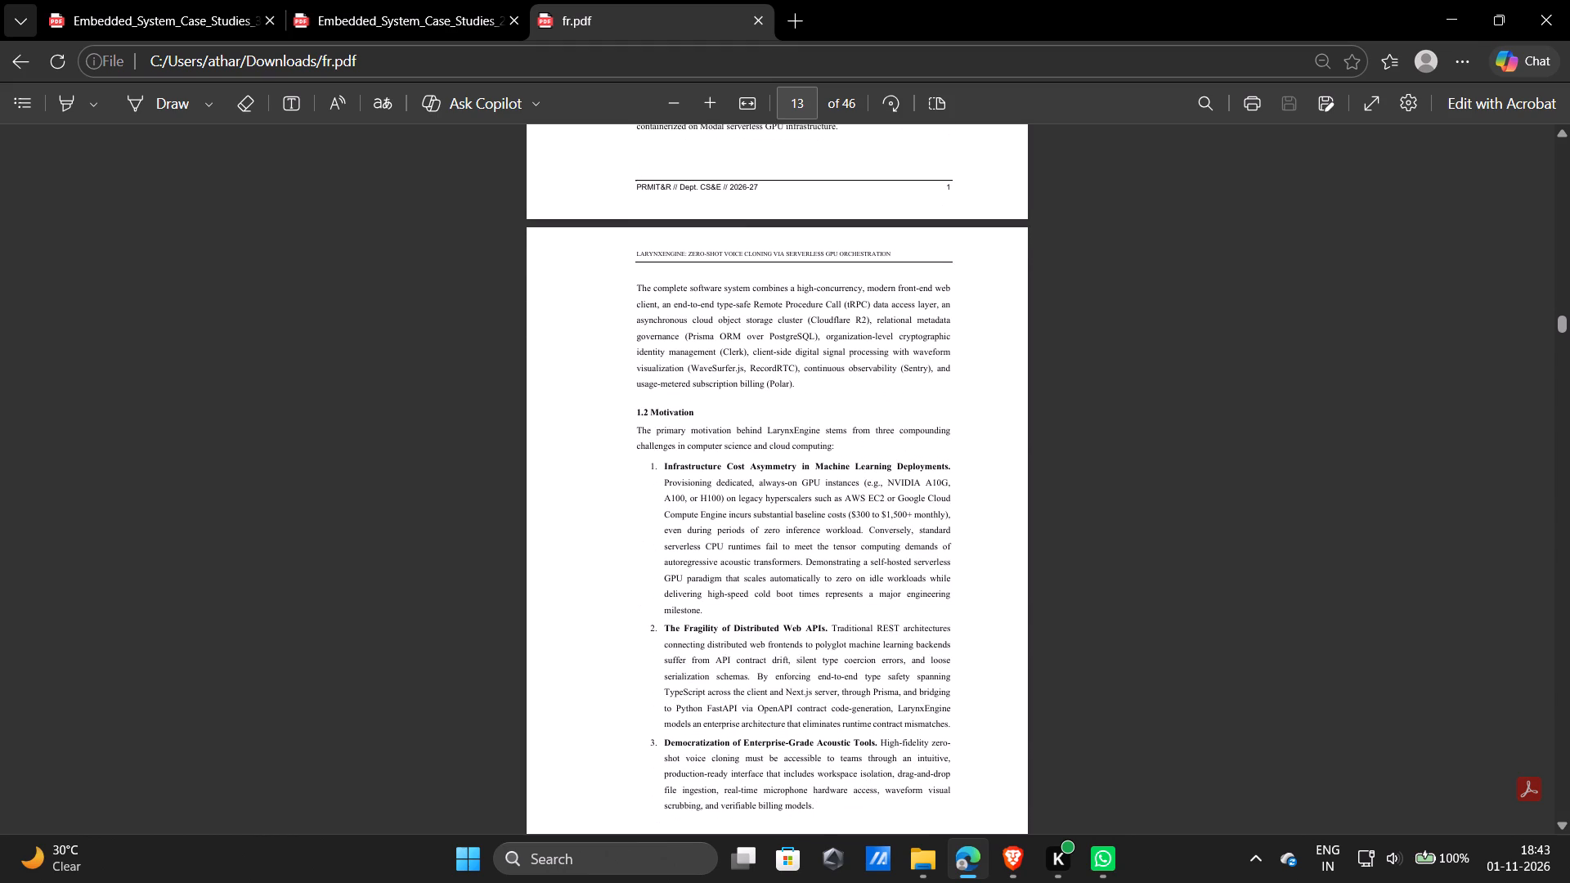
{"action": "scroll", "coordinate": [935, 437], "scroll_direction": "down", "scroll_amount": 1}
{"action": "scroll", "coordinate": [935, 437], "scroll_direction": "up", "scroll_amount": 5}
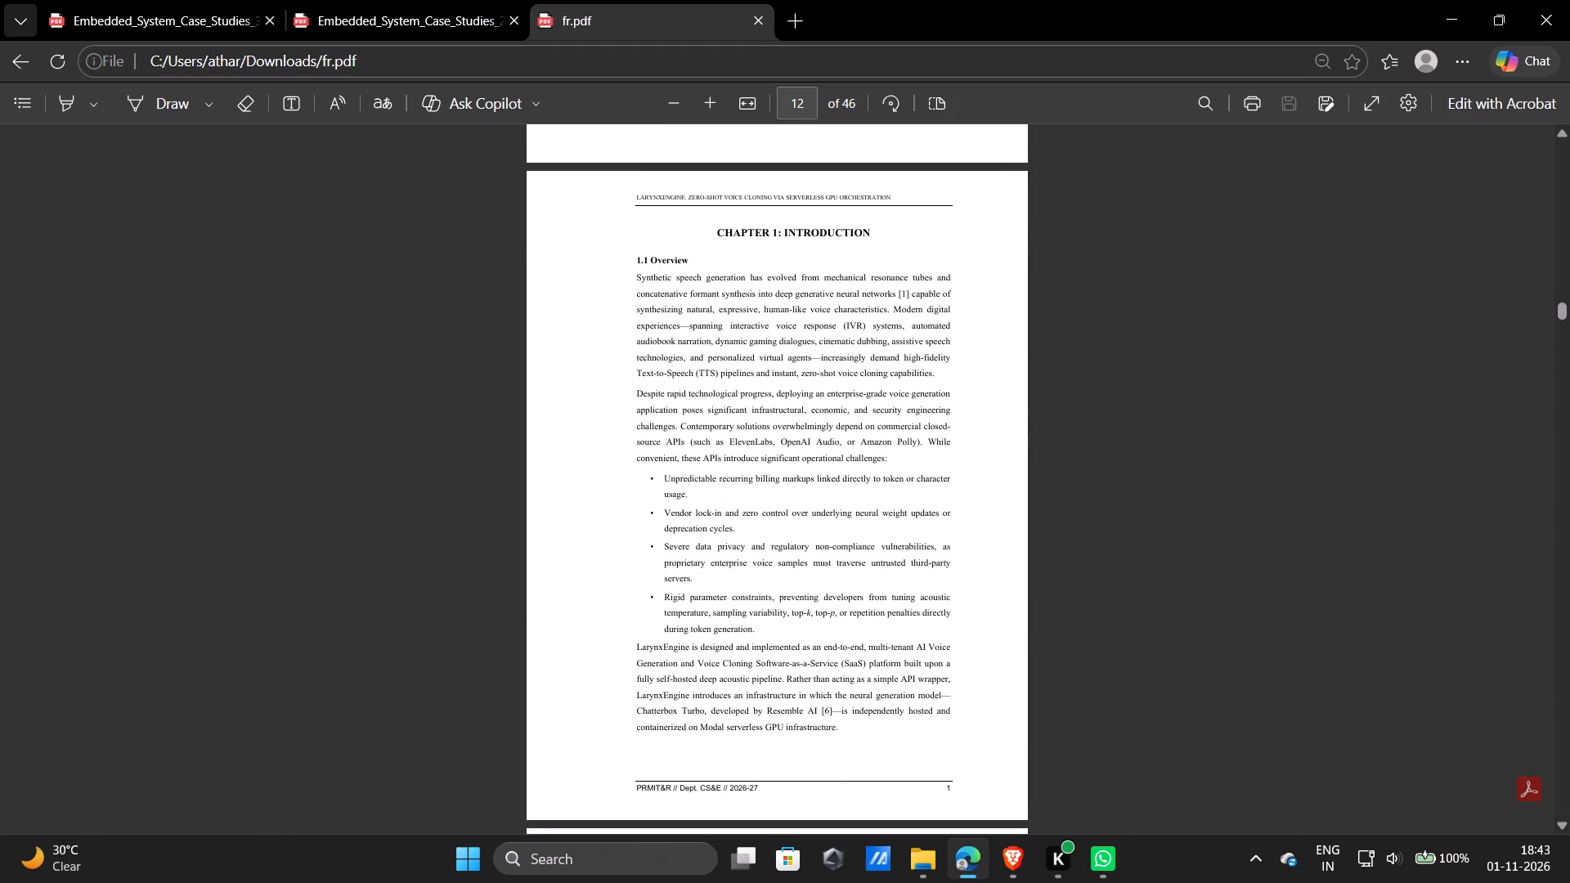
Review the Chapter 1 pages of the fr PDF, from the Overview through Motivation and Problem Definition to Project Goals and Objectives.
{"action": "scroll", "coordinate": [935, 437], "scroll_direction": "up", "scroll_amount": 1}
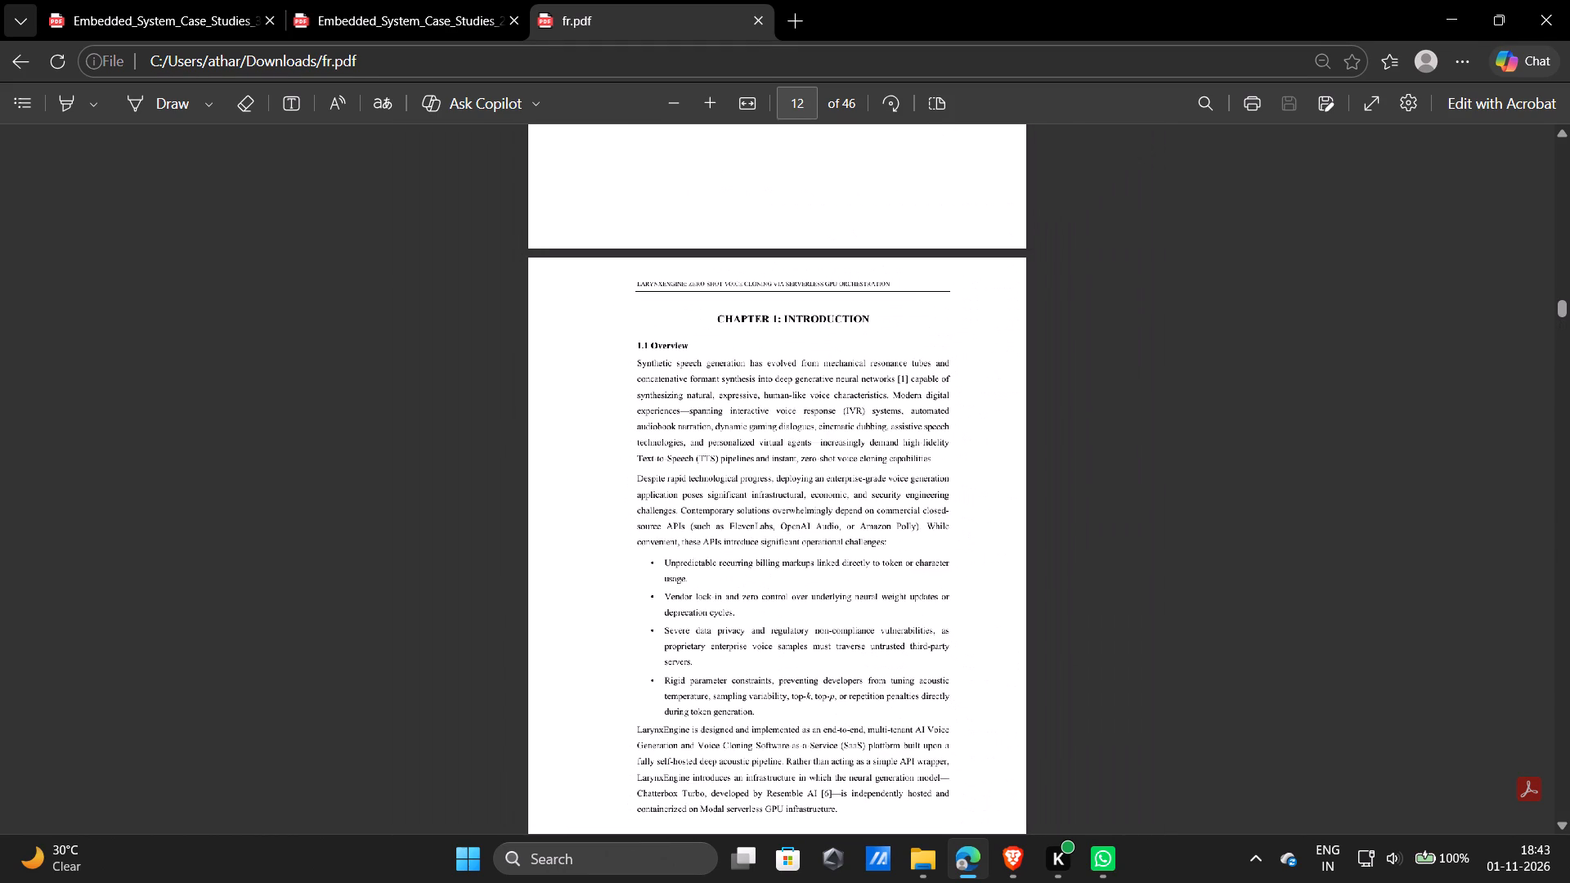
{"action": "scroll", "coordinate": [935, 437], "scroll_direction": "down", "scroll_amount": 5}
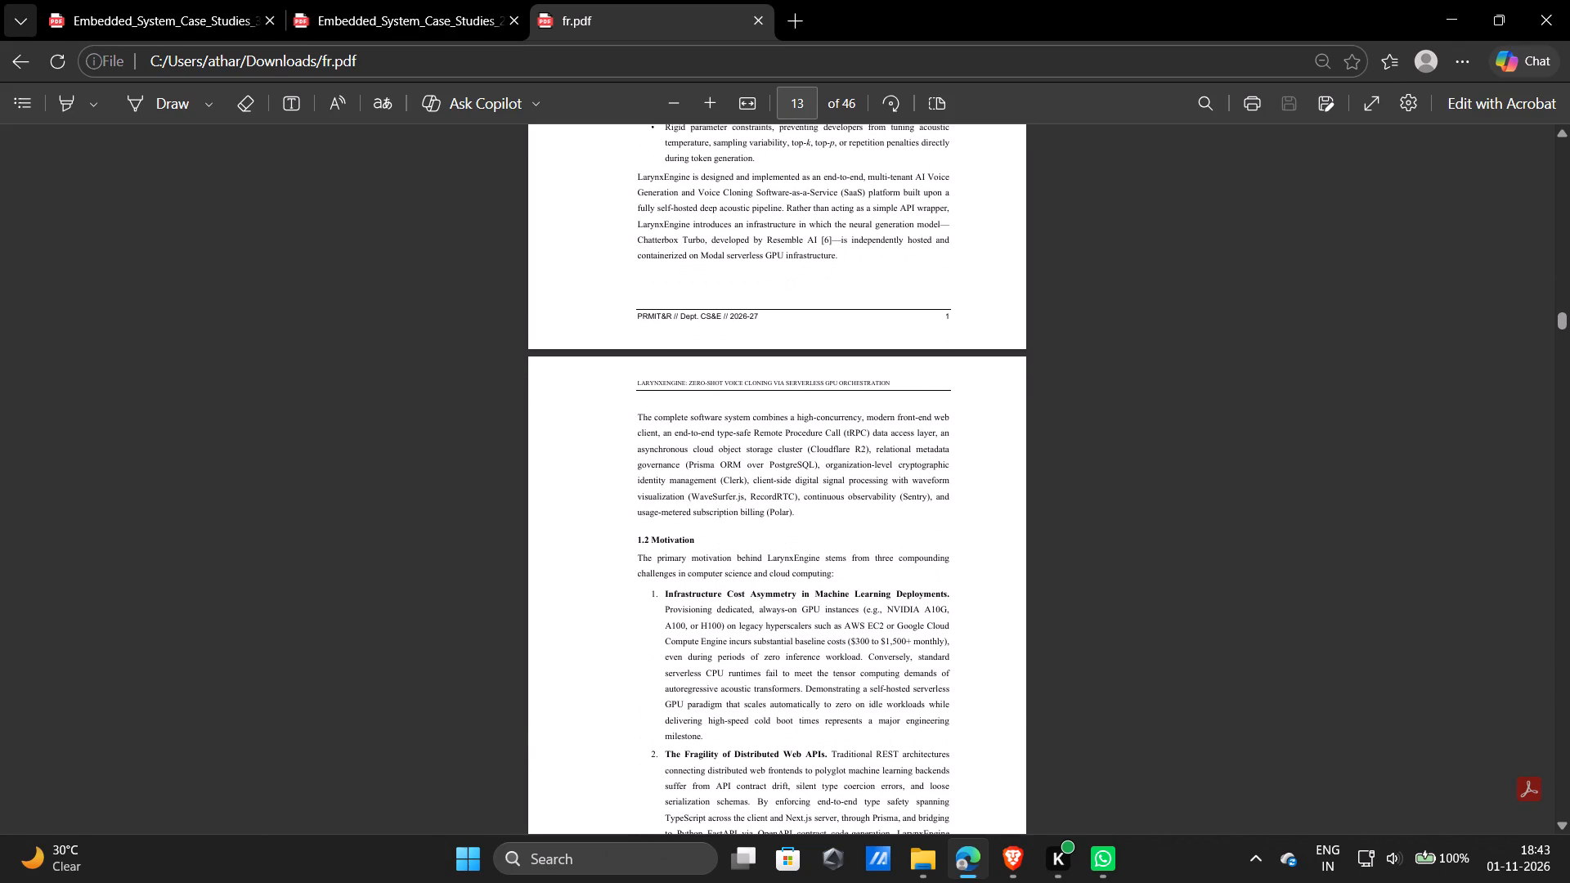
{"action": "scroll", "coordinate": [935, 437], "scroll_direction": "down", "scroll_amount": 4}
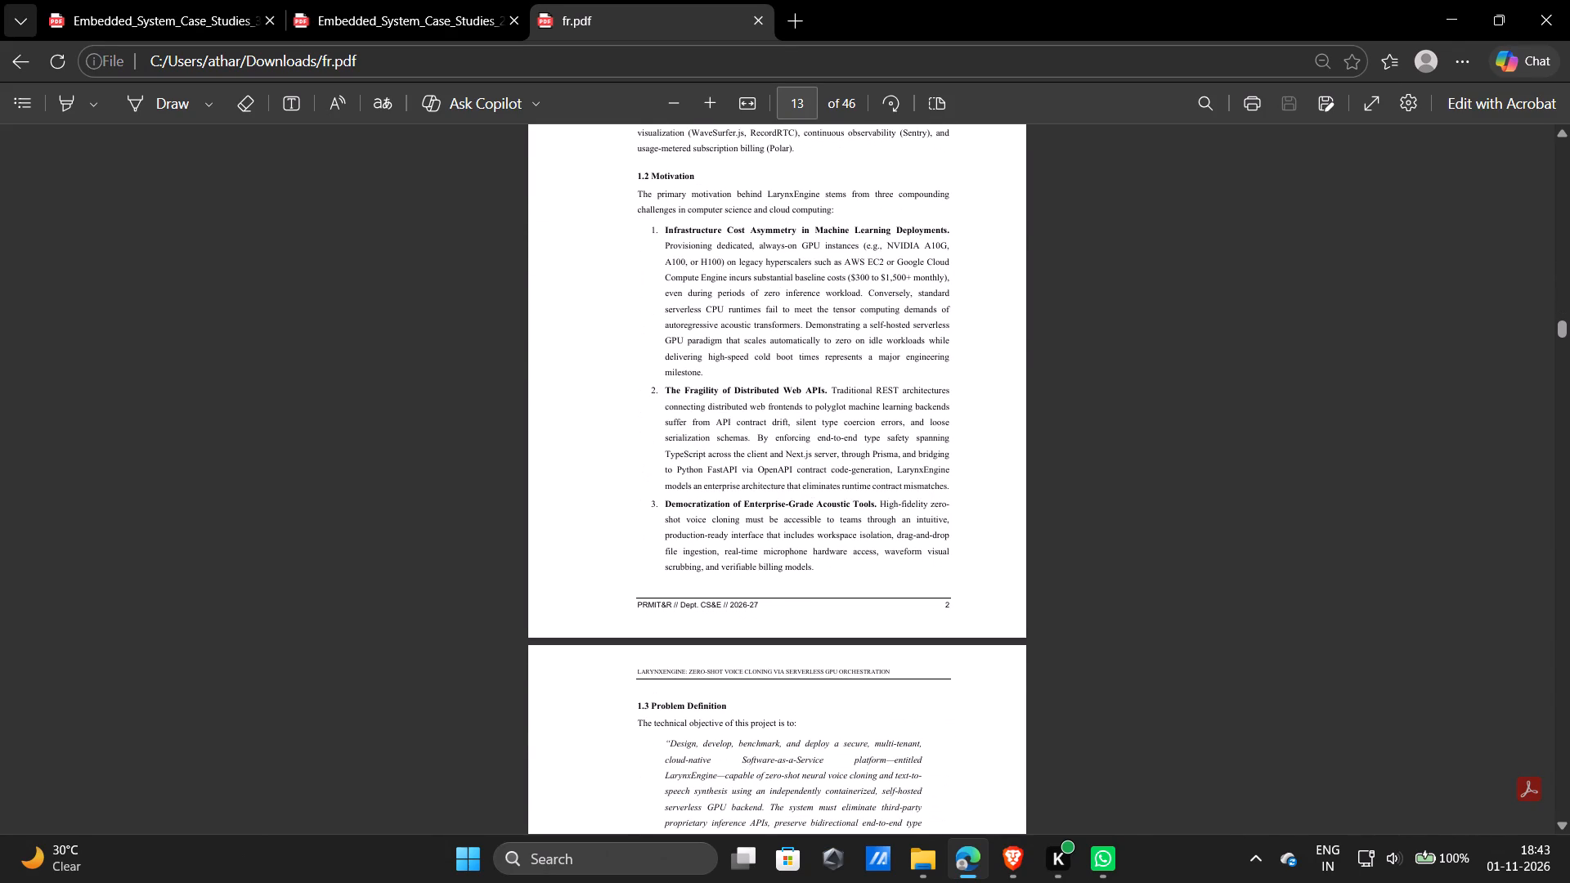
{"action": "scroll", "coordinate": [935, 437], "scroll_direction": "down", "scroll_amount": 5}
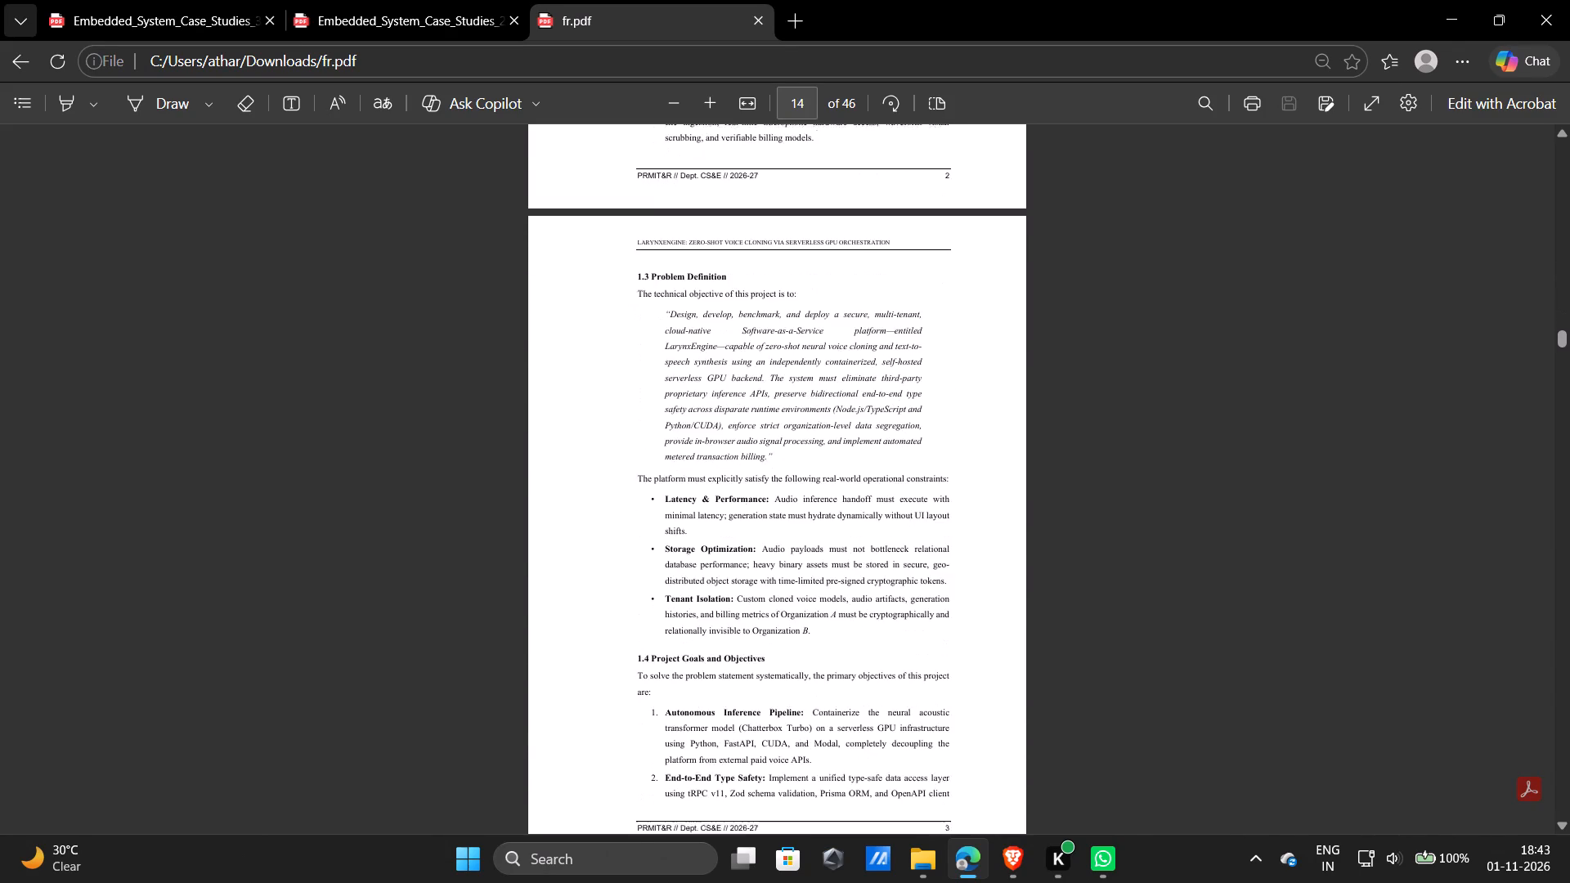
{"action": "scroll", "coordinate": [935, 437], "scroll_direction": "down", "scroll_amount": 2}
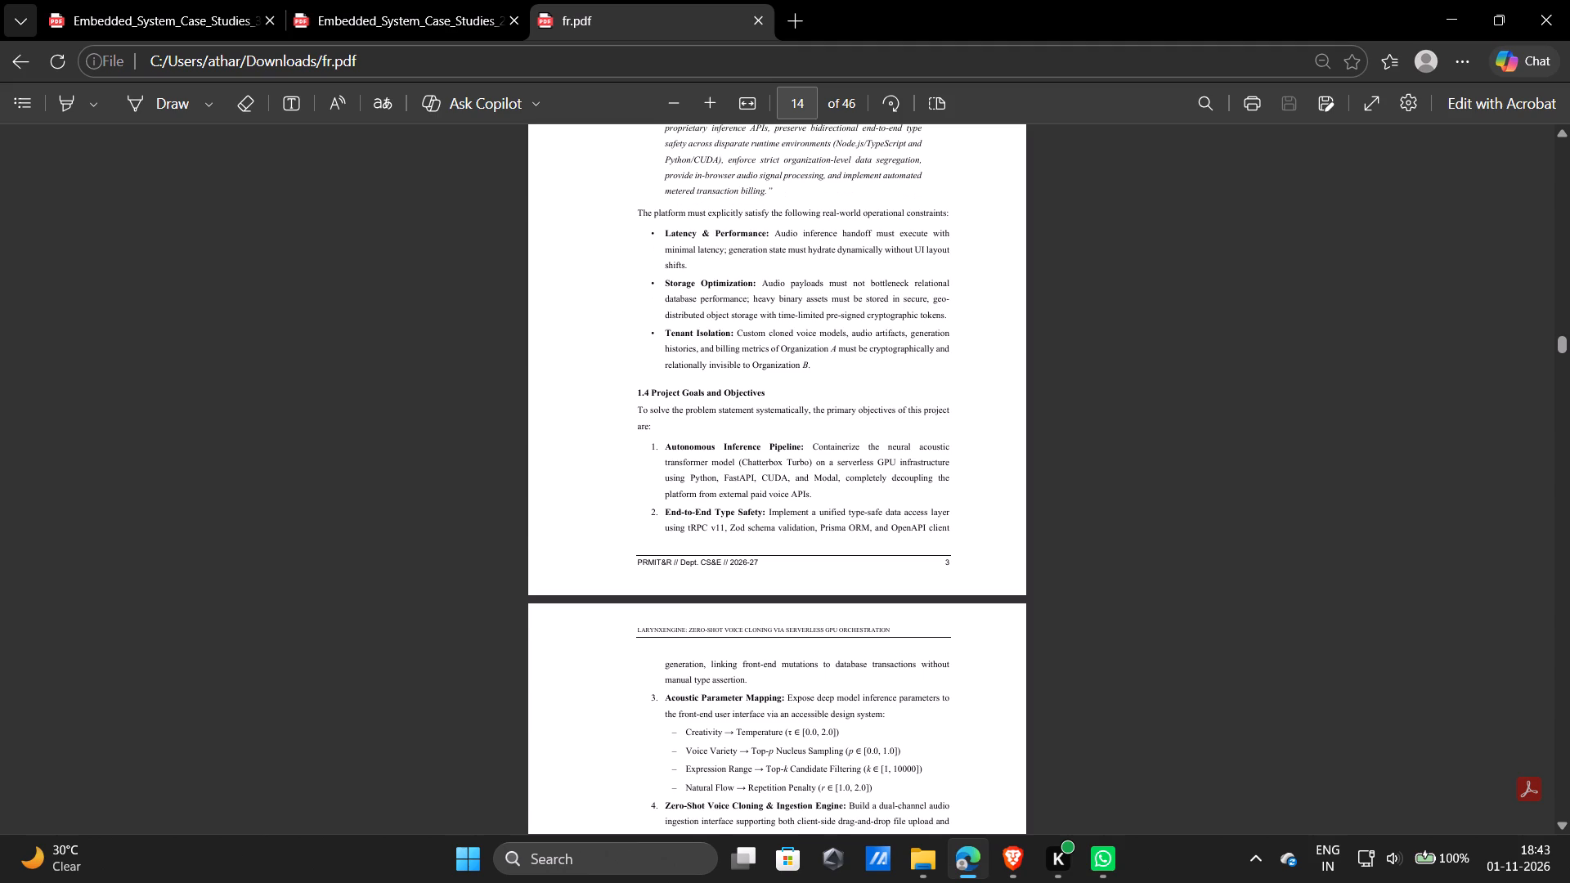
{"action": "scroll", "coordinate": [935, 437], "scroll_direction": "down", "scroll_amount": 2}
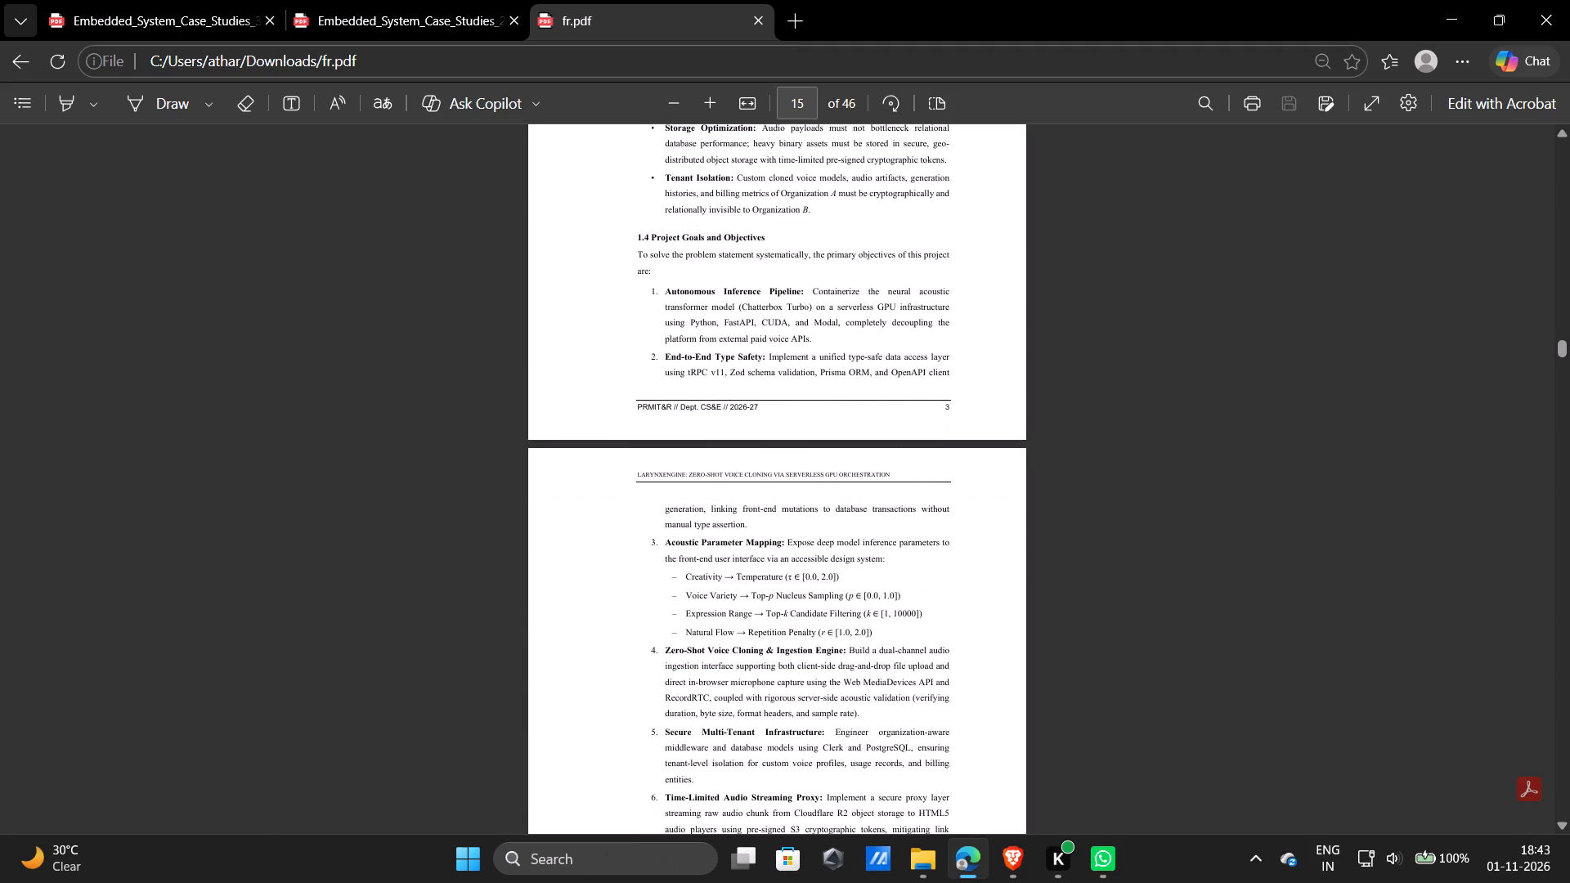
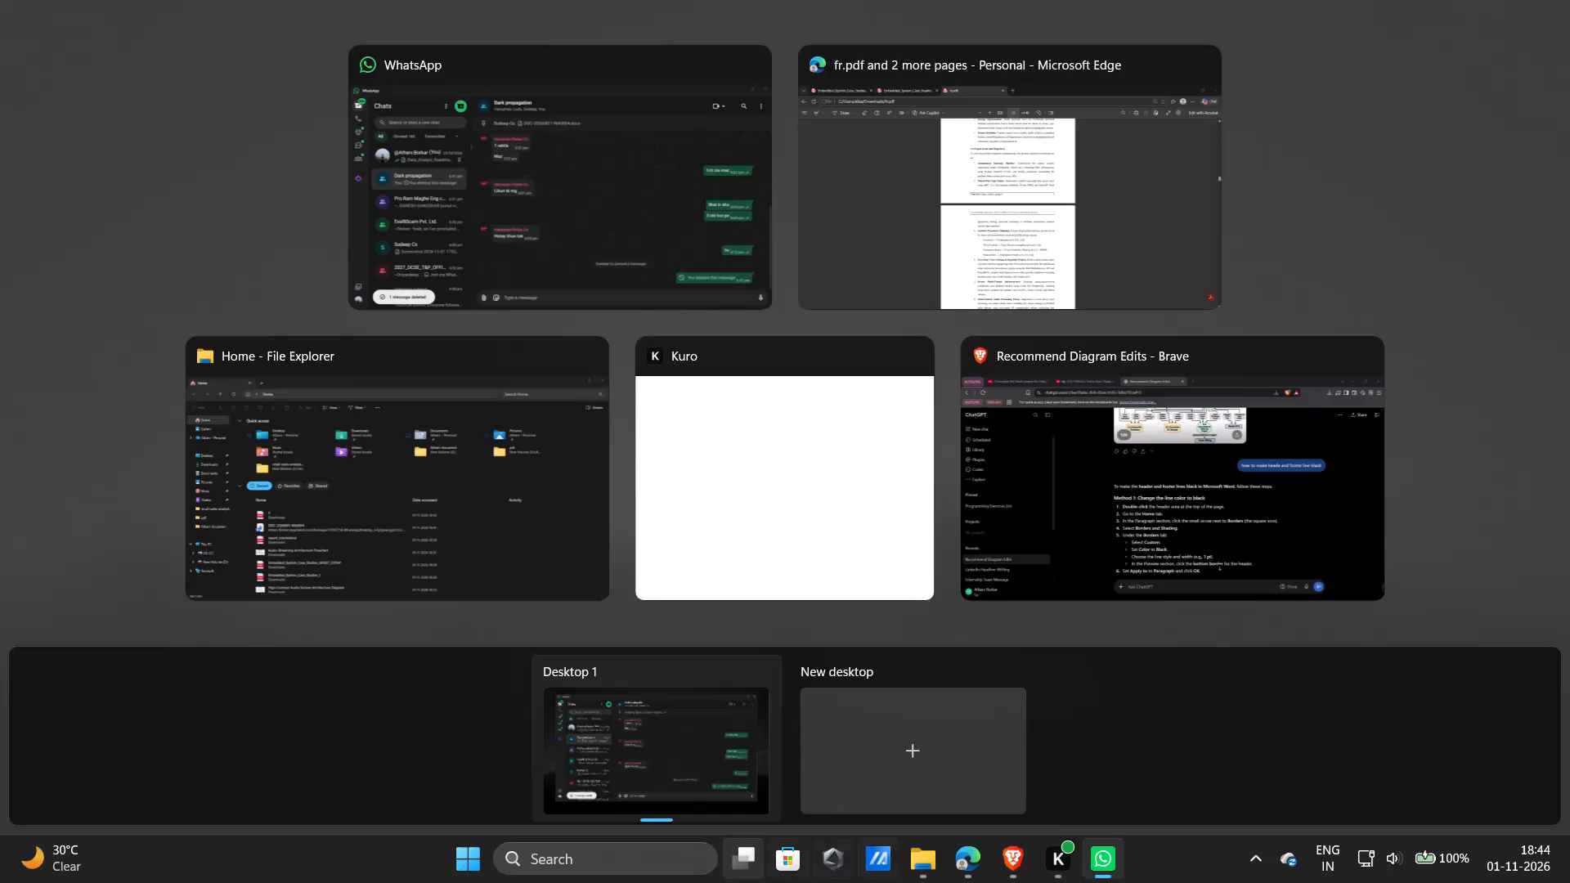
Launch Word and open the most recent LarynxEngine_Project_Report document from the OneDrive Documents folder.
{"action": "left_click", "coordinate": [545, 876]}
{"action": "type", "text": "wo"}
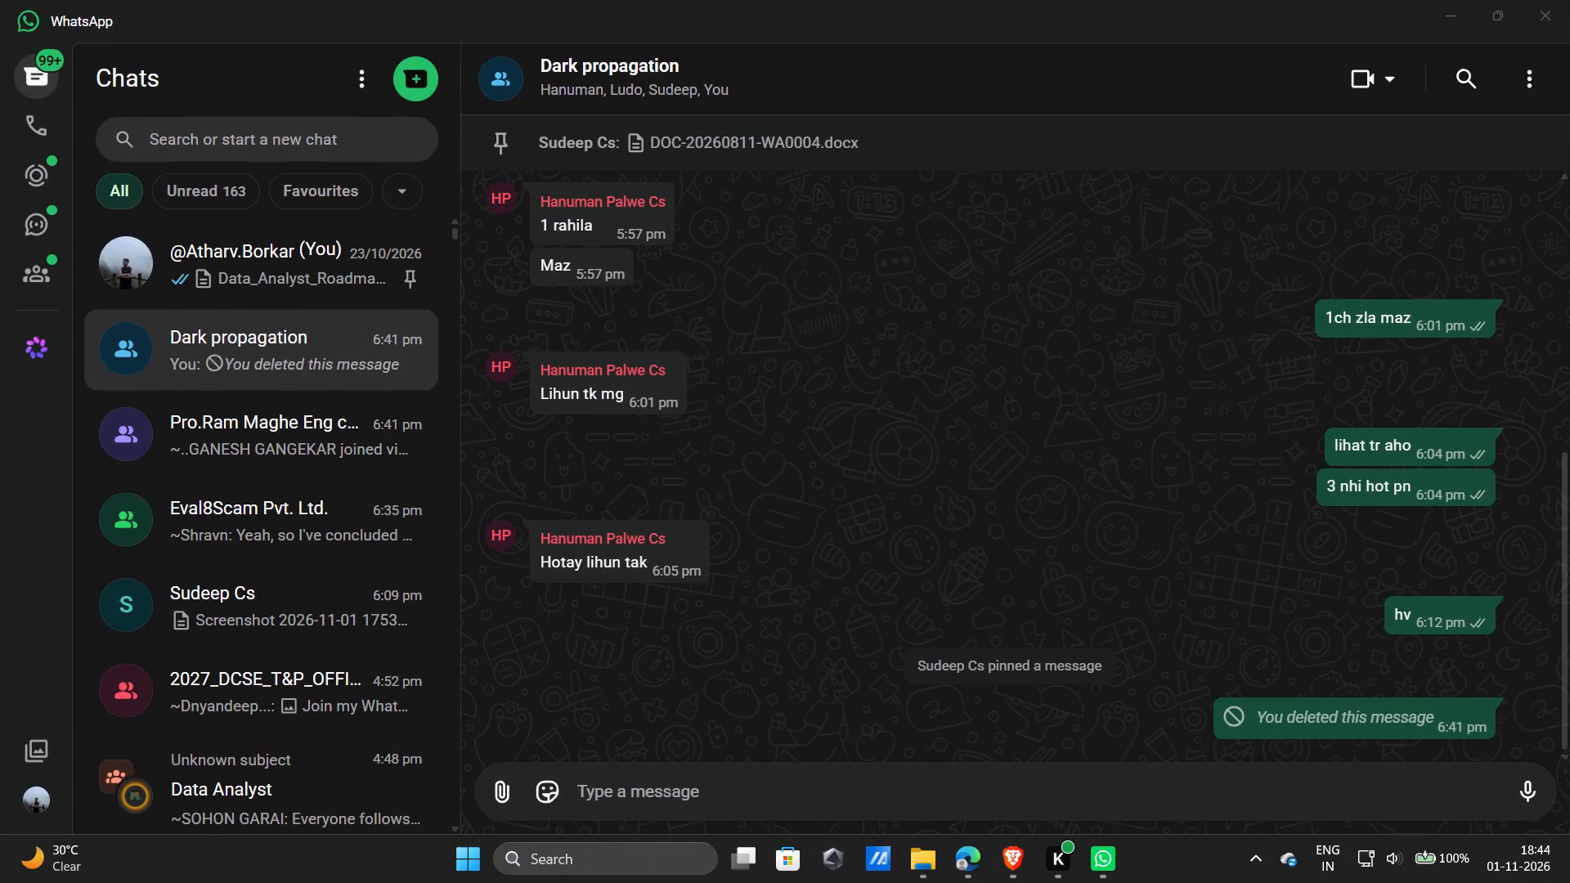
{"action": "left_click", "coordinate": [563, 853]}
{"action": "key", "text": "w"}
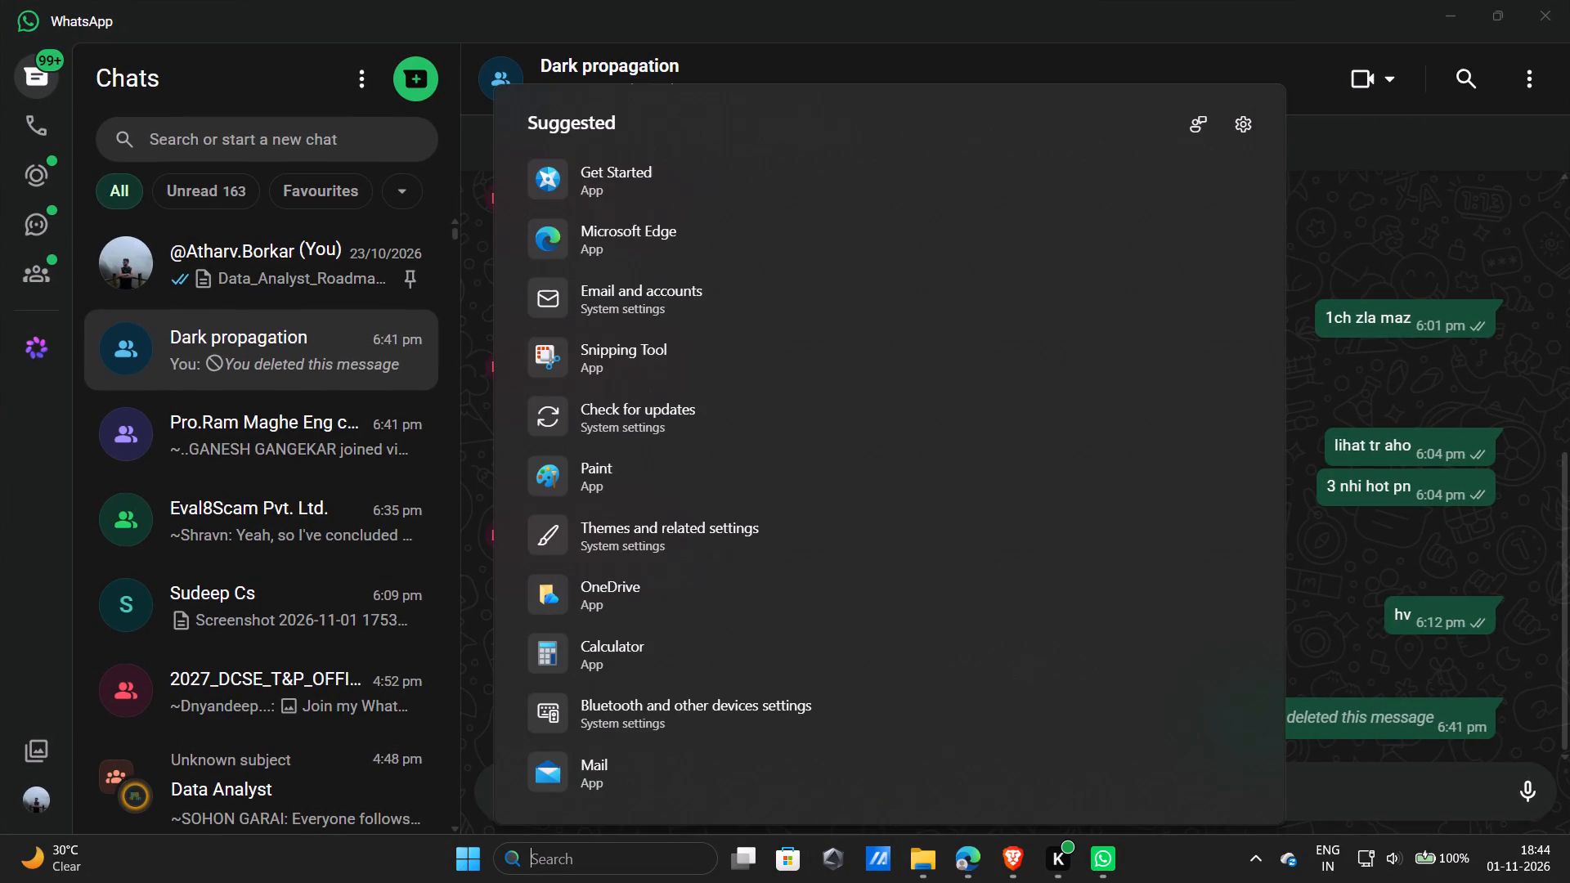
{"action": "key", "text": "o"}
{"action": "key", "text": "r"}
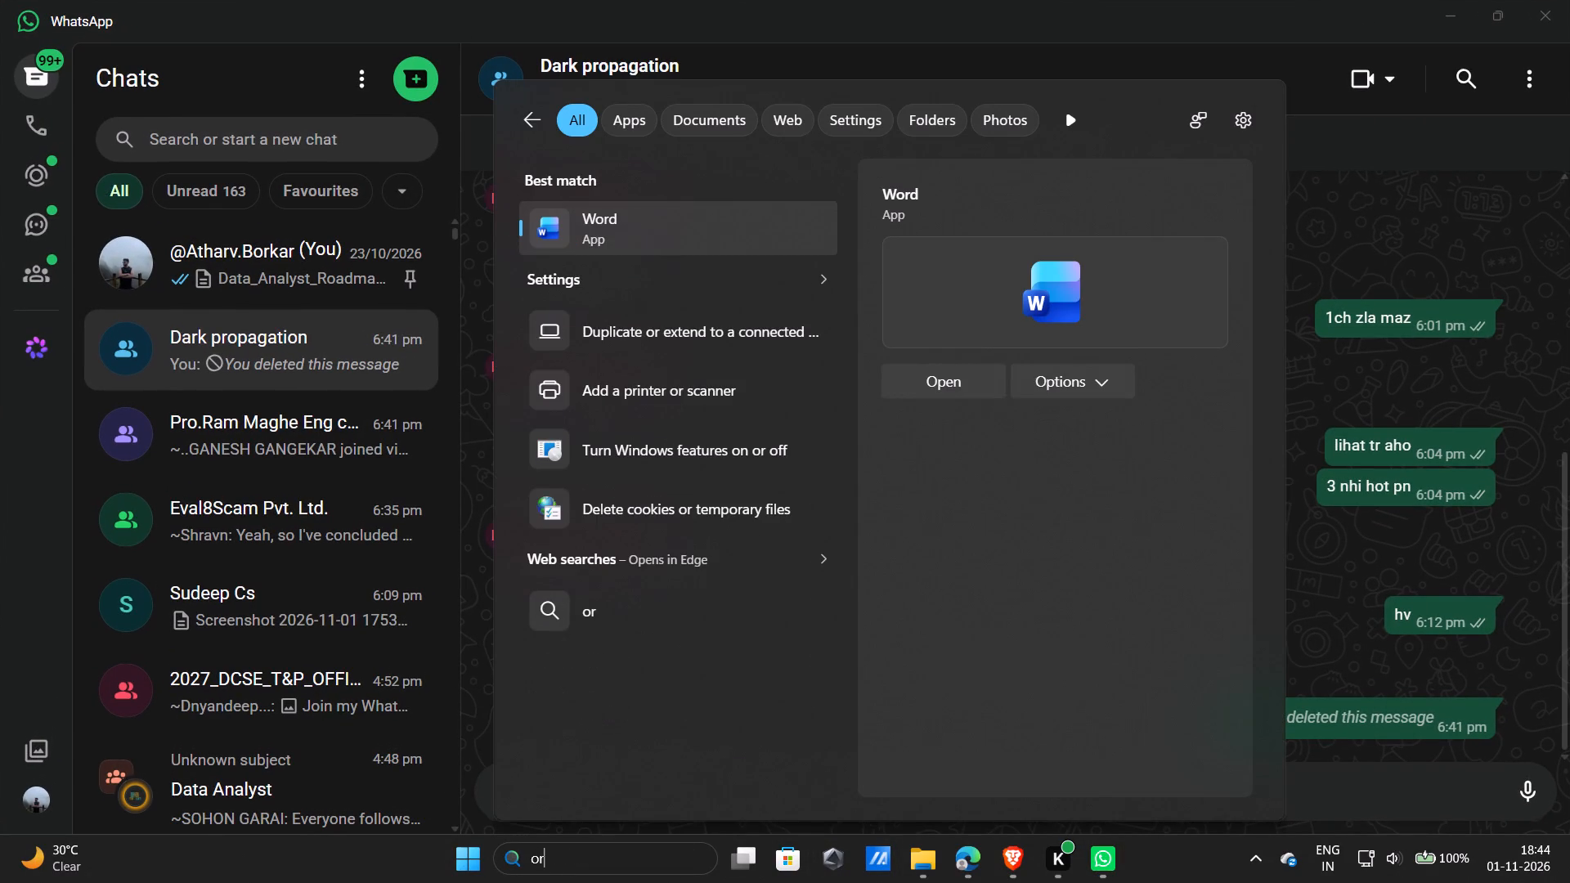
{"action": "key", "text": "Return"}
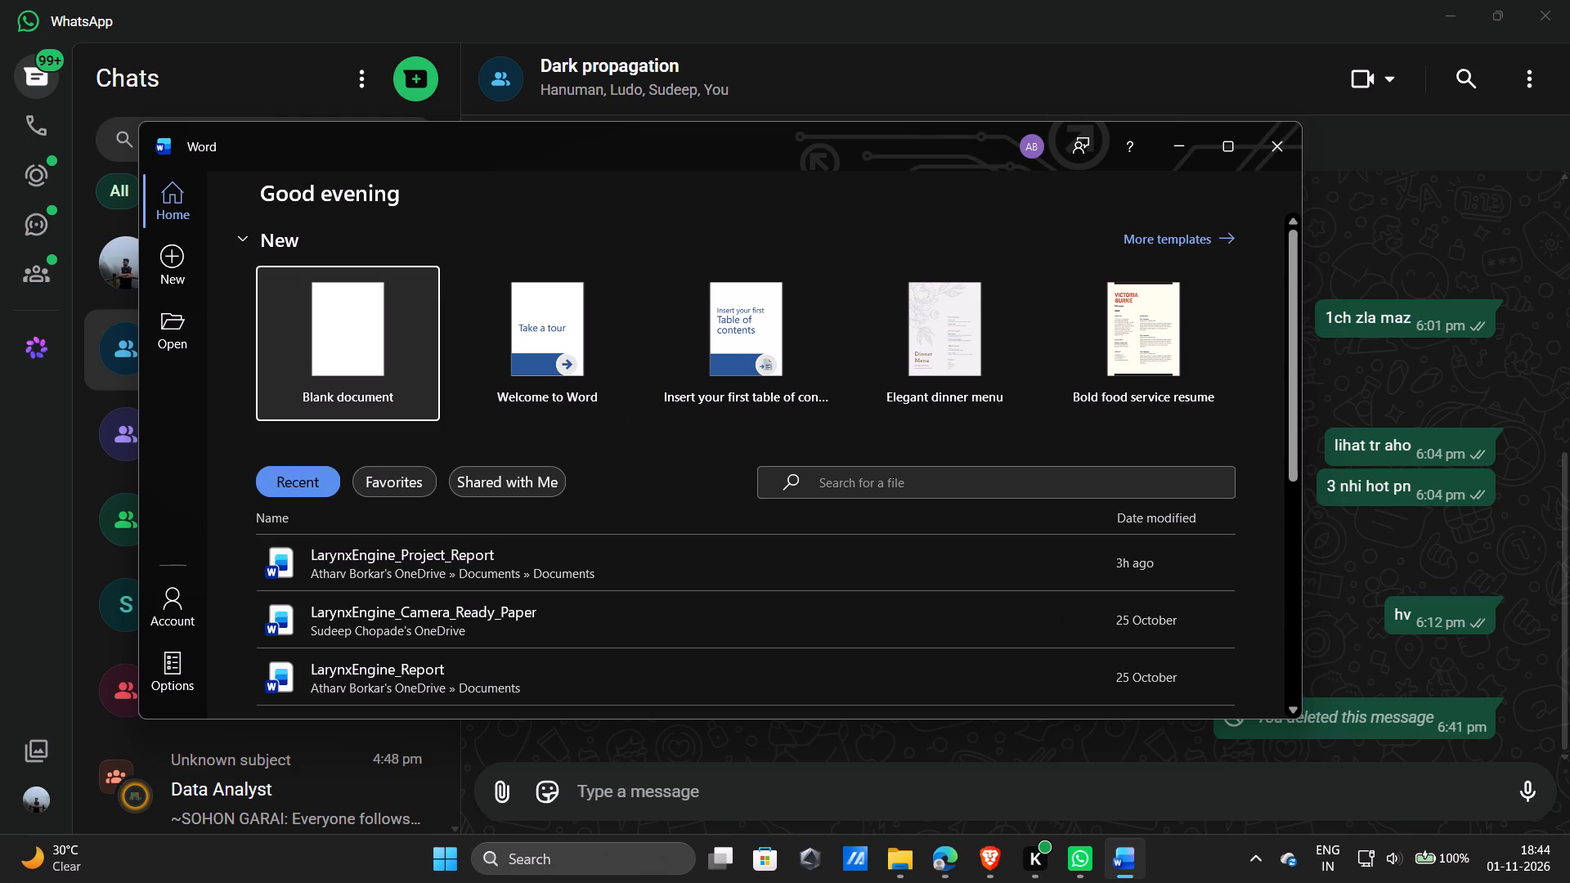
{"action": "left_click", "coordinate": [1227, 141]}
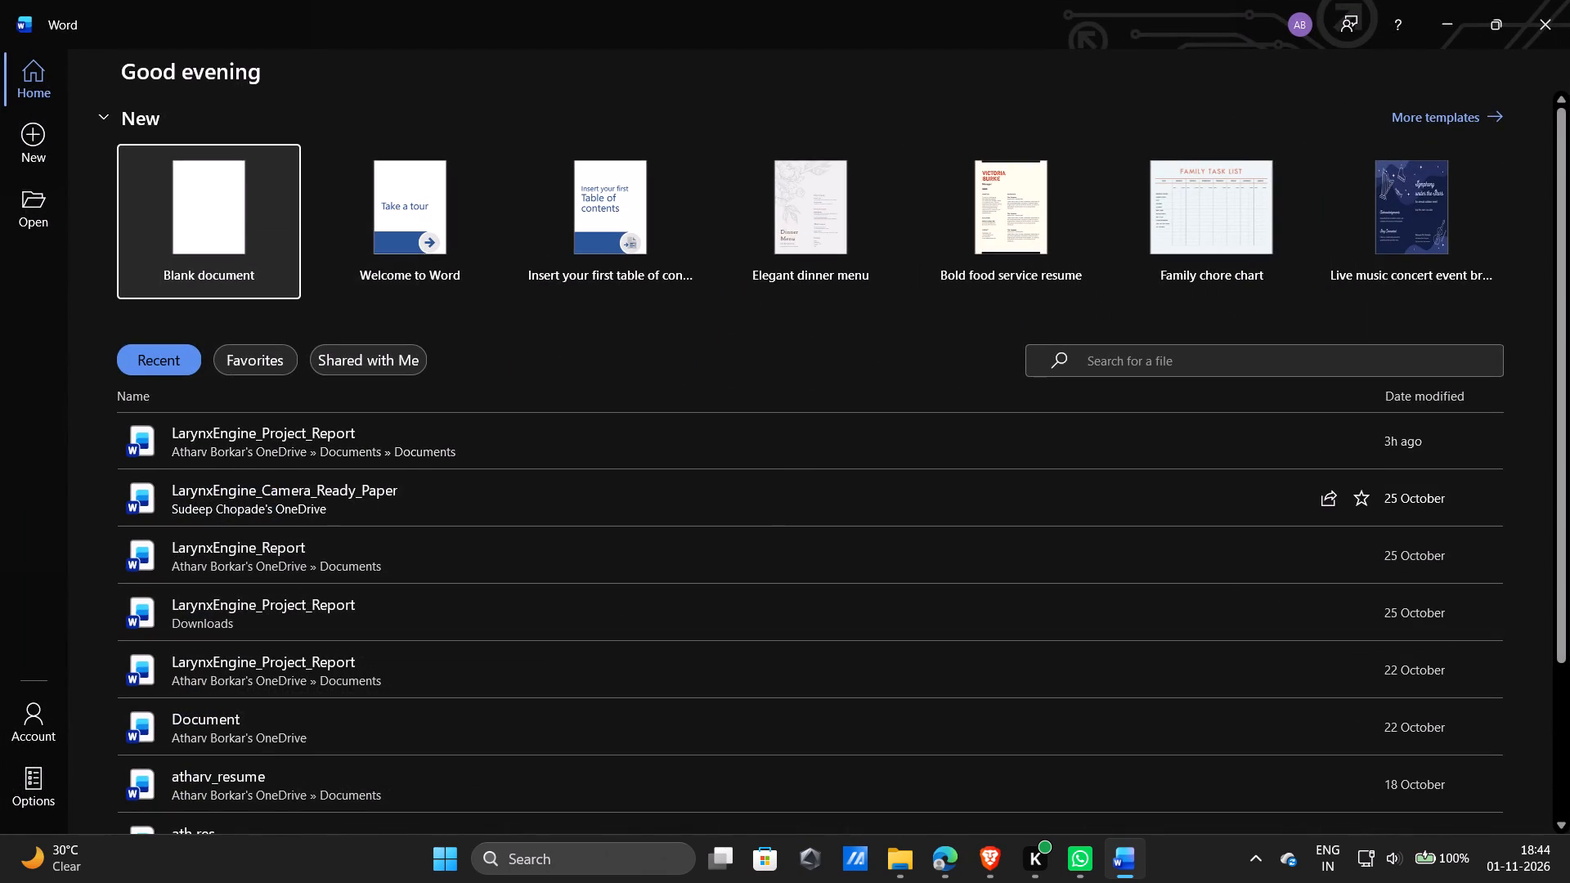
{"action": "double_click", "coordinate": [294, 445]}
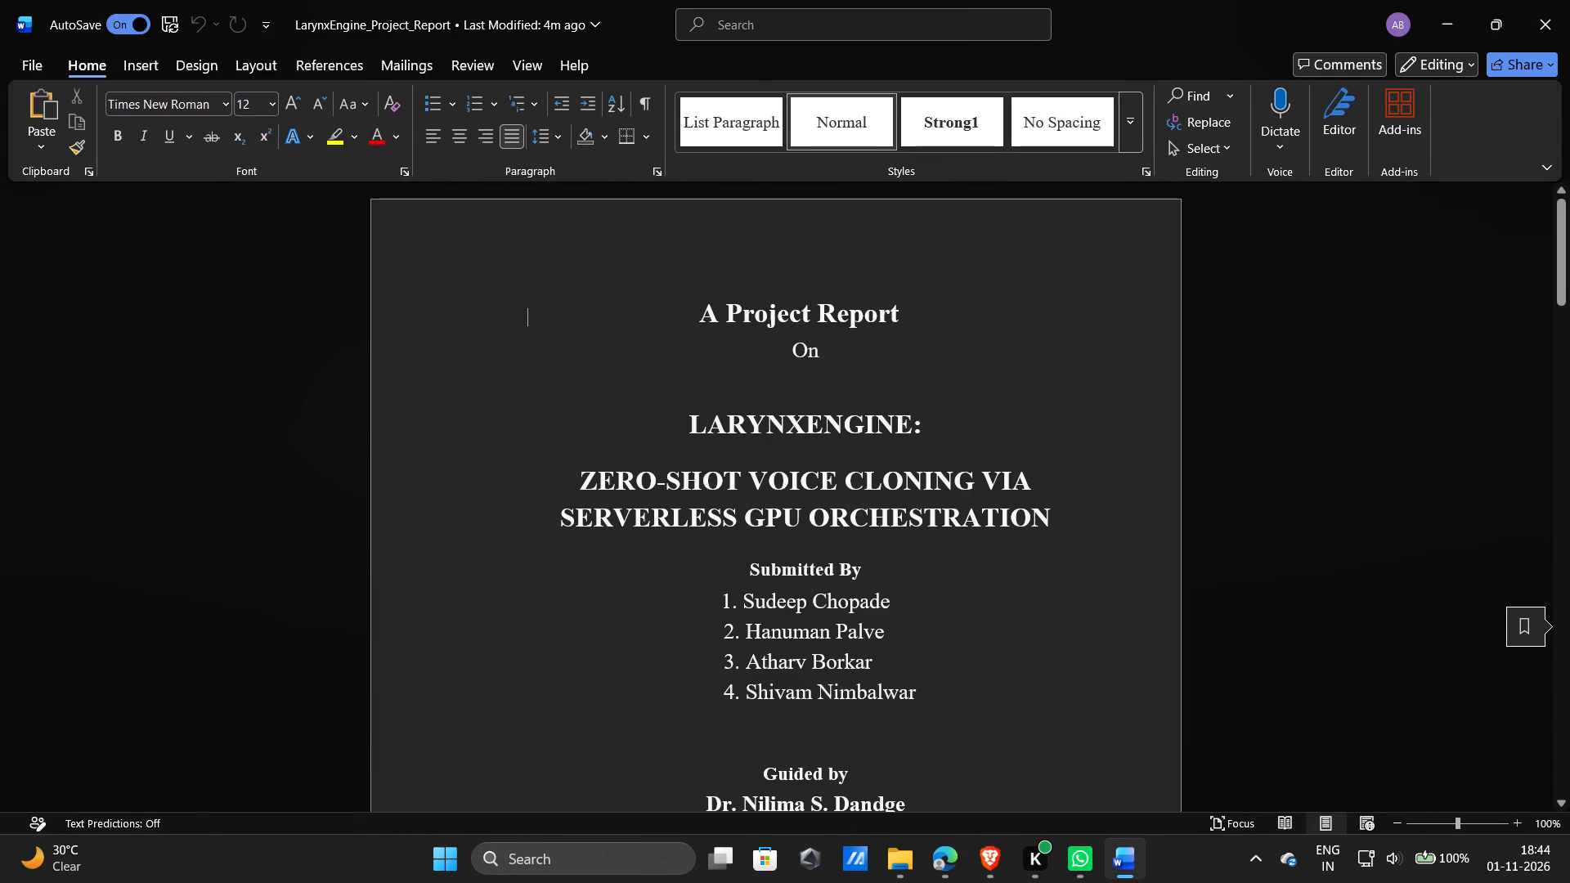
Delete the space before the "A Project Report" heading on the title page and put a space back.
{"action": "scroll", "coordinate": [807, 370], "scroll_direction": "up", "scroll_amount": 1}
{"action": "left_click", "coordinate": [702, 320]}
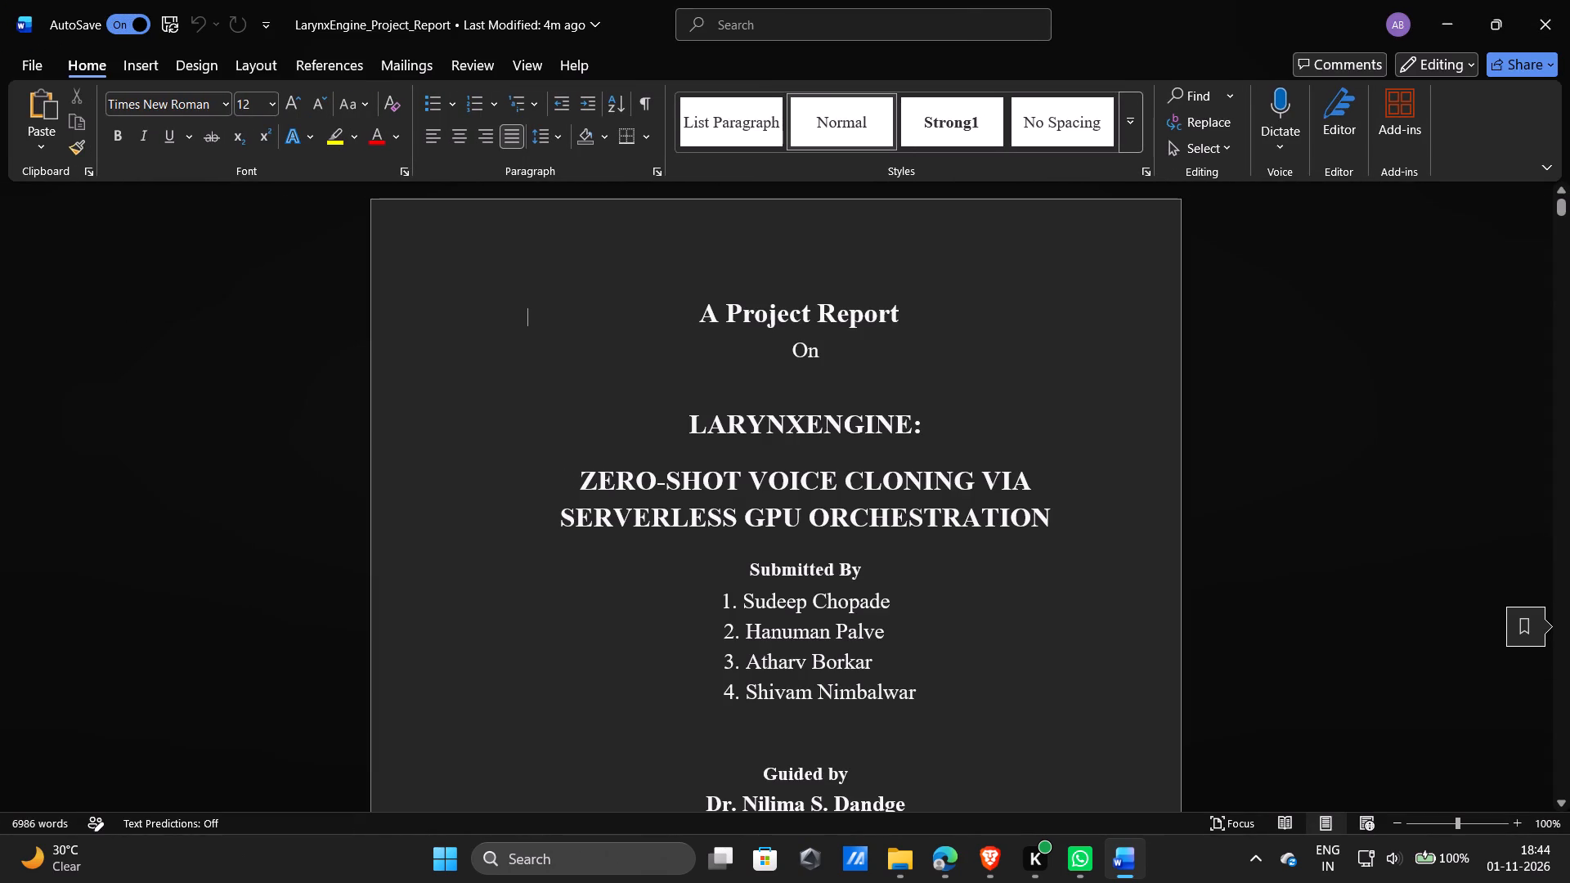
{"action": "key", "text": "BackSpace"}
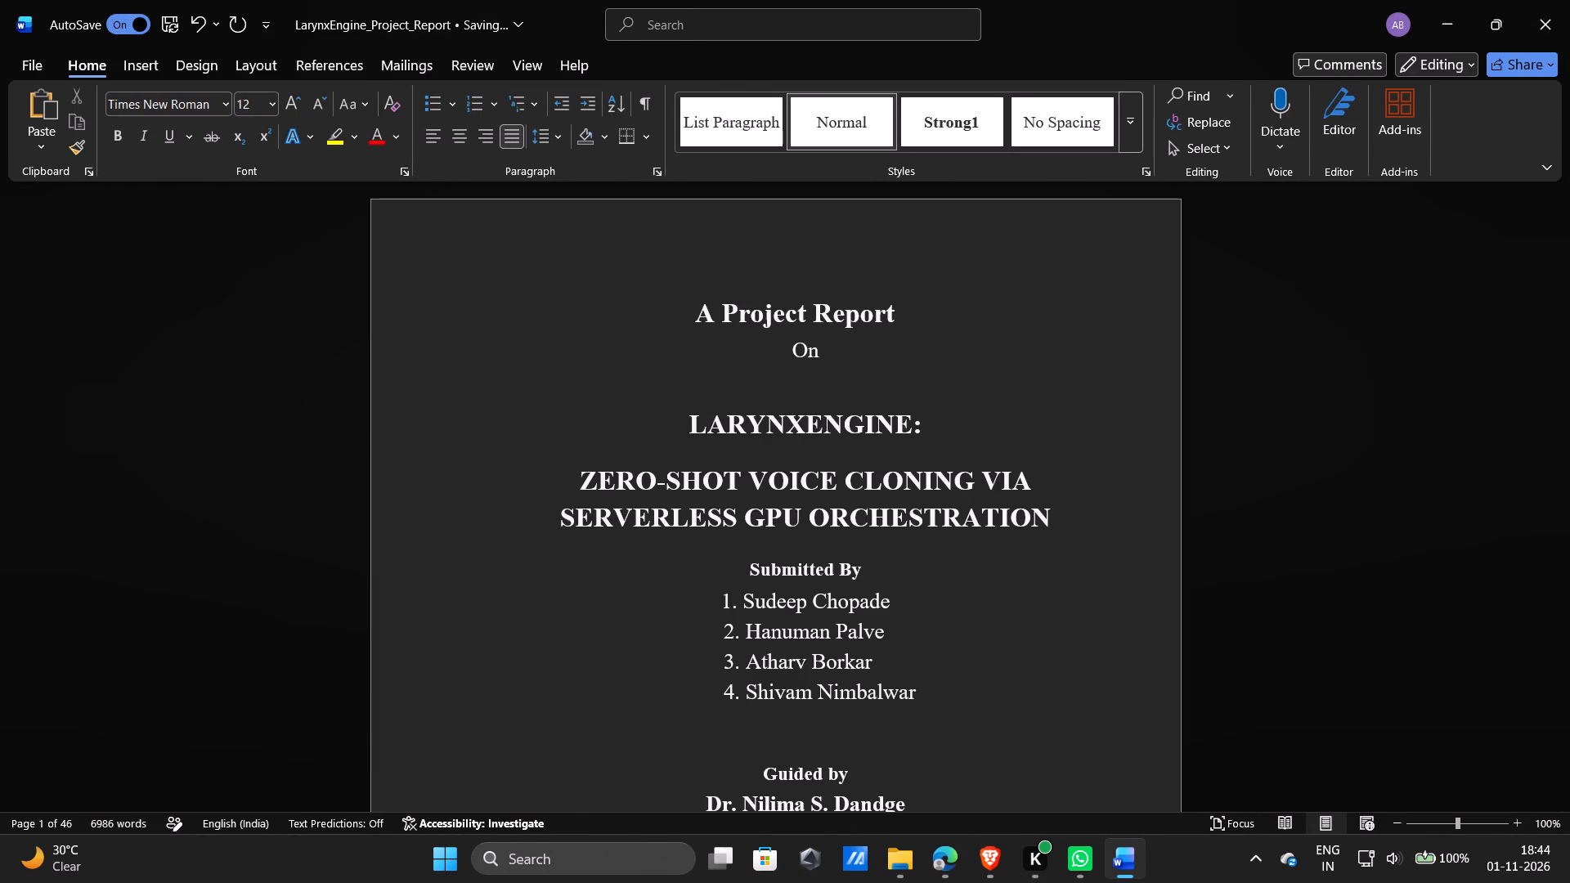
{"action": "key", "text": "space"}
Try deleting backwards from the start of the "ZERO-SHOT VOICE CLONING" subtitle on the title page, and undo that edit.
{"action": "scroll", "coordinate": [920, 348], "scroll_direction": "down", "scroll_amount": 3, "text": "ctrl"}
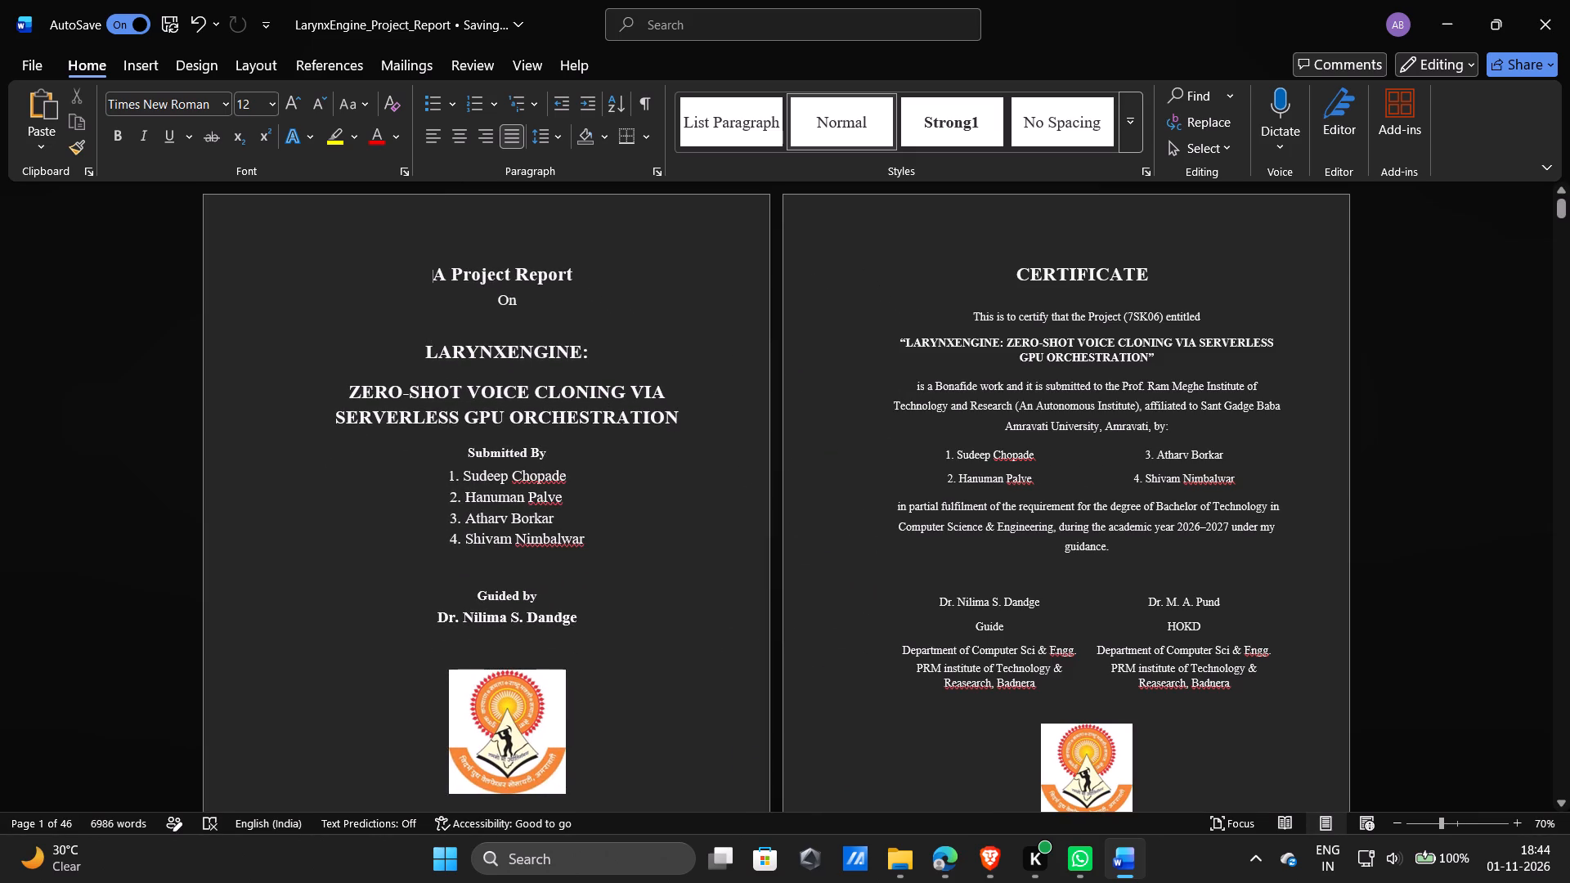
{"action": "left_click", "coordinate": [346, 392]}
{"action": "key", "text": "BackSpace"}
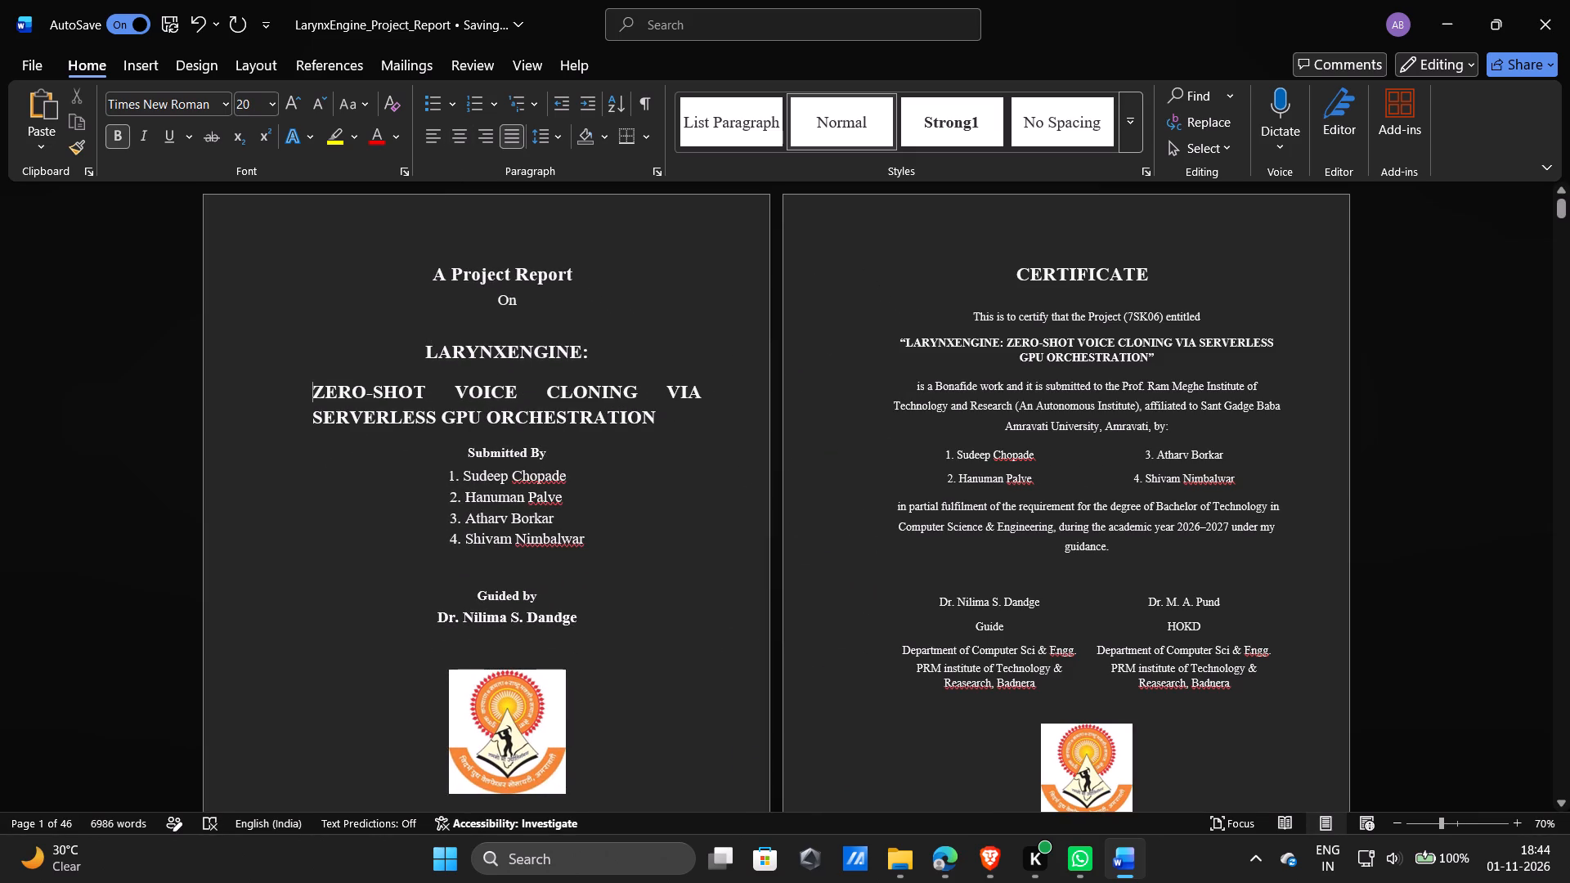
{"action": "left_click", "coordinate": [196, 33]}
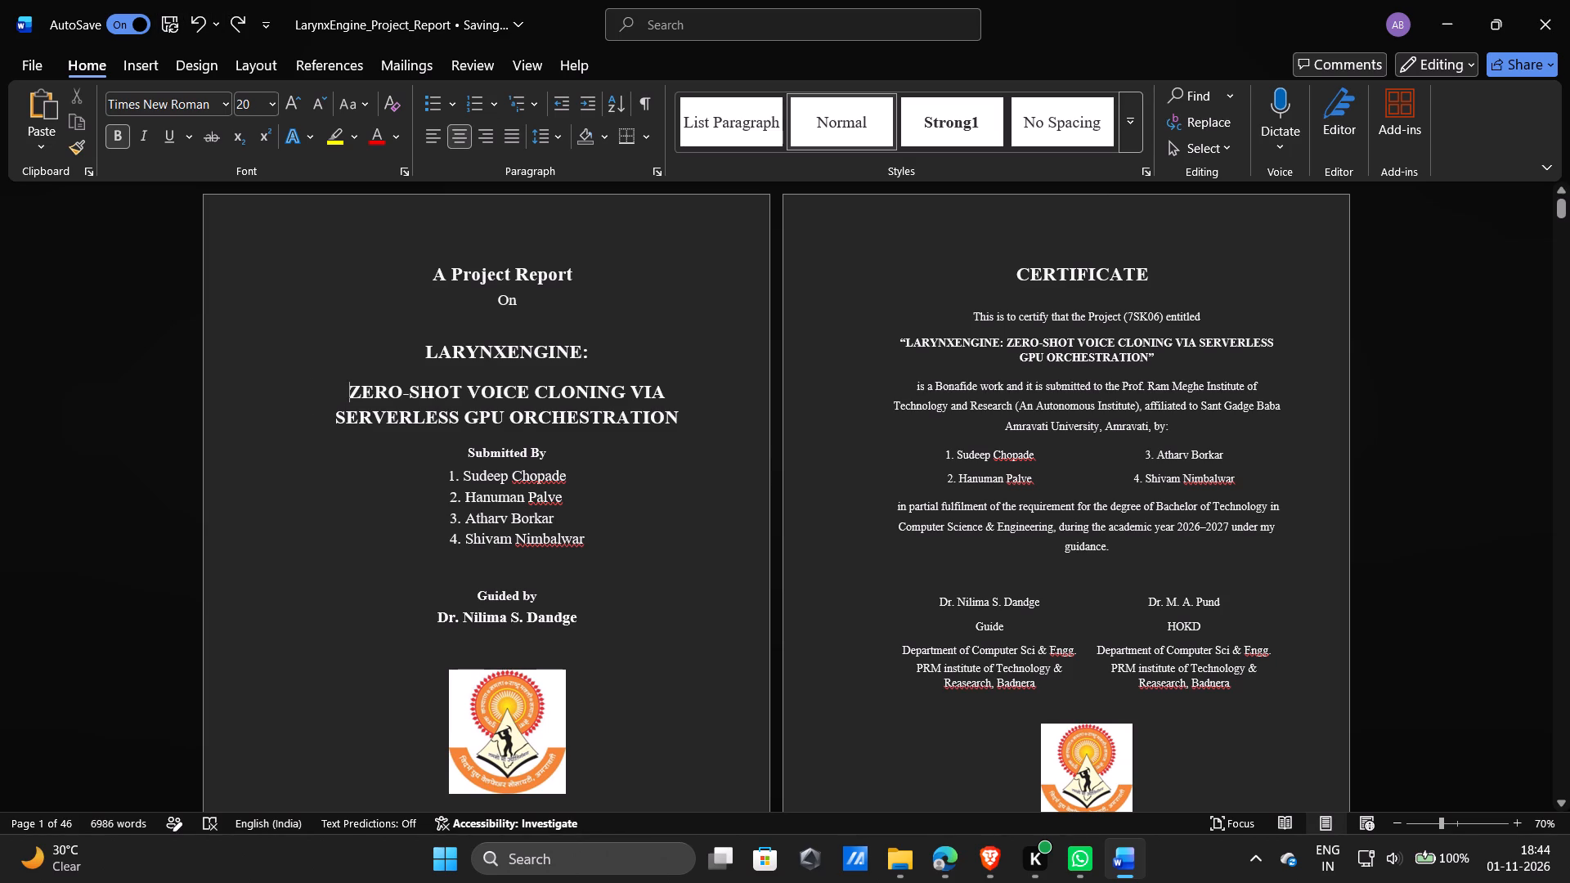
Adjust the leading spaces on the title page around the "A Project Report" heading.
{"action": "left_click", "coordinate": [424, 269]}
{"action": "key", "text": "space"}
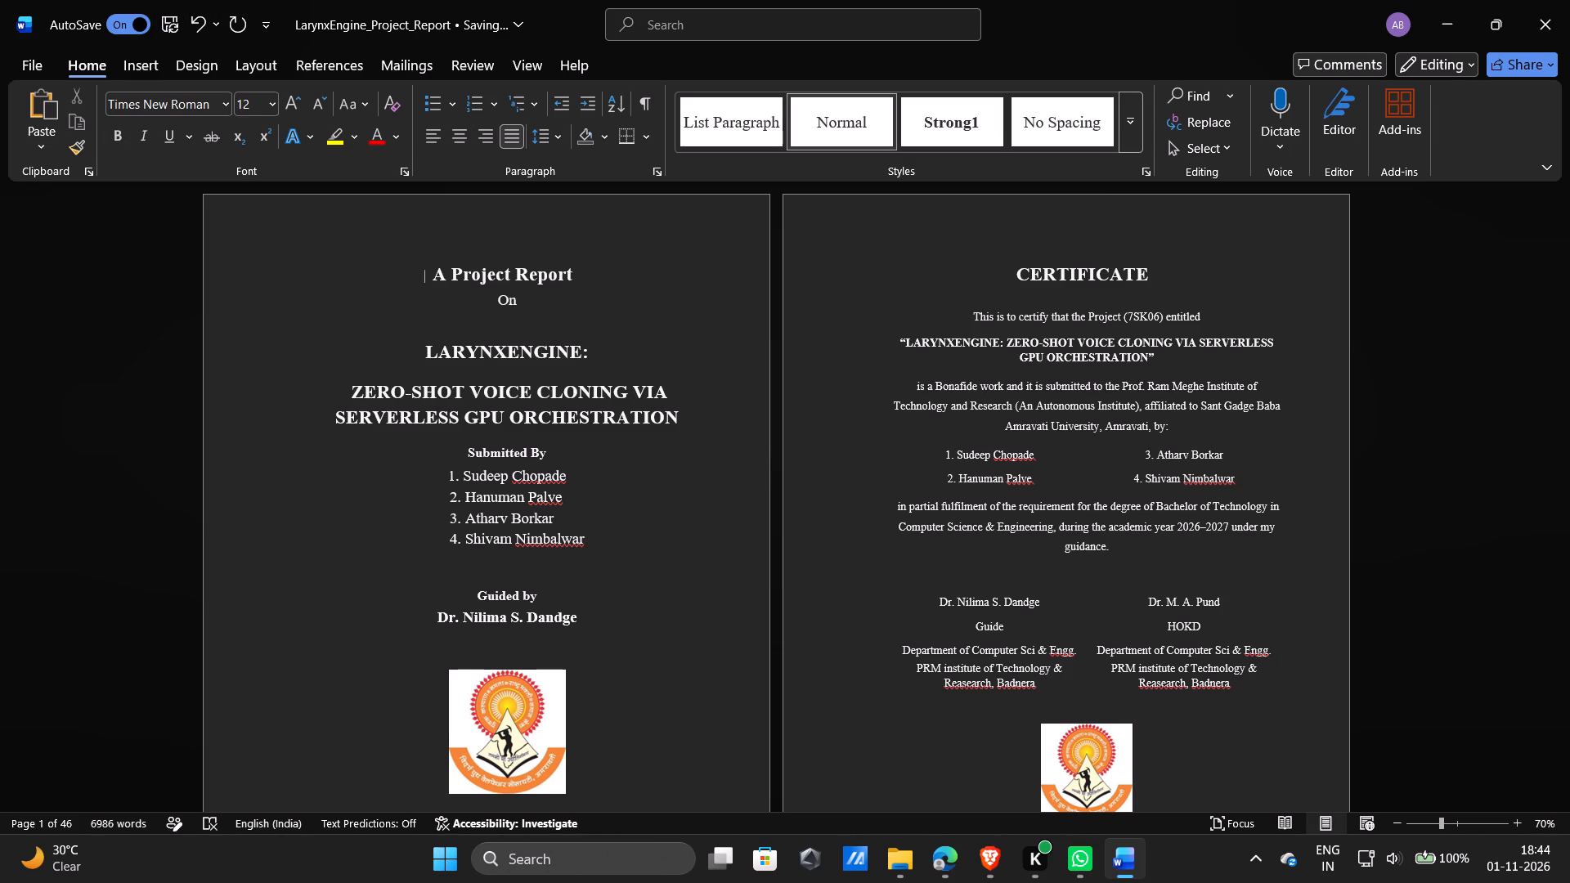
{"action": "key", "text": "BackSpace"}
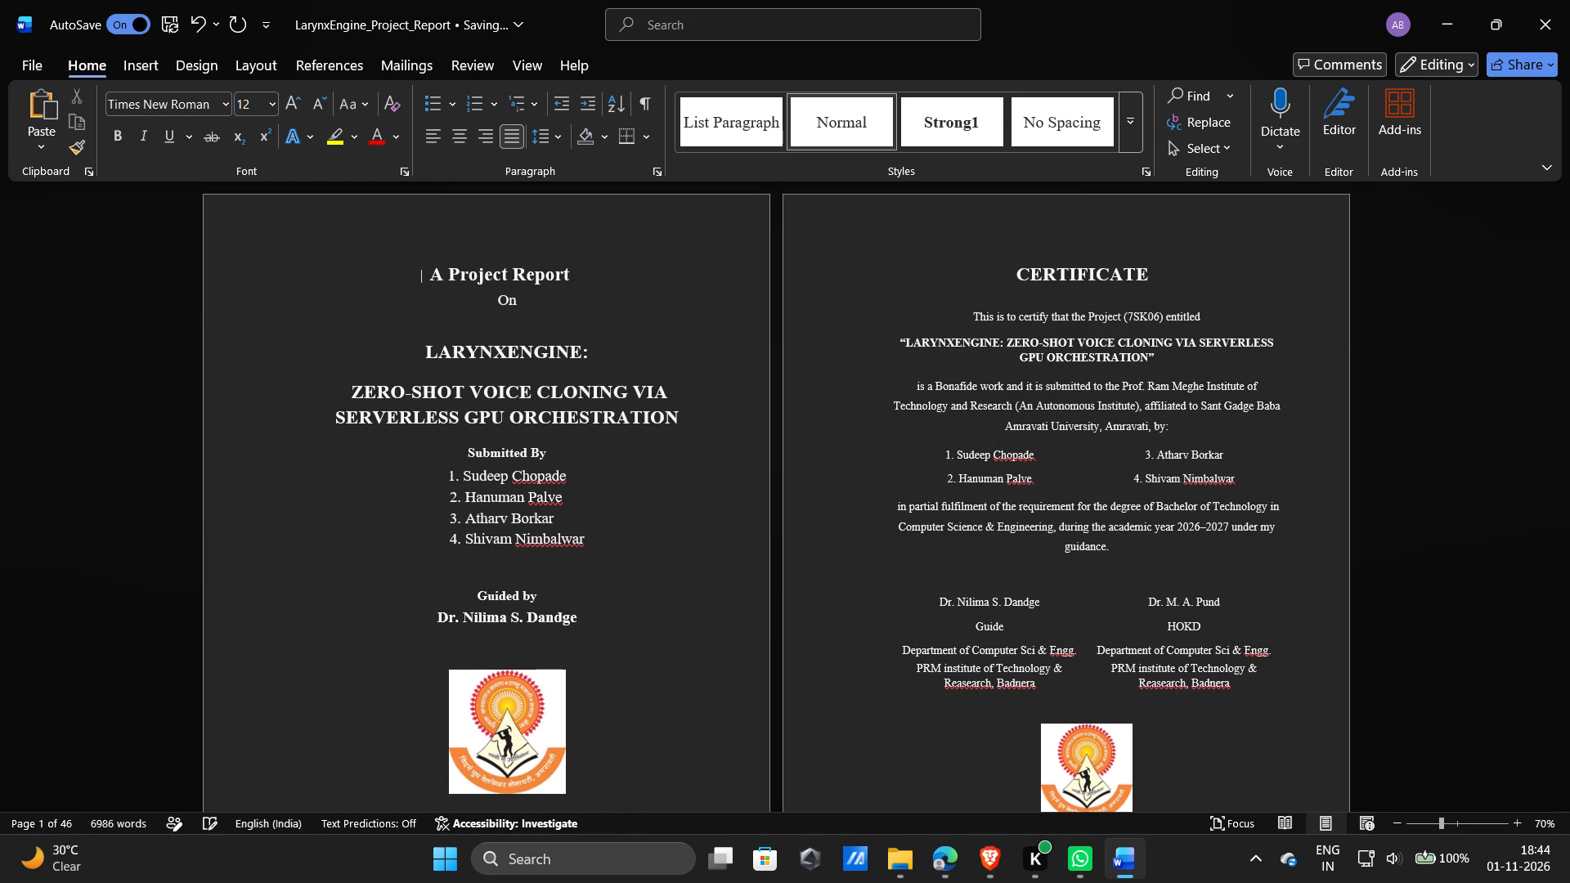
{"action": "left_click", "coordinate": [435, 266]}
{"action": "key", "text": "space"}
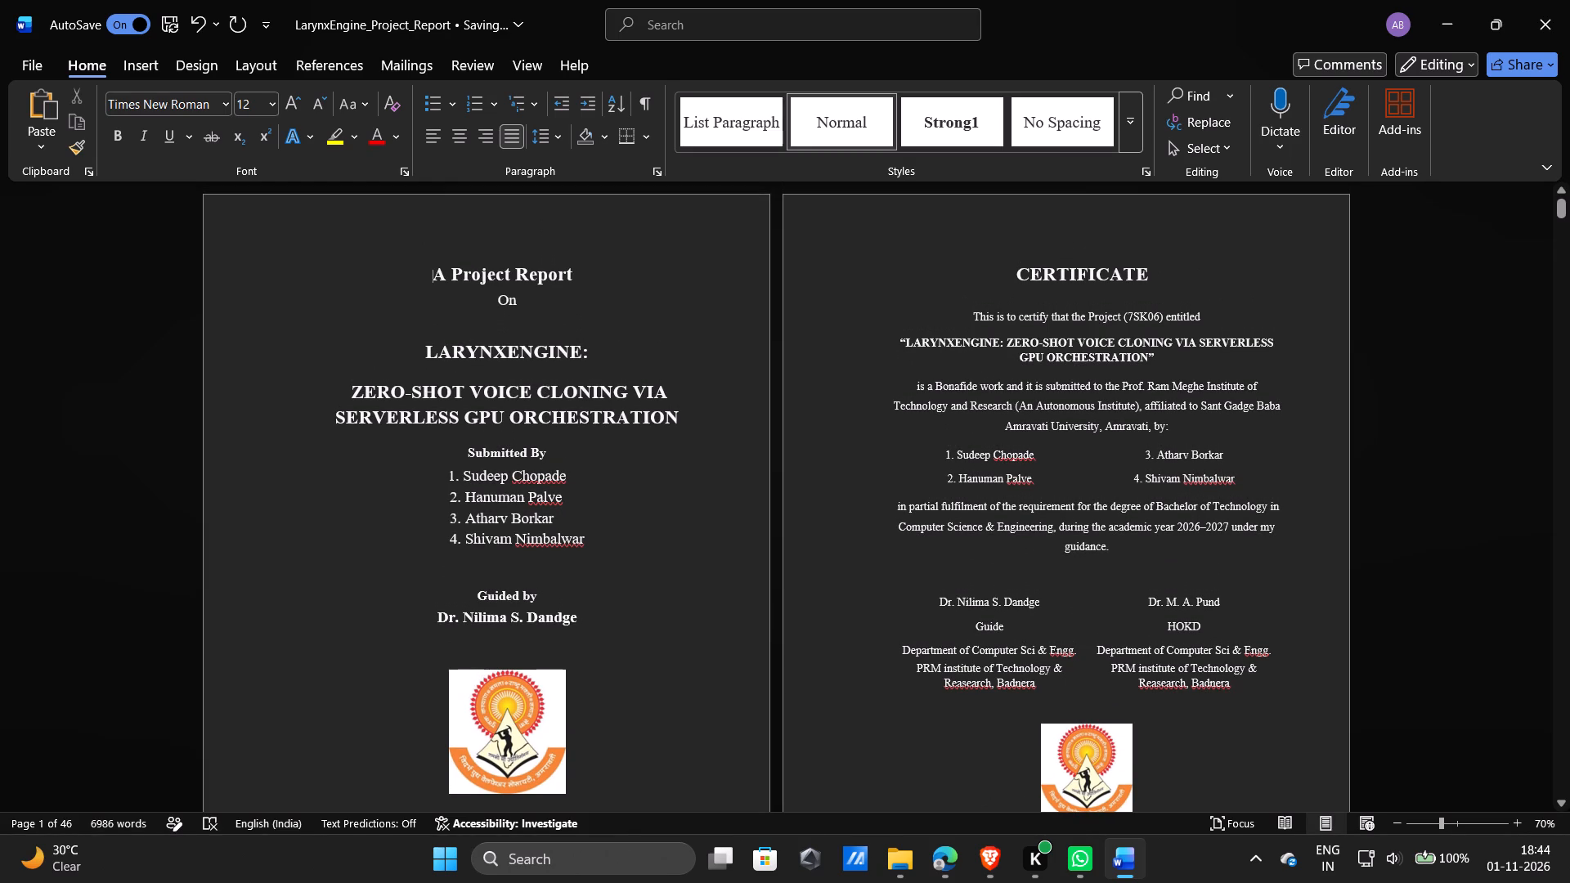
Set the LARYNXENGINE header text on the Chapter 1 pages to font size 9.
{"action": "scroll", "coordinate": [754, 331], "scroll_direction": "down", "scroll_amount": 5}
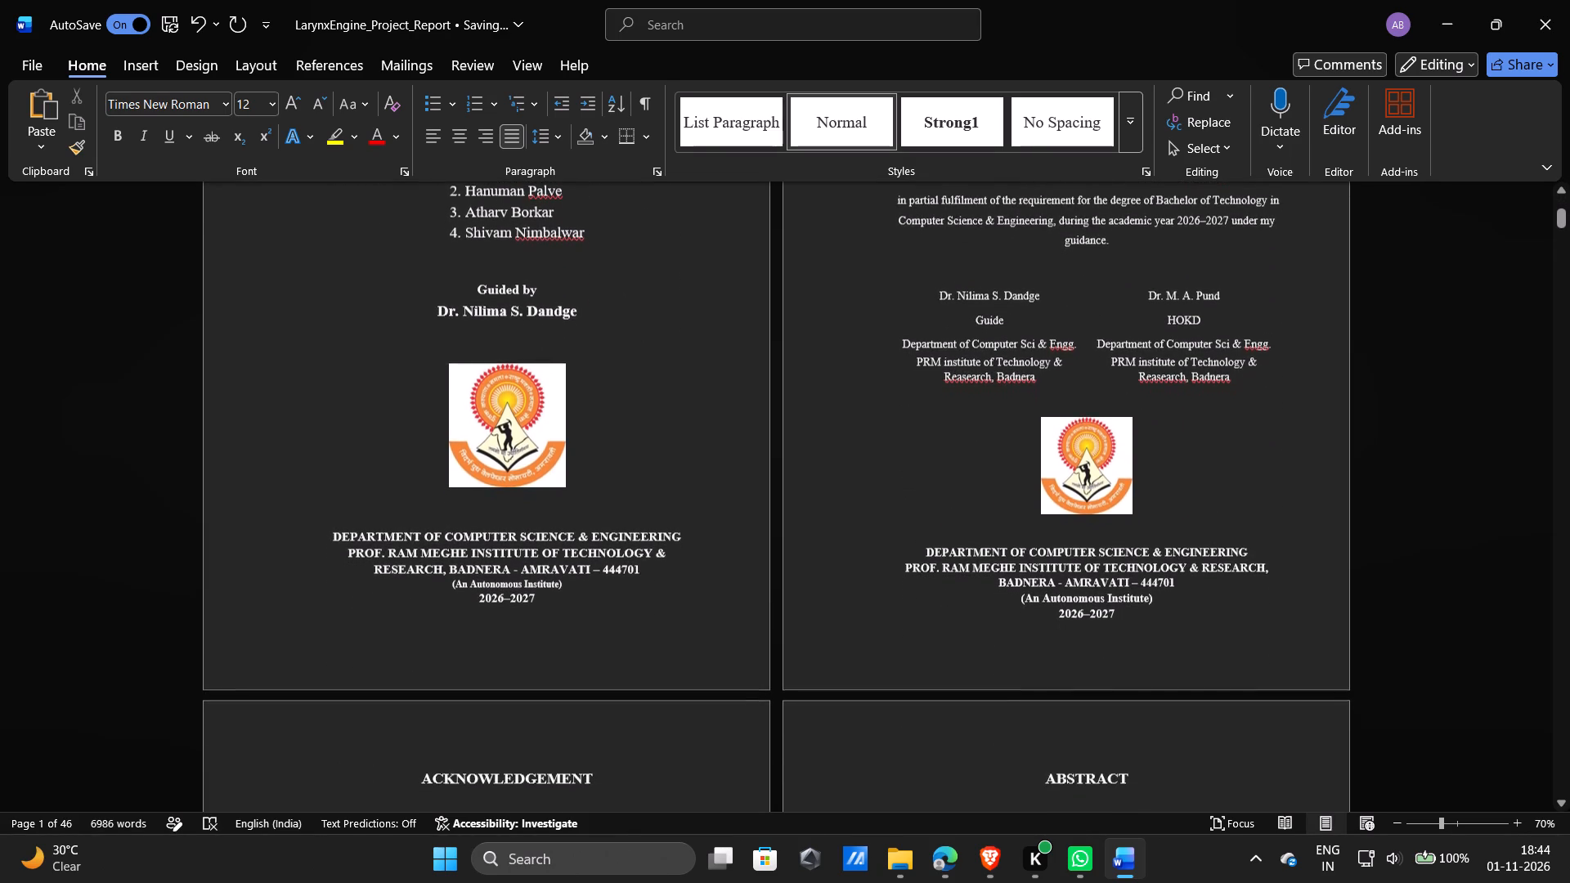
{"action": "scroll", "coordinate": [754, 331], "scroll_direction": "down", "scroll_amount": 7}
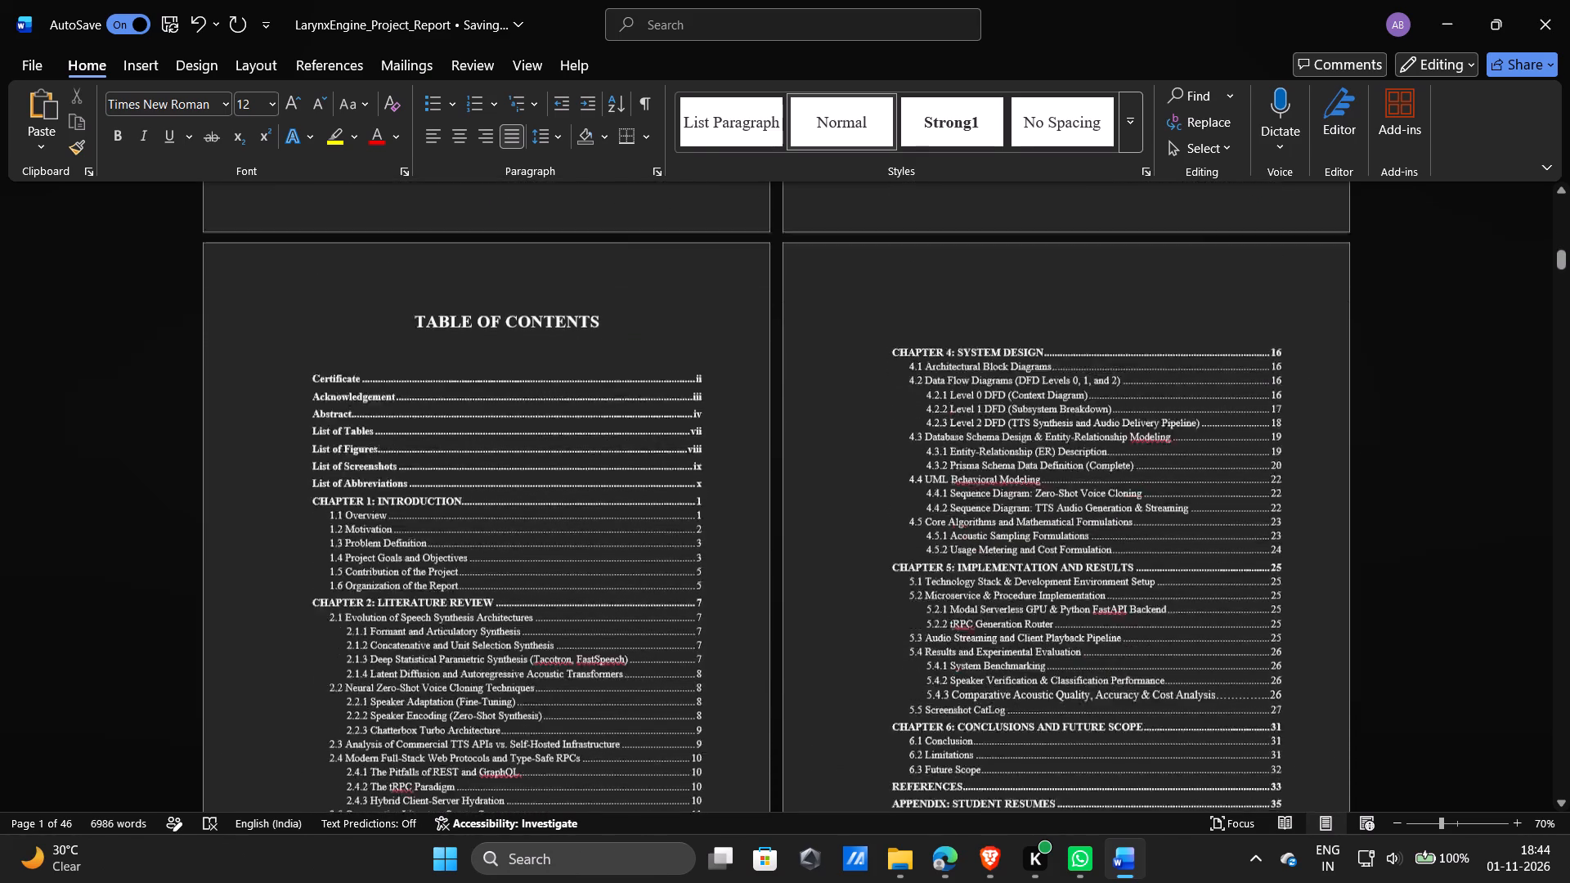
{"action": "scroll", "coordinate": [754, 331], "scroll_direction": "down", "scroll_amount": 10}
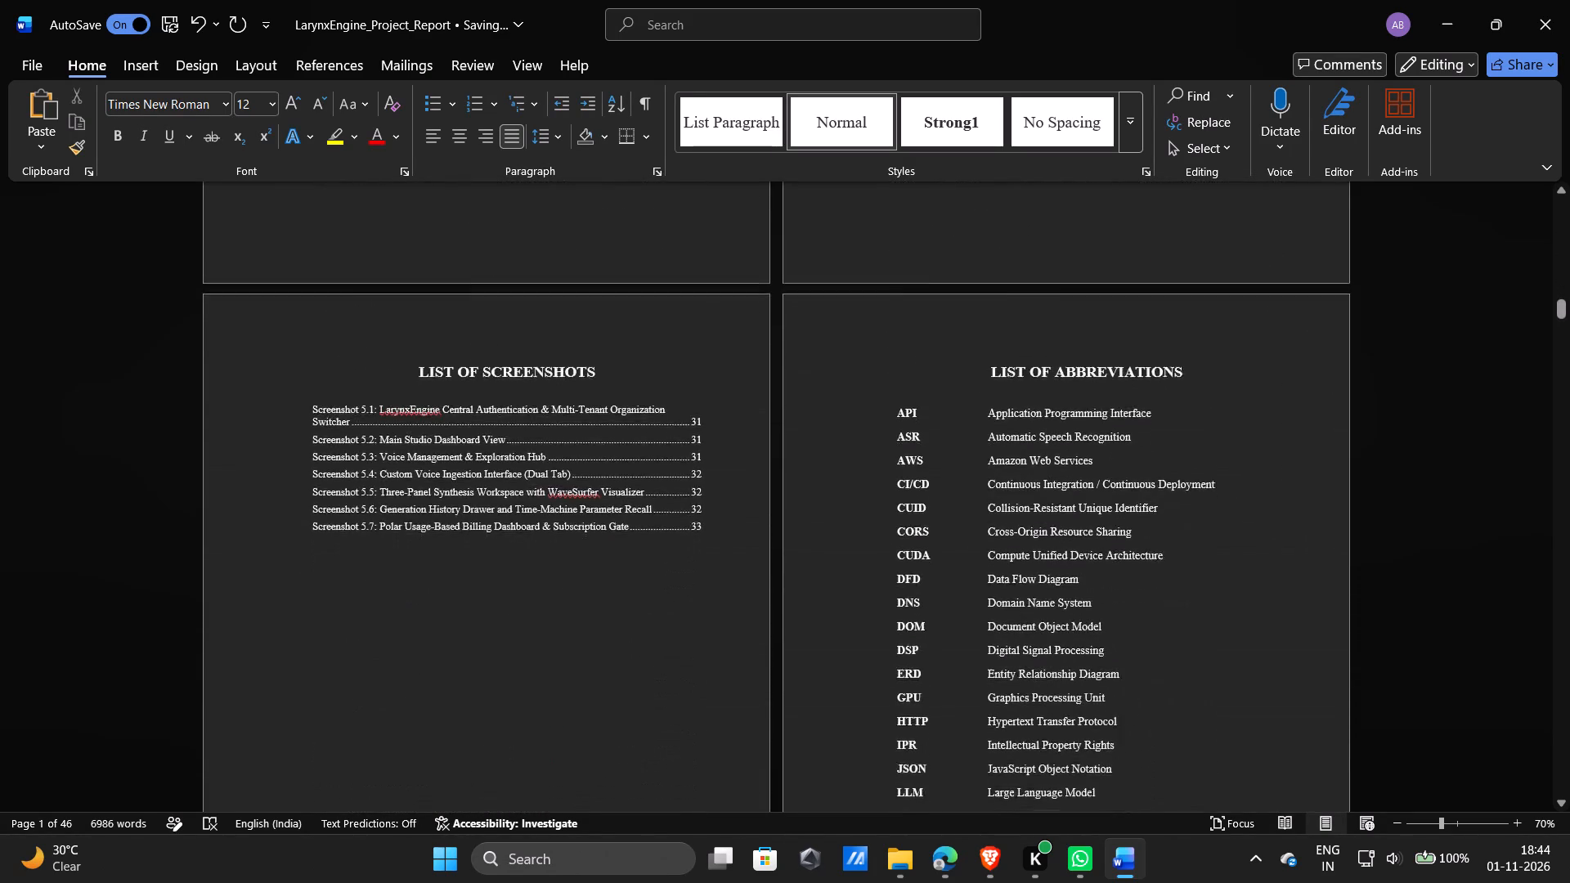
{"action": "scroll", "coordinate": [754, 331], "scroll_direction": "down", "scroll_amount": 8}
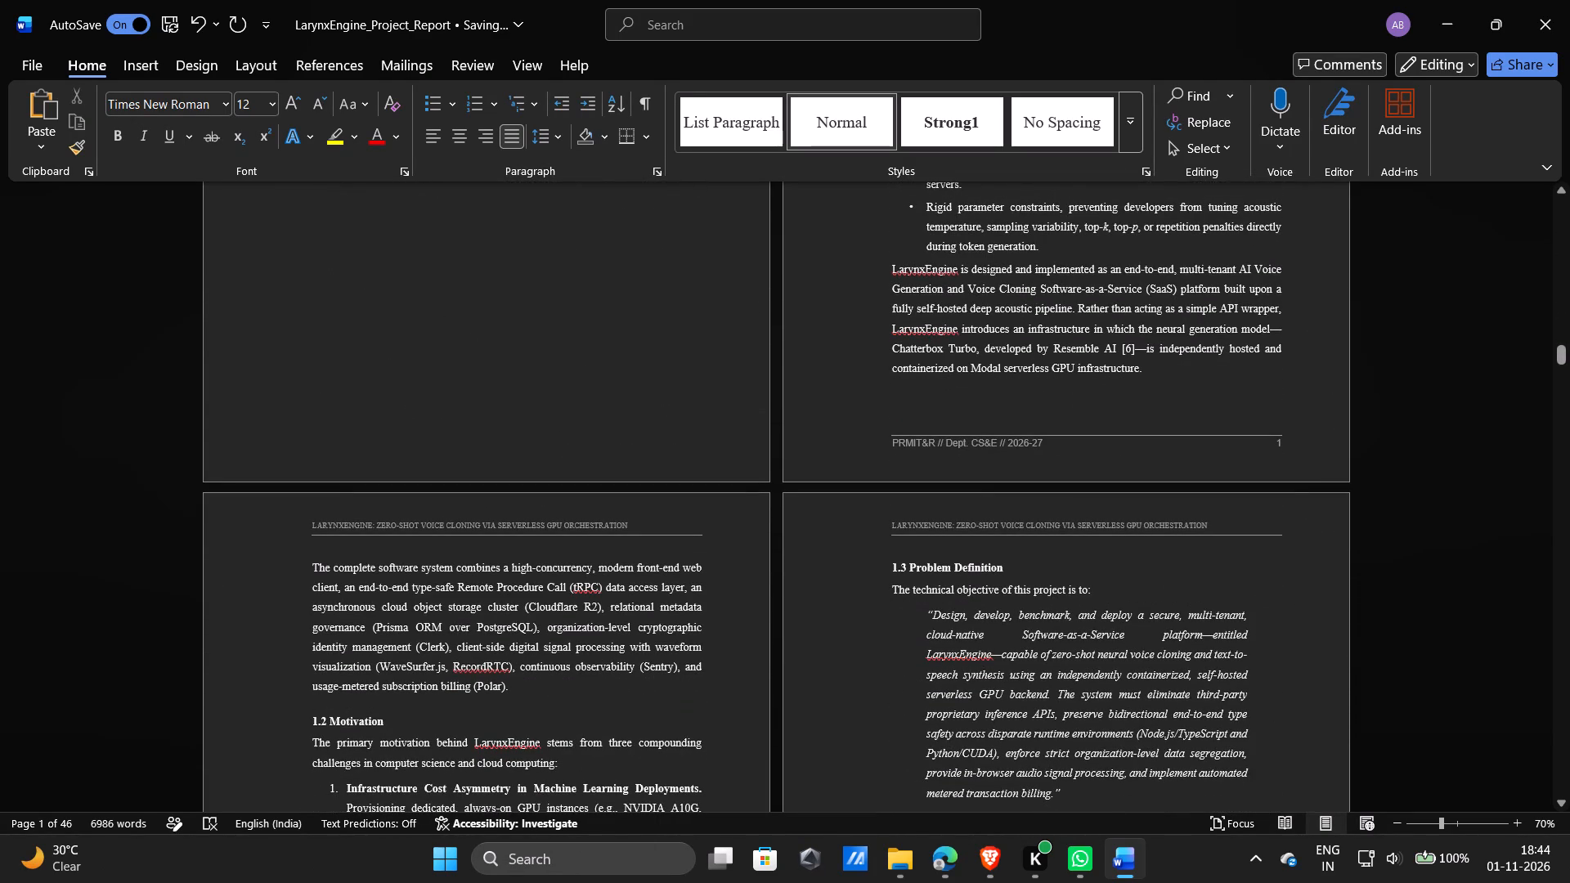
{"action": "triple_click", "coordinate": [621, 513]}
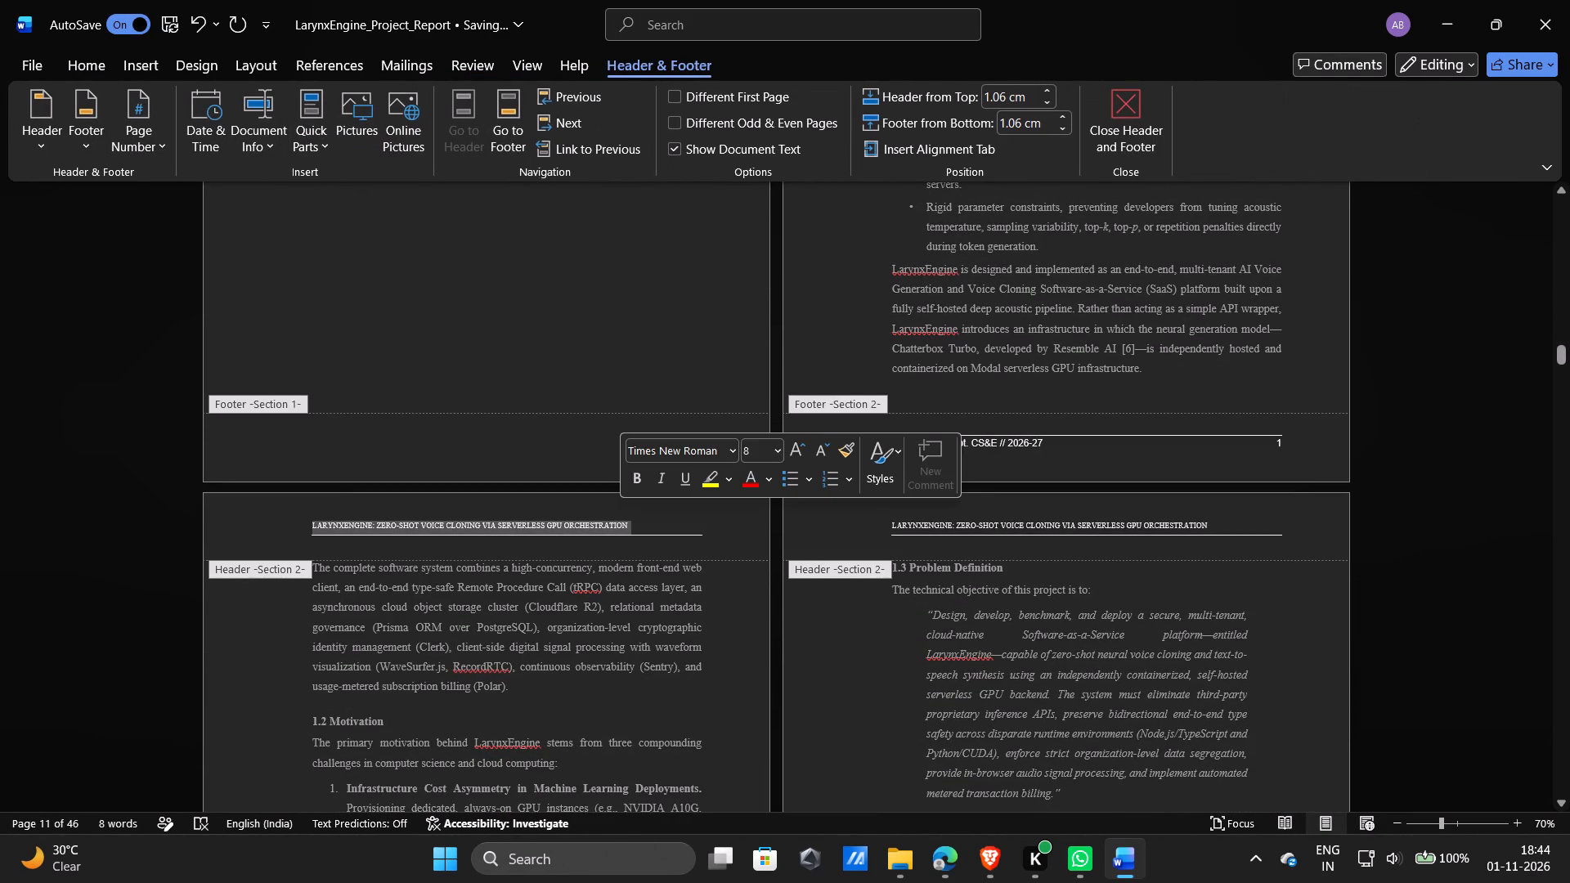
{"action": "left_click", "coordinate": [783, 448]}
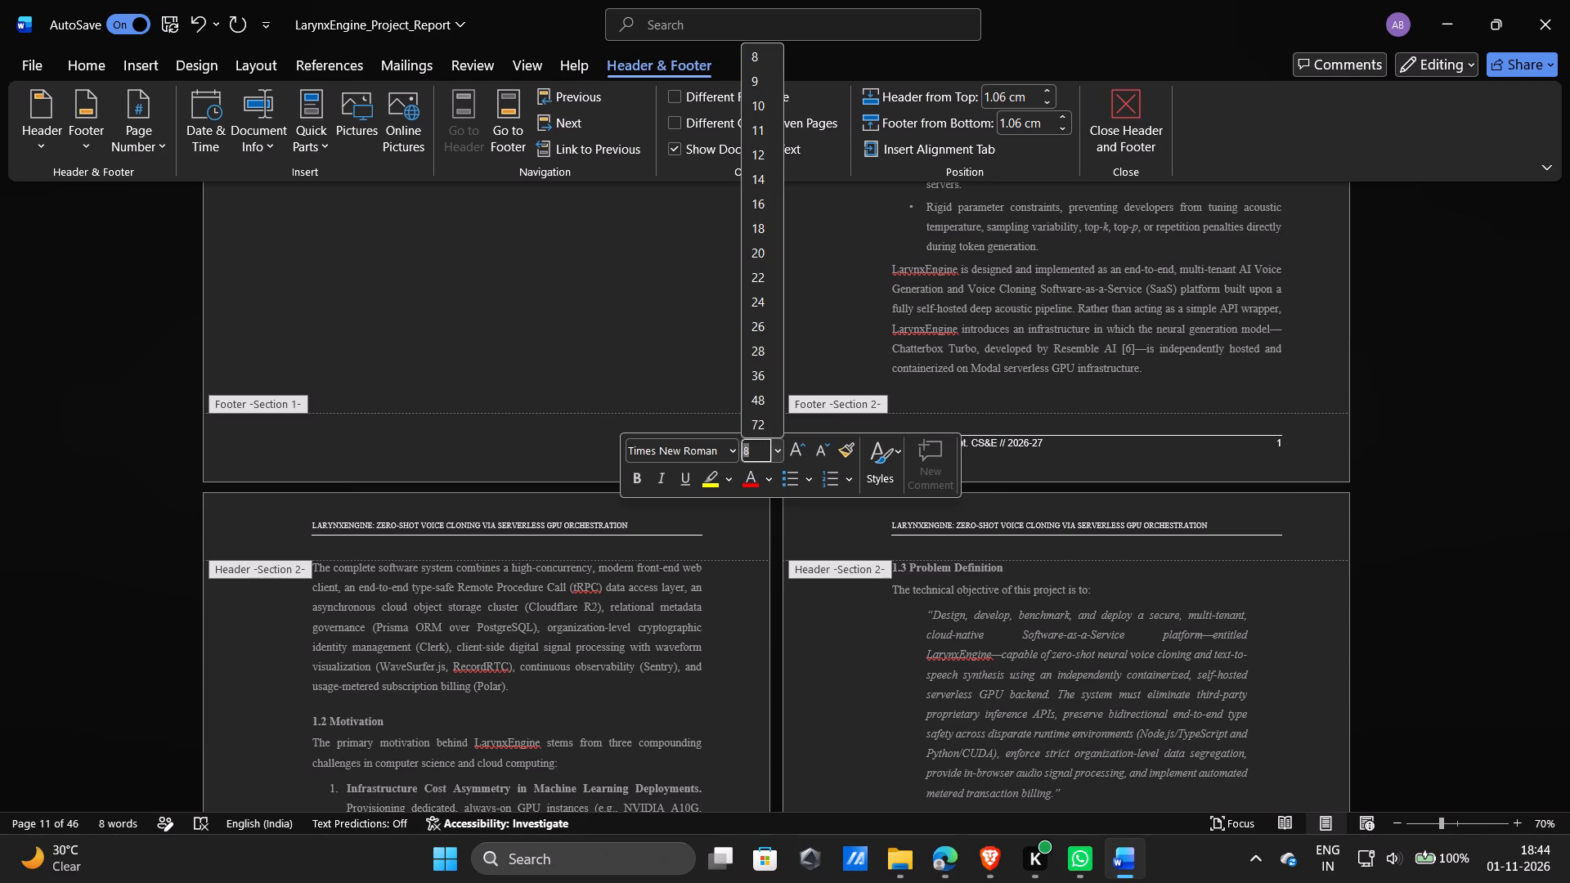
{"action": "left_click", "coordinate": [755, 87]}
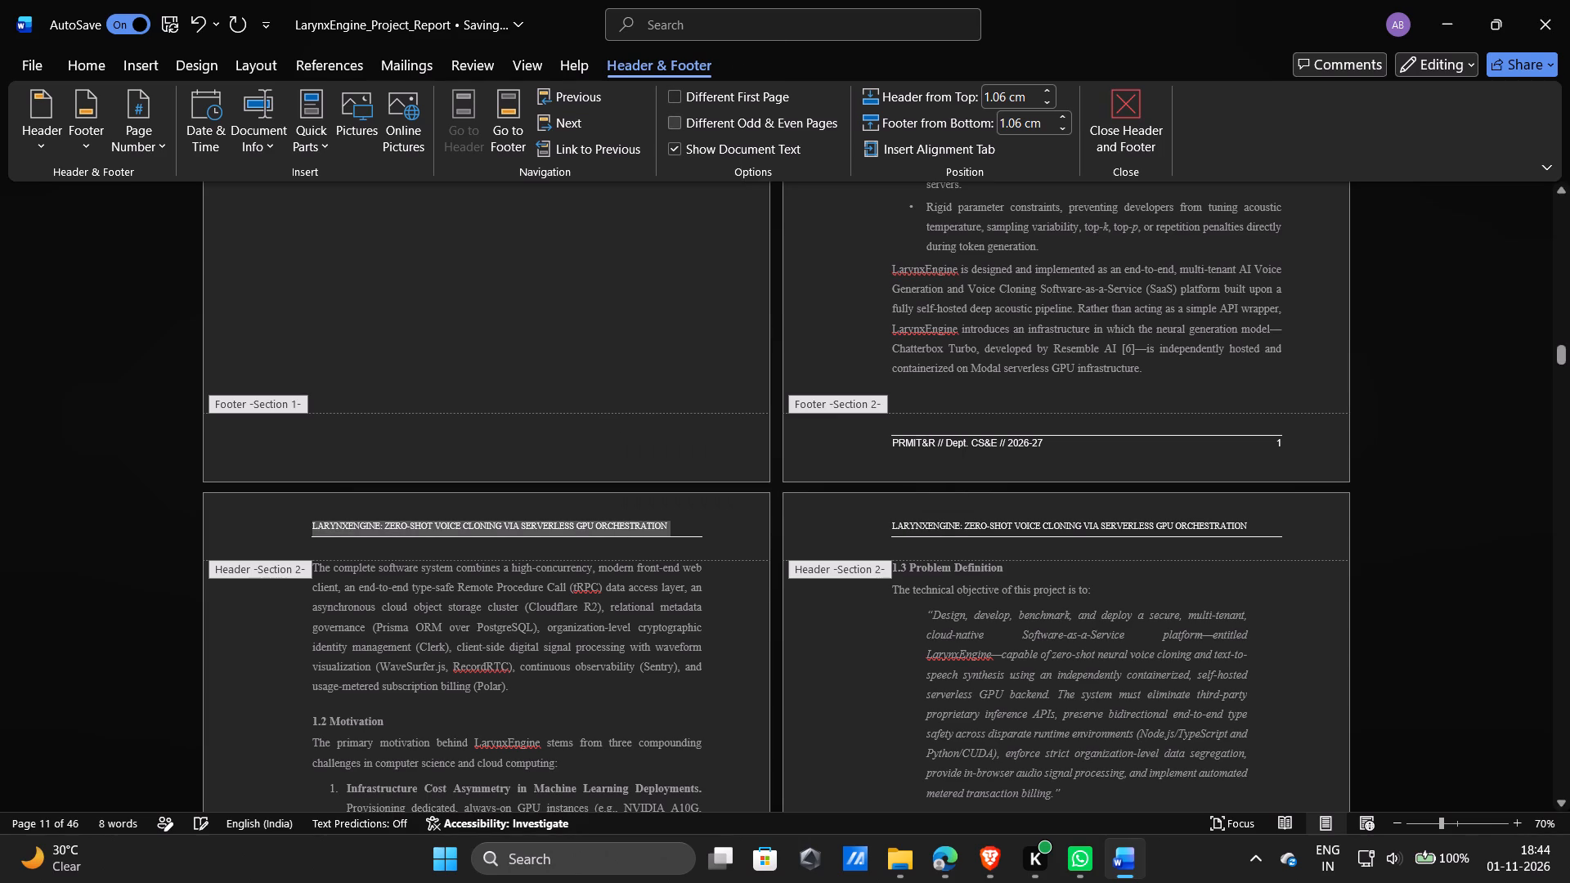
Compare the PRMIT&R footer text with the header text on the Chapter 1 pages.
{"action": "scroll", "coordinate": [649, 512], "scroll_direction": "down", "scroll_amount": 5}
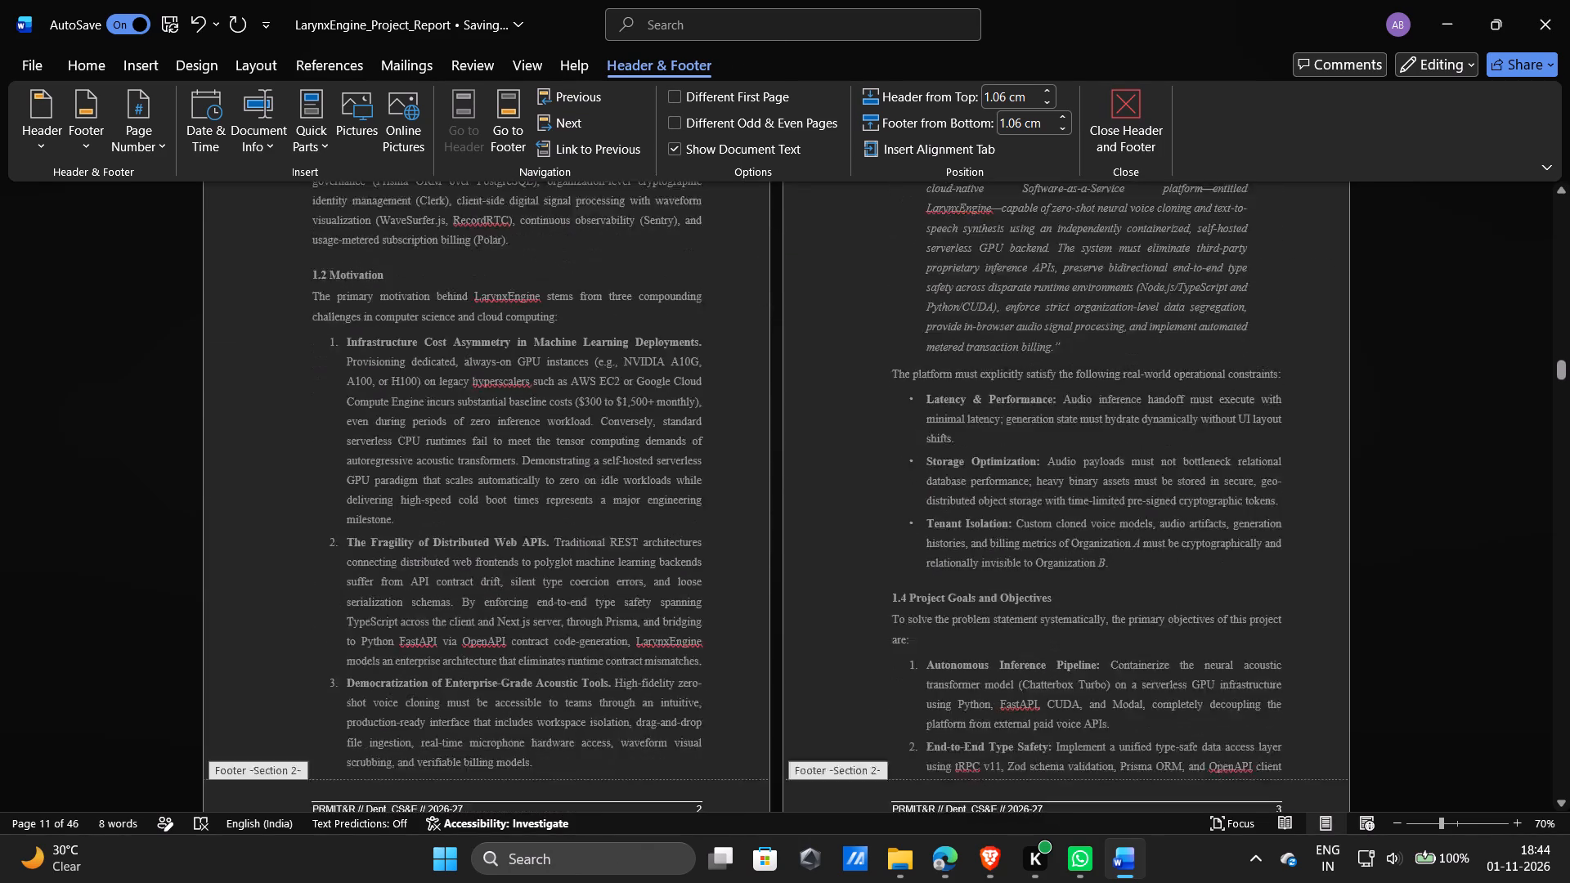
{"action": "scroll", "coordinate": [649, 512], "scroll_direction": "down", "scroll_amount": 1}
{"action": "double_click", "coordinate": [412, 724]}
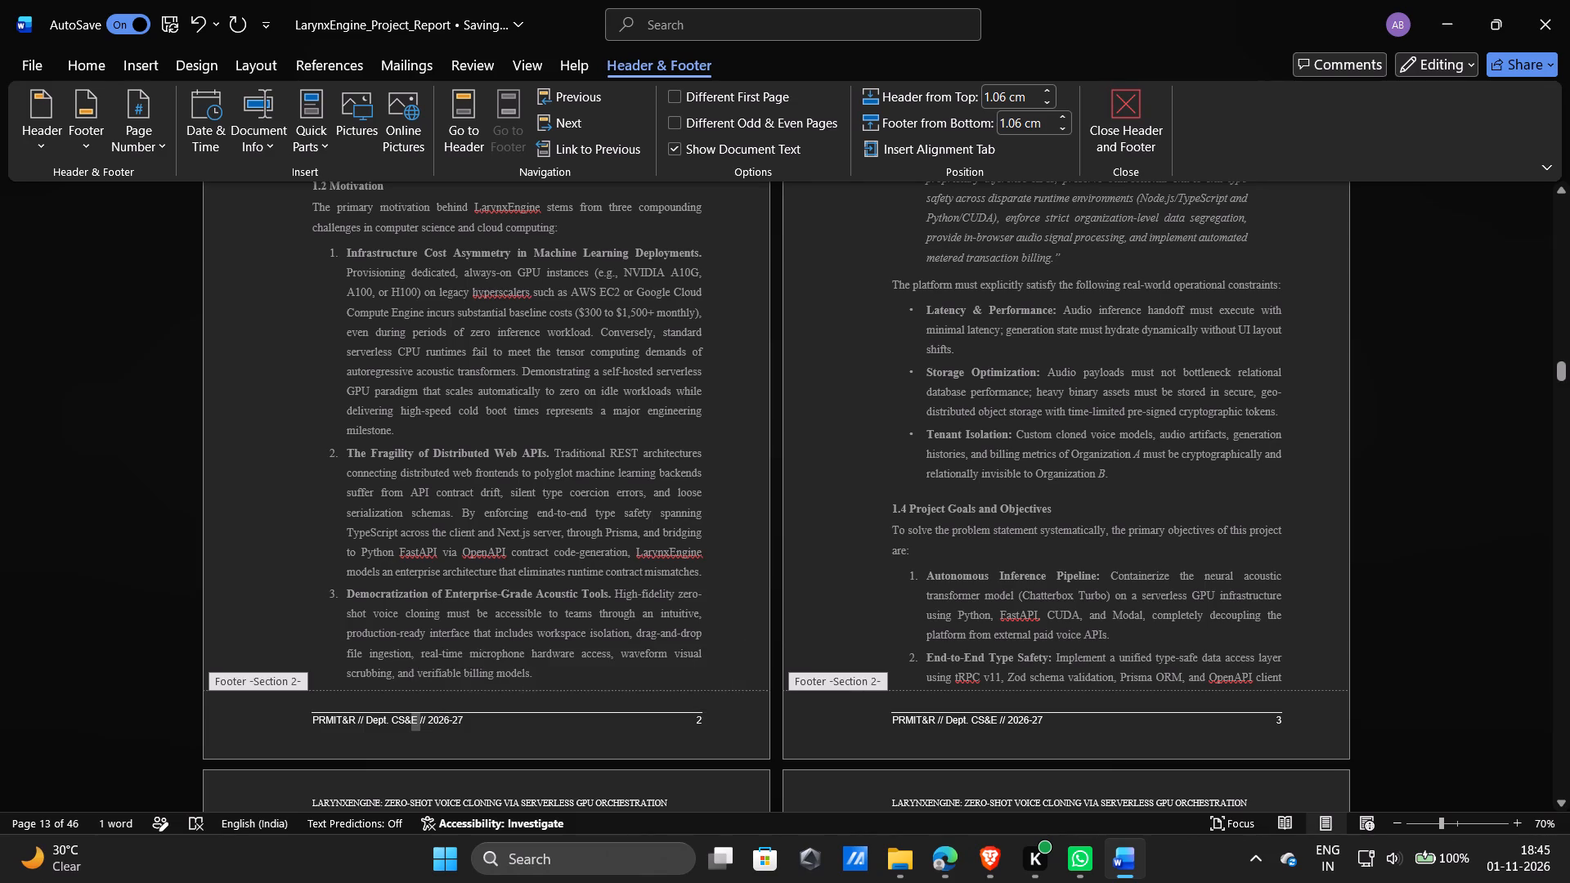
{"action": "scroll", "coordinate": [458, 397], "scroll_direction": "up", "scroll_amount": 1}
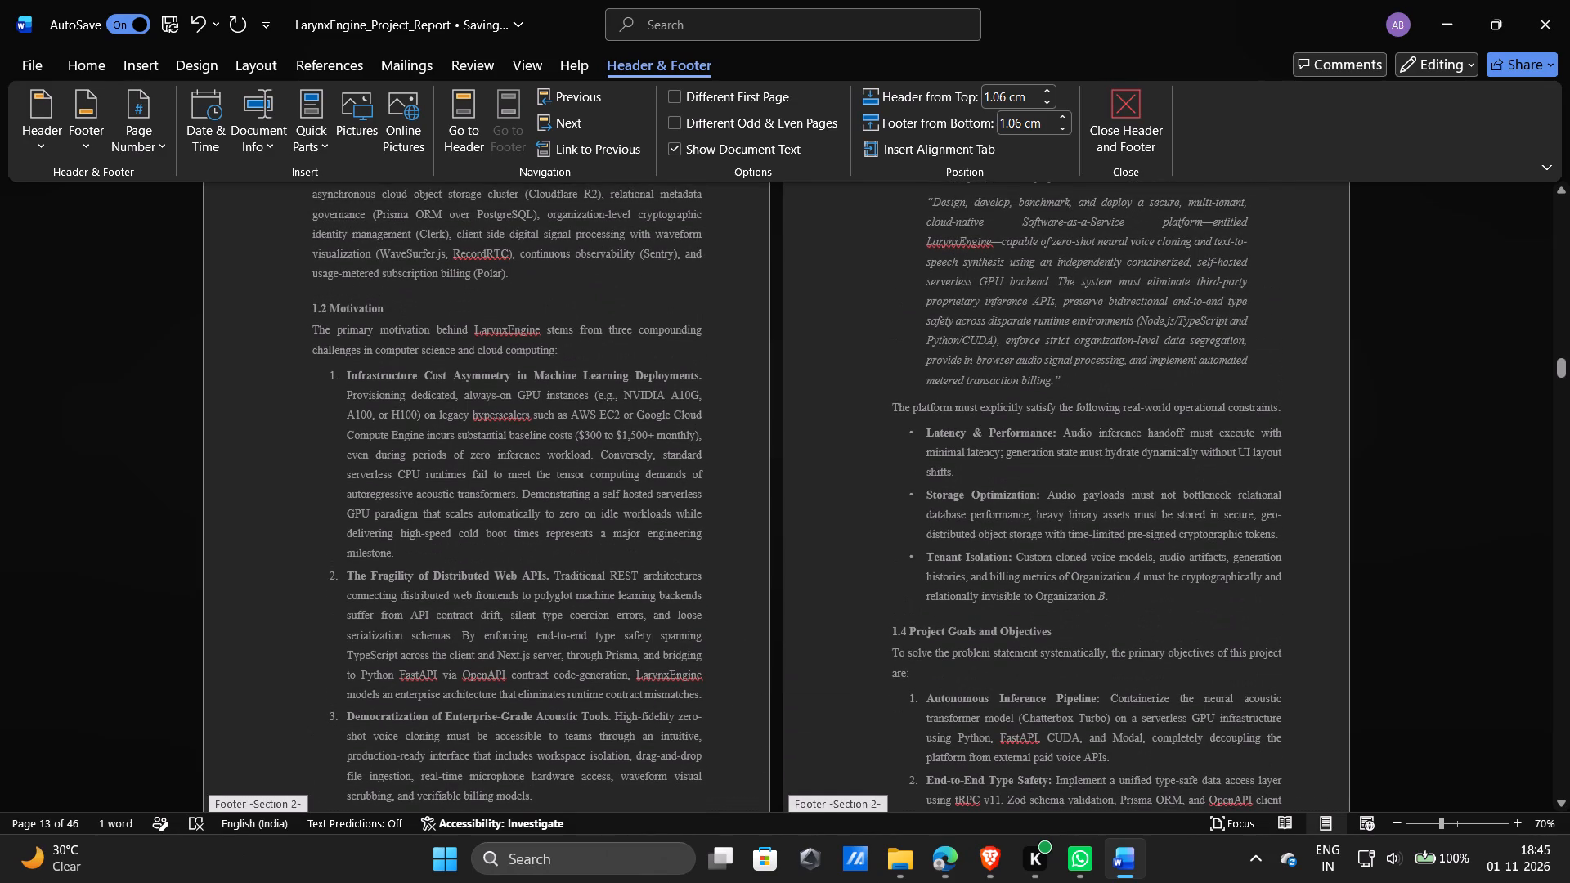
{"action": "scroll", "coordinate": [723, 385], "scroll_direction": "up", "scroll_amount": 3}
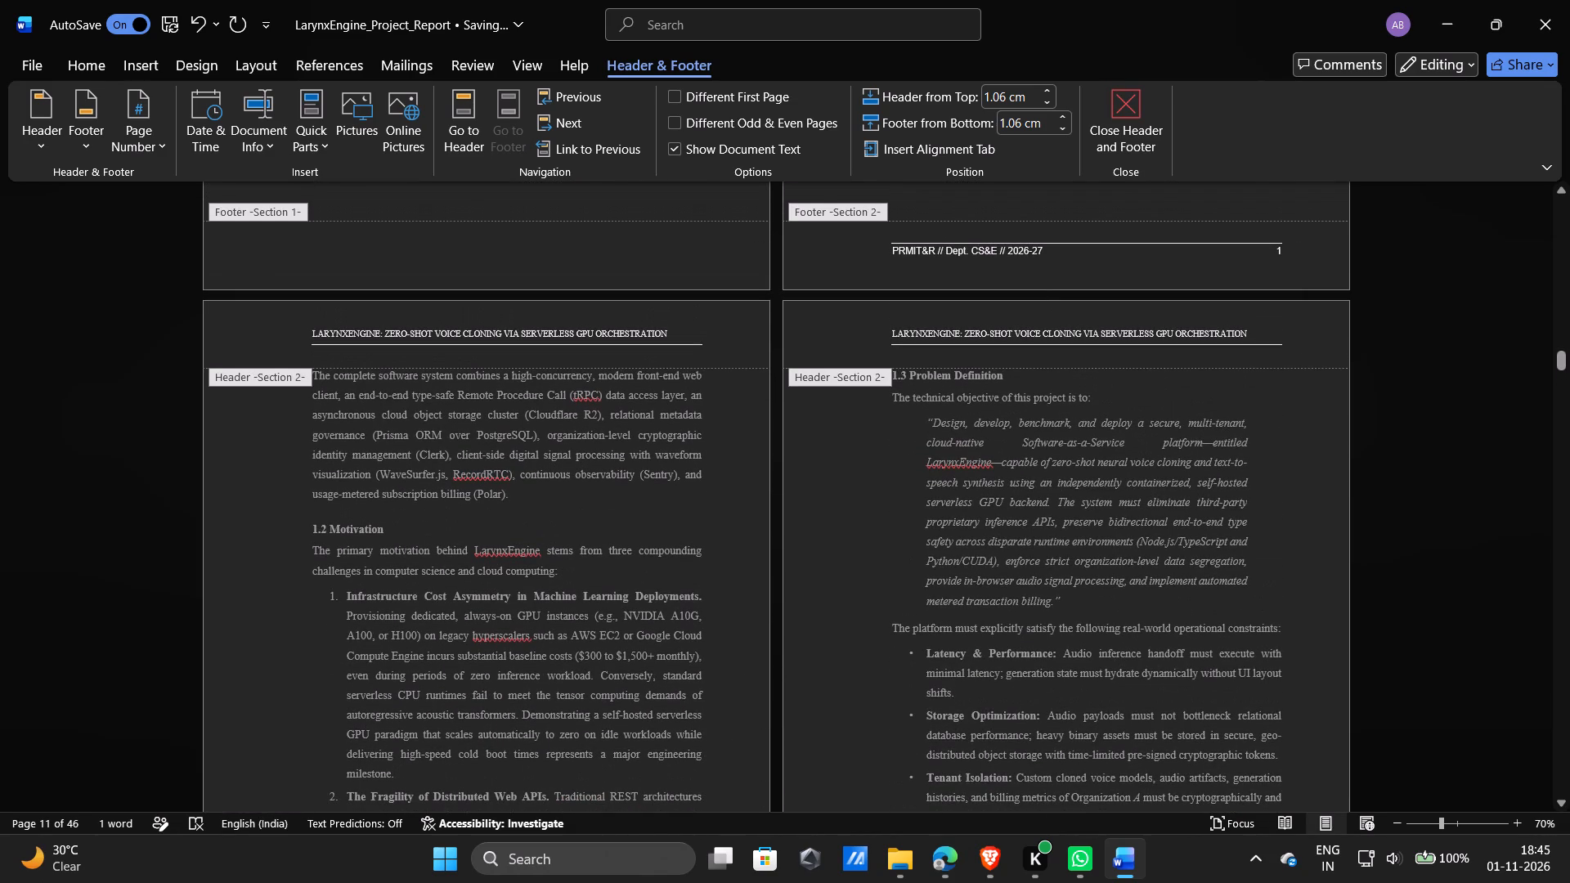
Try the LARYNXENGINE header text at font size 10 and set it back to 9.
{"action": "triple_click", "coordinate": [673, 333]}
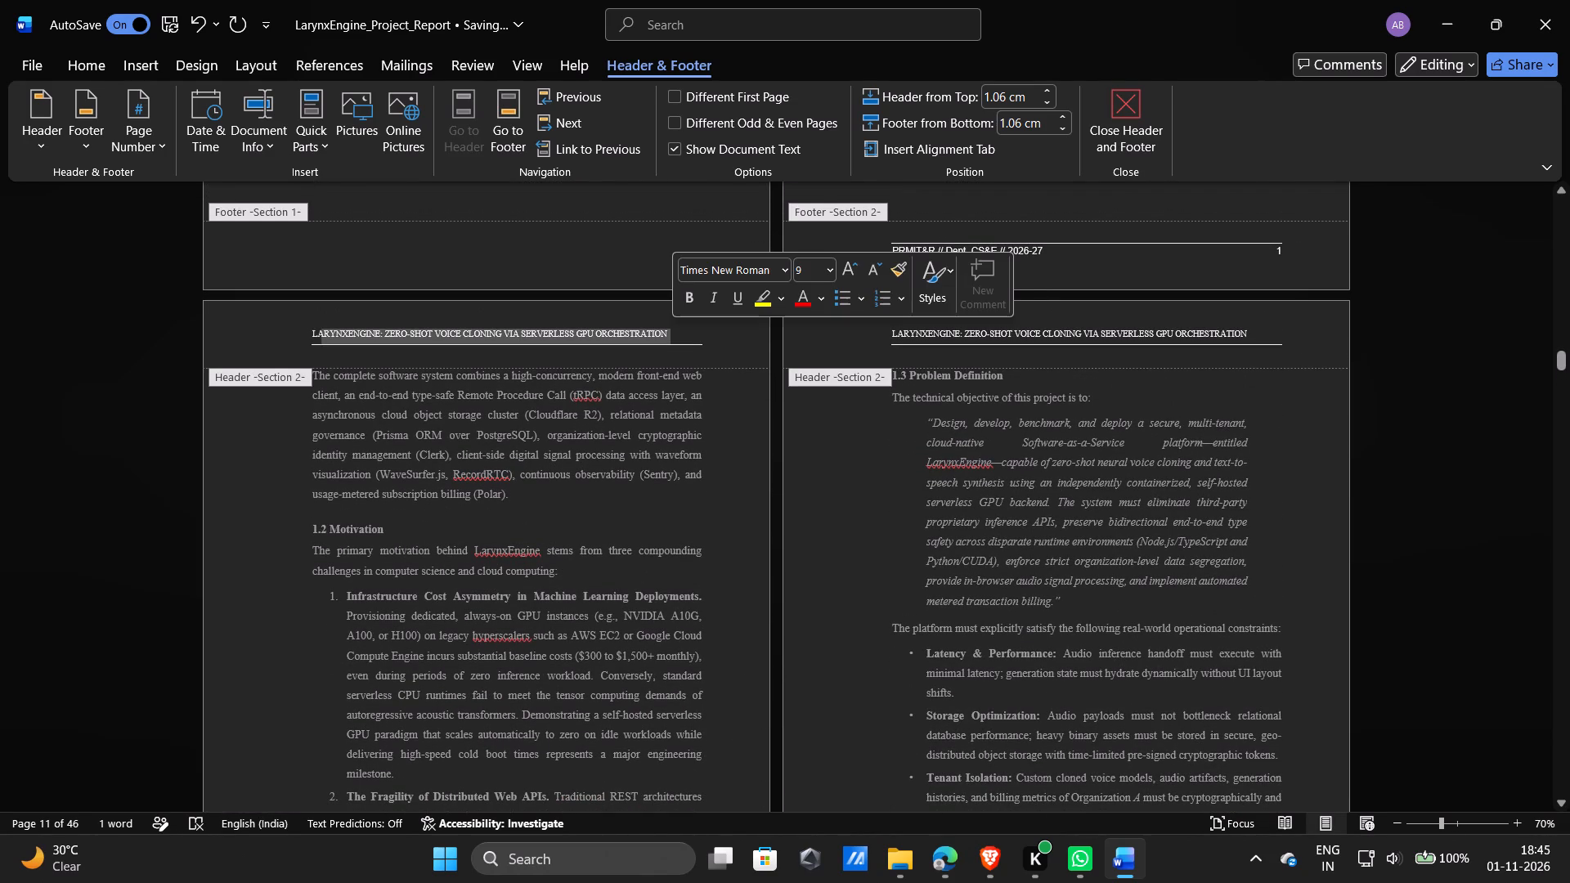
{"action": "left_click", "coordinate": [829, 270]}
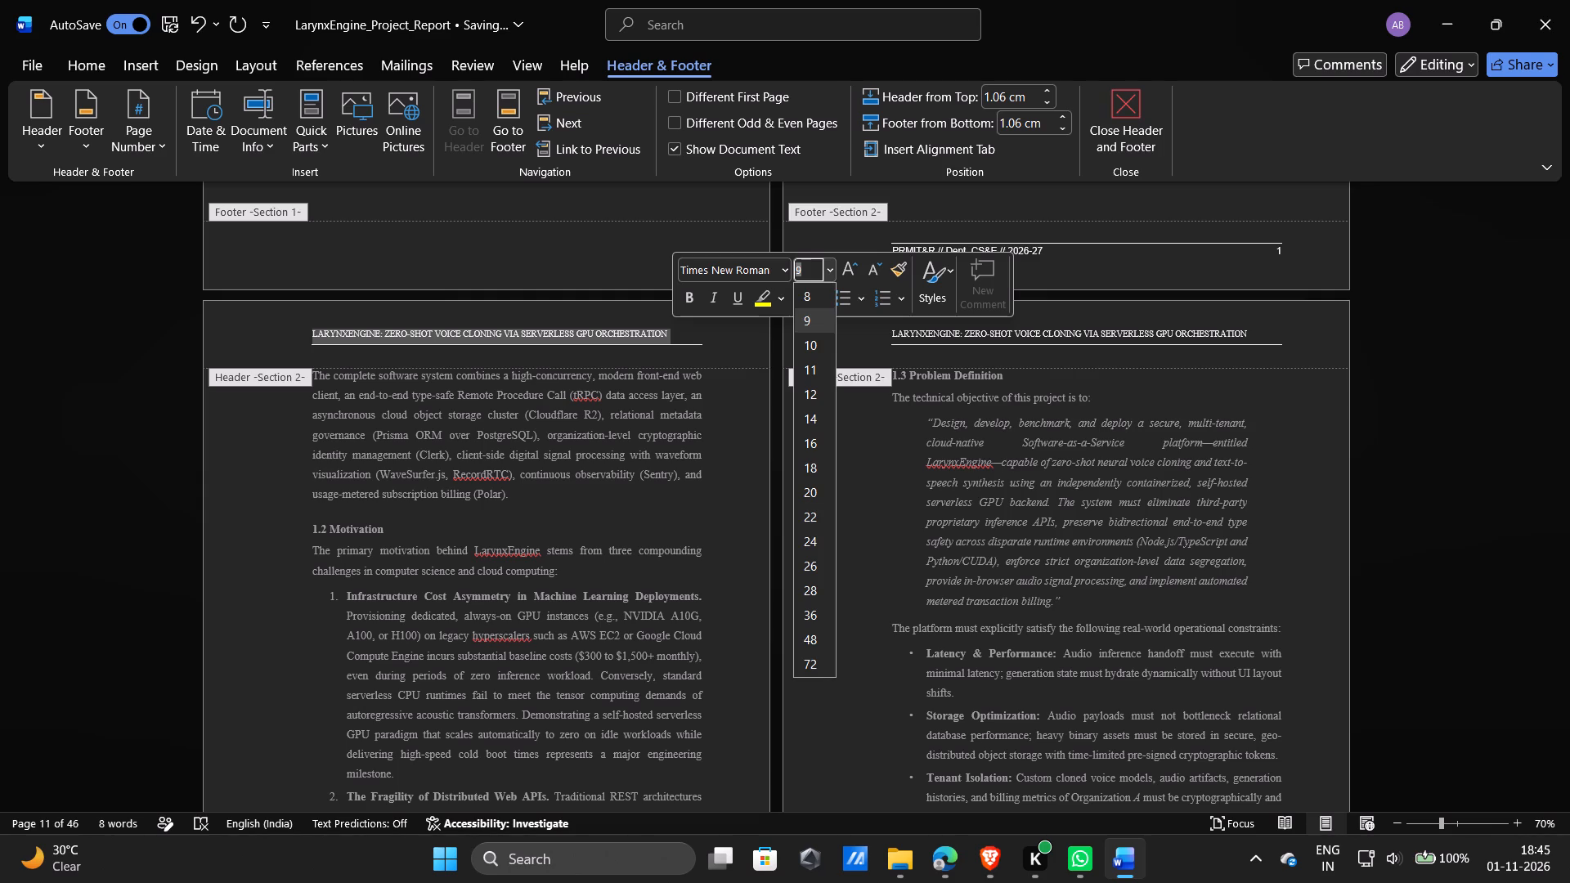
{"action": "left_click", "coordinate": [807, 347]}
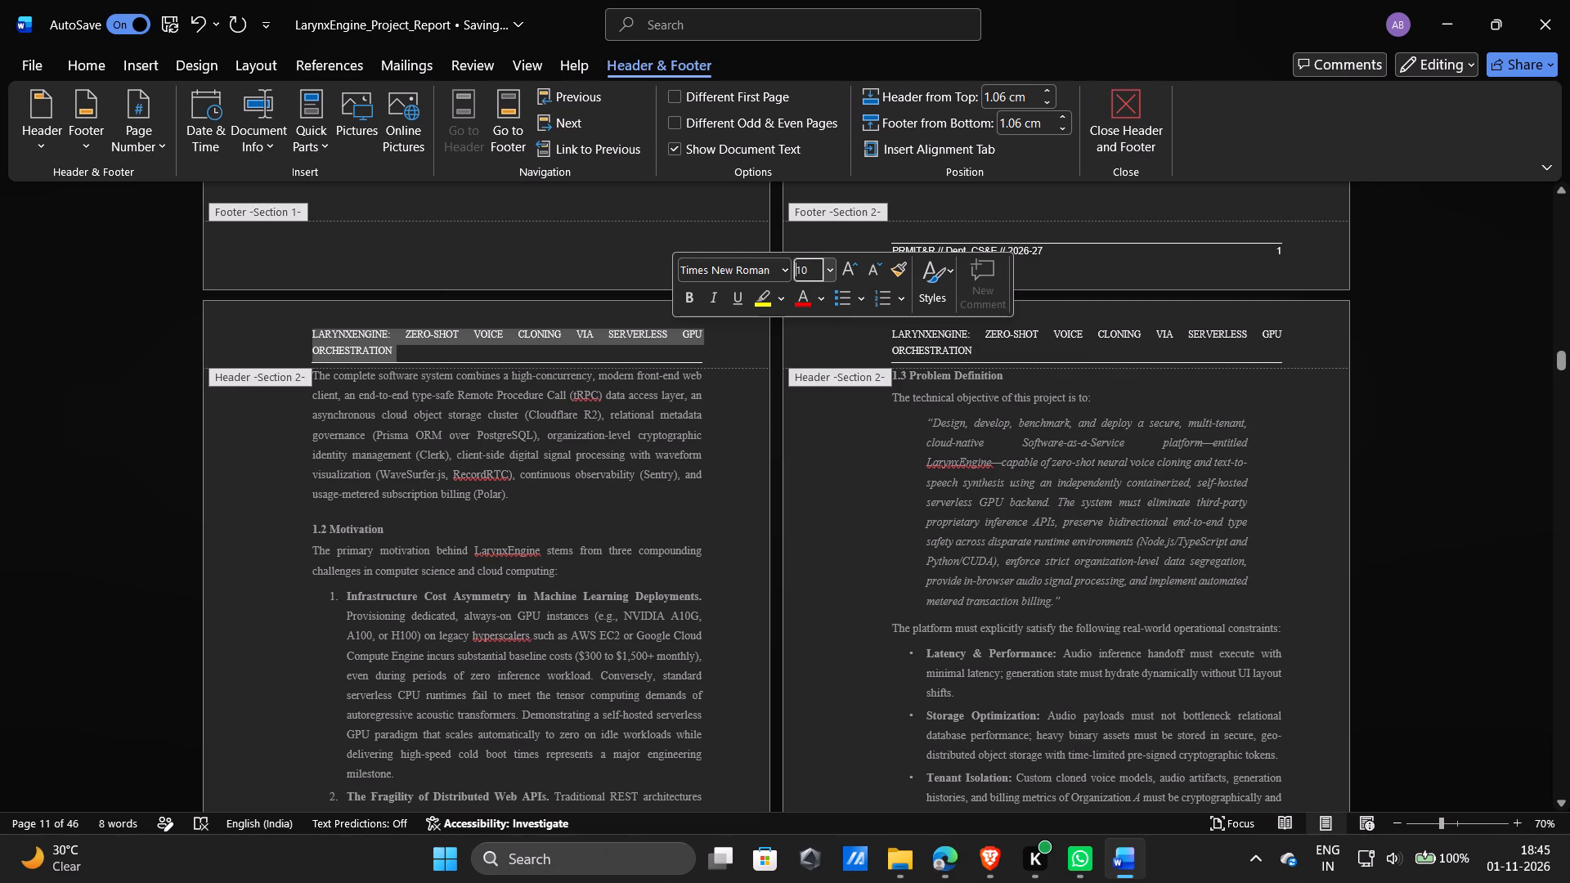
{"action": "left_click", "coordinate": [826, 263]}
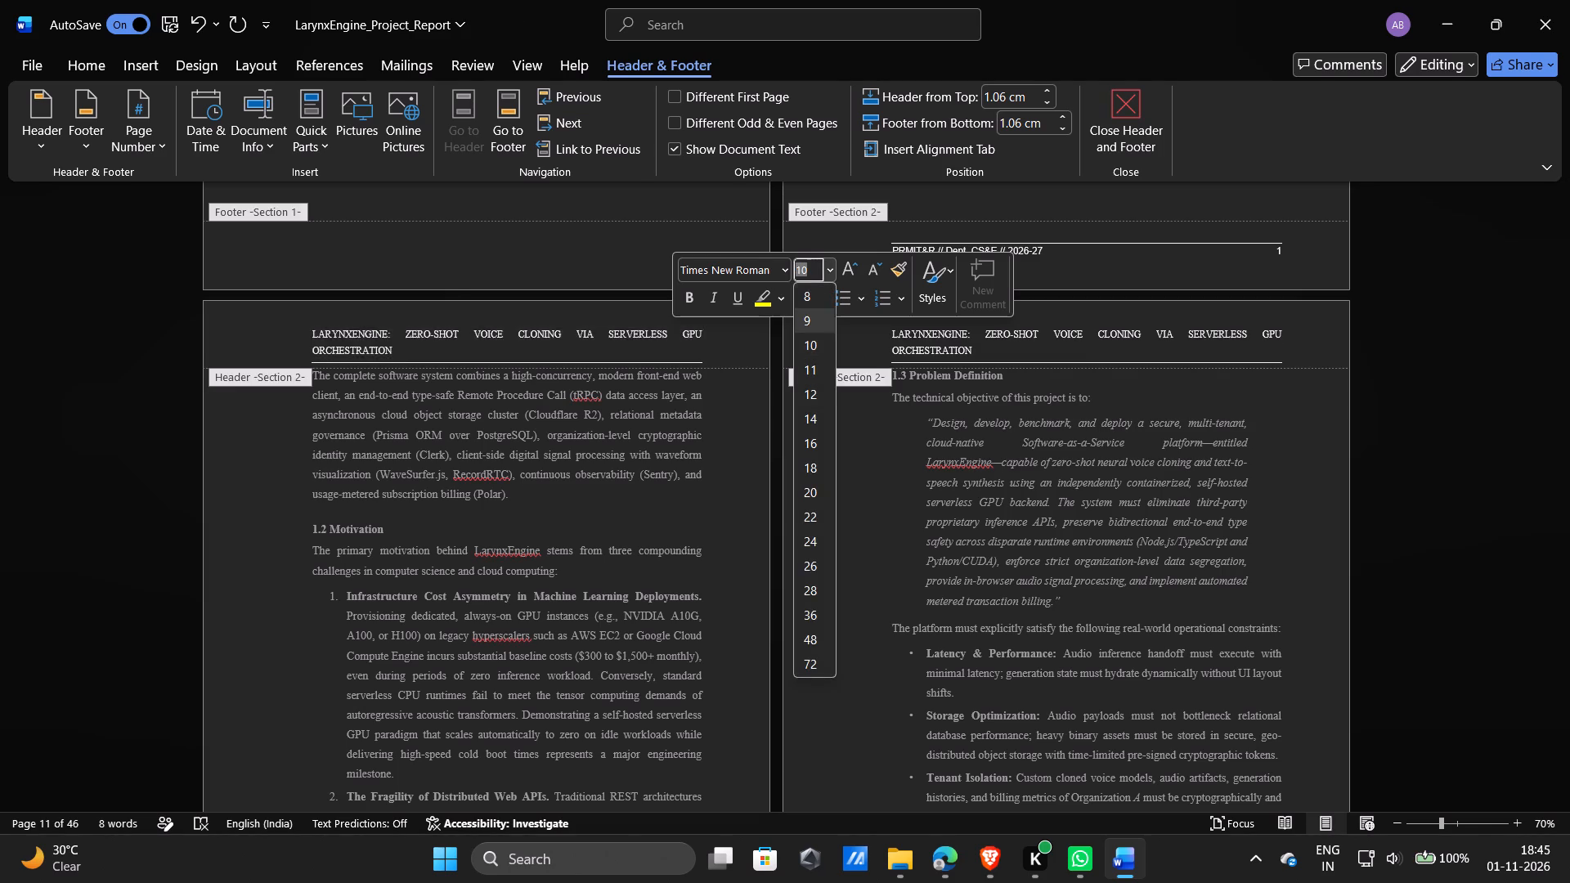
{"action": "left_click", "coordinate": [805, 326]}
Set the whole PRMIT&R footer line, including its page number, to font size 9 and leave header and footer editing.
{"action": "scroll", "coordinate": [532, 426], "scroll_direction": "down", "scroll_amount": 5}
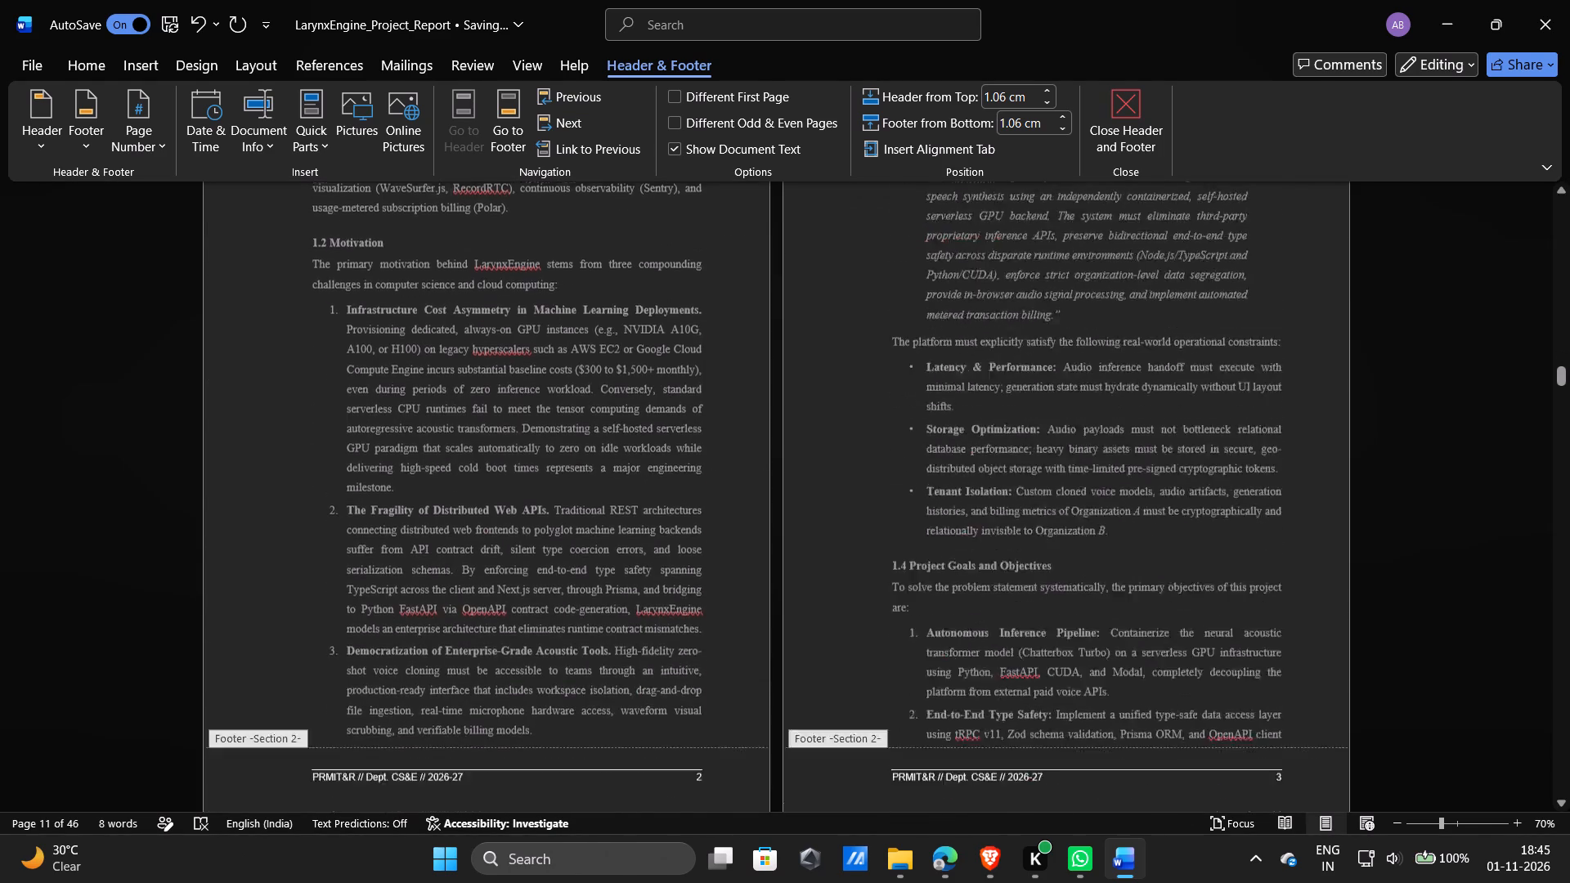
{"action": "scroll", "coordinate": [532, 426], "scroll_direction": "down", "scroll_amount": 1}
{"action": "triple_click", "coordinate": [465, 370]}
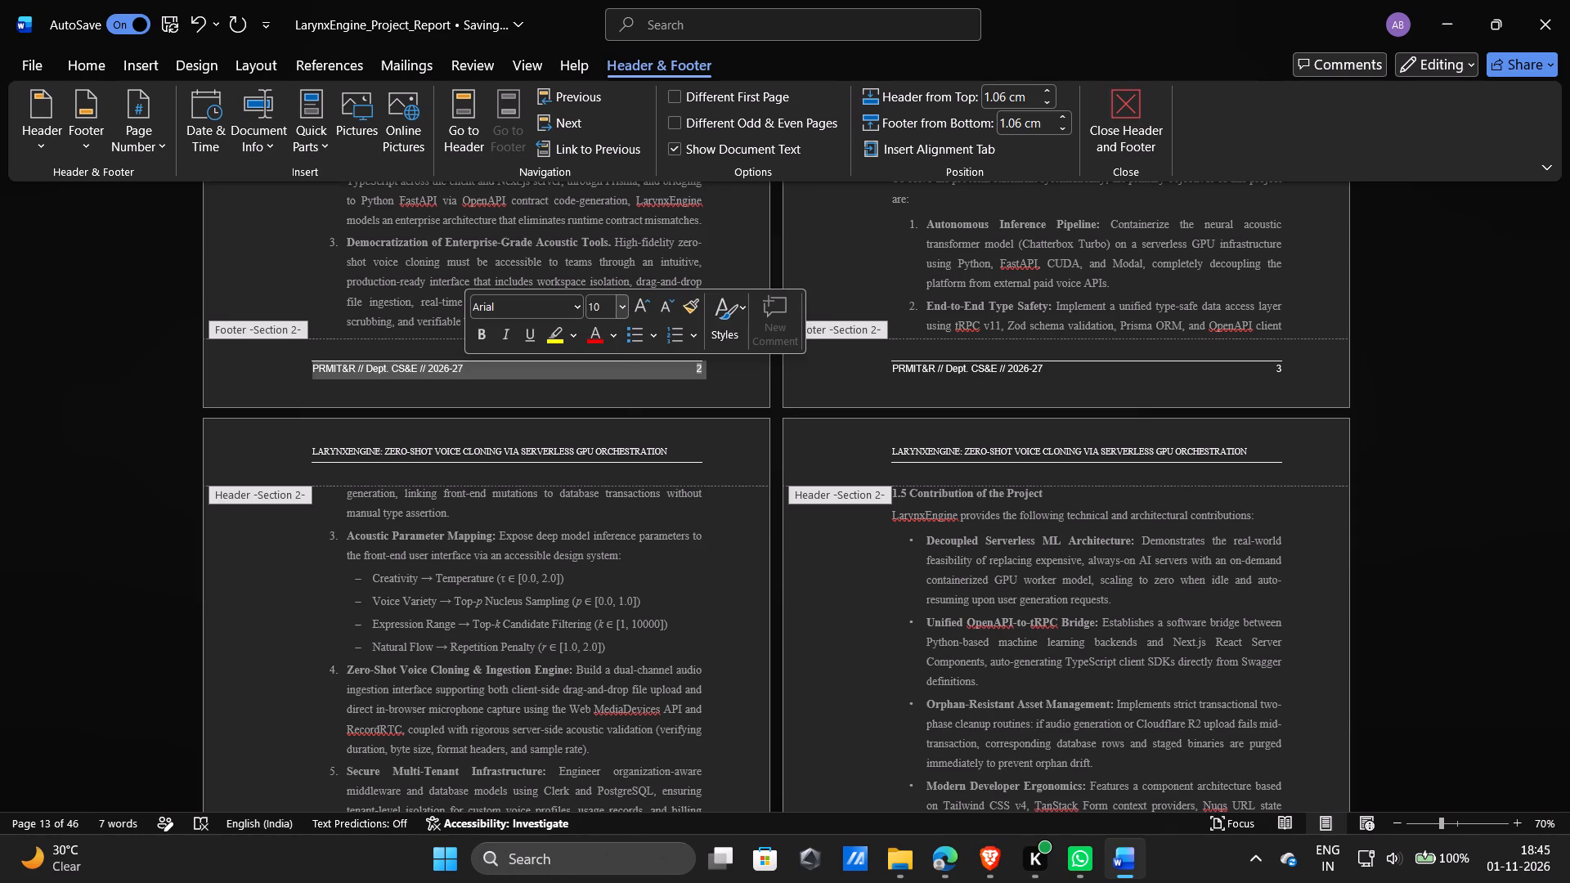
{"action": "left_click", "coordinate": [621, 303]}
{"action": "left_click", "coordinate": [603, 363]}
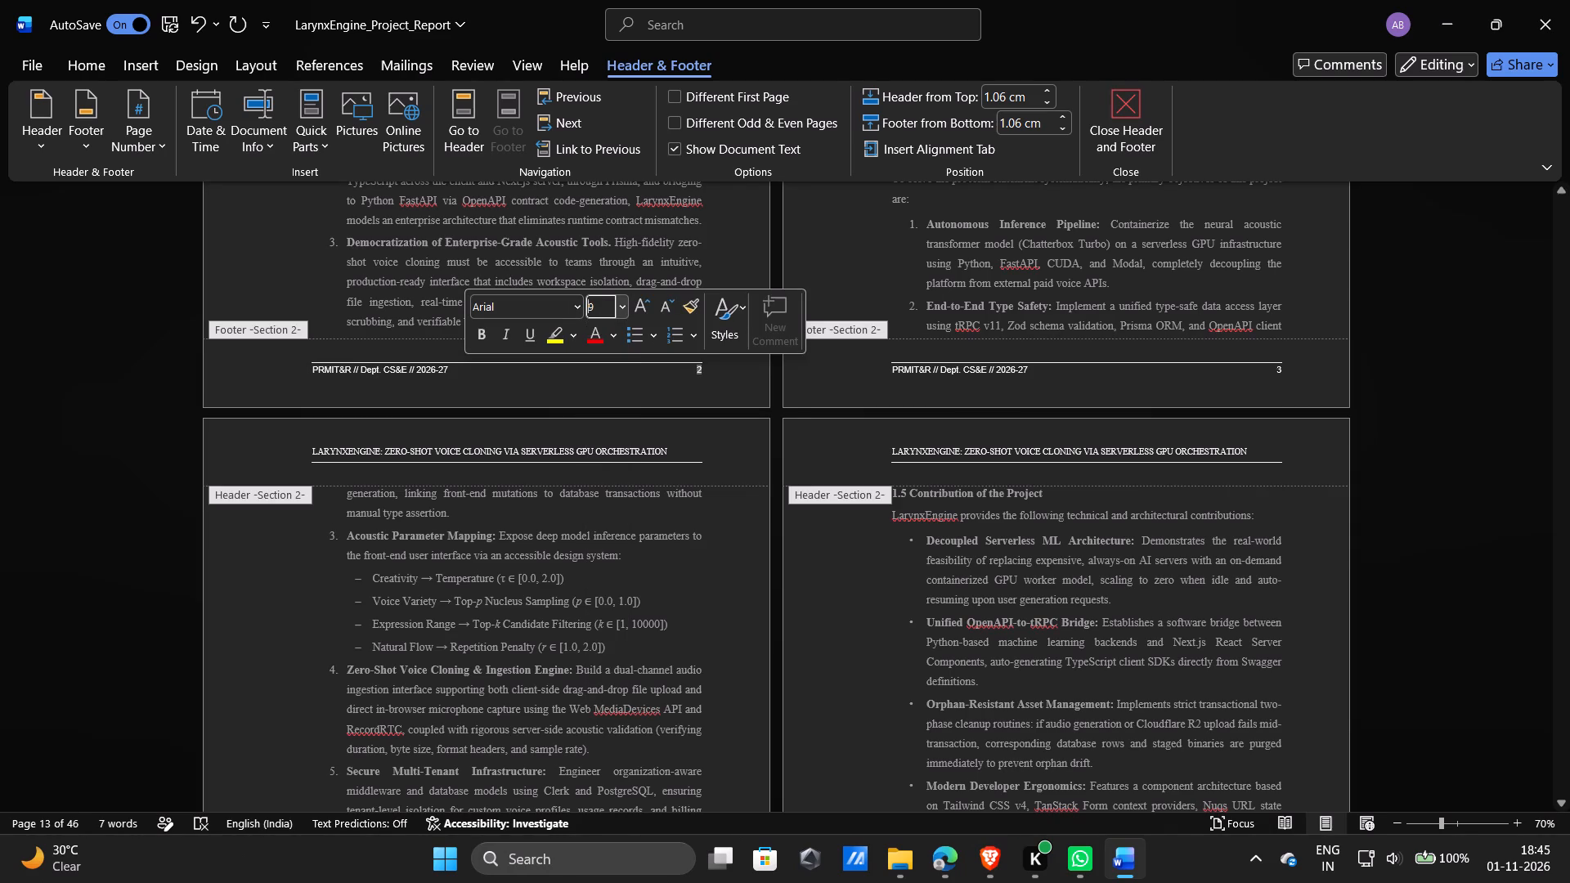
{"action": "left_click", "coordinate": [672, 404]}
{"action": "scroll", "coordinate": [672, 404], "scroll_direction": "up", "scroll_amount": 2}
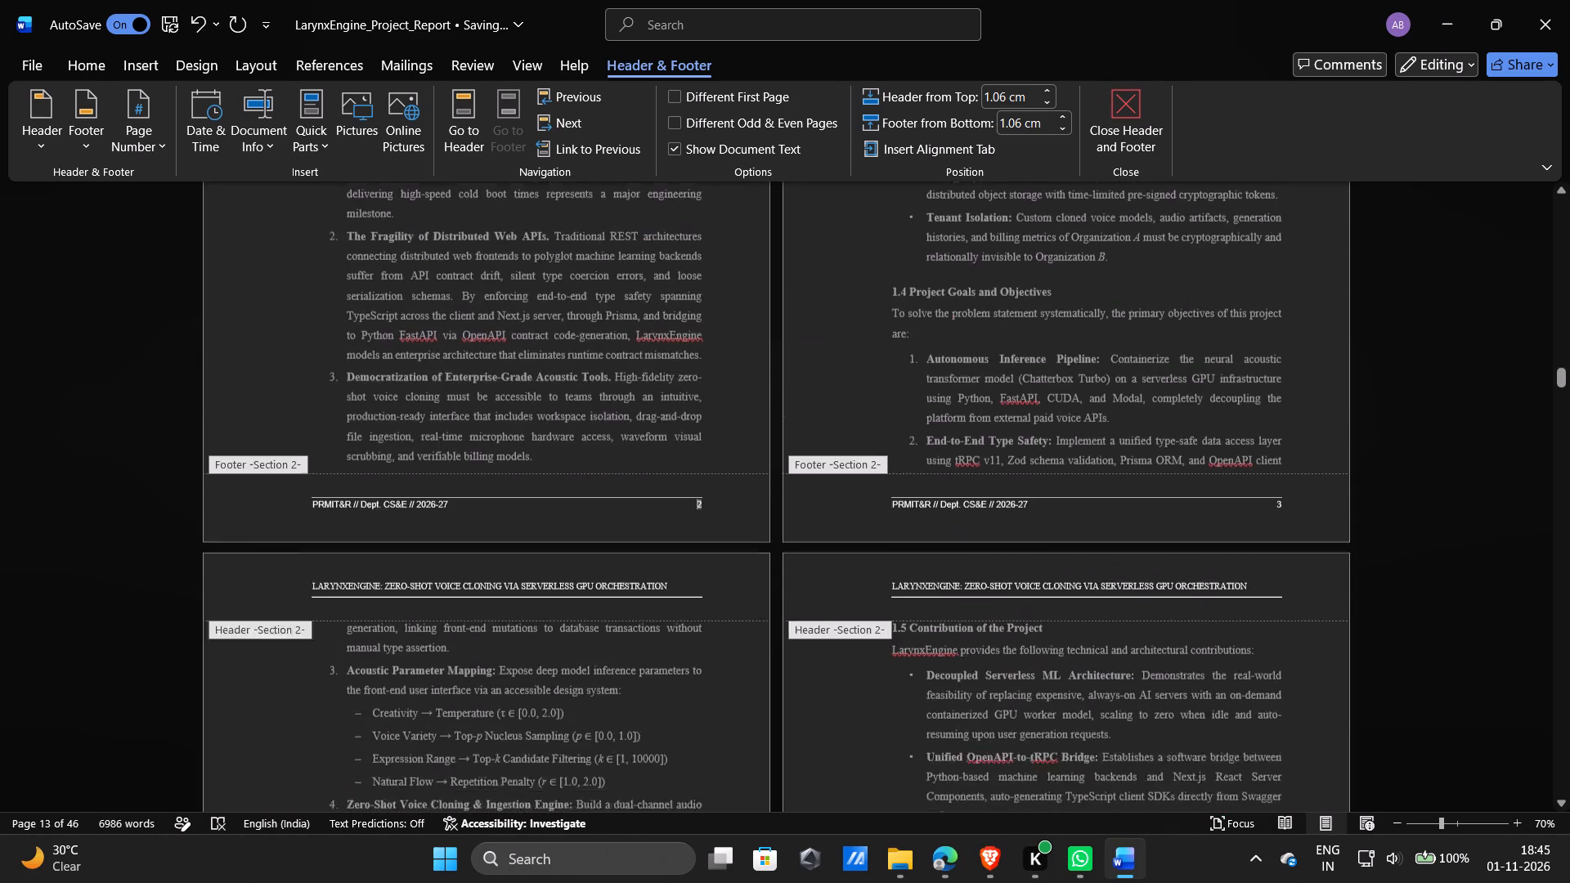
{"action": "scroll", "coordinate": [672, 404], "scroll_direction": "up", "scroll_amount": 5}
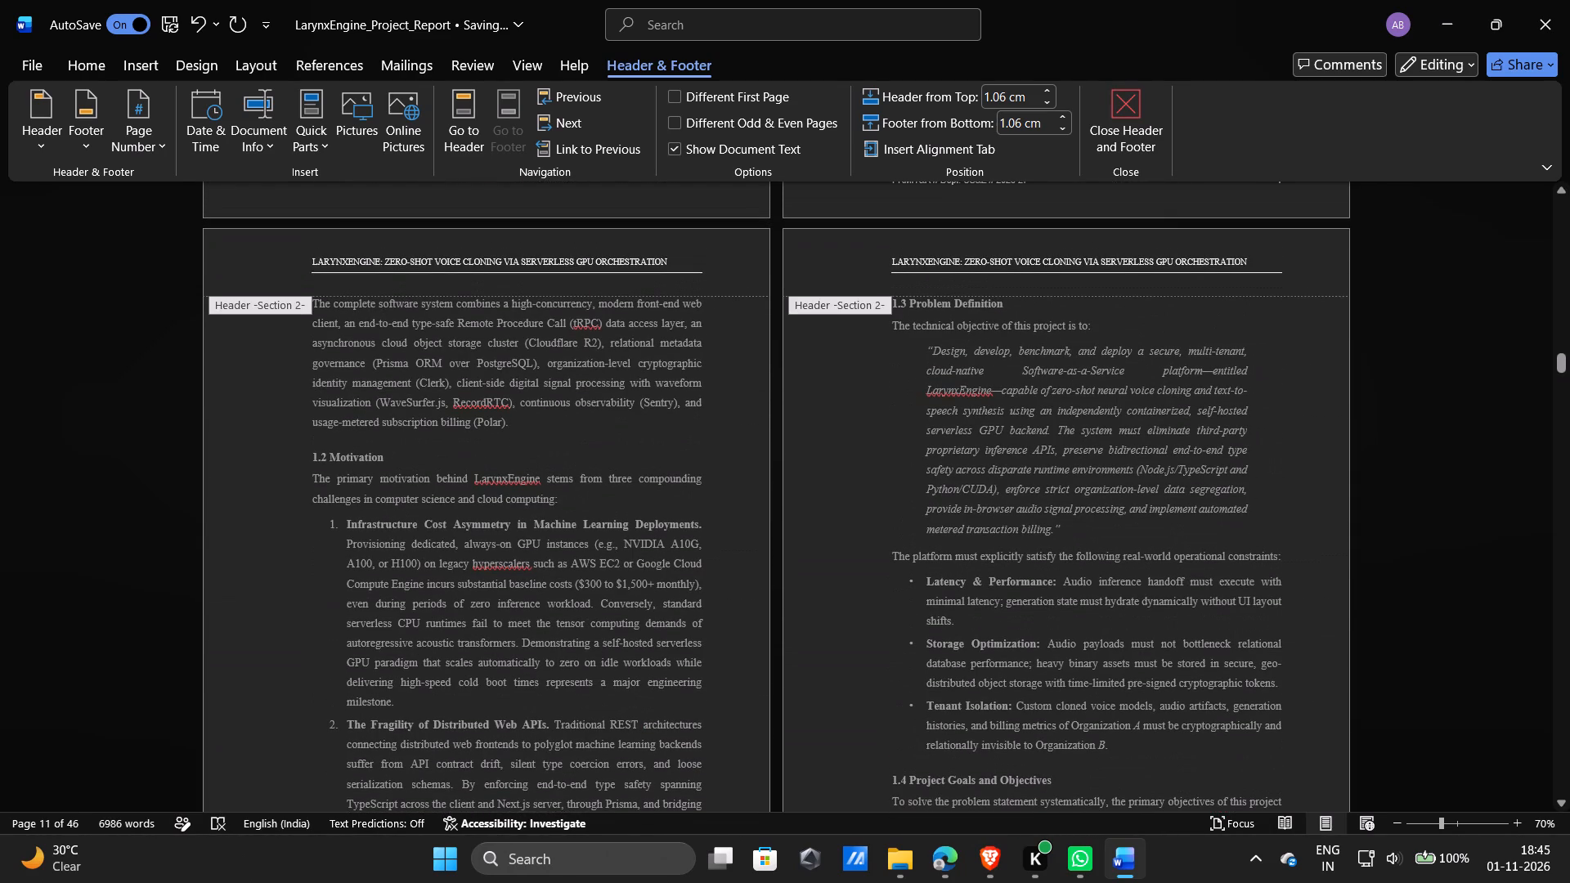
{"action": "left_click", "coordinate": [1512, 385]}
{"action": "triple_click", "coordinate": [1457, 393]}
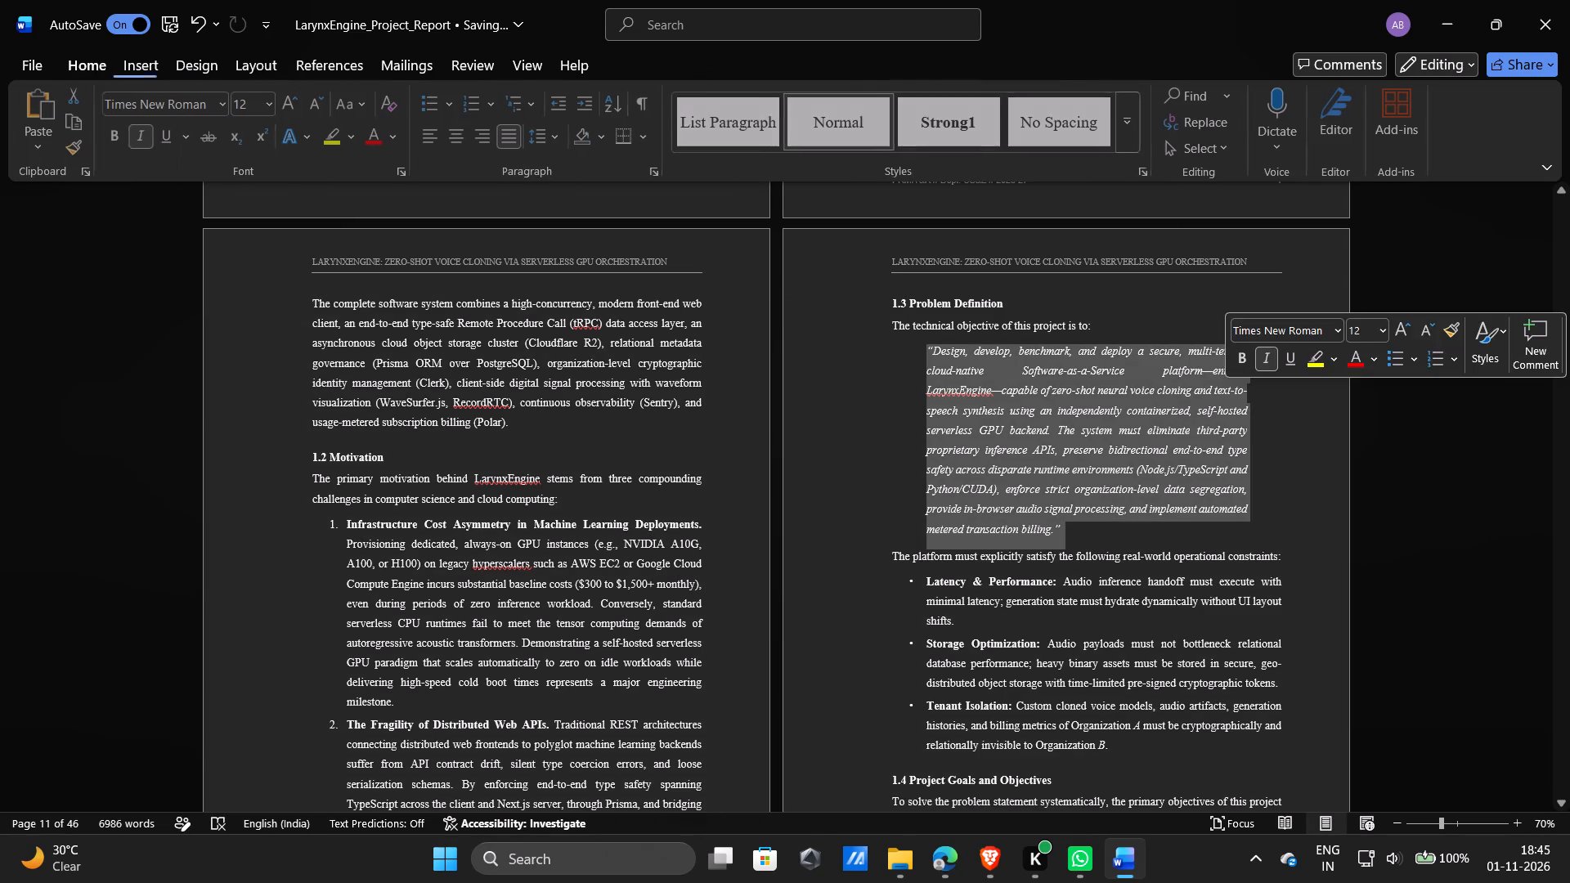
{"action": "left_click", "coordinate": [1462, 544]}
Check the header and footer lines and page layout from Chapter 1 up to the start of Chapter 2.
{"action": "scroll", "coordinate": [1149, 530], "scroll_direction": "down", "scroll_amount": 2}
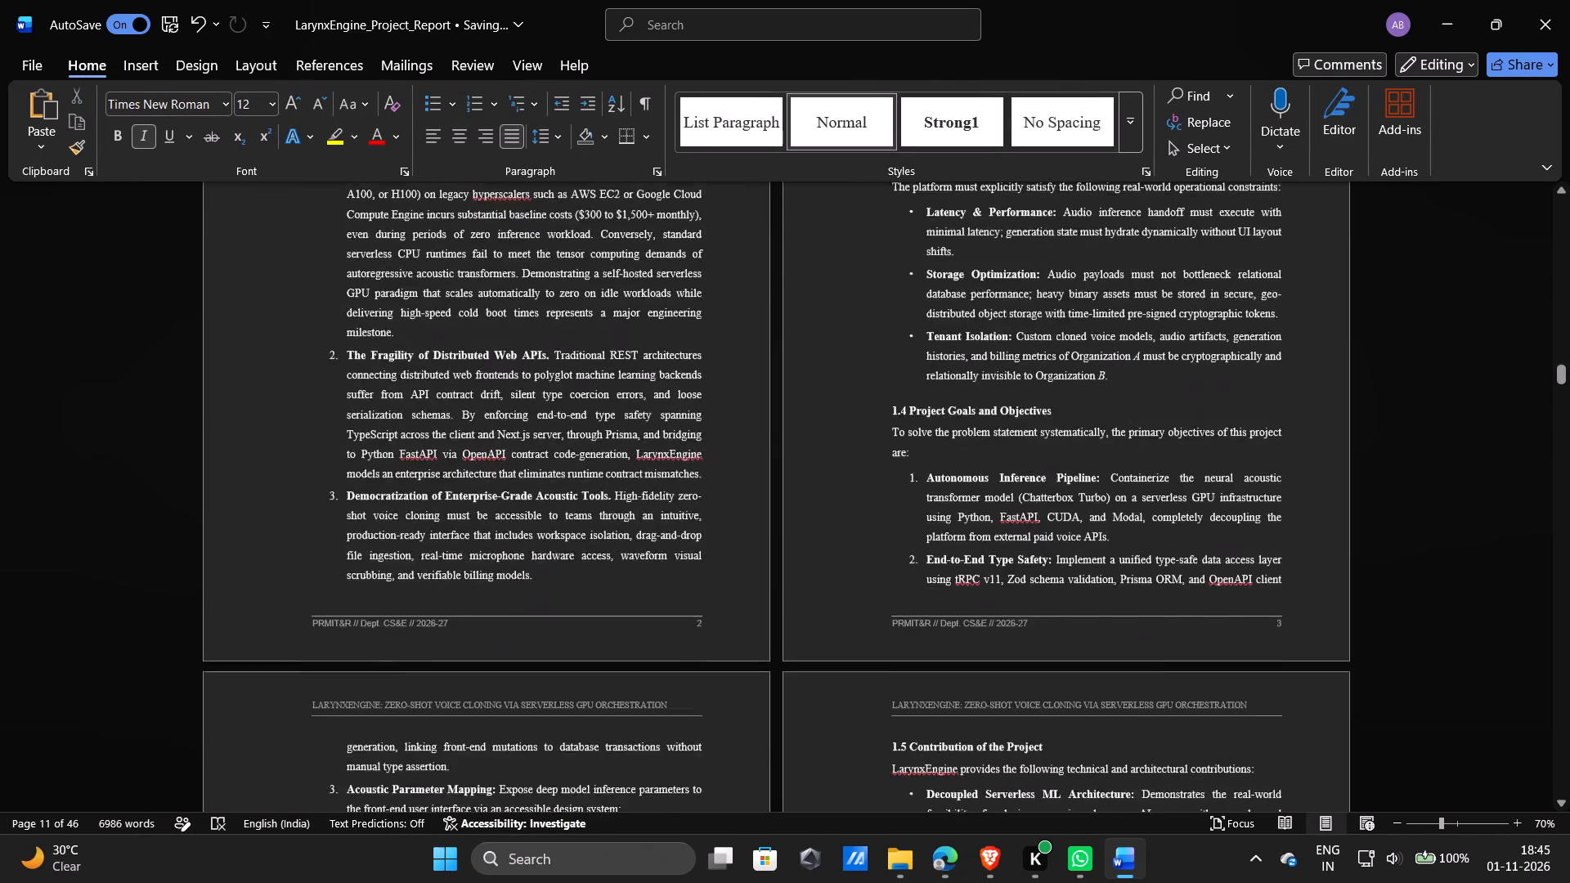
{"action": "scroll", "coordinate": [1149, 530], "scroll_direction": "down", "scroll_amount": 3}
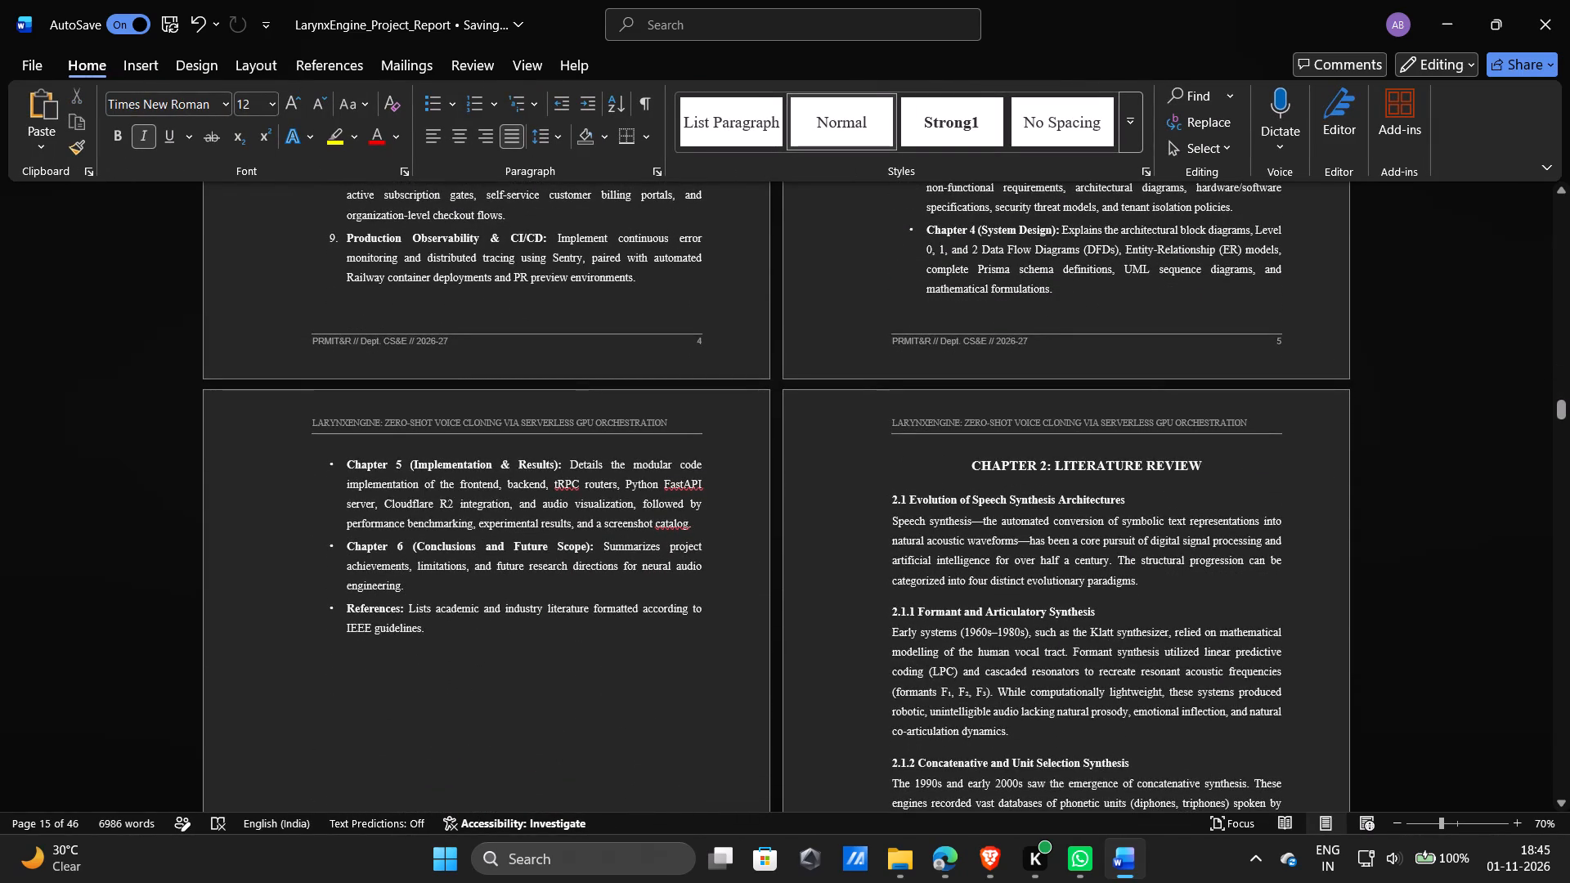
{"action": "scroll", "coordinate": [1279, 428], "scroll_direction": "up", "scroll_amount": 6}
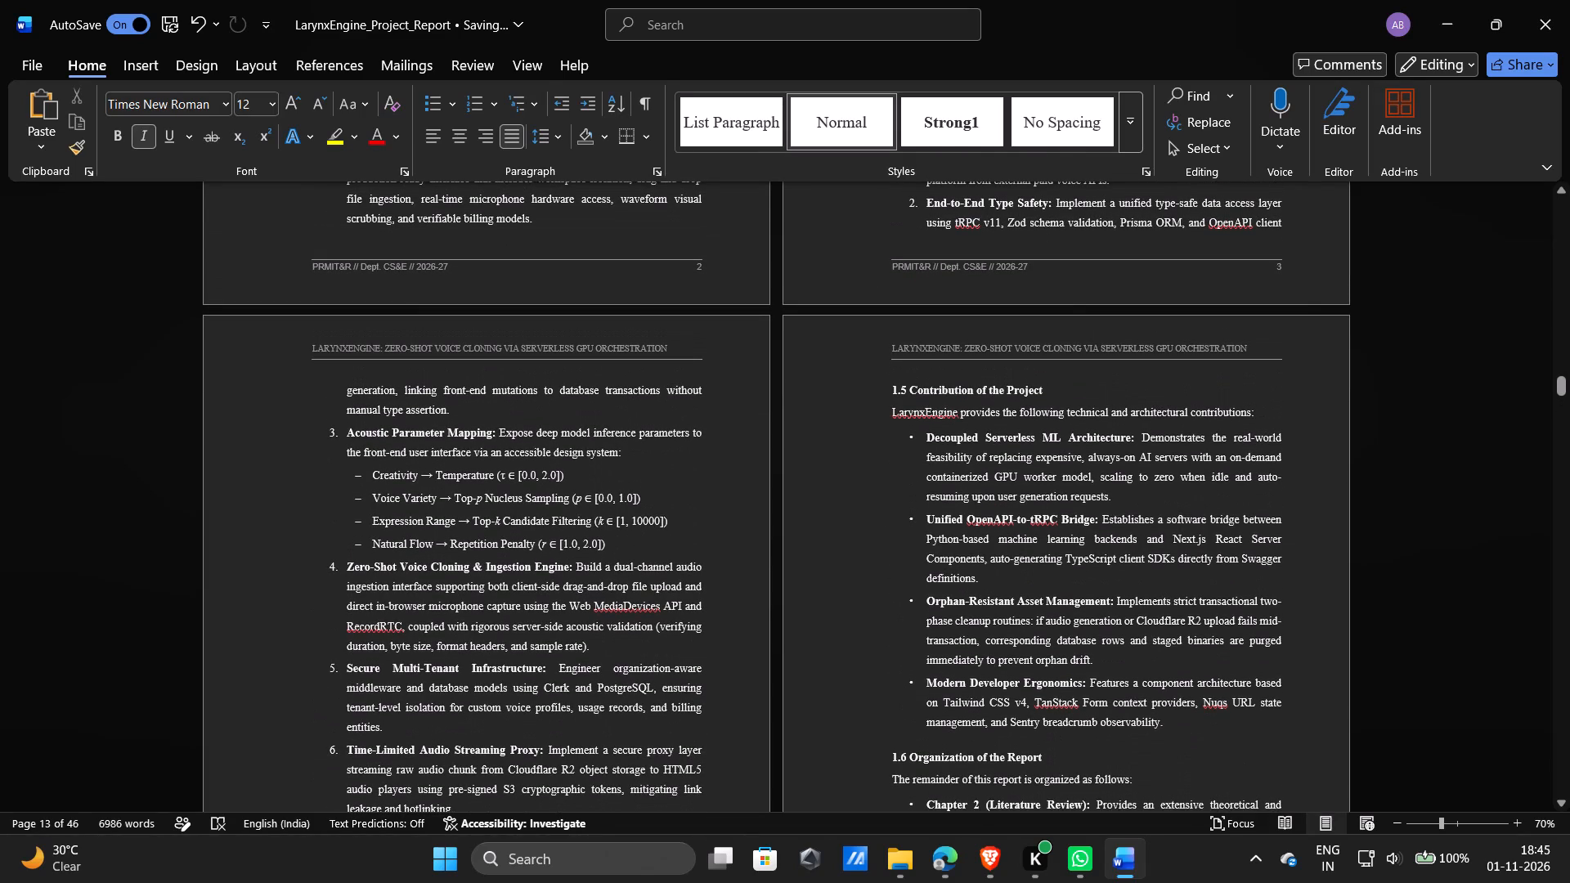
{"action": "scroll", "coordinate": [1279, 428], "scroll_direction": "down", "scroll_amount": 2}
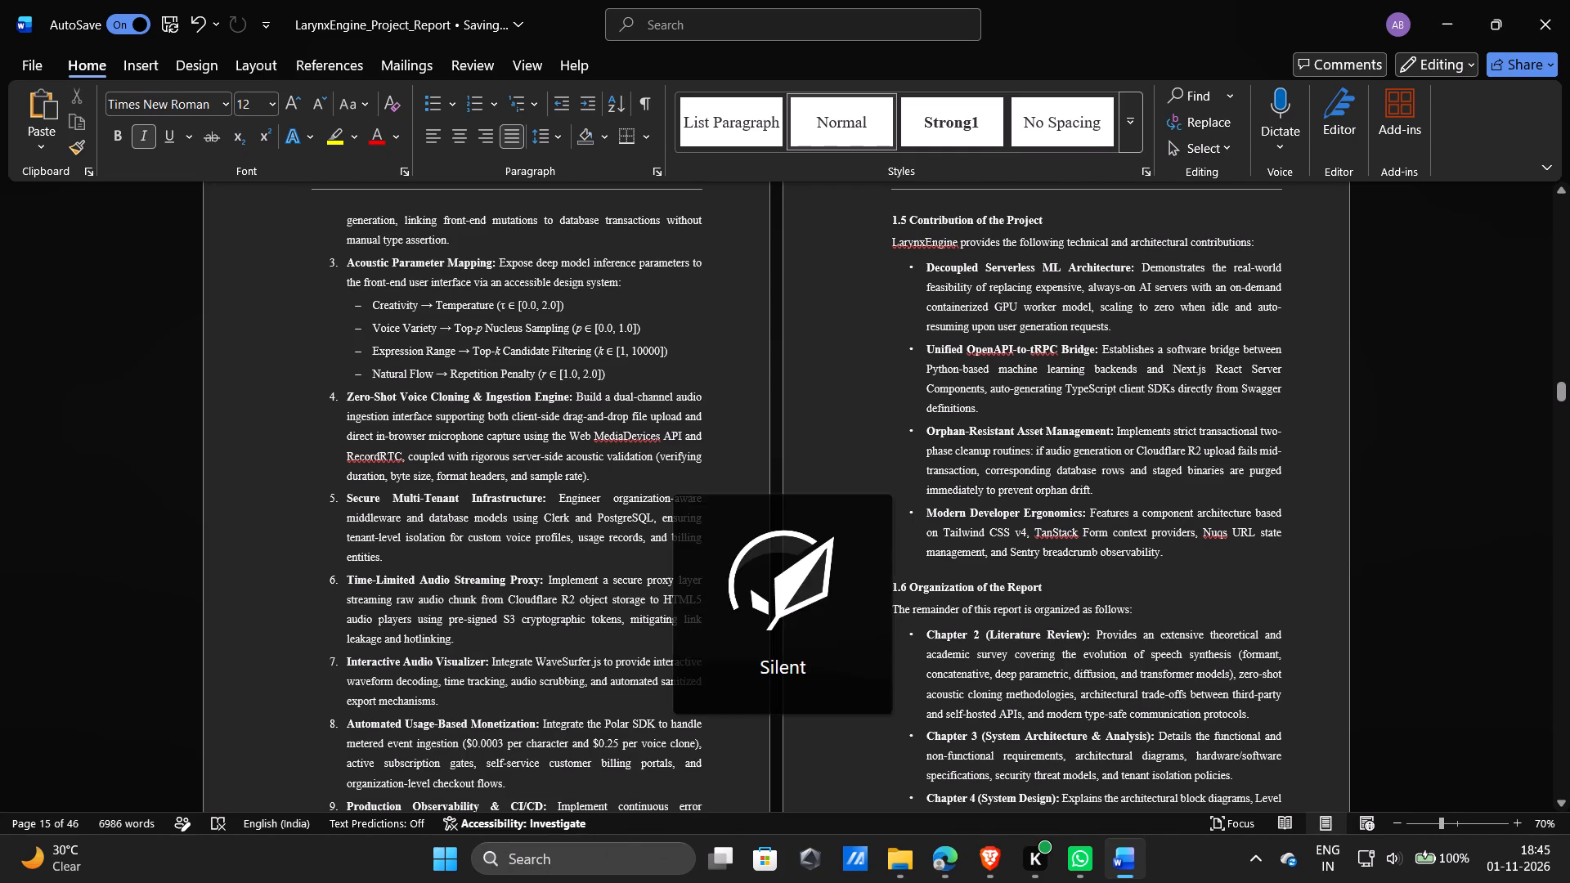
Check the header and footer lines and page layout across the Chapter 1 pages and into Chapter 2.
{"action": "scroll", "coordinate": [1279, 428], "scroll_direction": "up", "scroll_amount": 3}
{"action": "scroll", "coordinate": [1279, 428], "scroll_direction": "down", "scroll_amount": 1, "text": "ctrl"}
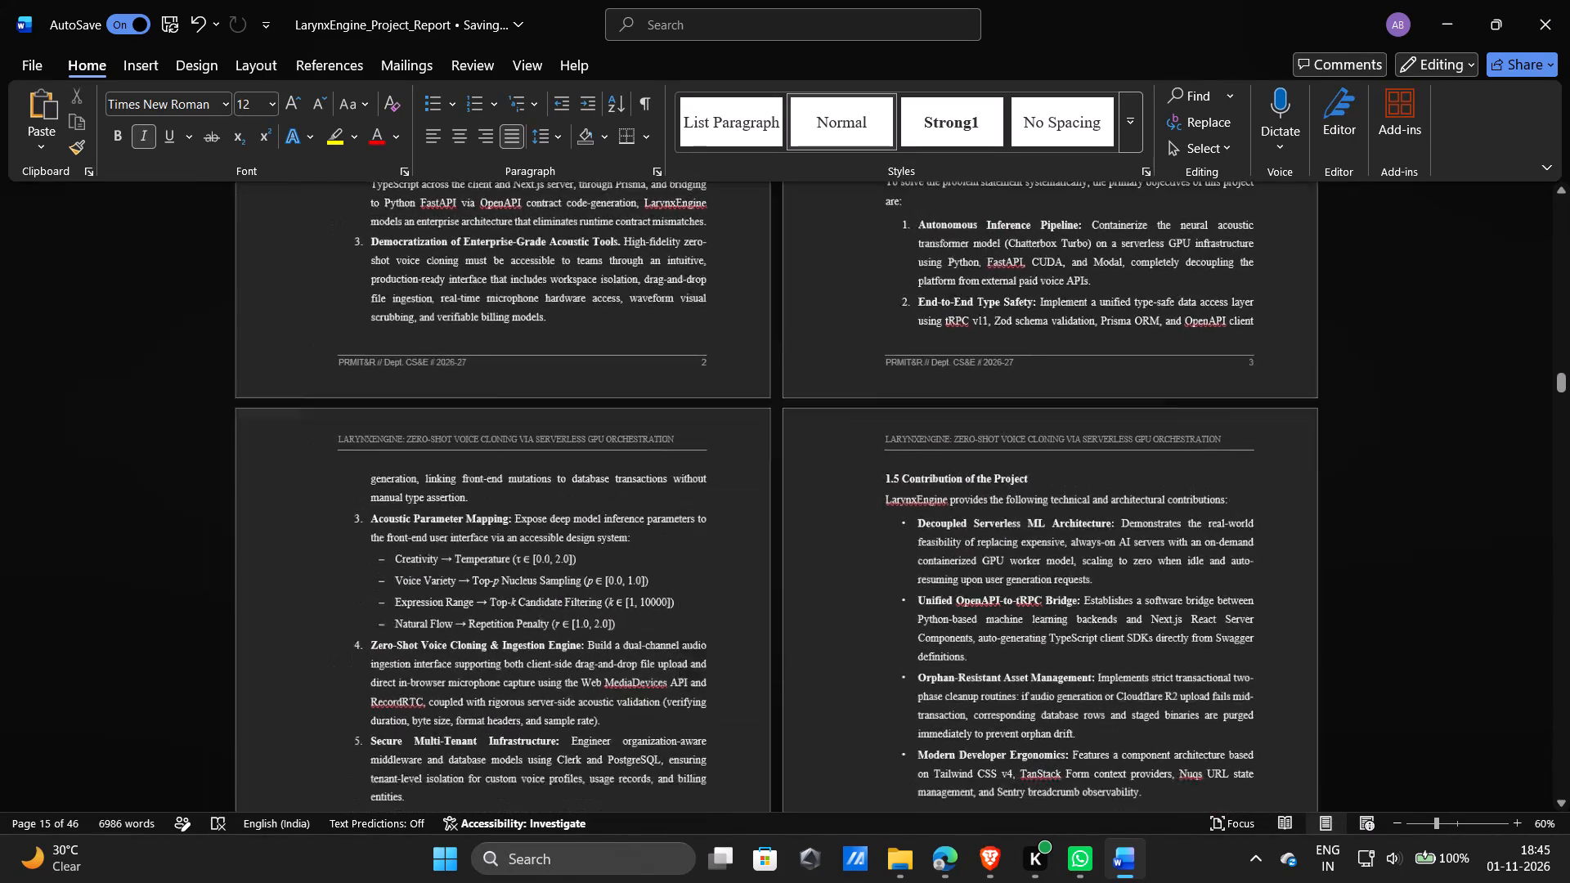
{"action": "scroll", "coordinate": [1279, 428], "scroll_direction": "down", "scroll_amount": 1, "text": "ctrl"}
{"action": "scroll", "coordinate": [1279, 428], "scroll_direction": "up", "scroll_amount": 5}
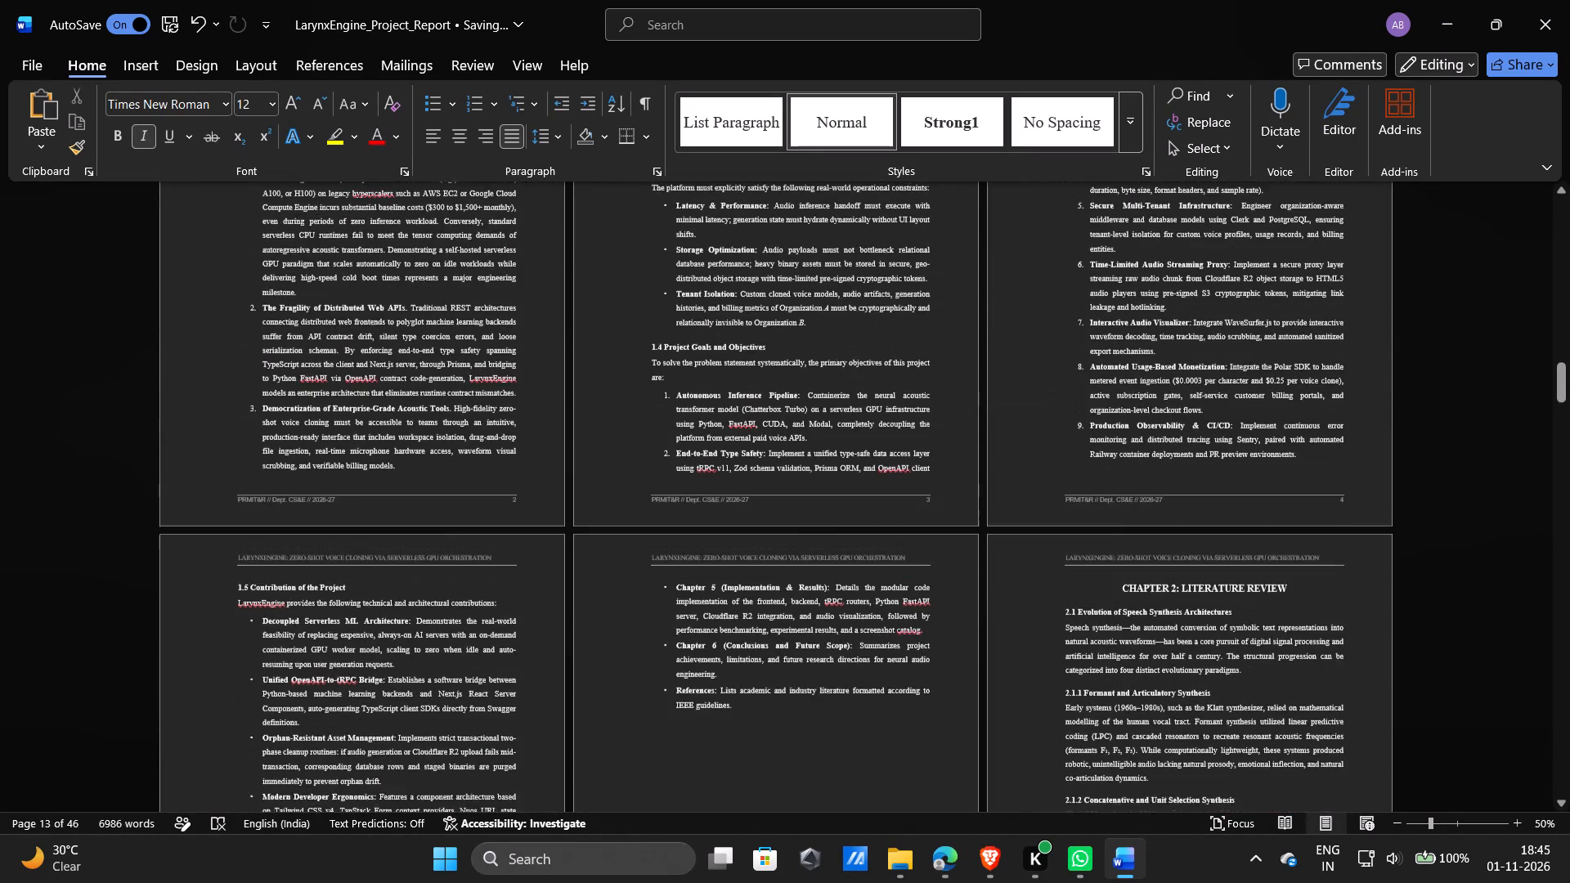
{"action": "scroll", "coordinate": [663, 392], "scroll_direction": "up", "scroll_amount": 3}
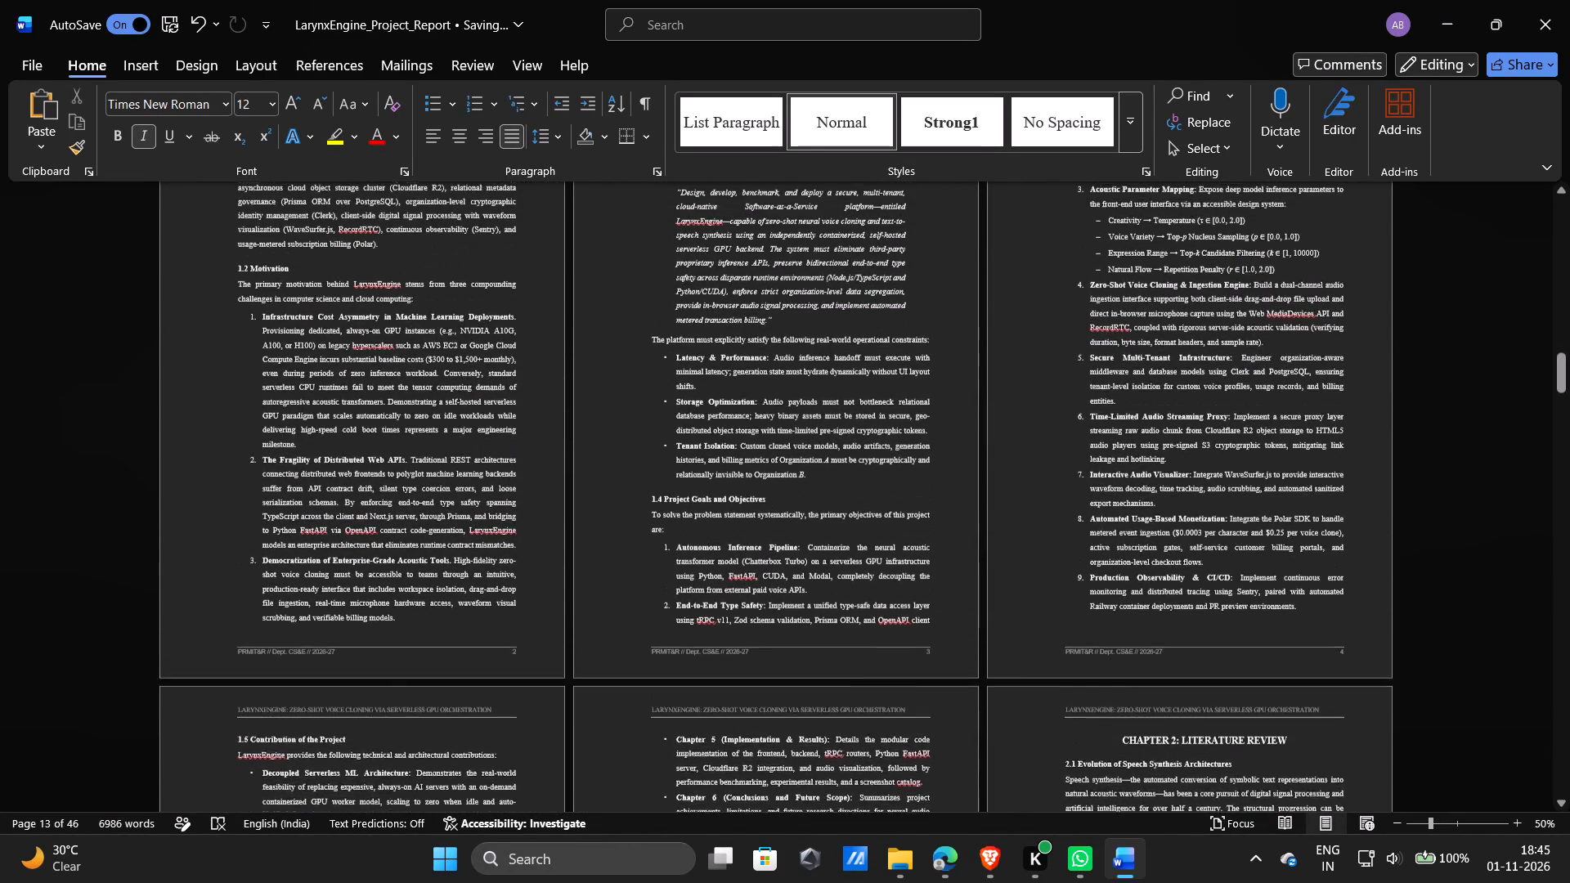
{"action": "scroll", "coordinate": [663, 392], "scroll_direction": "up", "scroll_amount": 2}
{"action": "scroll", "coordinate": [663, 392], "scroll_direction": "down", "scroll_amount": 2}
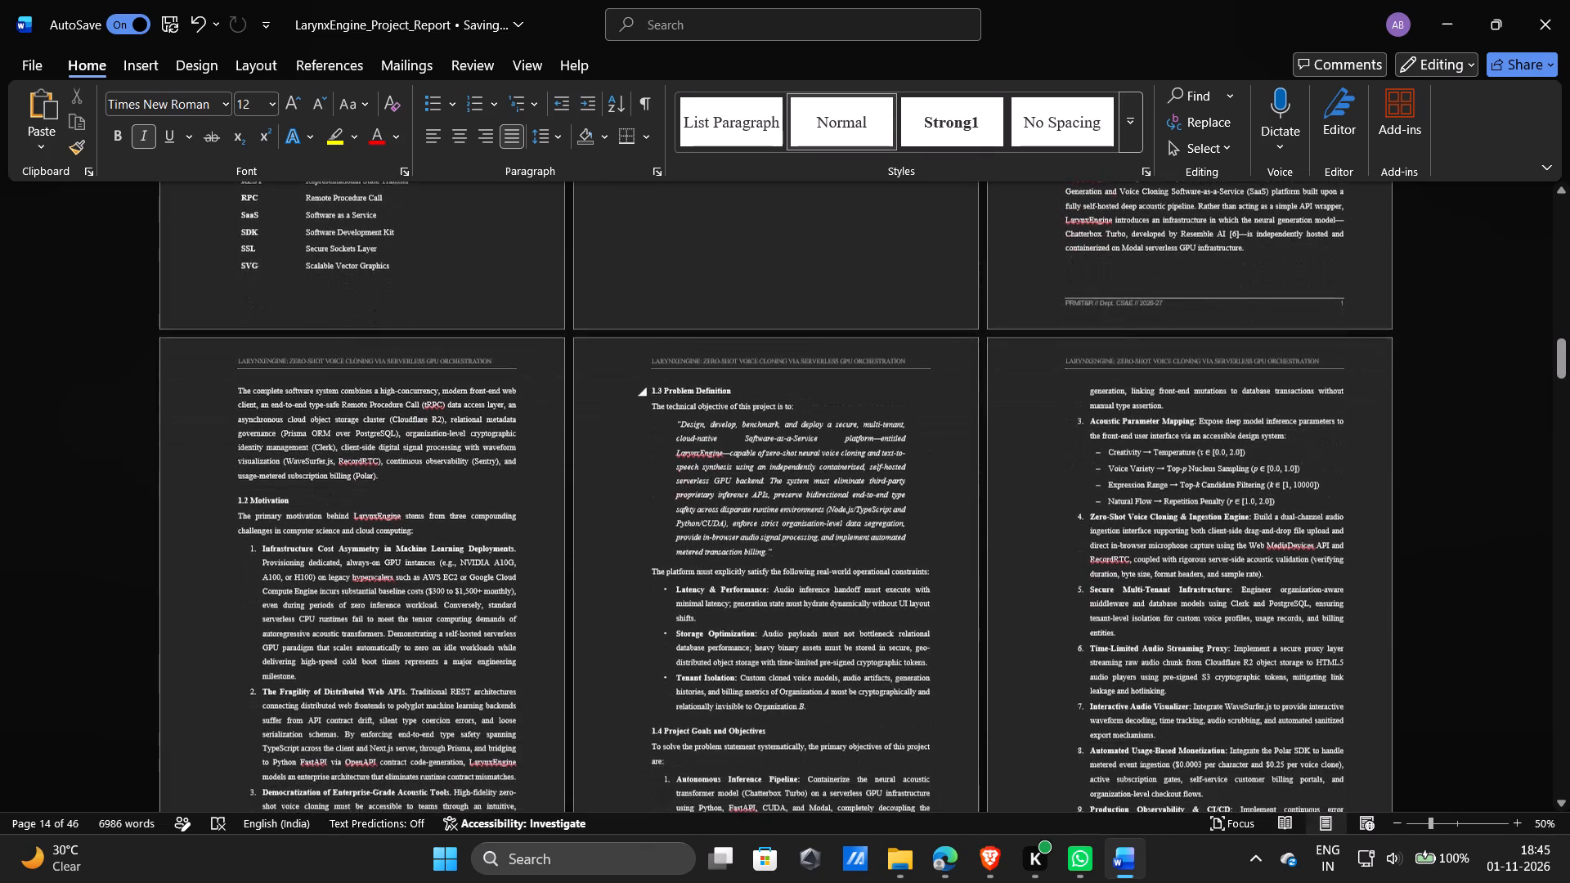
{"action": "scroll", "coordinate": [663, 392], "scroll_direction": "down", "scroll_amount": 1}
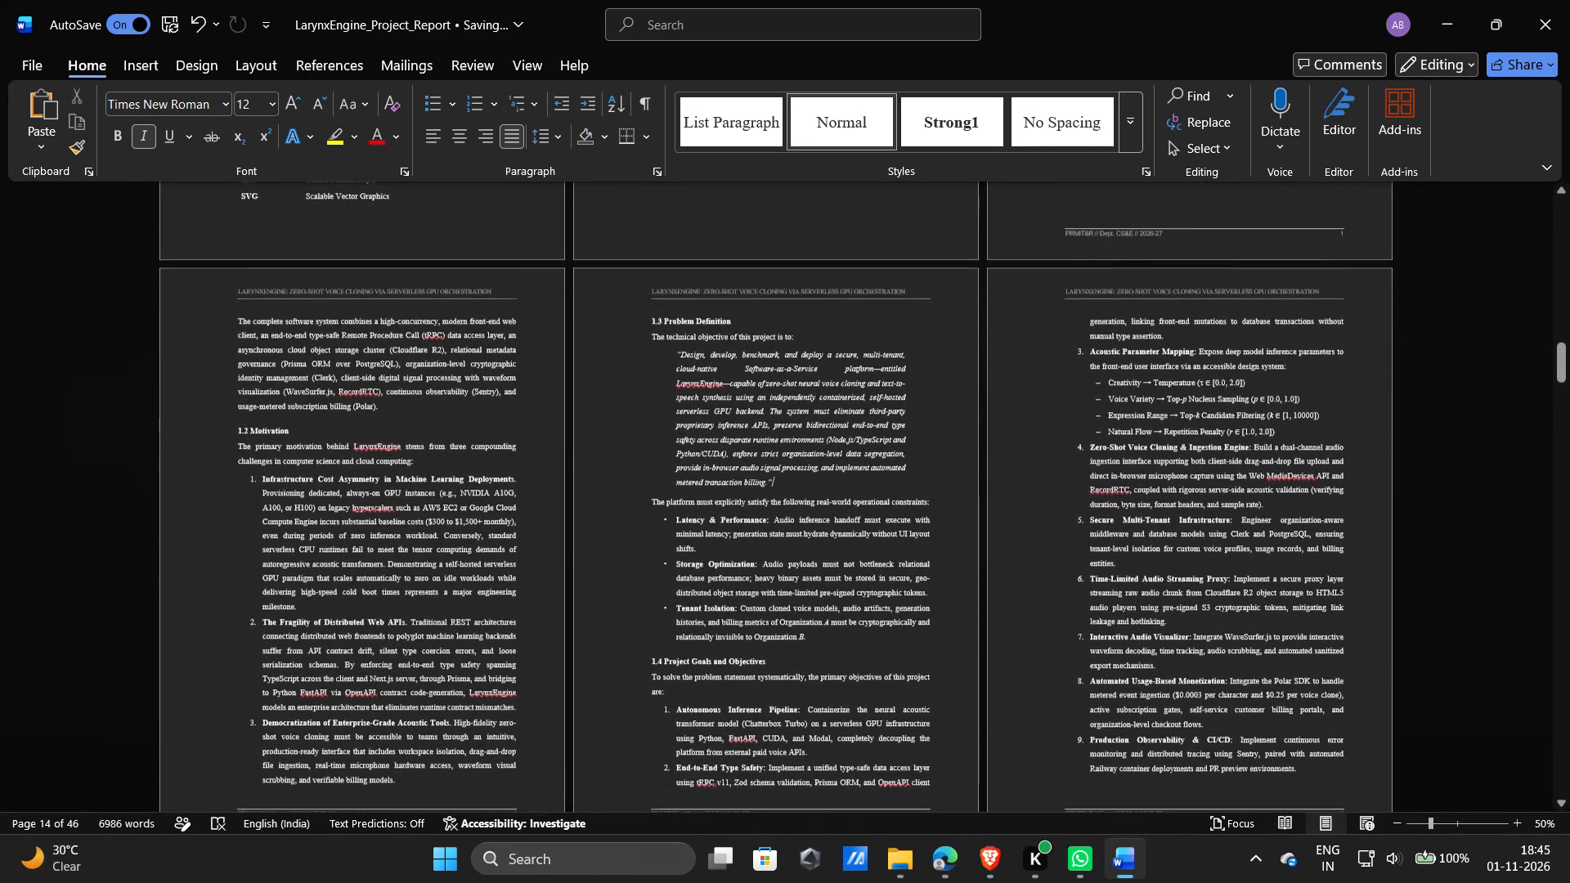
{"action": "scroll", "coordinate": [663, 392], "scroll_direction": "down", "scroll_amount": 2}
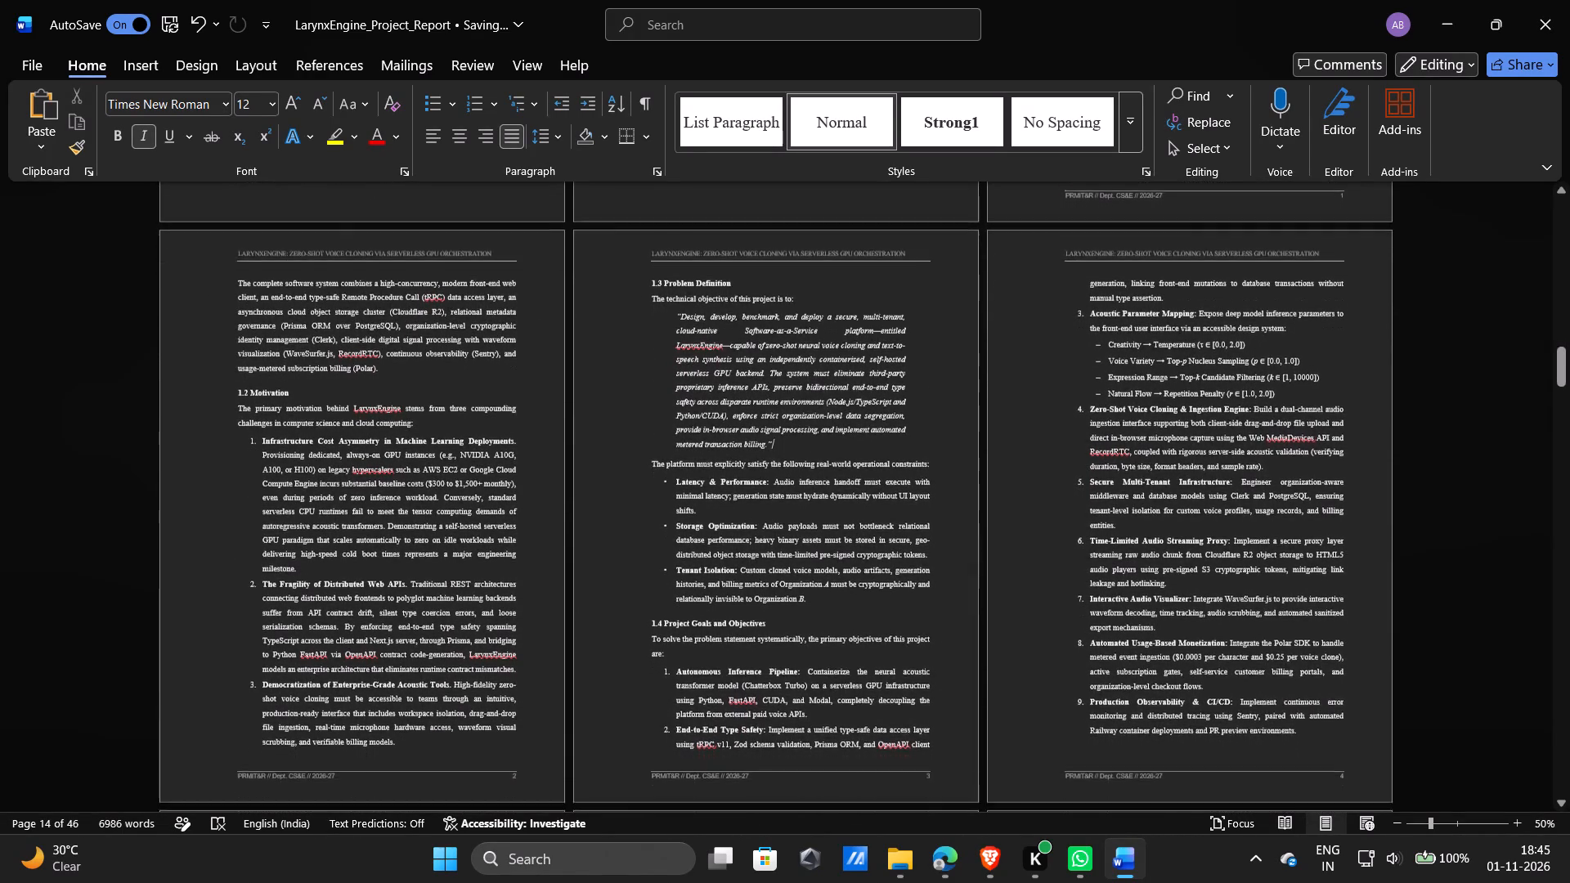
{"action": "scroll", "coordinate": [663, 392], "scroll_direction": "down", "scroll_amount": 3}
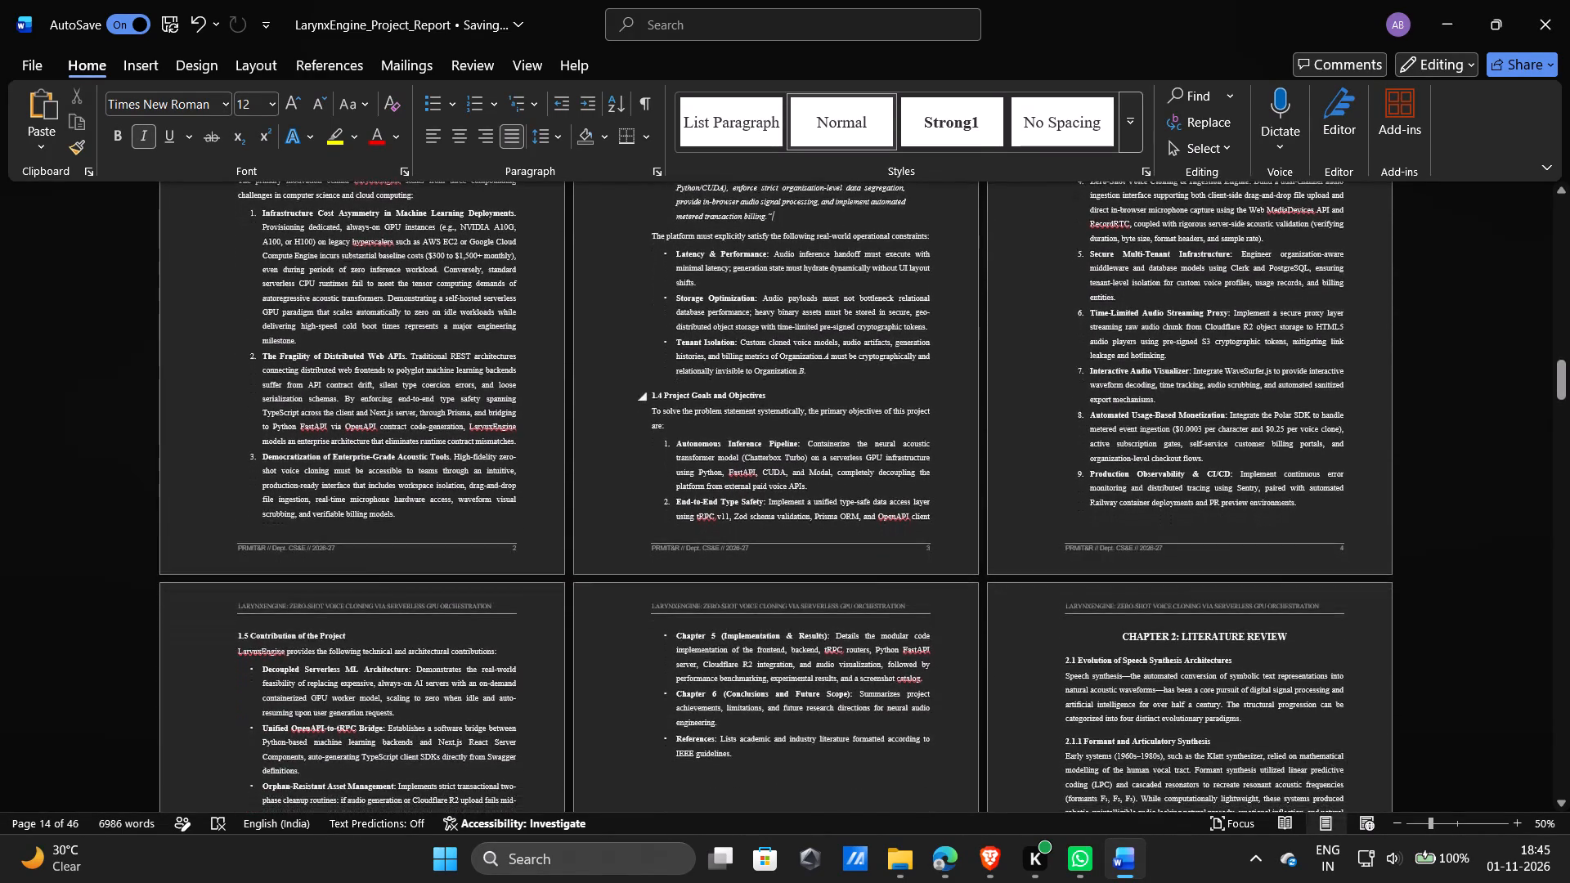
{"action": "scroll", "coordinate": [663, 392], "scroll_direction": "down", "scroll_amount": 7}
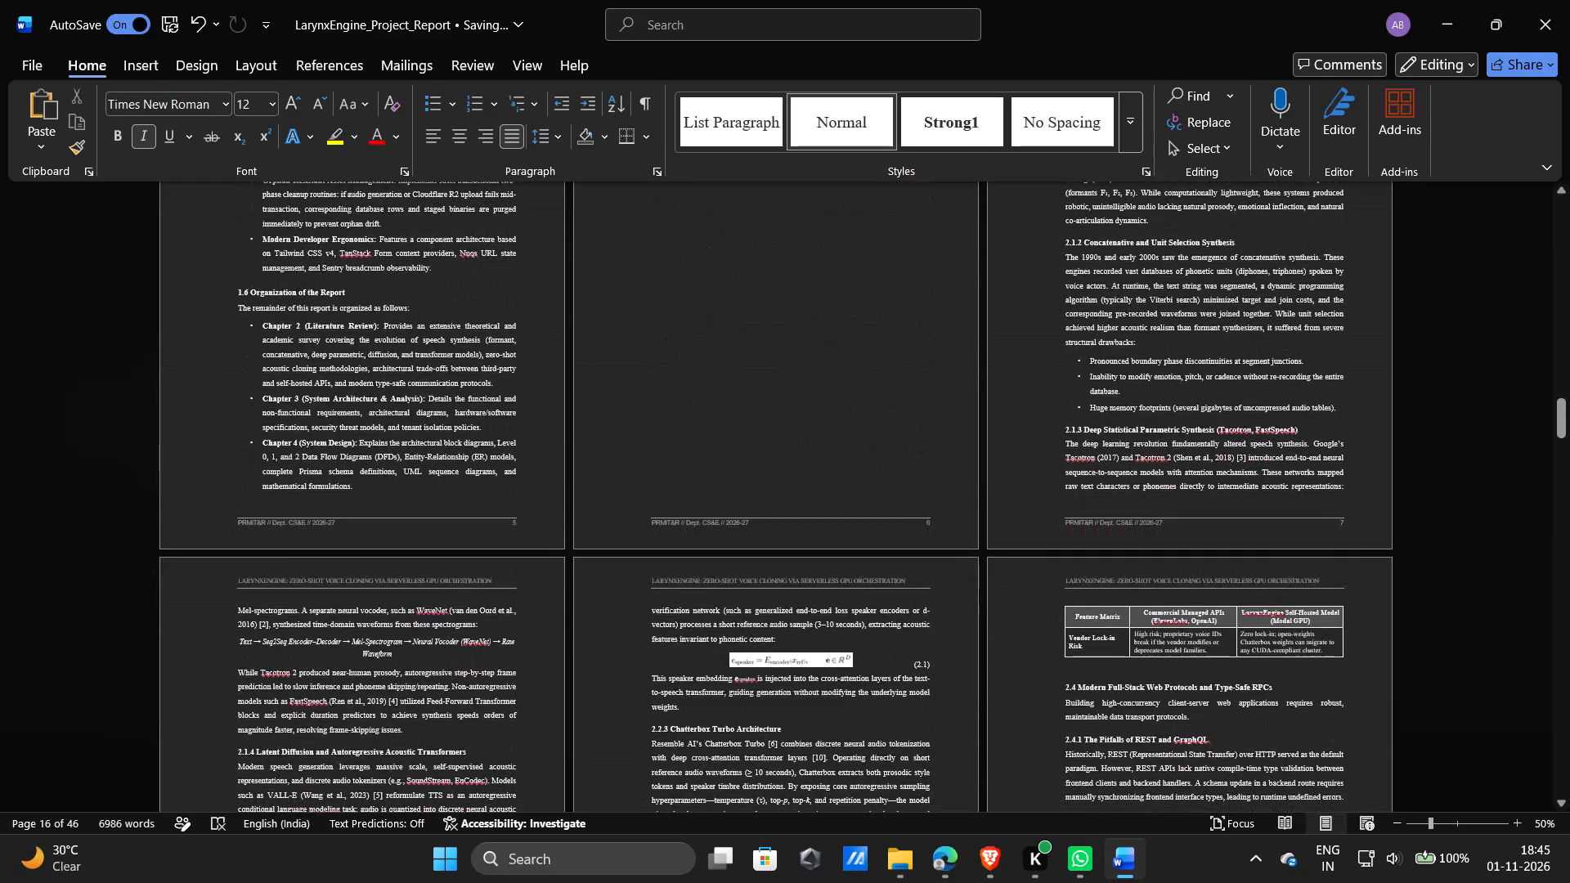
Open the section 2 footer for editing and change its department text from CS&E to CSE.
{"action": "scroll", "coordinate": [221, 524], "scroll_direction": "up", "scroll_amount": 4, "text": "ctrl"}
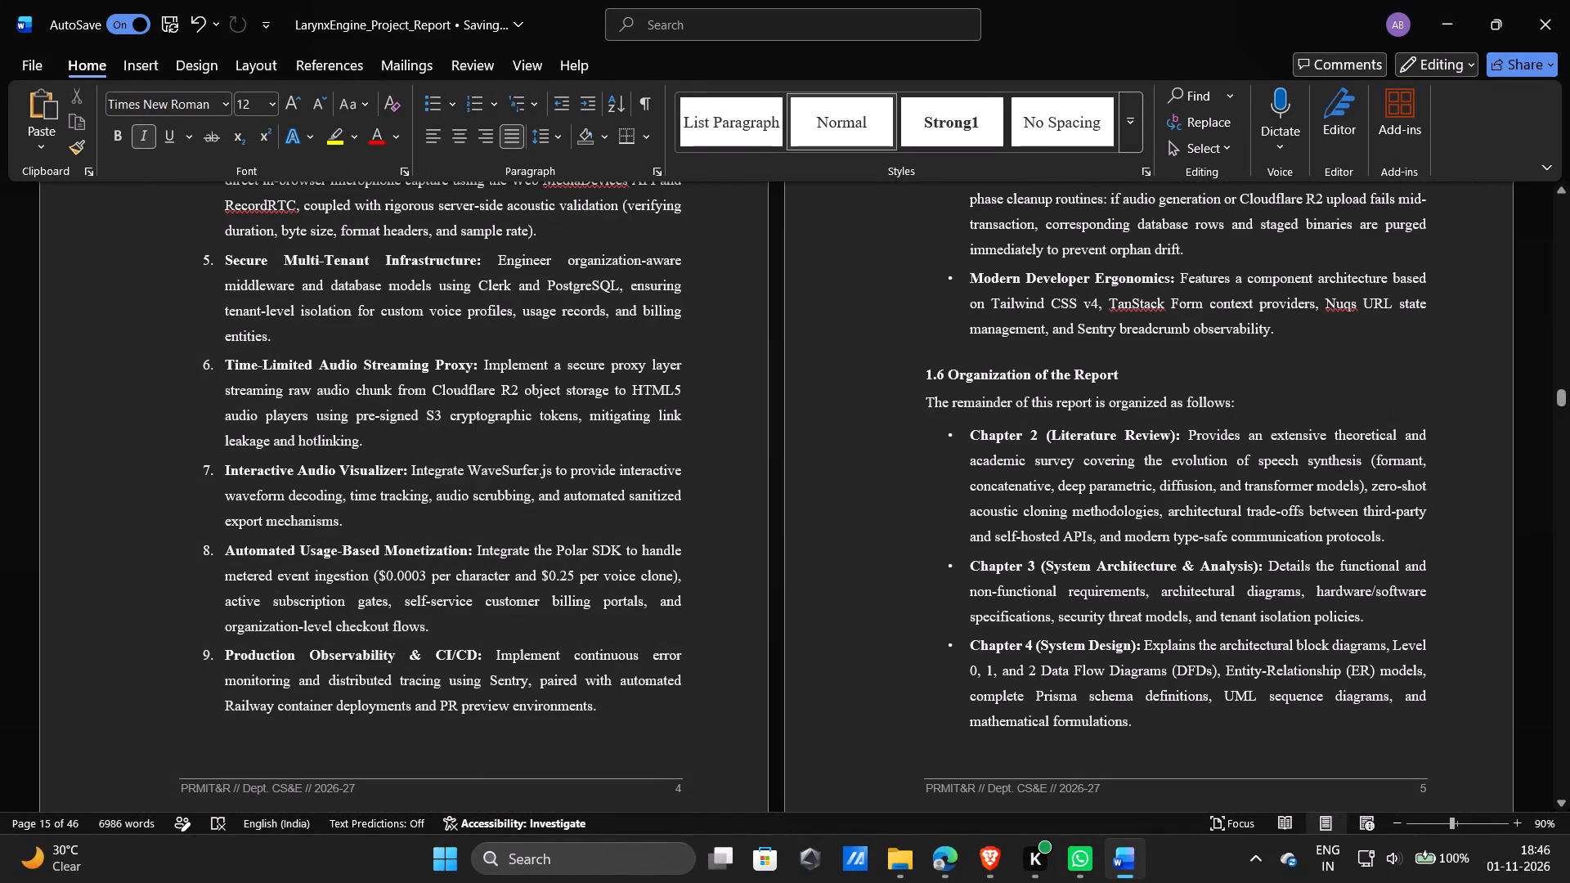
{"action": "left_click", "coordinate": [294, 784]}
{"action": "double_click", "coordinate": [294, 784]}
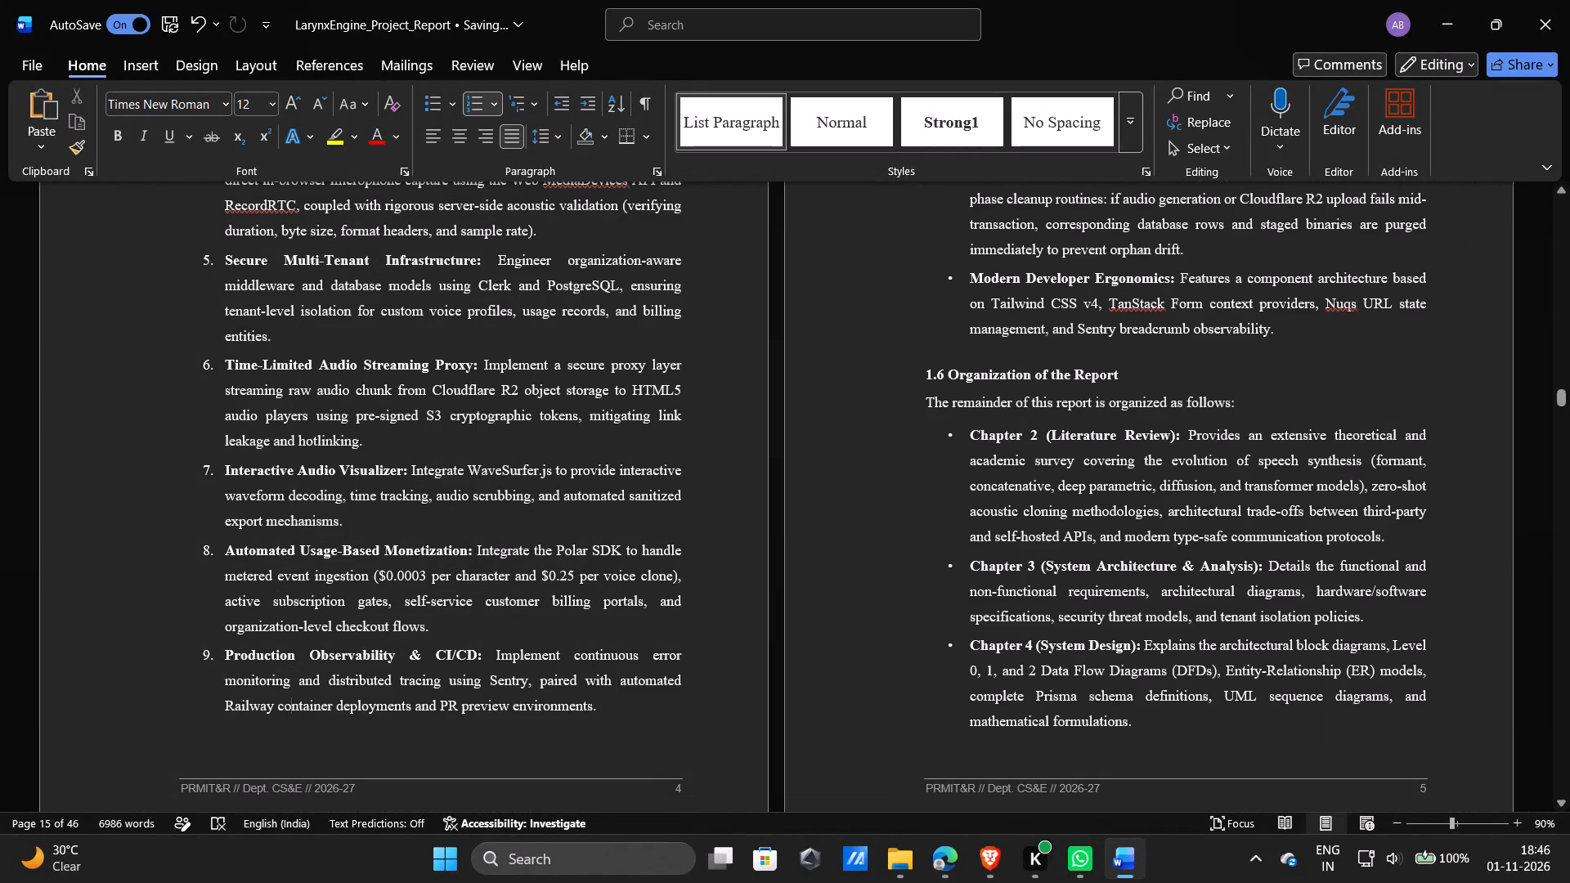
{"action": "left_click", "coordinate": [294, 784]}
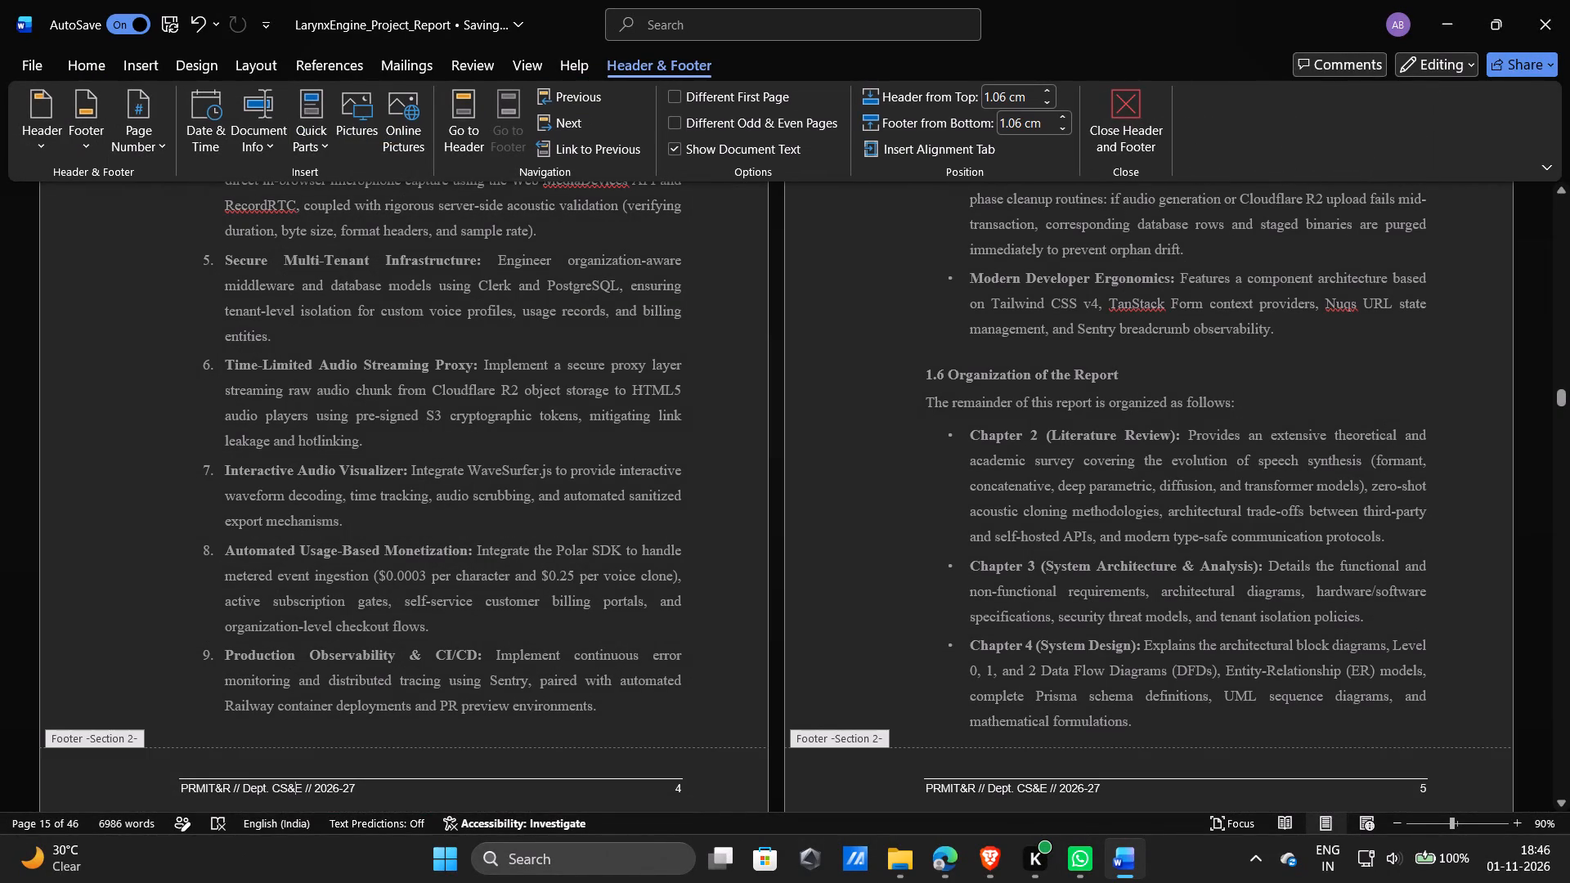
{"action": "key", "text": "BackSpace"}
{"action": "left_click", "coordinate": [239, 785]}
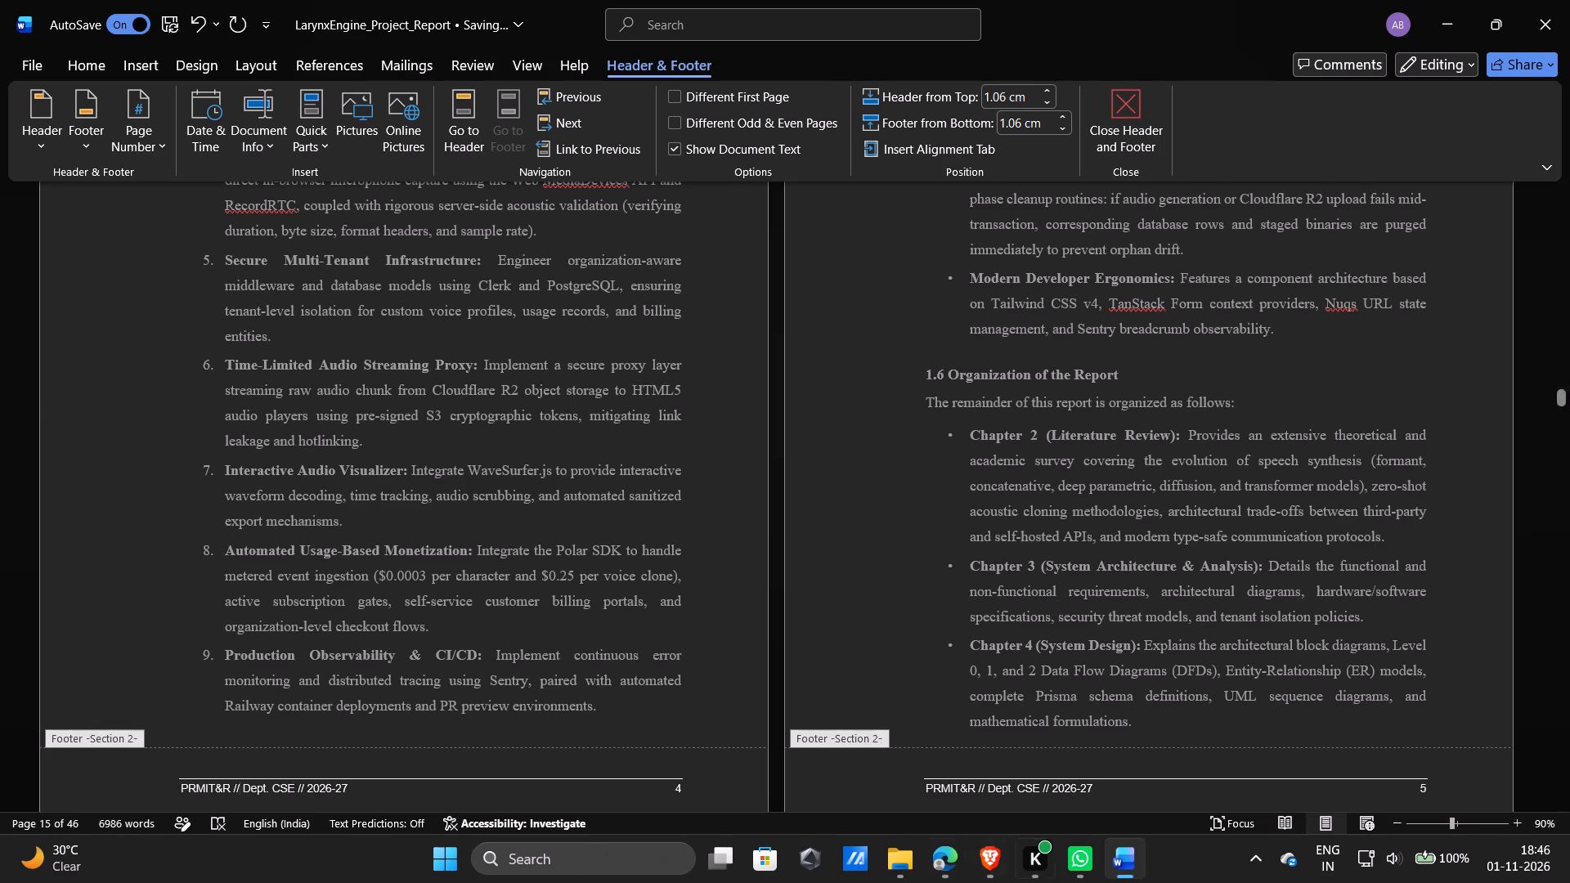
Switch to Canva and copy the footer line PRMIT&R//DCSE//B.Tech.//2026-27 from page 15 of the seminar report.
{"action": "left_click", "coordinate": [606, 851]}
{"action": "type", "text": "can"}
{"action": "key", "text": "Return"}
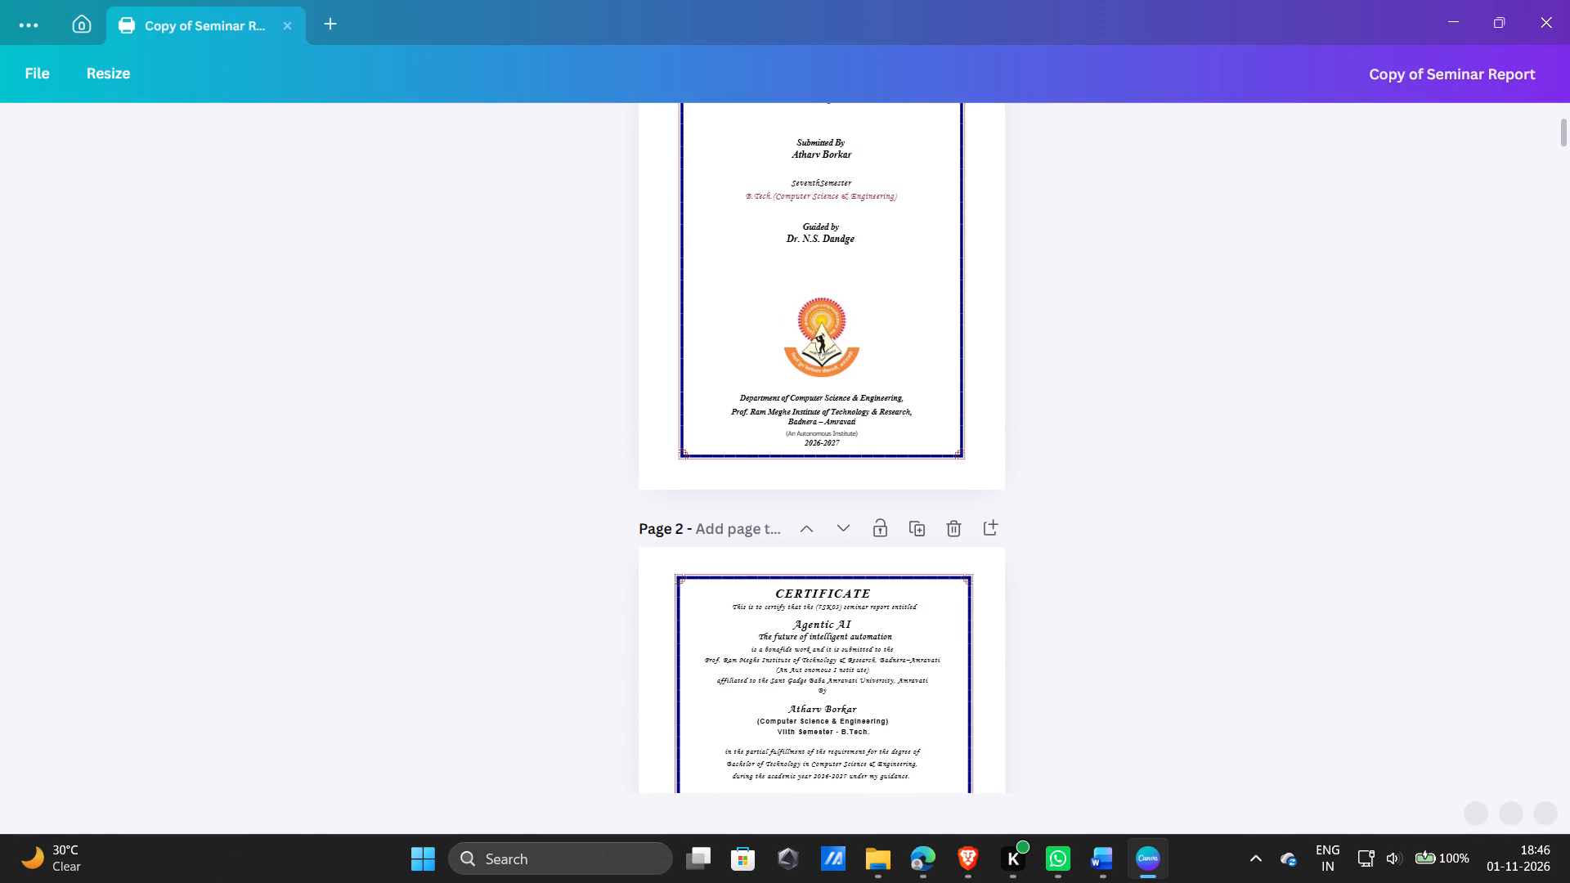
{"action": "scroll", "coordinate": [849, 528], "scroll_direction": "down", "scroll_amount": 4}
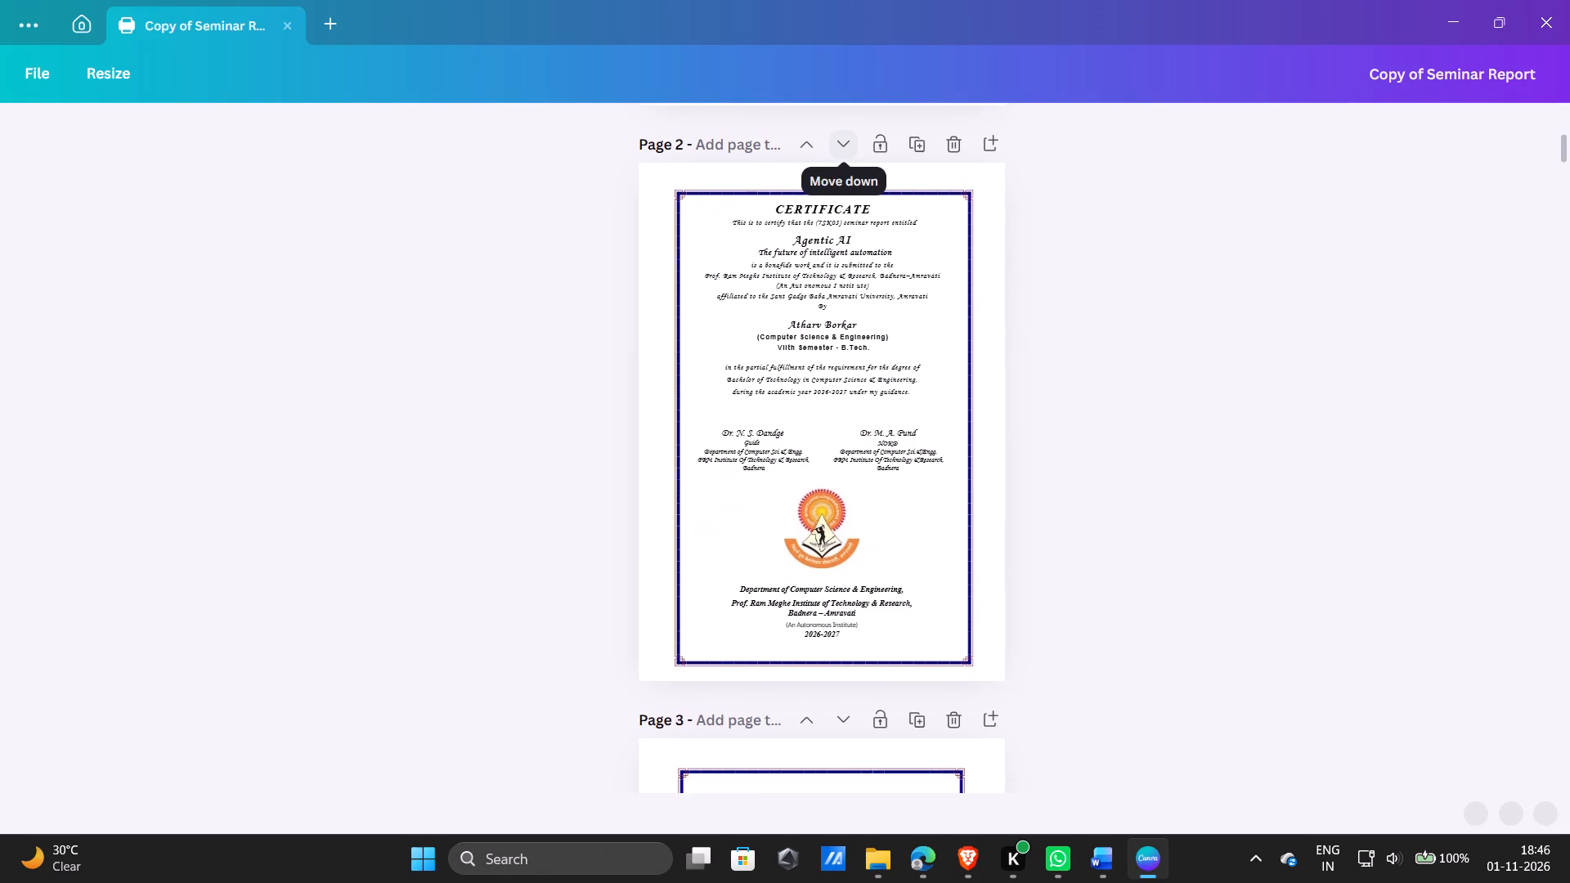
{"action": "scroll", "coordinate": [849, 528], "scroll_direction": "down", "scroll_amount": 13}
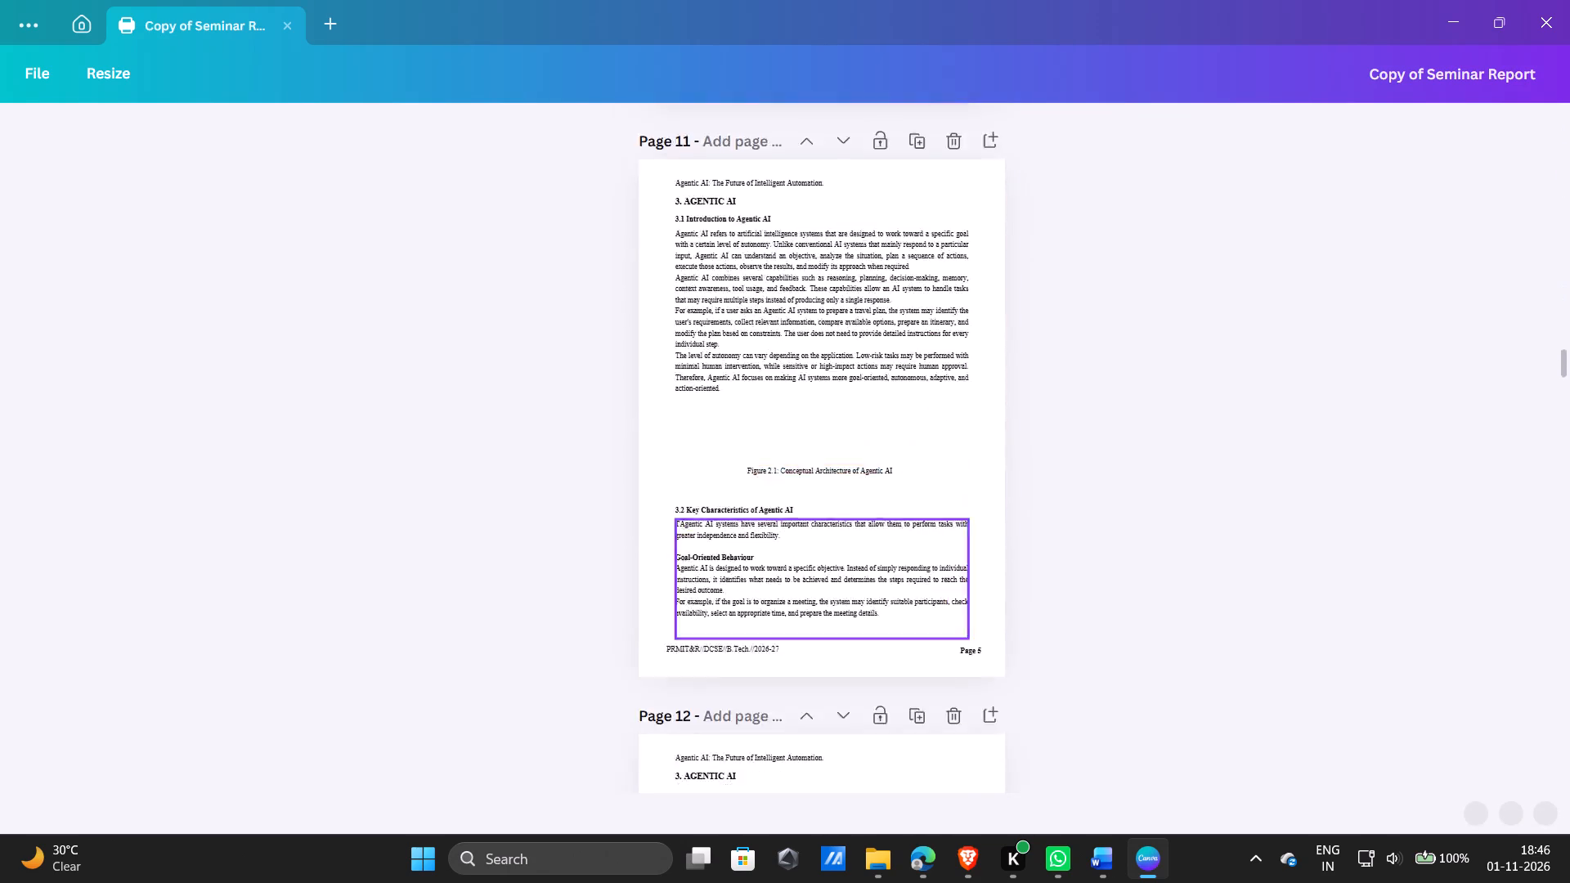
{"action": "scroll", "coordinate": [849, 528], "scroll_direction": "down", "scroll_amount": 1}
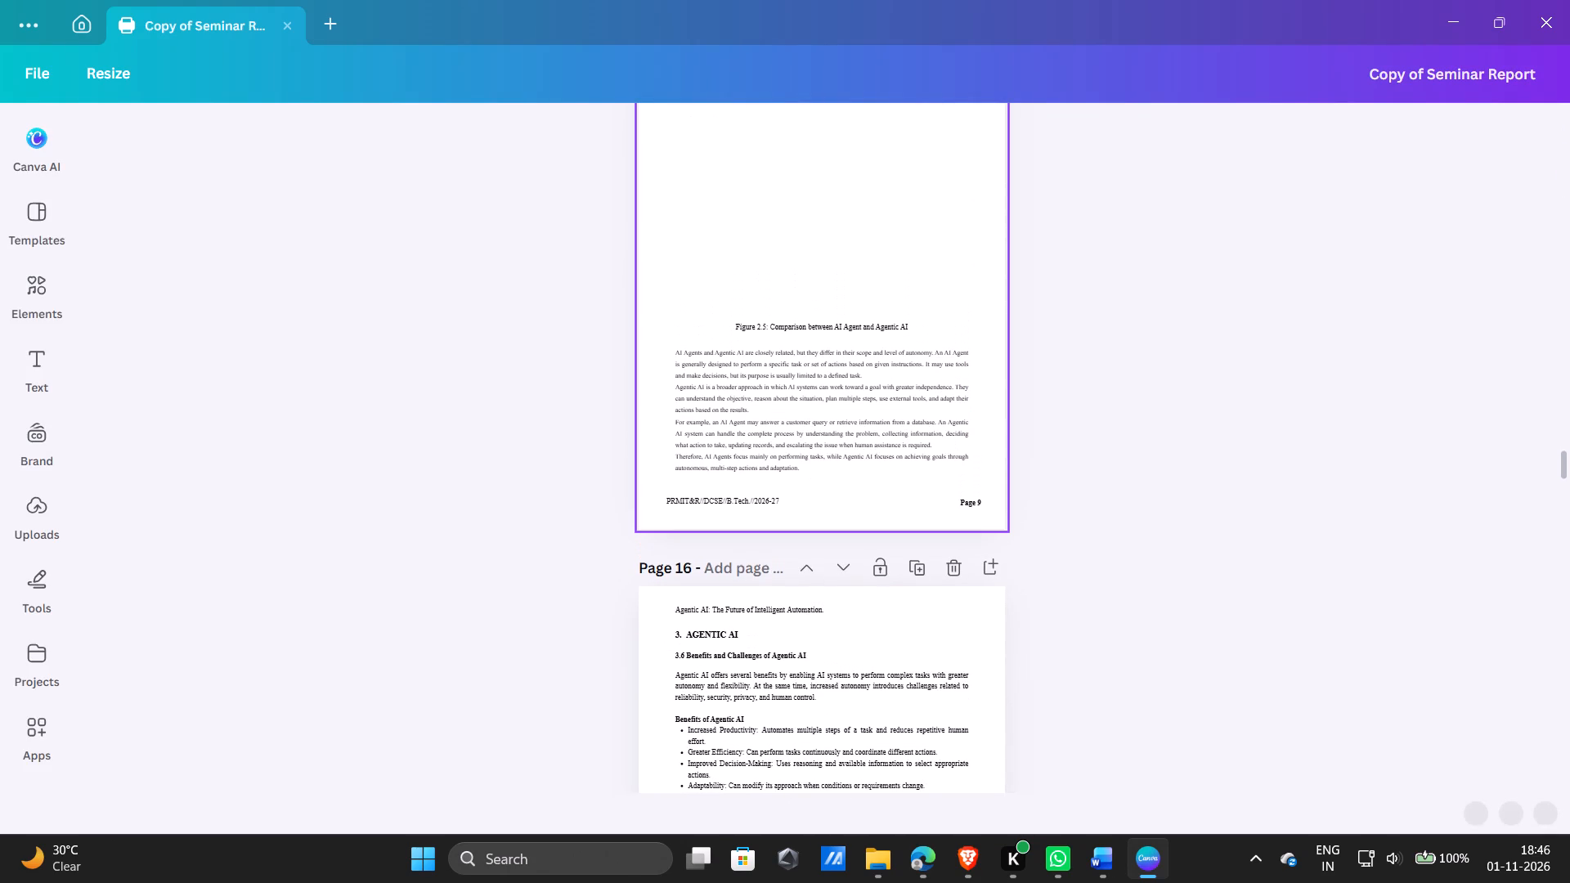
{"action": "triple_click", "coordinate": [776, 499]}
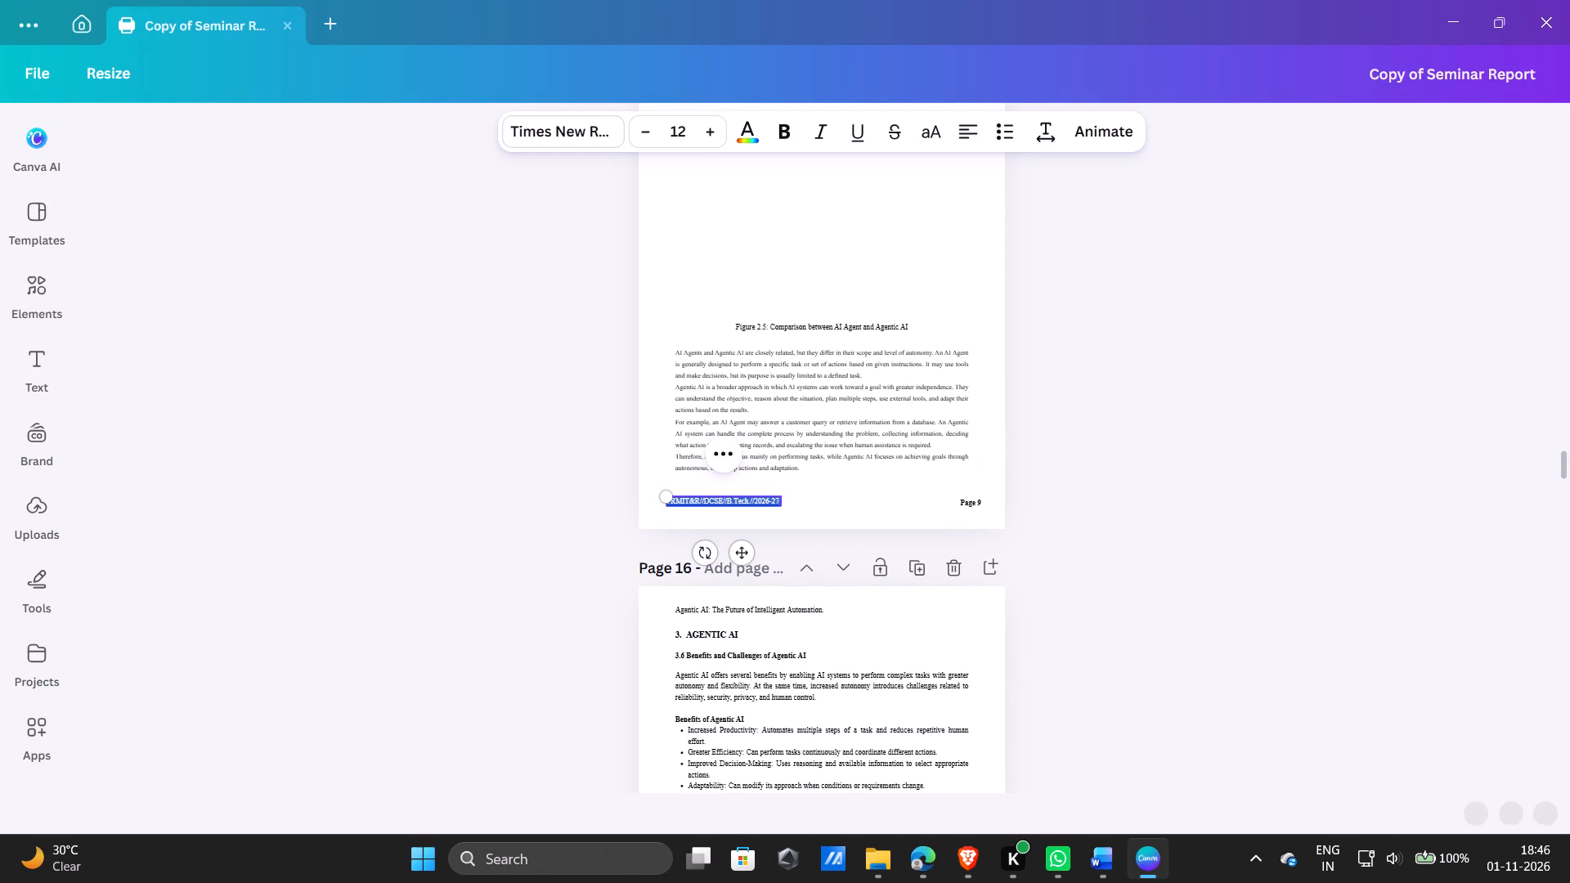
{"action": "key", "text": "ctrl+c"}
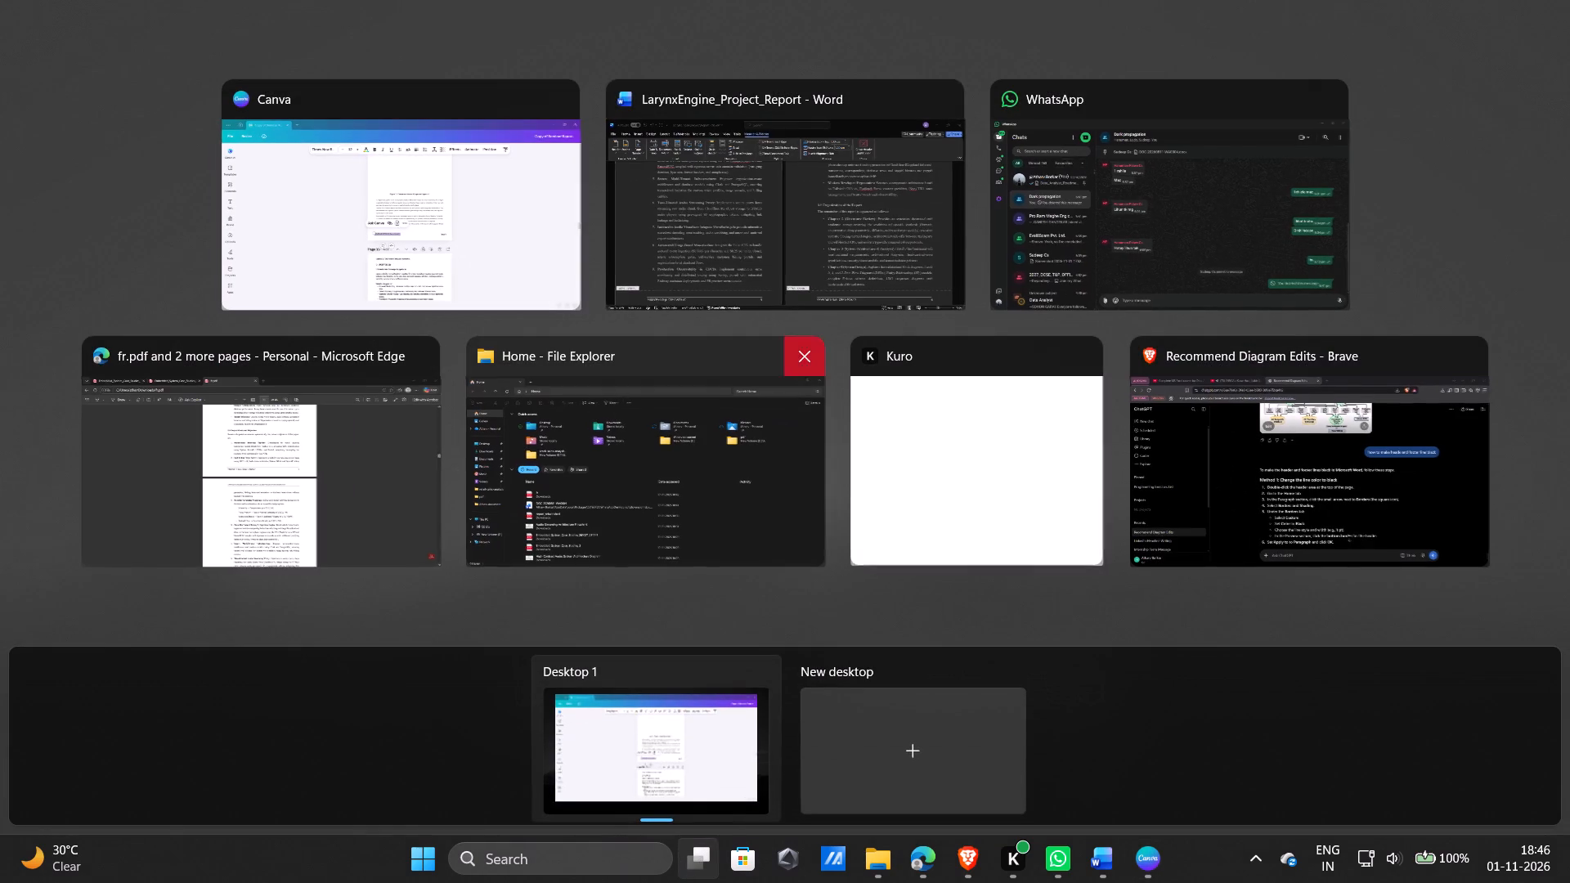
Back in Word, replace the section 2 footer text before the page number with the copied PRMIT&R//DCSE//B.Tech.//2026-27 line.
{"action": "left_click", "coordinate": [796, 258]}
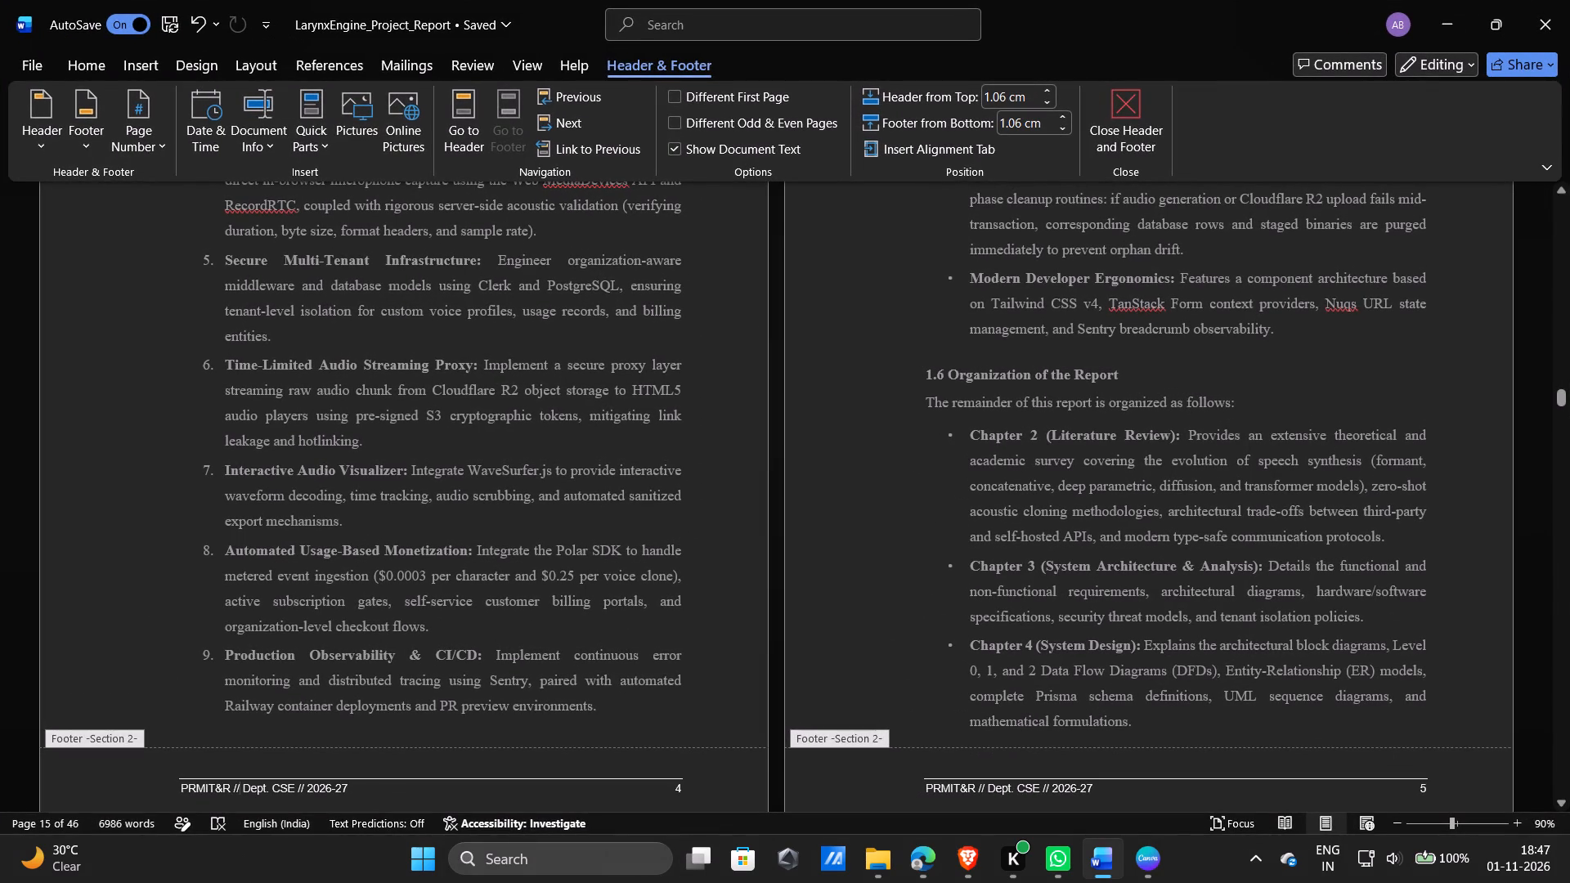
{"action": "double_click", "coordinate": [357, 792]}
{"action": "left_click", "coordinate": [357, 792]}
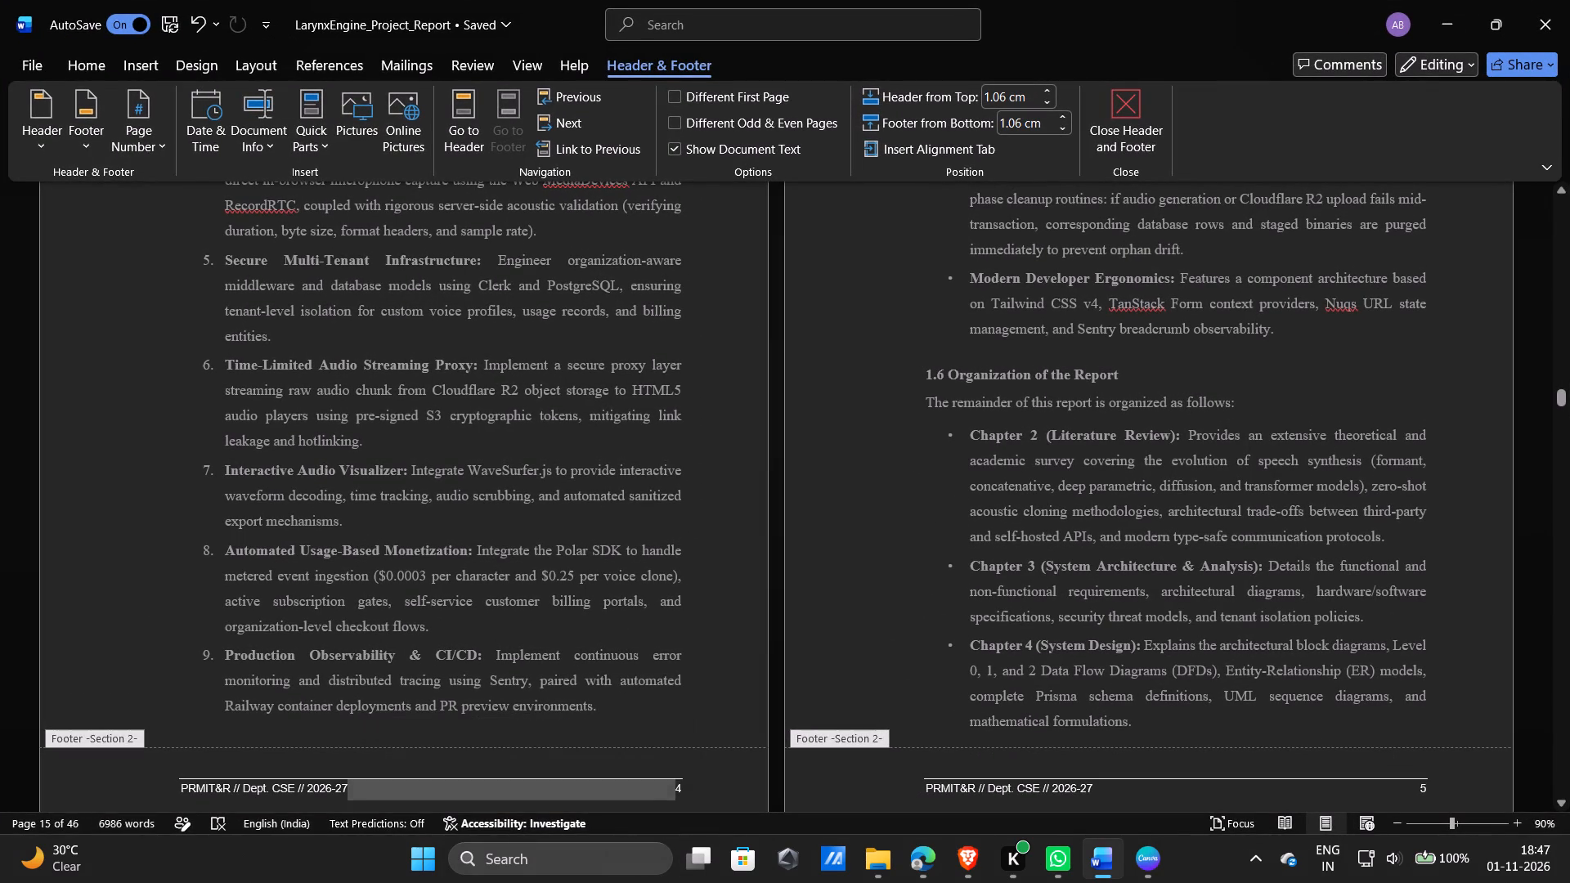
{"action": "key", "text": "BackSpace"}
{"action": "key", "text": "BackSpace"}
{"action": "key", "text": "BackSpace"}
{"action": "key", "text": "BackSpace"}
{"action": "key", "text": "BackSpace"}
{"action": "key", "text": "BackSpace"}
{"action": "key", "text": "BackSpace"}
{"action": "key", "text": "BackSpace"}
{"action": "key", "text": "BackSpace"}
{"action": "key", "text": "BackSpace"}
{"action": "key", "text": "BackSpace"}
{"action": "key", "text": "BackSpace"}
{"action": "key", "text": "BackSpace"}
{"action": "key", "text": "BackSpace"}
{"action": "key", "text": "BackSpace"}
{"action": "key", "text": "BackSpace"}
{"action": "key", "text": "BackSpace"}
{"action": "key", "text": "BackSpace"}
{"action": "key", "text": "BackSpace"}
{"action": "key", "text": "BackSpace"}
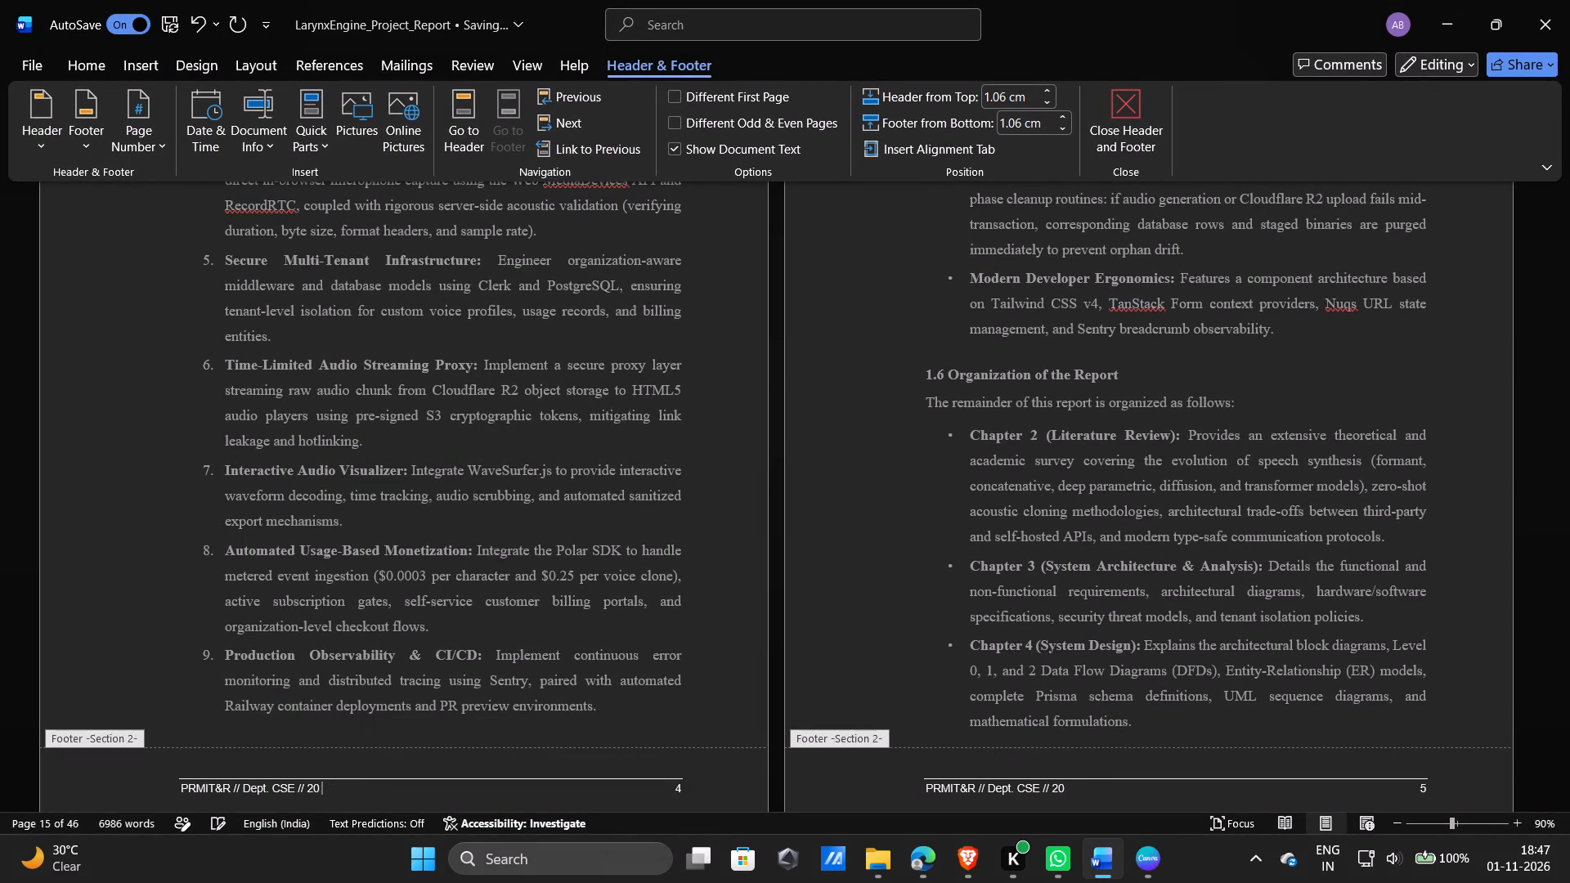
{"action": "key", "text": "BackSpace"}
{"action": "key", "text": "BackSpace"}
{"action": "key", "text": "BackSpace"}
{"action": "key", "text": "BackSpace"}
{"action": "key", "text": "BackSpace"}
{"action": "key", "text": "BackSpace"}
{"action": "key", "text": "BackSpace"}
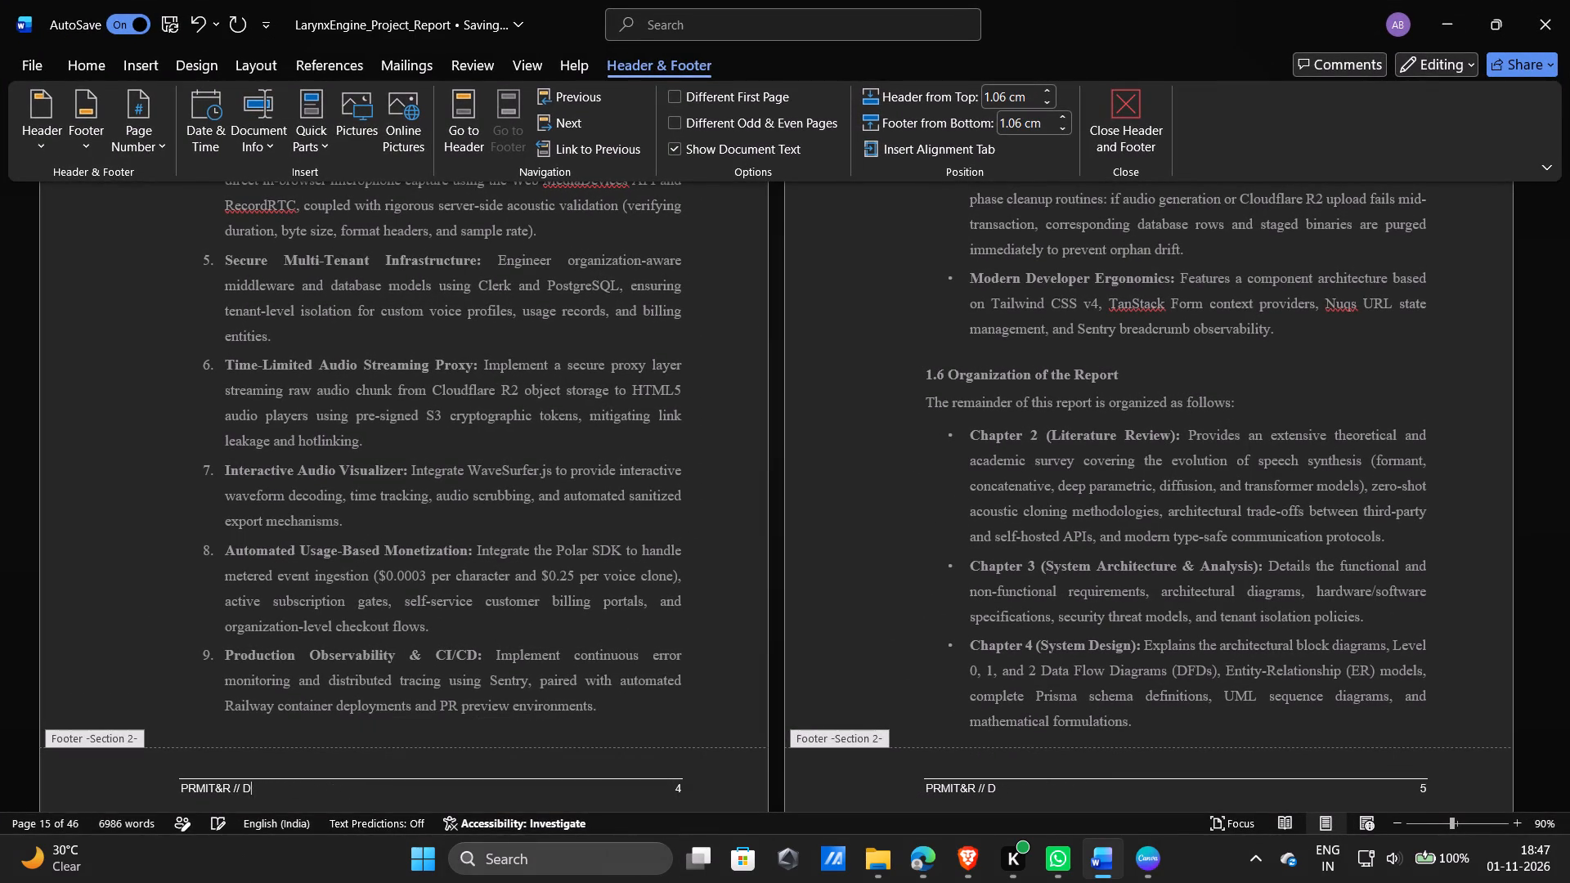
{"action": "key", "text": "BackSpace"}
{"action": "key", "text": "BackSpace"}
{"action": "key", "text": "BackSpace"}
{"action": "key", "text": "BackSpace"}
{"action": "key", "text": "BackSpace"}
{"action": "key", "text": "BackSpace"}
{"action": "key", "text": "BackSpace"}
{"action": "key", "text": "BackSpace"}
{"action": "key", "text": "BackSpace"}
{"action": "key", "text": "BackSpace"}
{"action": "key", "text": "BackSpace"}
{"action": "key", "text": "BackSpace"}
{"action": "key", "text": "ctrl+v"}
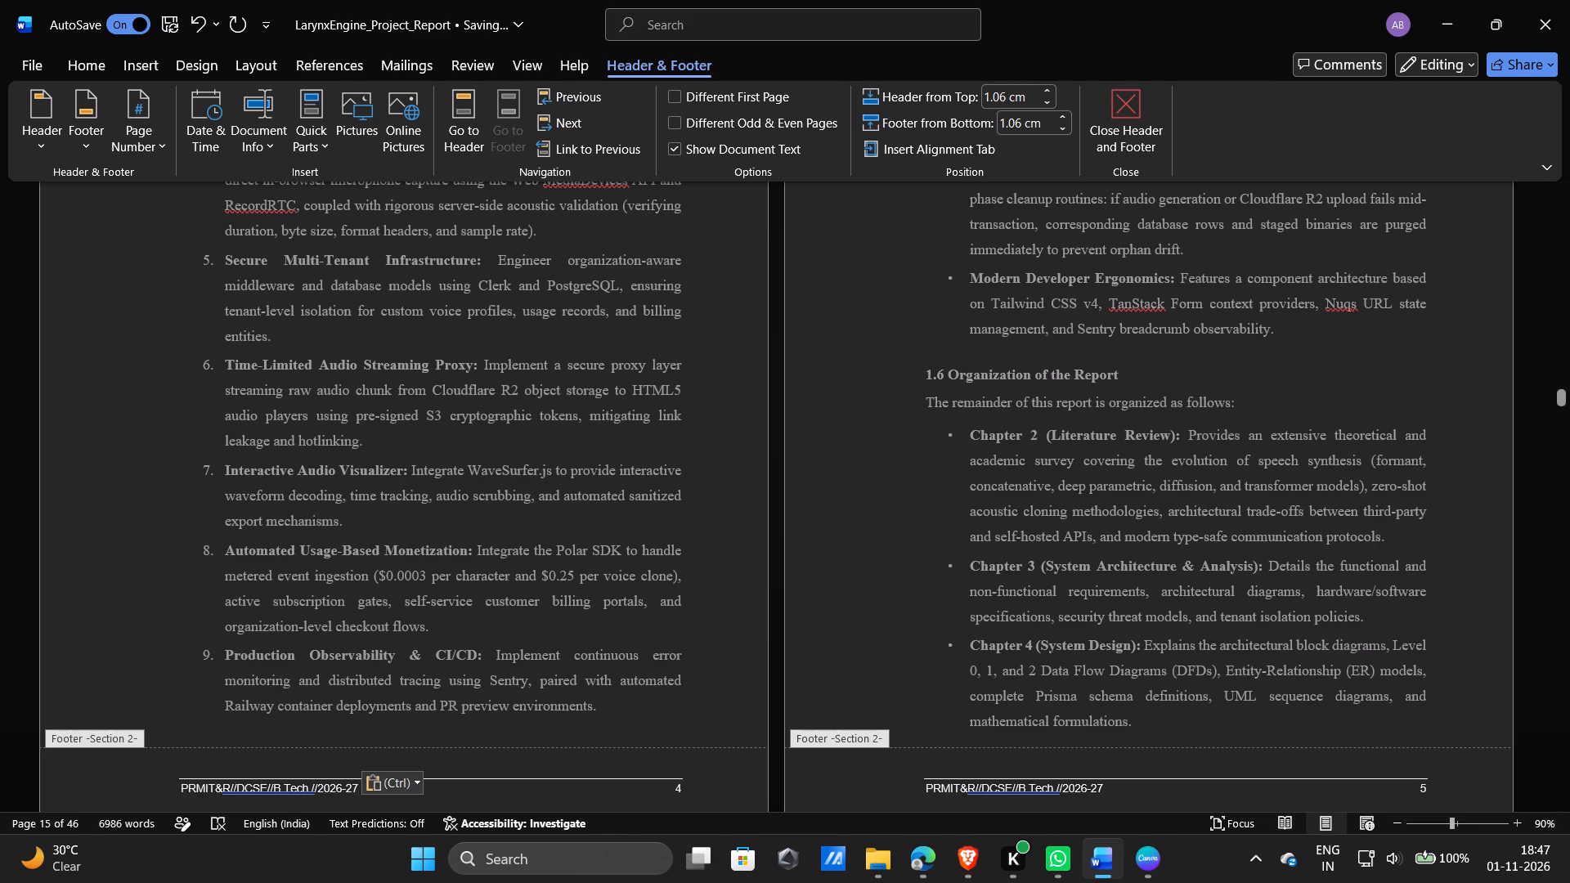
Accept the grammar suggestion that adds a space after B.Tech. in the footer.
{"action": "left_click", "coordinate": [266, 790]}
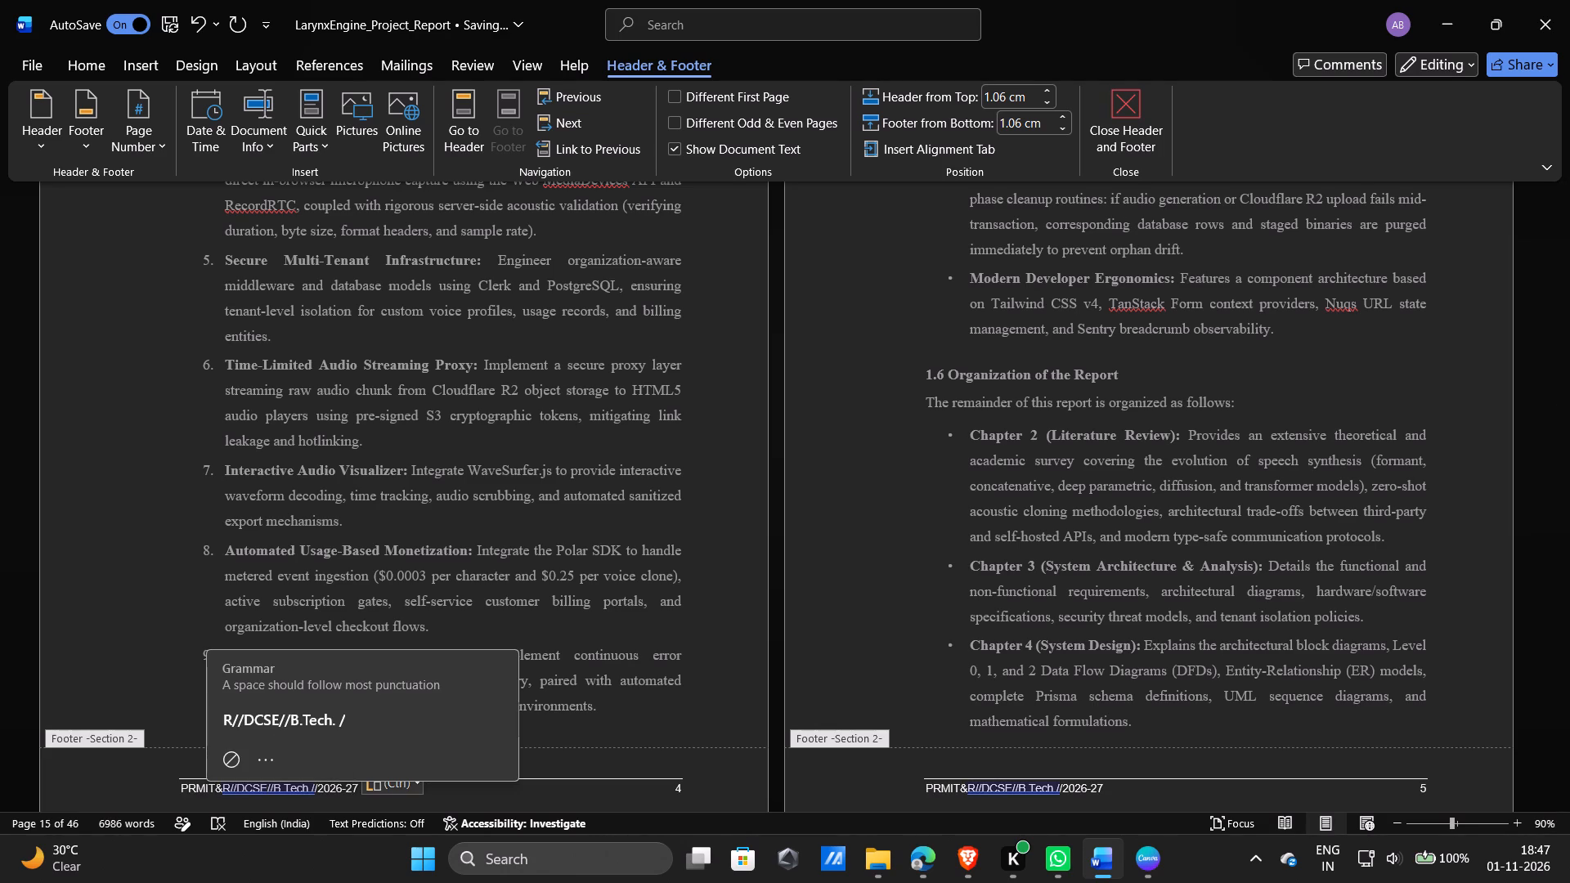
{"action": "left_click", "coordinate": [300, 730]}
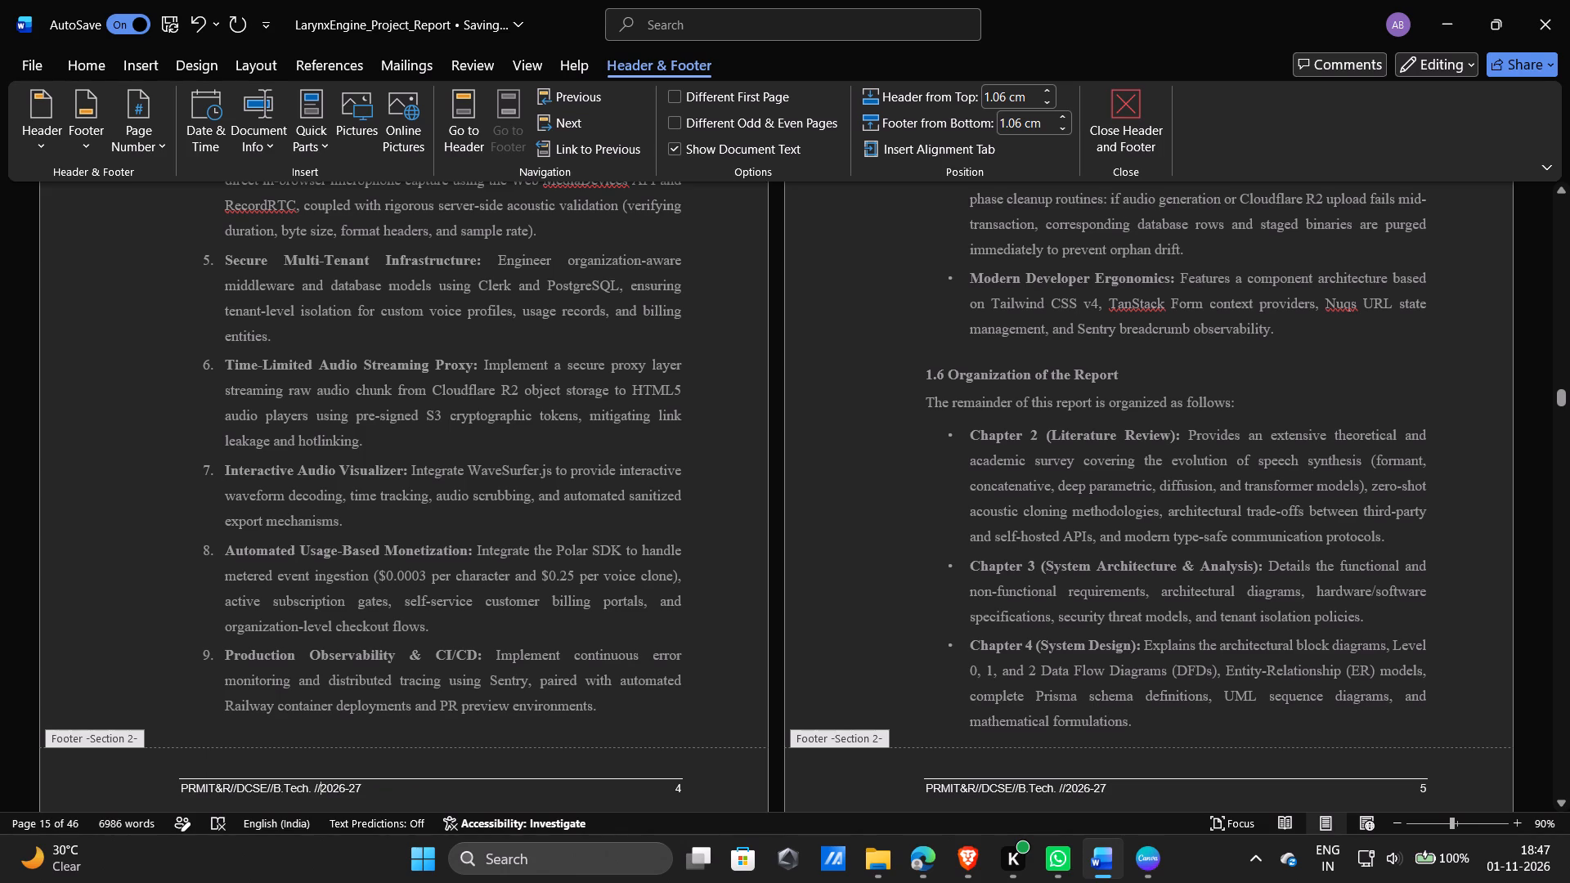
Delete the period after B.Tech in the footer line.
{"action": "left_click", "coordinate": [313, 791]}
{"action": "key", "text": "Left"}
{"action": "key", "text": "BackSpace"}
Compare the footer with the seminar report in Canva, restore the period after B.Tech in Word, and leave footer editing.
{"action": "left_click", "coordinate": [1133, 849]}
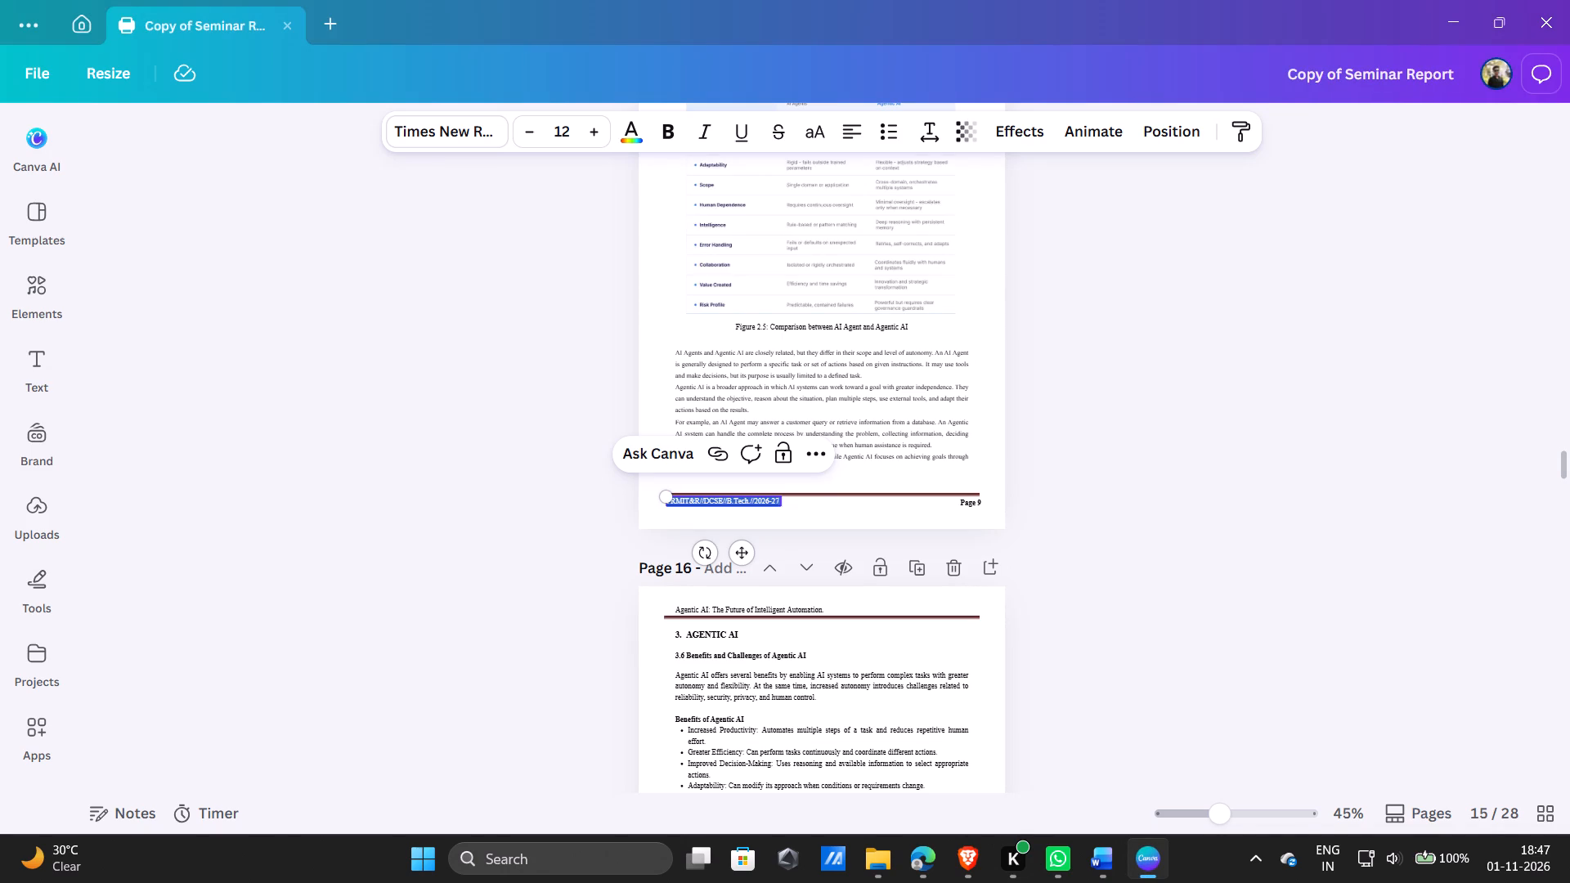
{"action": "left_click", "coordinate": [1100, 864]}
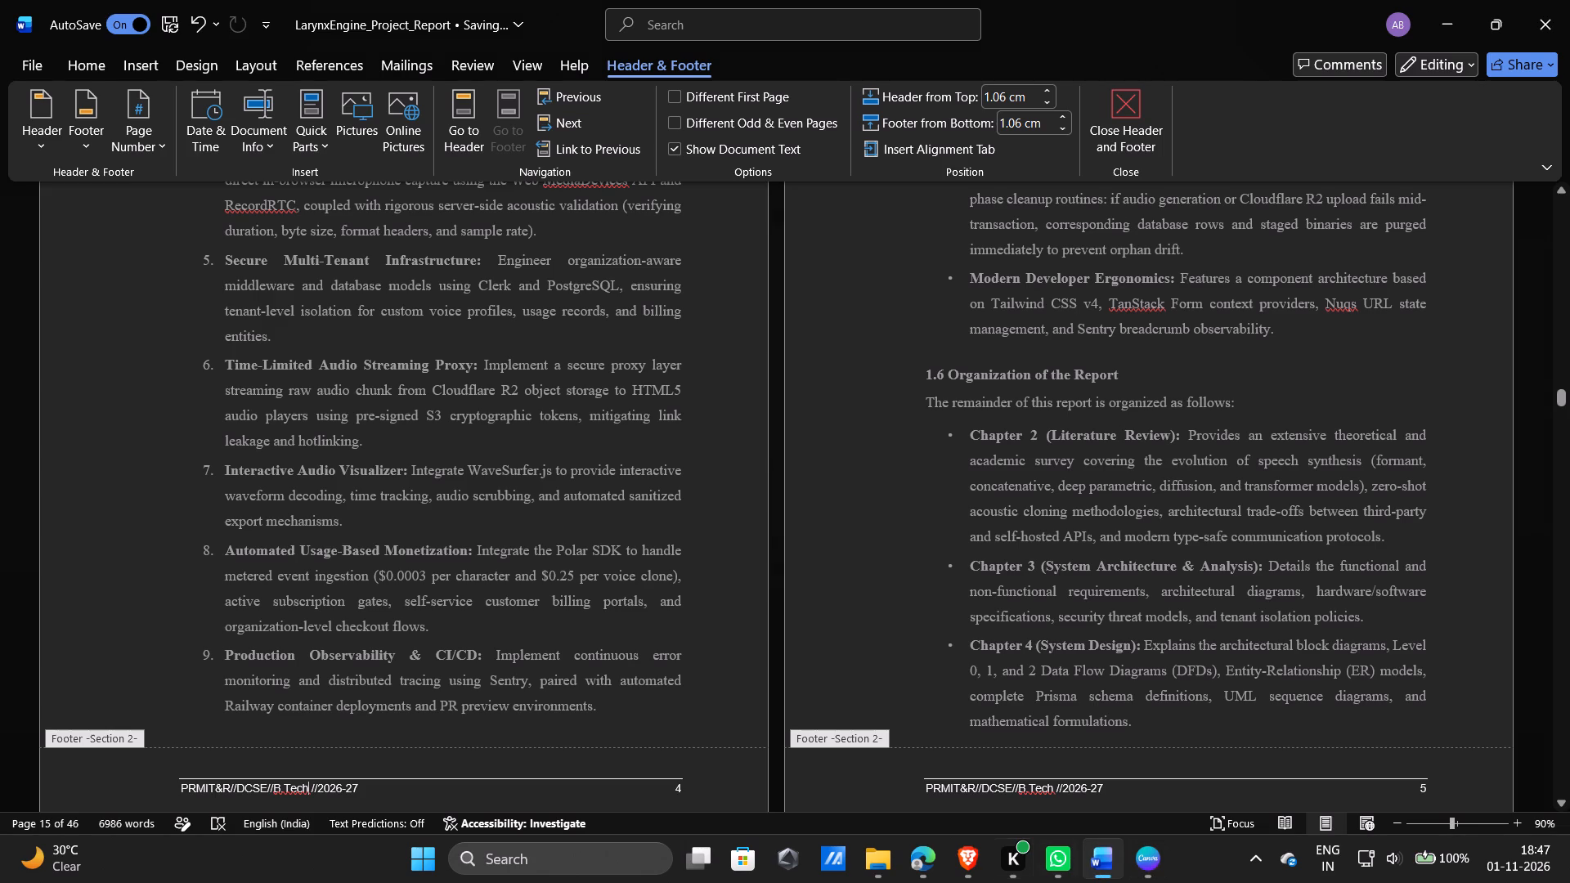
{"action": "left_click", "coordinate": [1133, 859]}
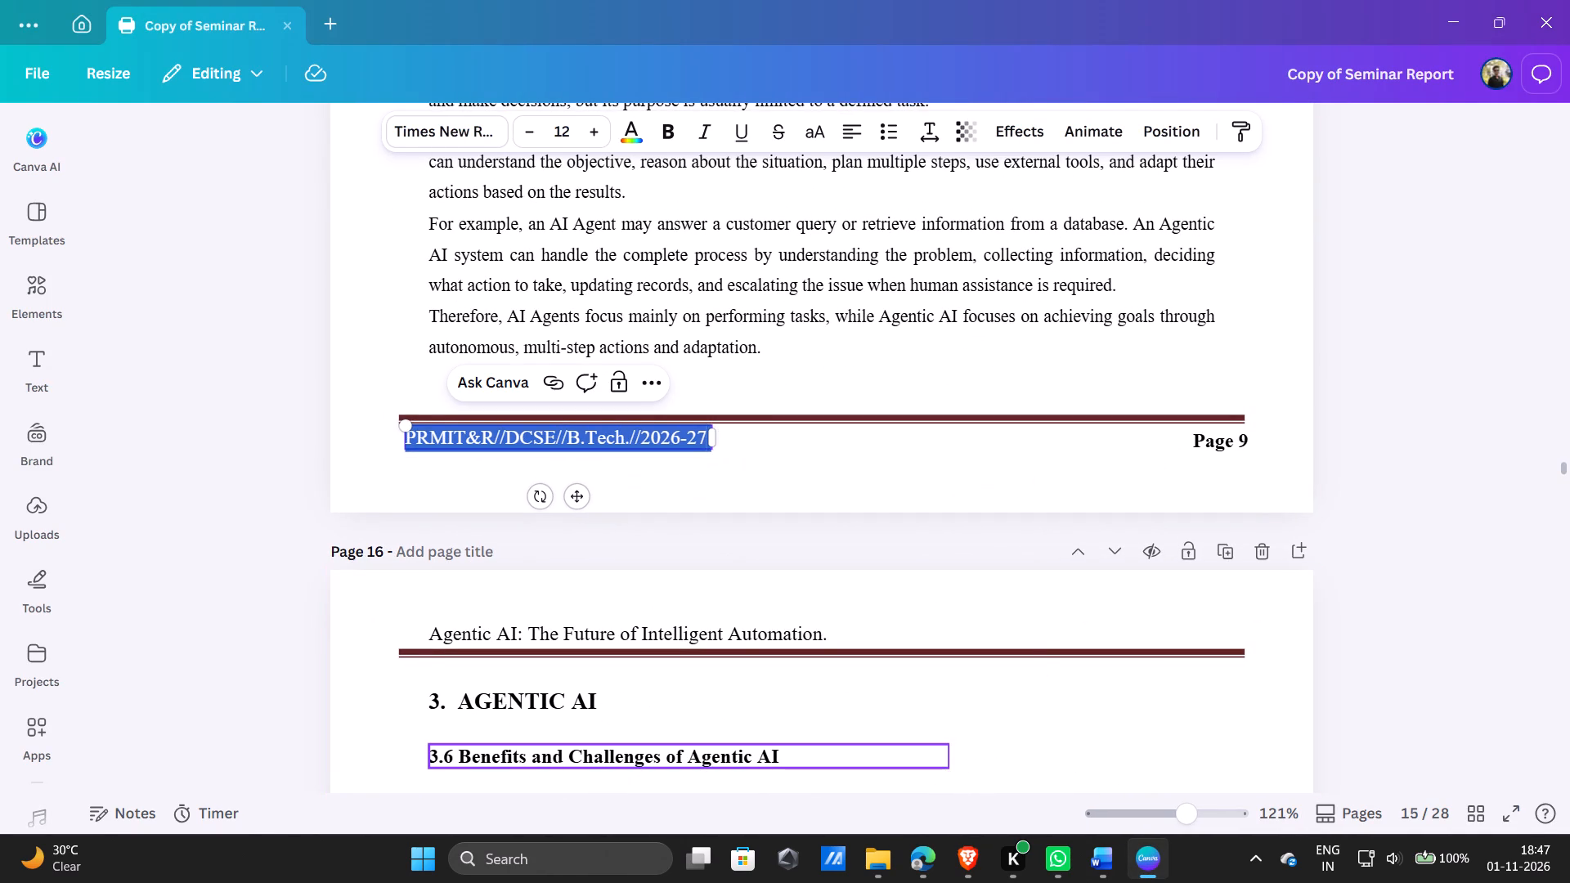
{"action": "left_click", "coordinate": [1102, 863]}
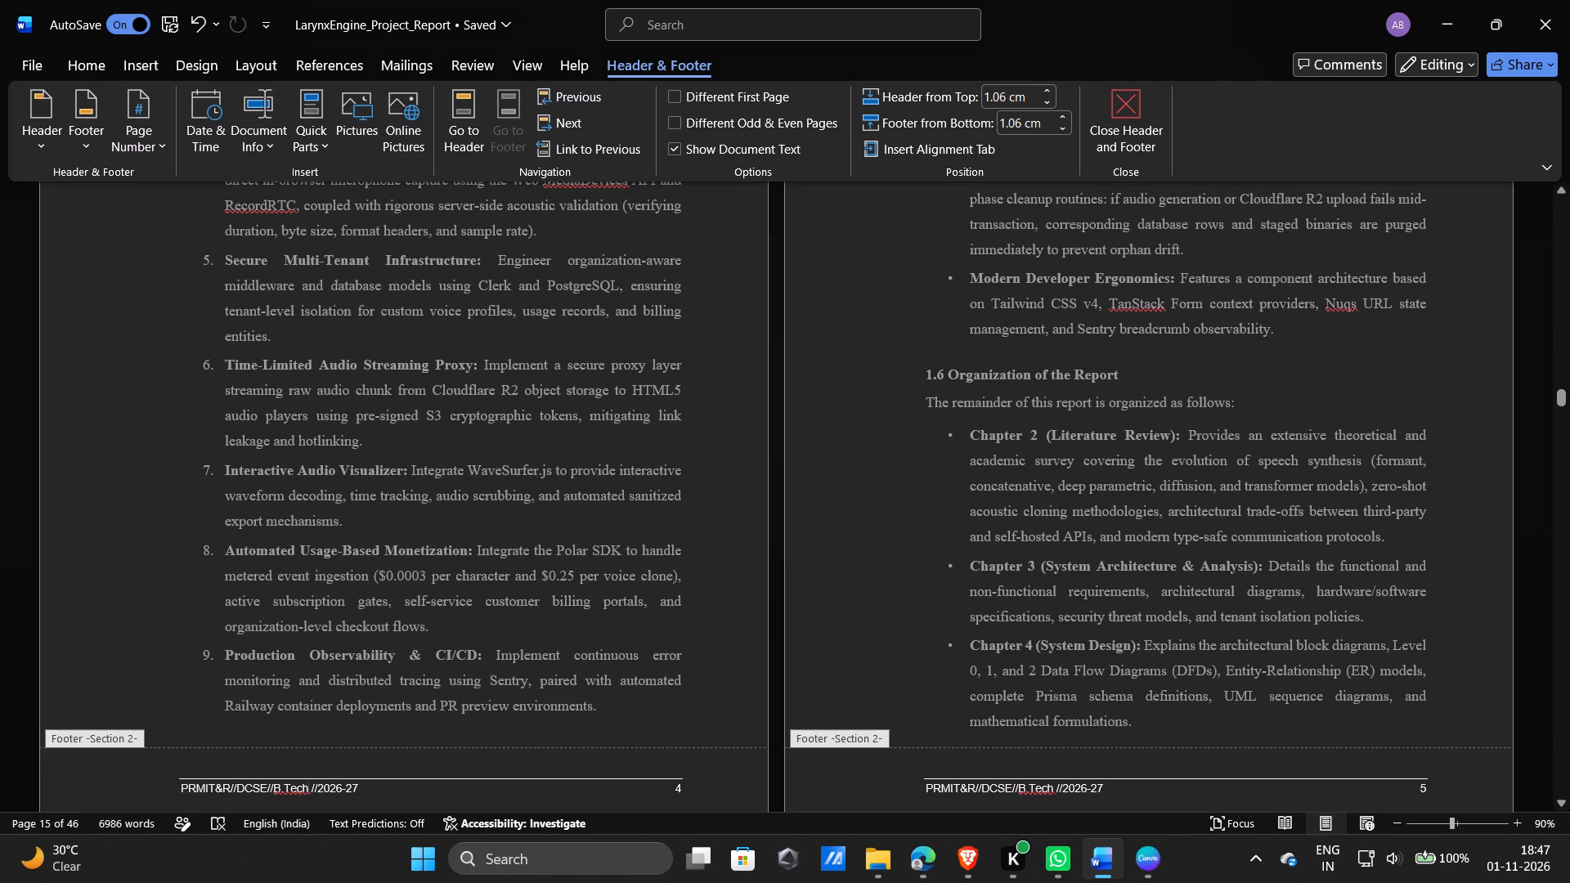
{"action": "key", "text": "period"}
{"action": "left_click", "coordinate": [689, 710]}
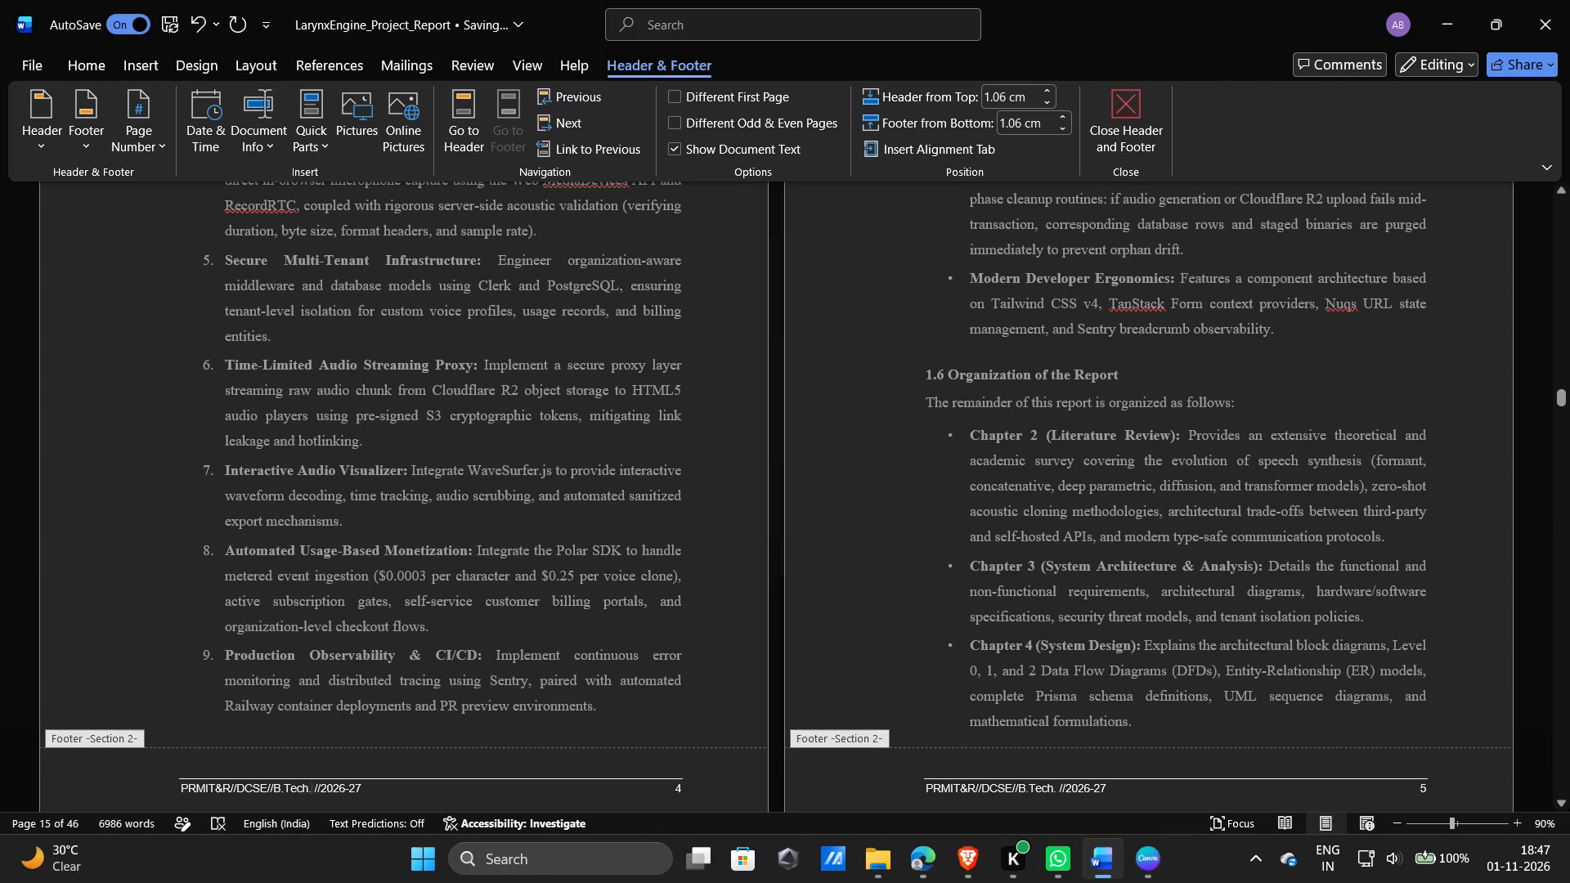
{"action": "double_click", "coordinate": [689, 710]}
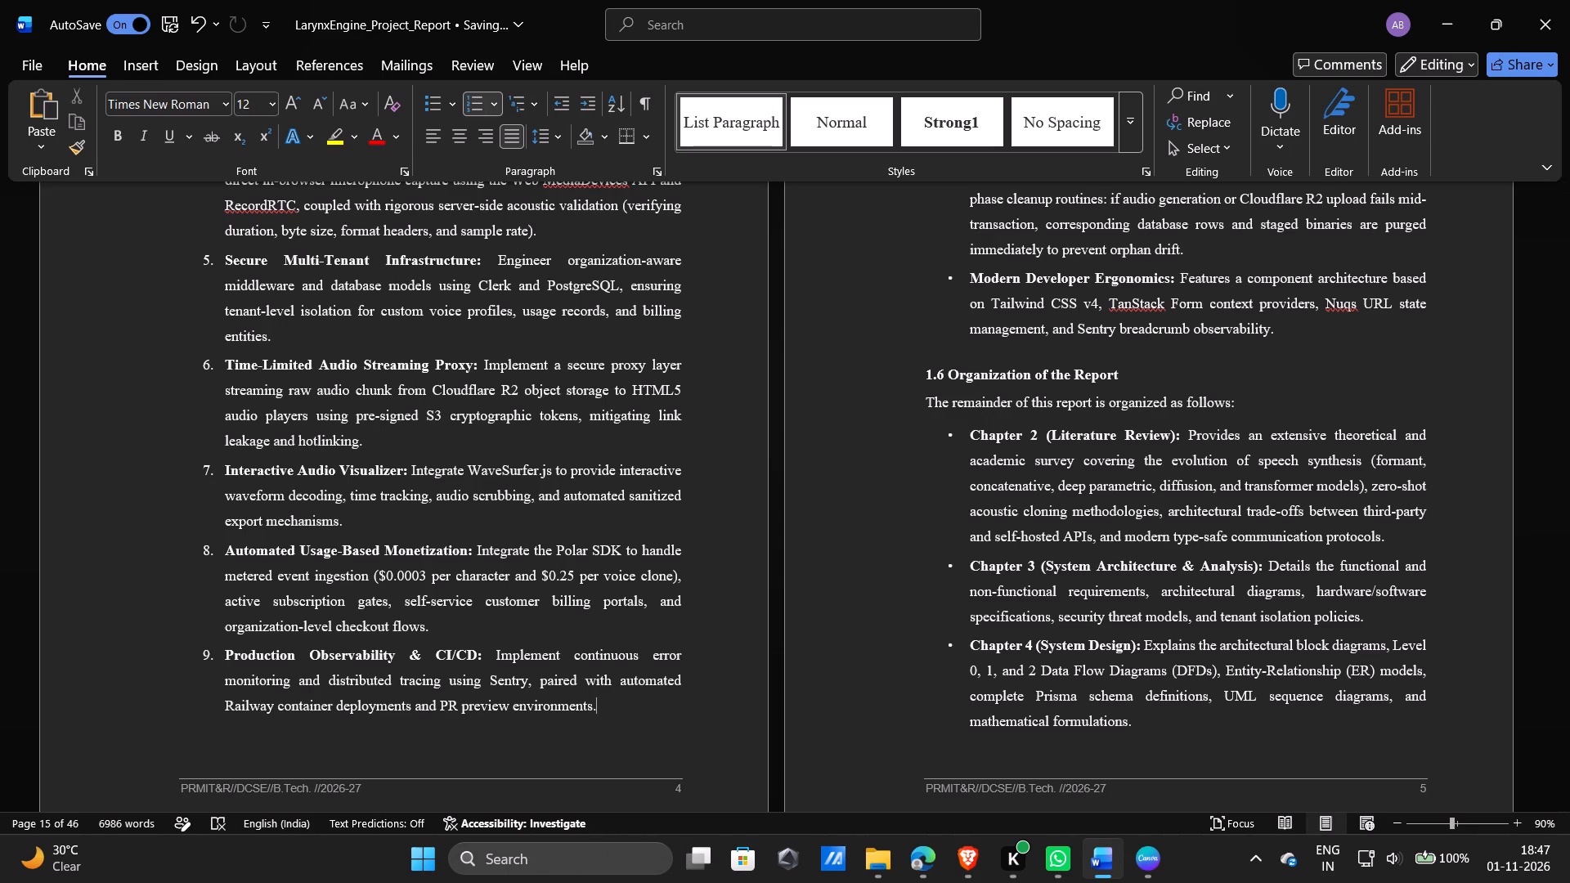
Review the header and footer line across the body pages from Chapter 1 to the start of Chapter 3.
{"action": "scroll", "coordinate": [689, 710], "scroll_direction": "down", "scroll_amount": 1, "text": "ctrl"}
{"action": "scroll", "coordinate": [689, 710], "scroll_direction": "up", "scroll_amount": 3}
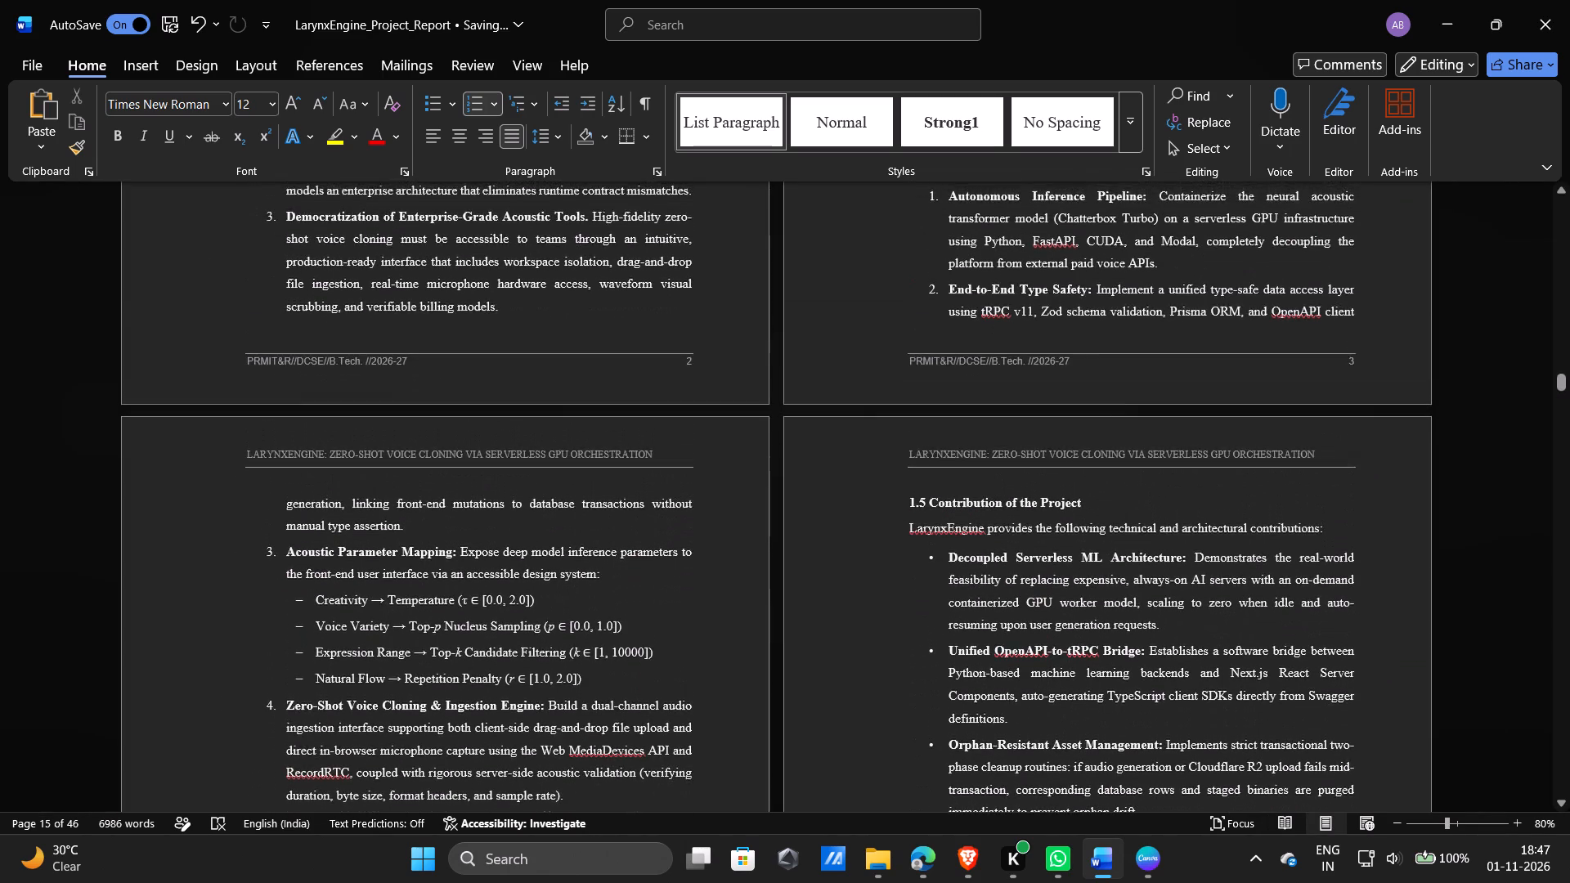
{"action": "scroll", "coordinate": [689, 710], "scroll_direction": "up", "scroll_amount": 2}
{"action": "scroll", "coordinate": [689, 710], "scroll_direction": "down", "scroll_amount": 2}
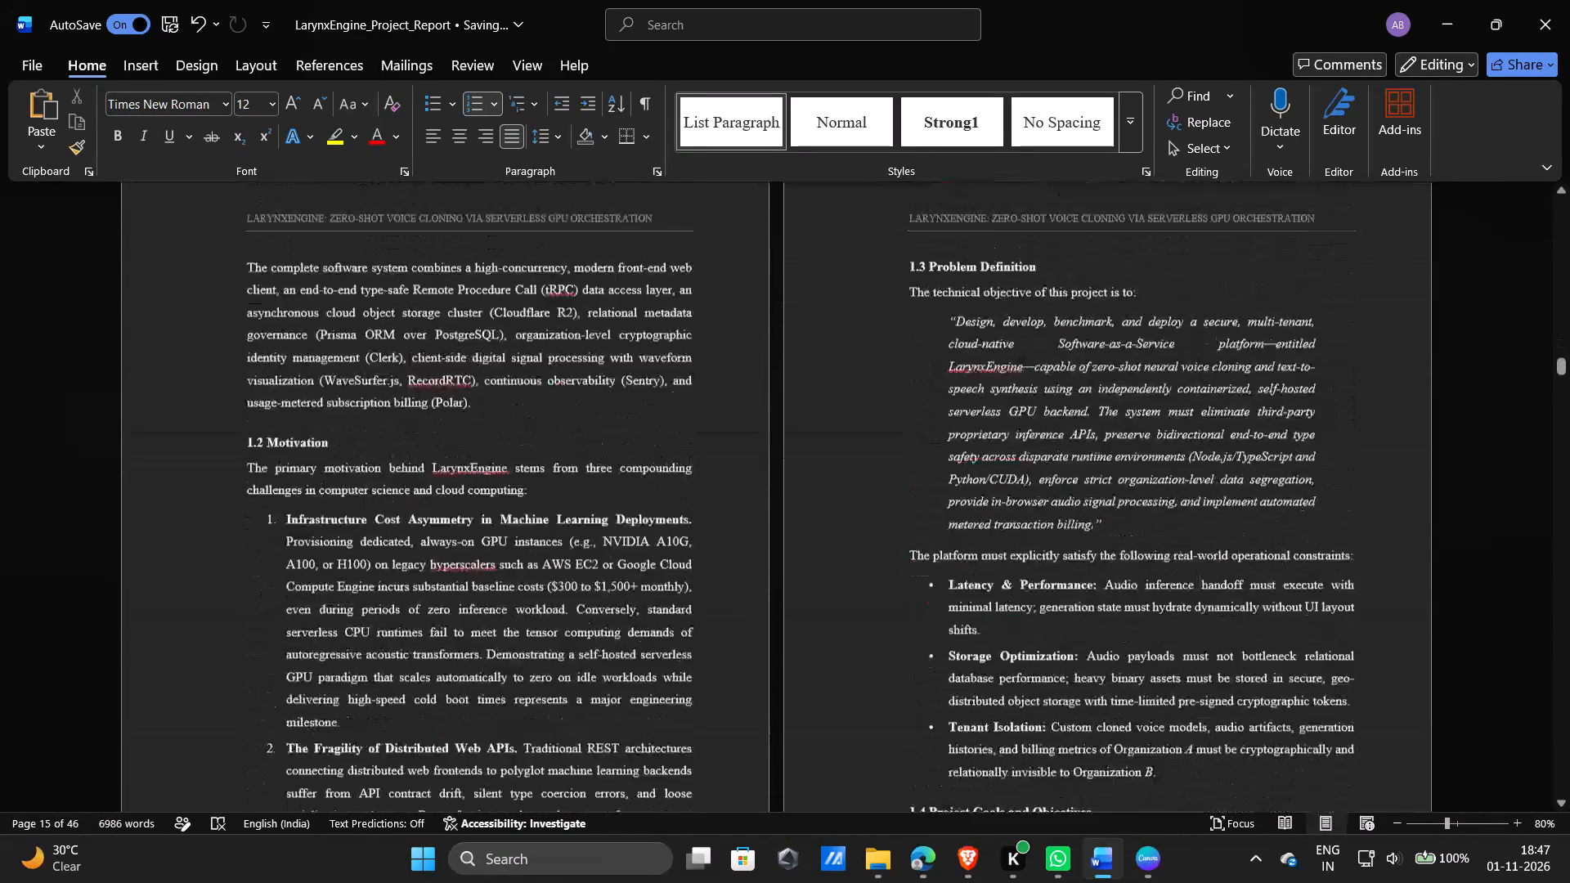
{"action": "scroll", "coordinate": [689, 710], "scroll_direction": "down", "scroll_amount": 3}
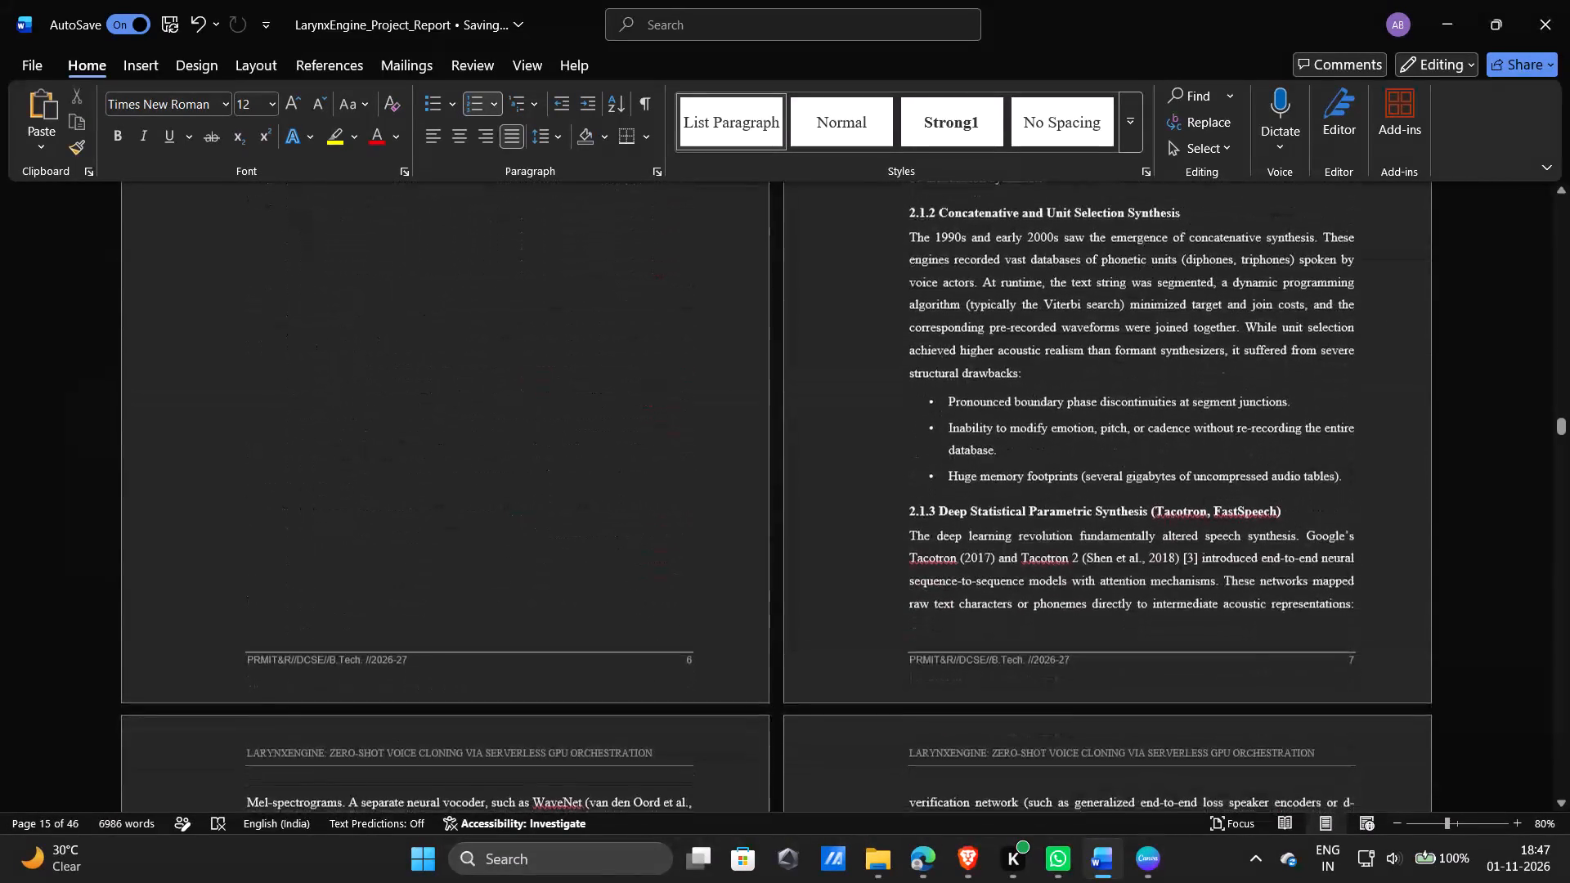
{"action": "scroll", "coordinate": [689, 710], "scroll_direction": "down", "scroll_amount": 7}
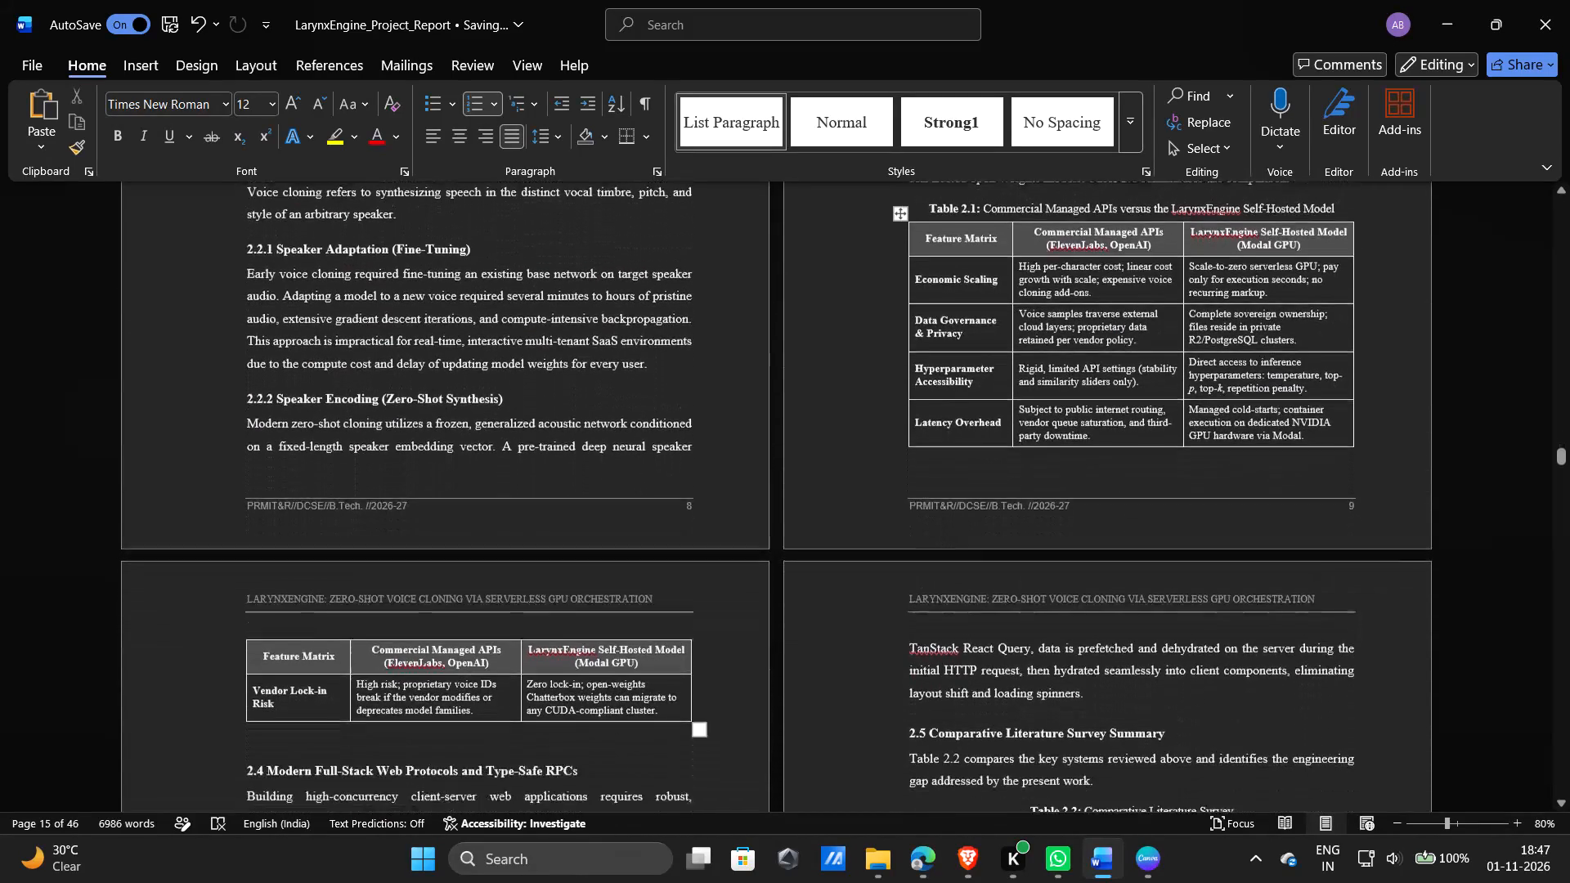
{"action": "scroll", "coordinate": [689, 710], "scroll_direction": "down", "scroll_amount": 7}
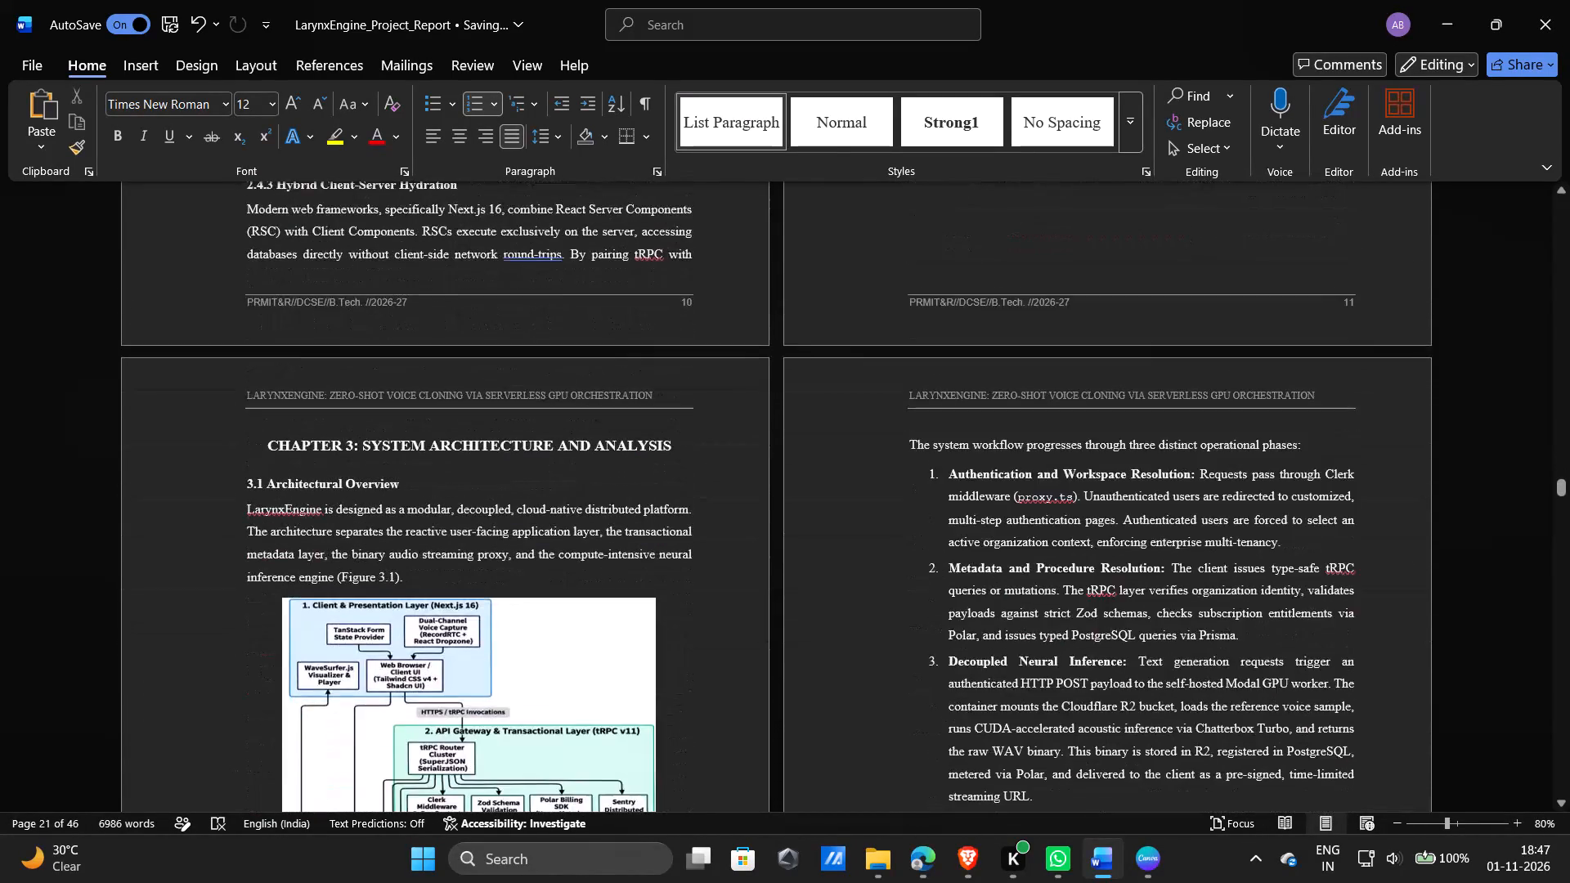
Accept the spelling suggestion that replaces "round-trips" with "roundtrips" in section 2.4.3 Hybrid Client-Server Hydration.
{"action": "scroll", "coordinate": [689, 710], "scroll_direction": "up", "scroll_amount": 1}
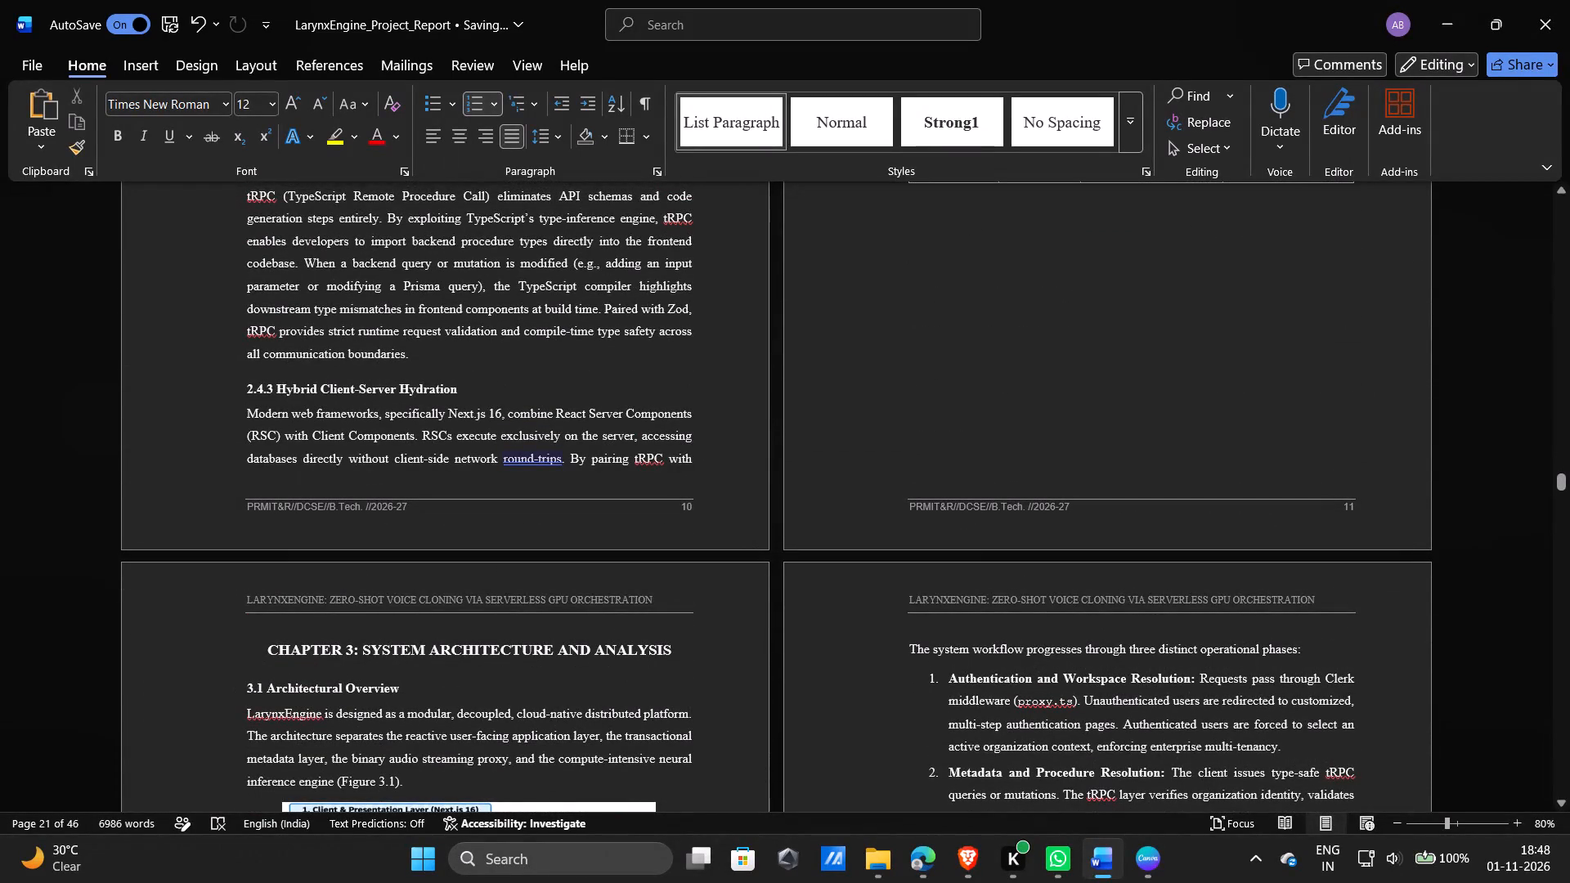
{"action": "left_click", "coordinate": [537, 455]}
{"action": "left_click", "coordinate": [540, 538]}
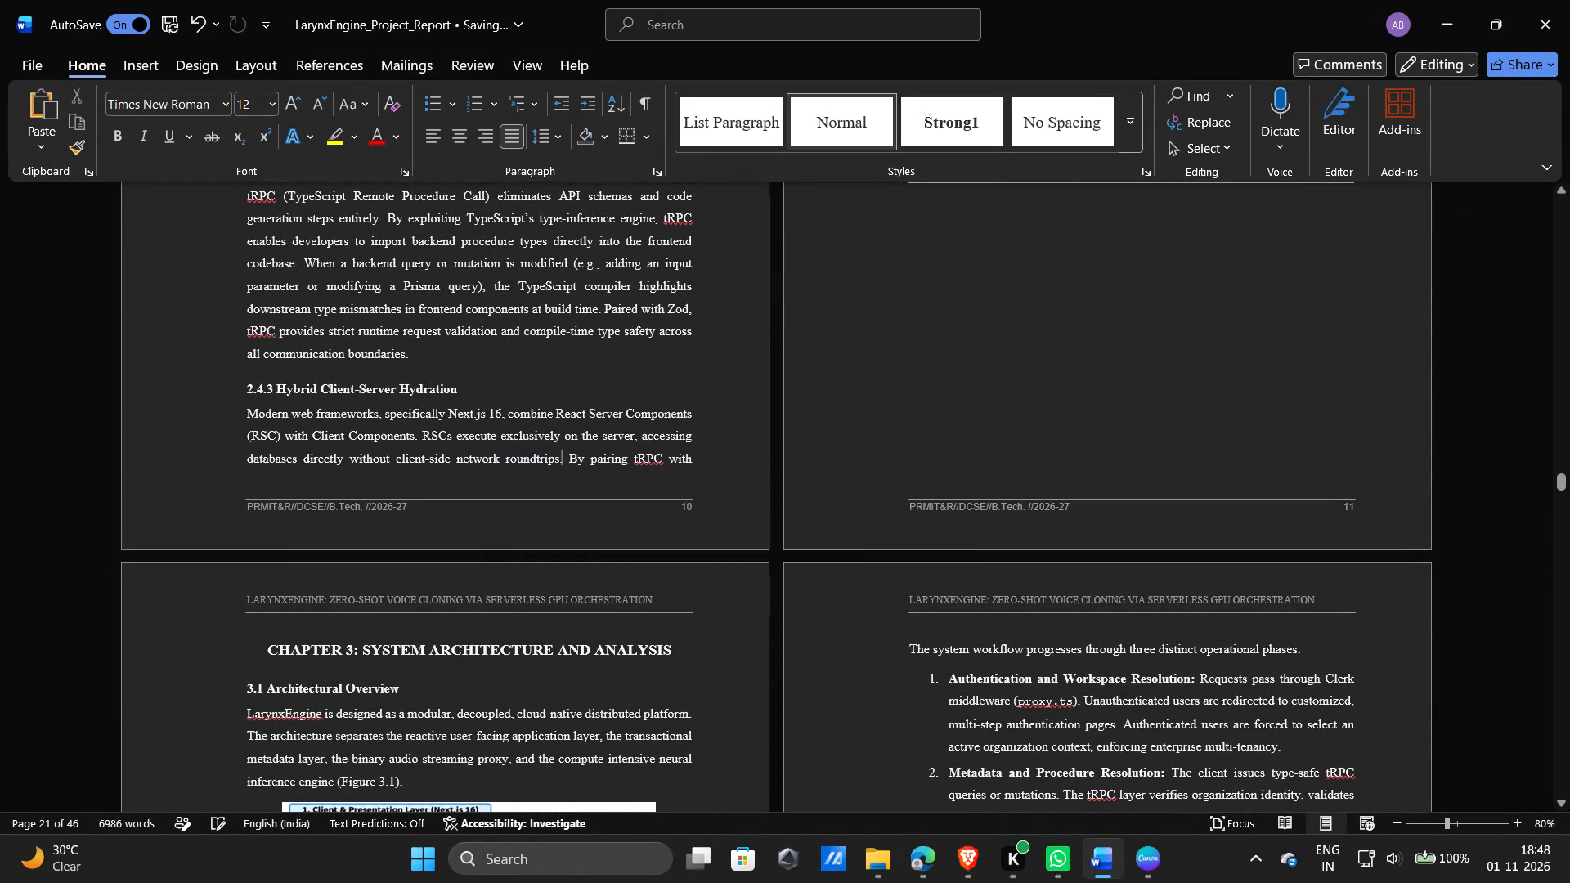
Examine the report in print preview, from the Chapter 2 and 3 pages back to the title and certificate pages, and return to the document.
{"action": "scroll", "coordinate": [540, 538], "scroll_direction": "up", "scroll_amount": 4}
{"action": "scroll", "coordinate": [540, 538], "scroll_direction": "down", "scroll_amount": 3, "text": "ctrl"}
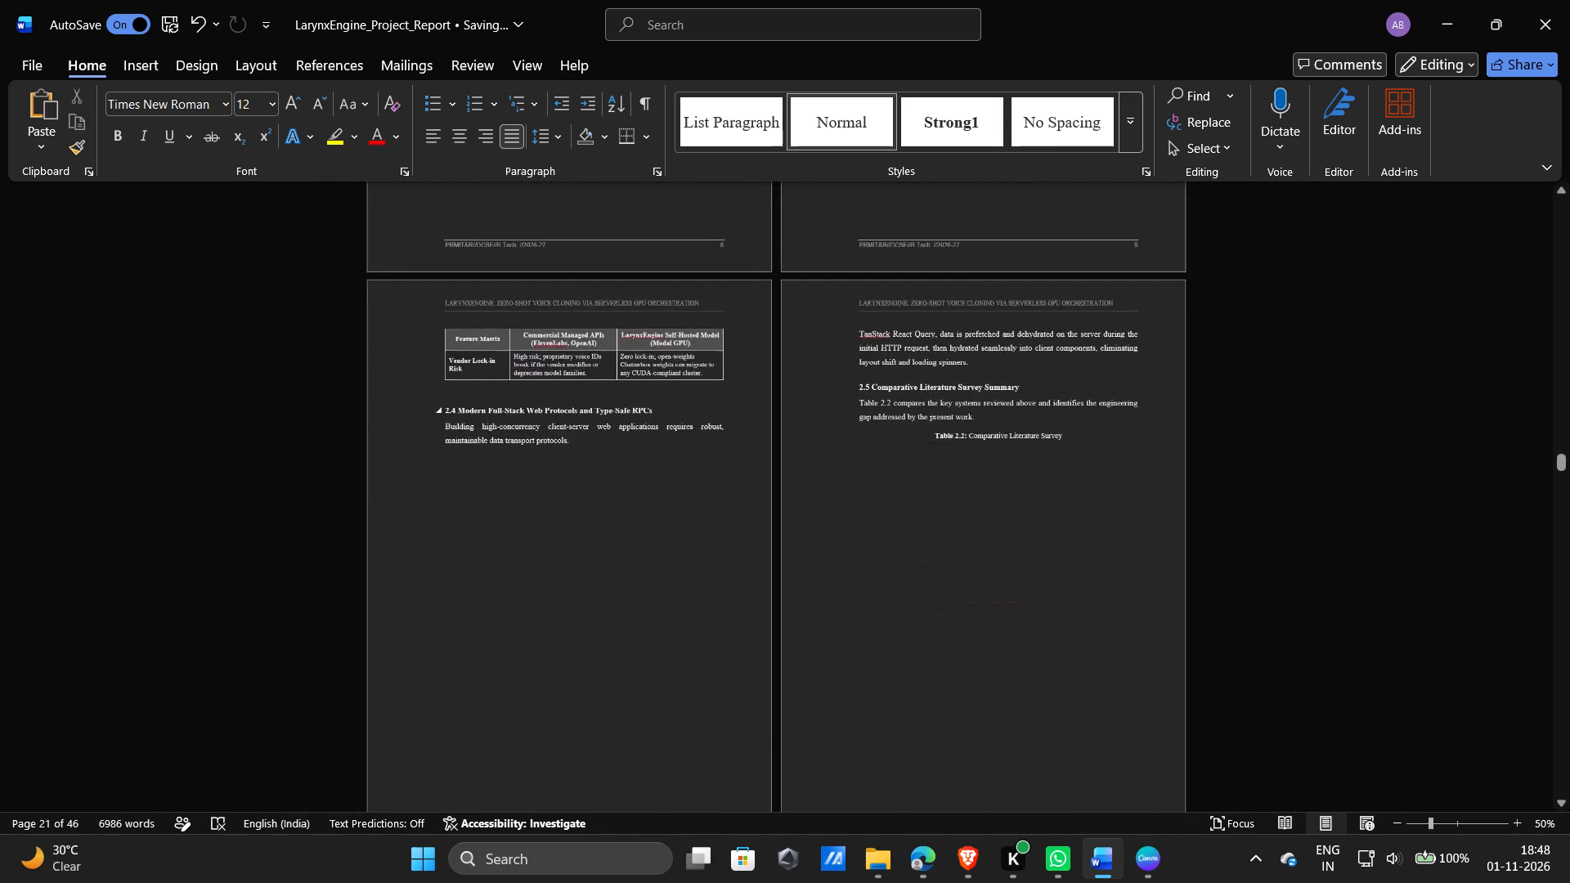
{"action": "scroll", "coordinate": [540, 538], "scroll_direction": "down", "scroll_amount": 2}
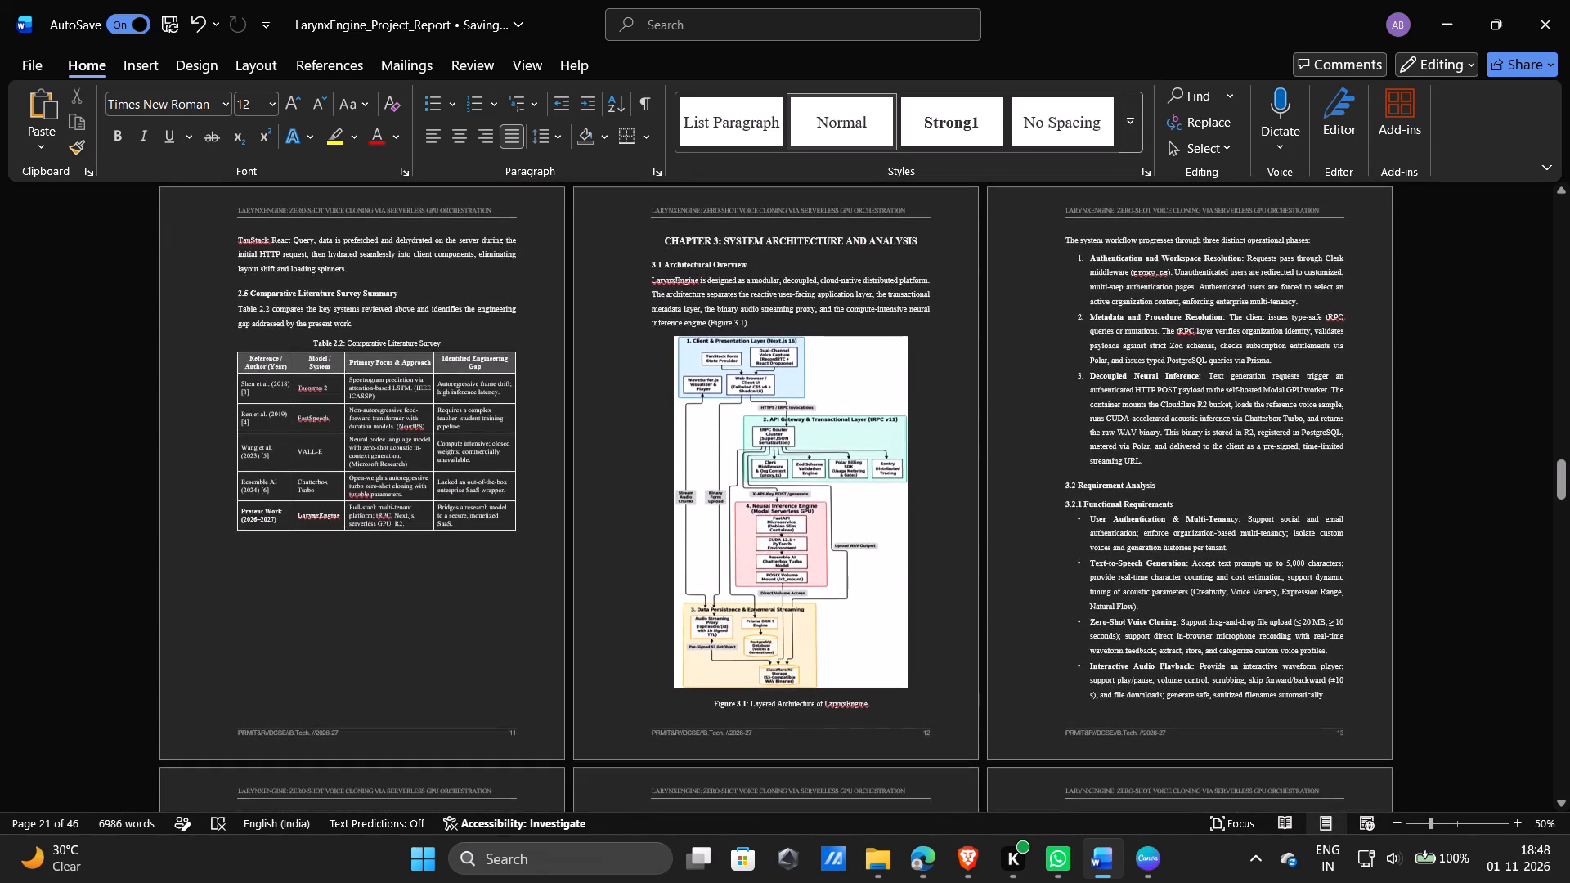
{"action": "left_click", "coordinate": [30, 73]}
{"action": "left_click", "coordinate": [379, 390]}
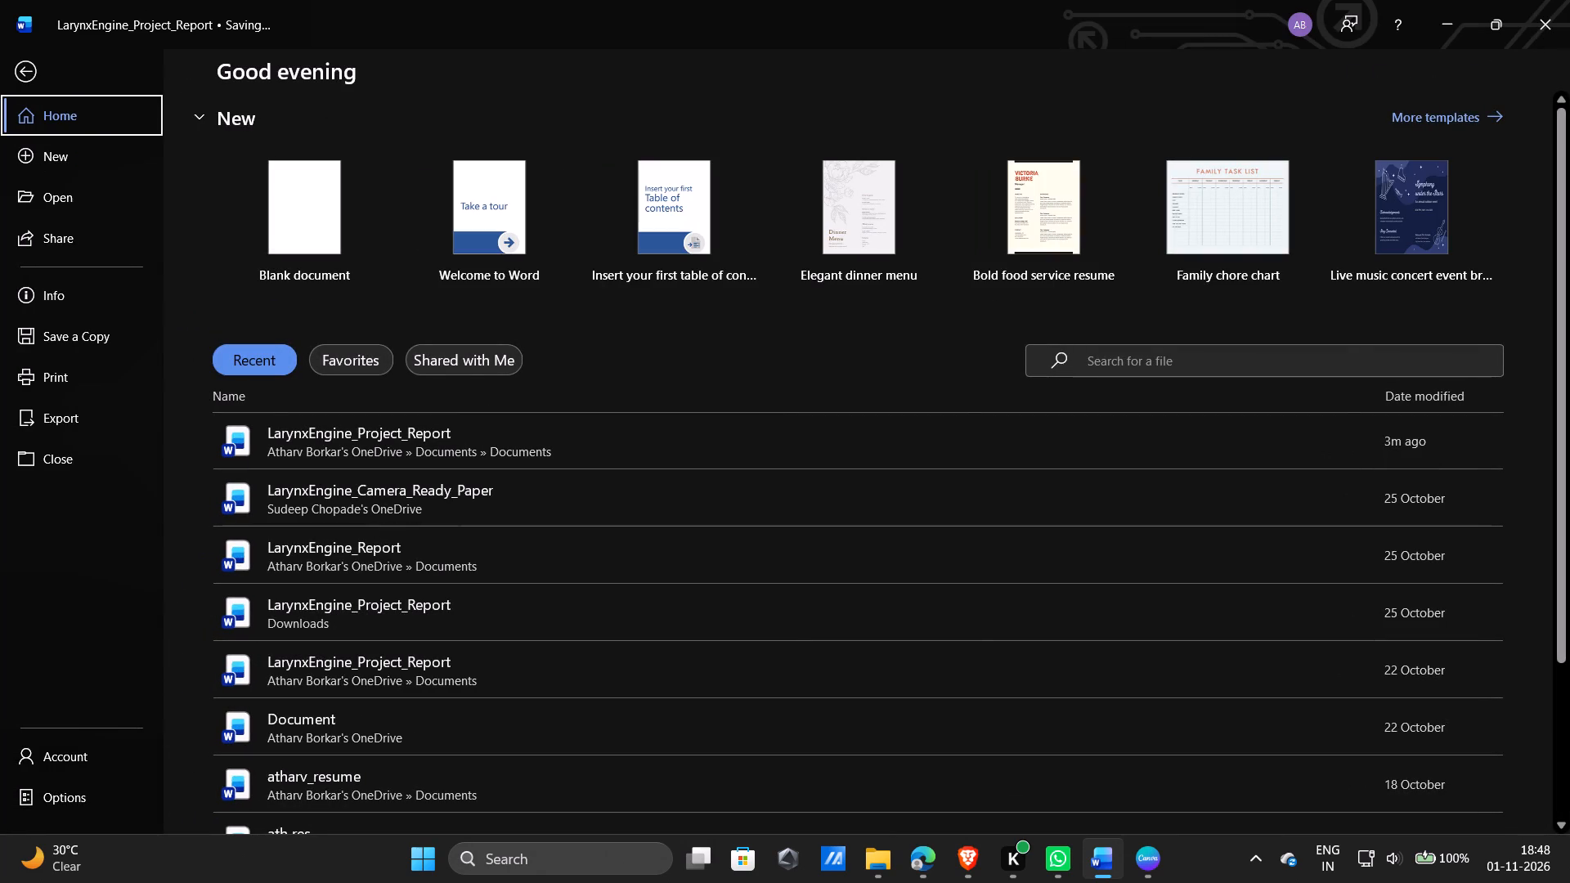
{"action": "left_click", "coordinate": [393, 446]}
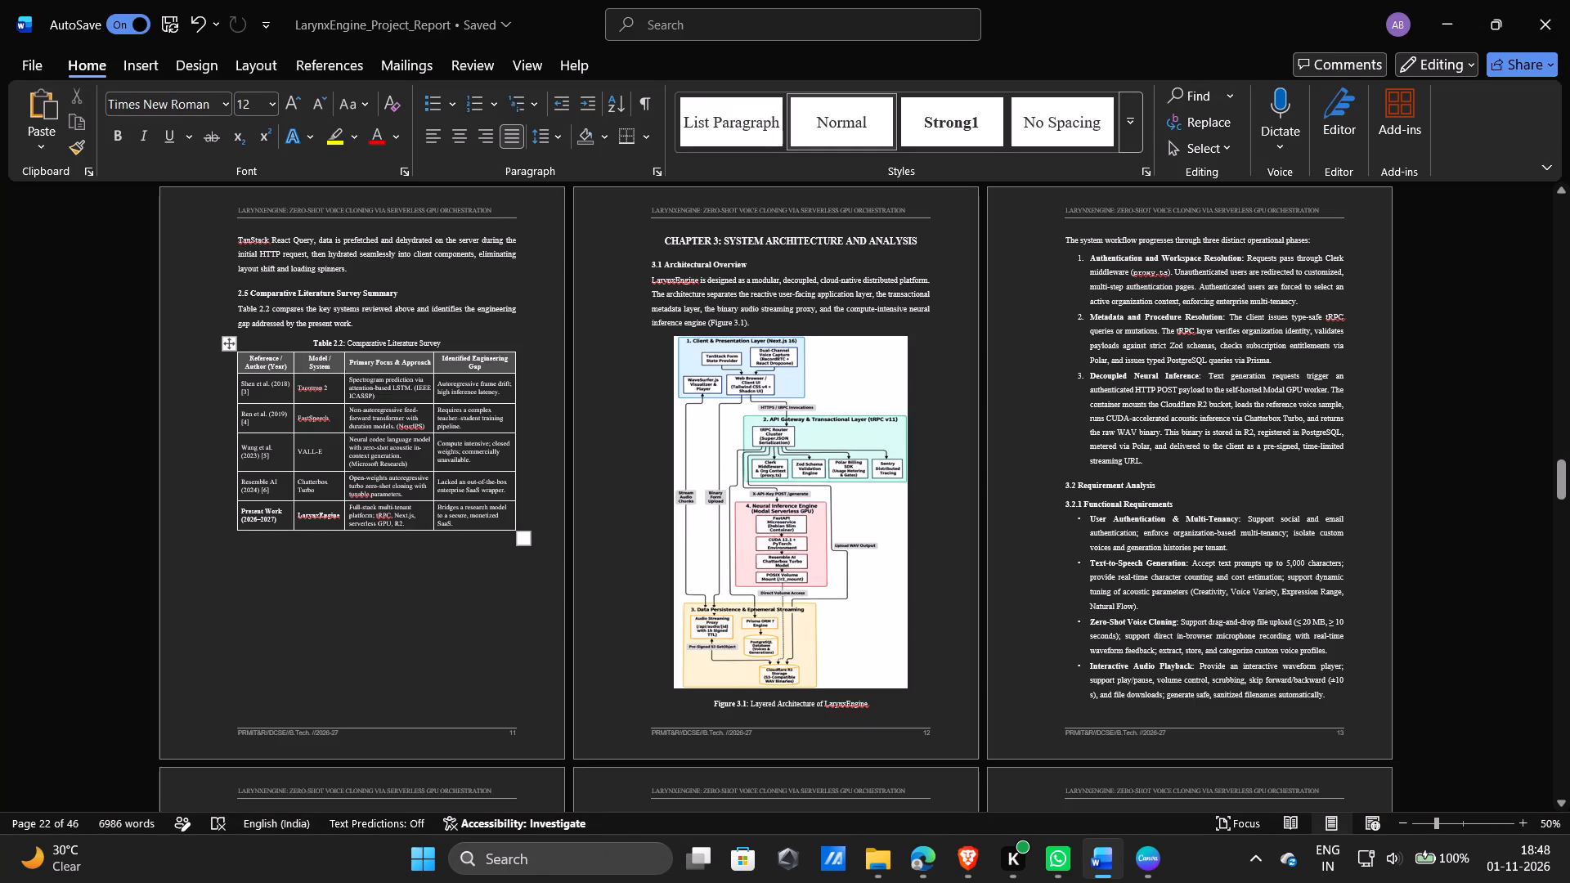
{"action": "left_click", "coordinate": [37, 62]}
{"action": "left_click", "coordinate": [78, 374]}
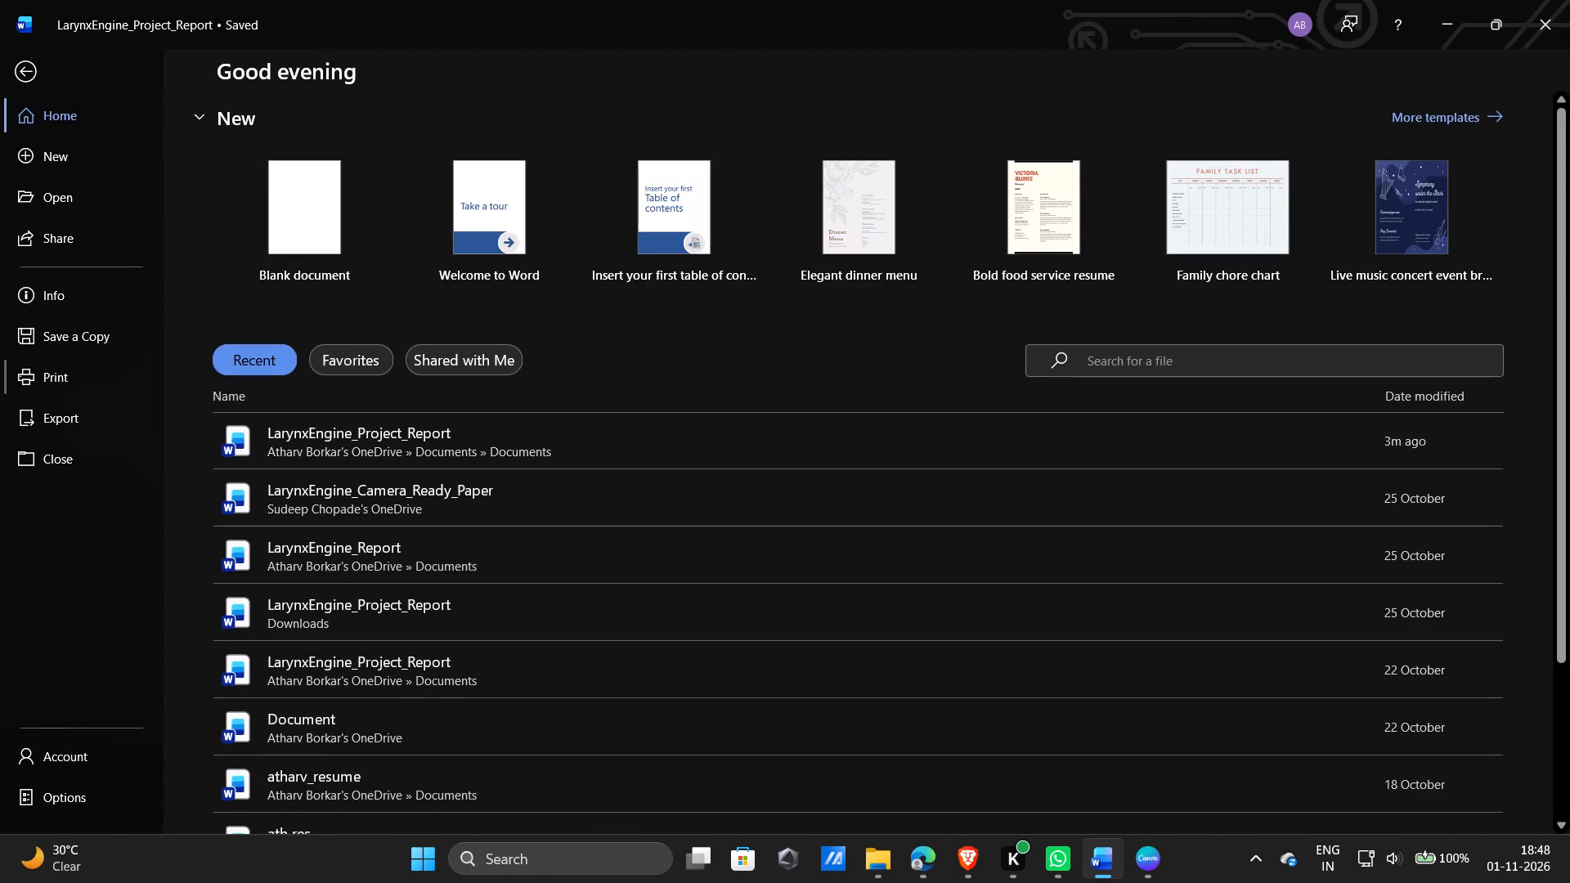
{"action": "scroll", "coordinate": [881, 411], "scroll_direction": "up", "scroll_amount": 20}
{"action": "scroll", "coordinate": [881, 411], "scroll_direction": "up", "scroll_amount": 17}
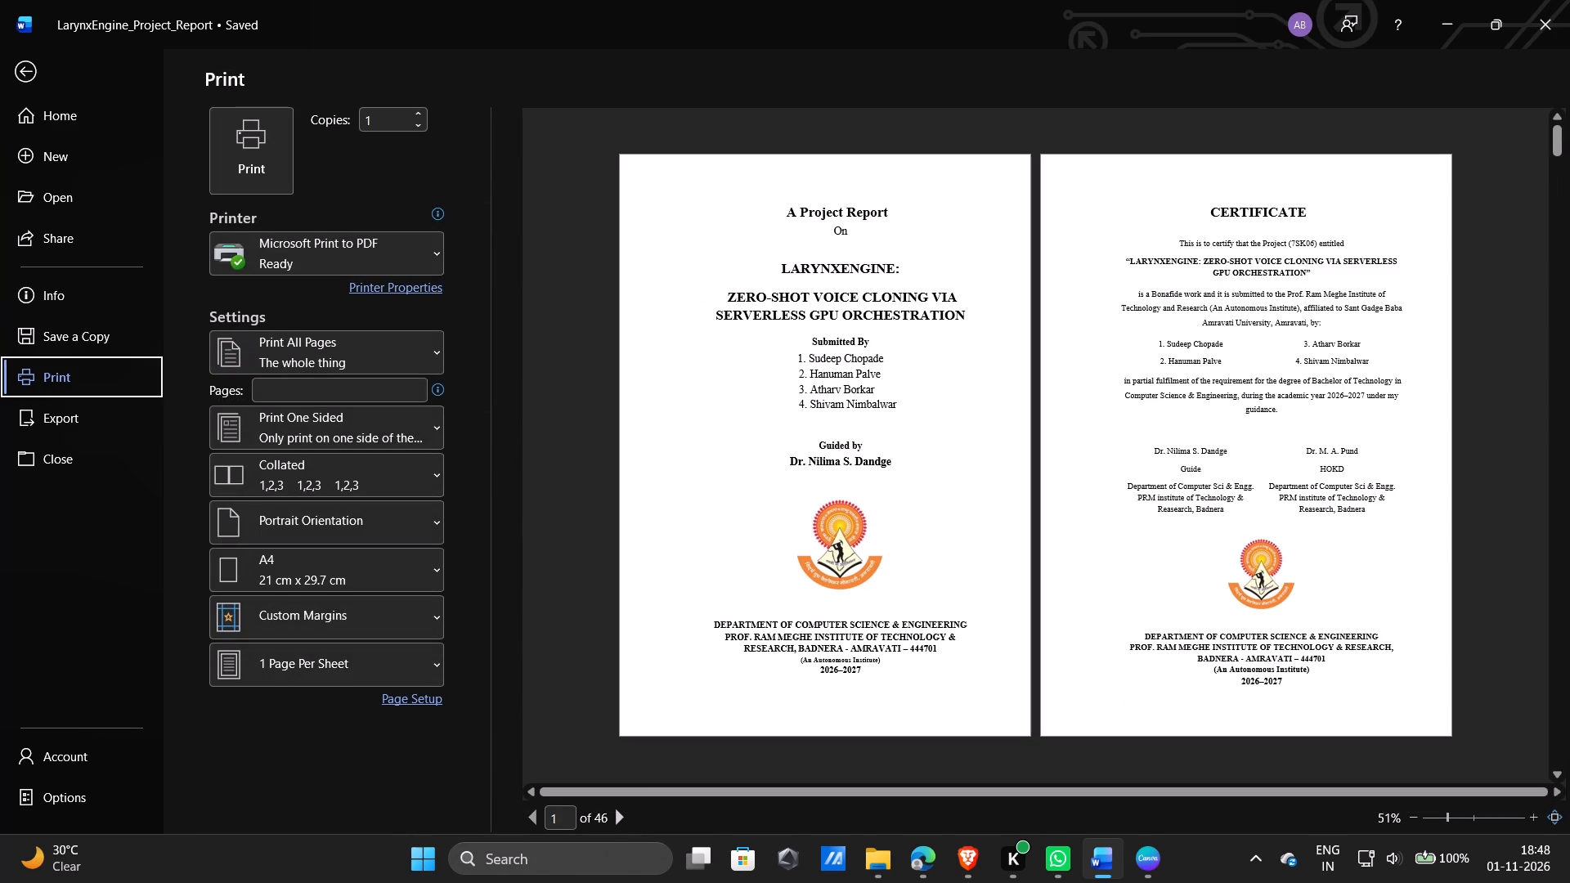
{"action": "key", "text": "Down"}
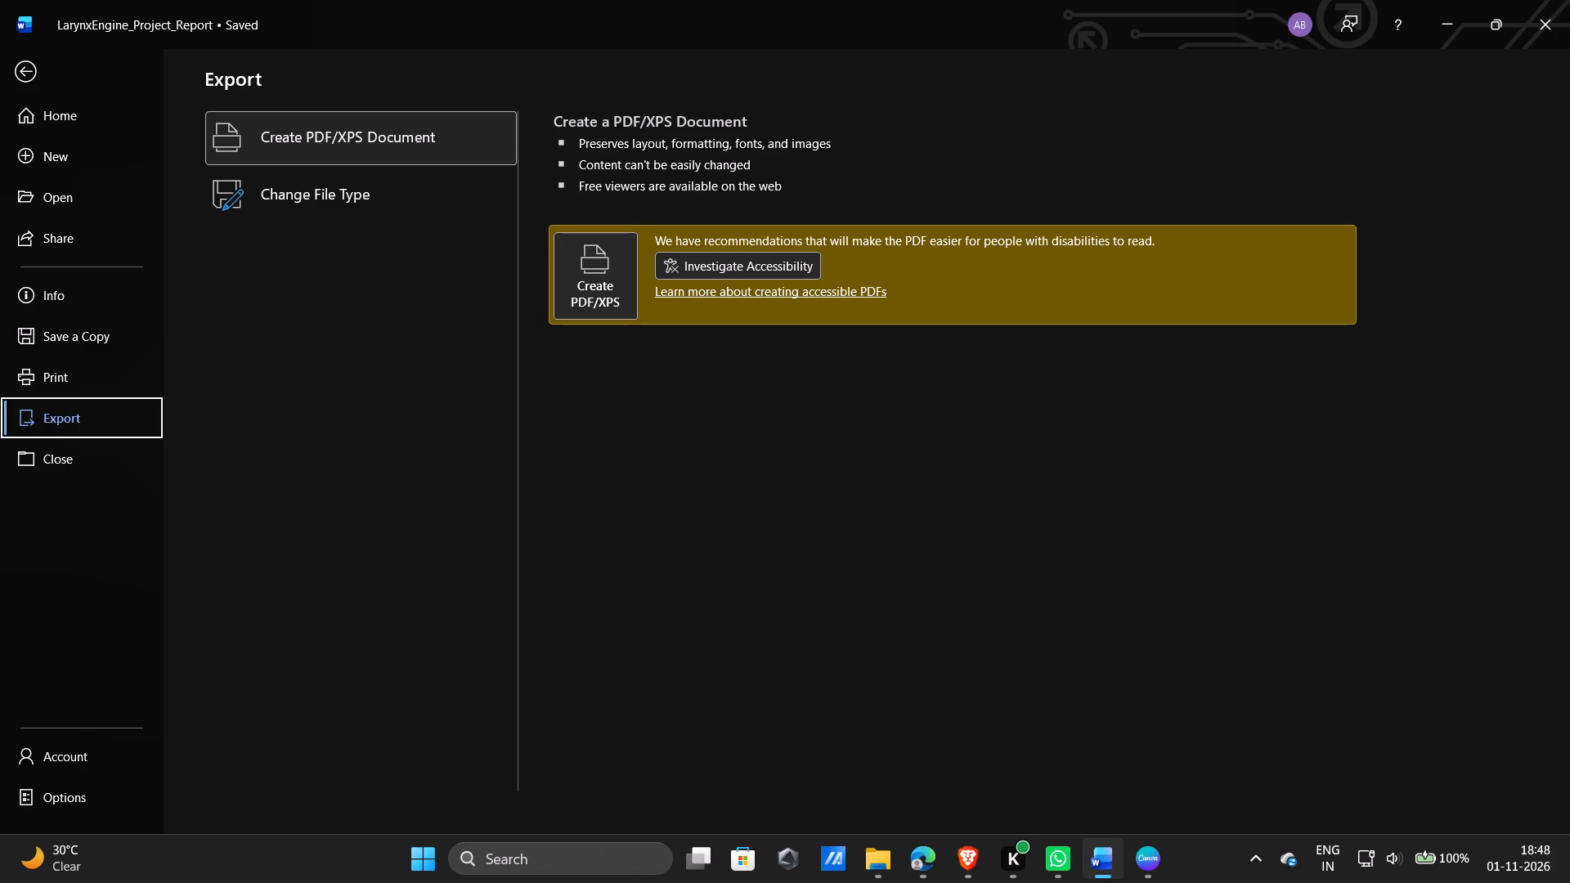
{"action": "key", "text": "Up"}
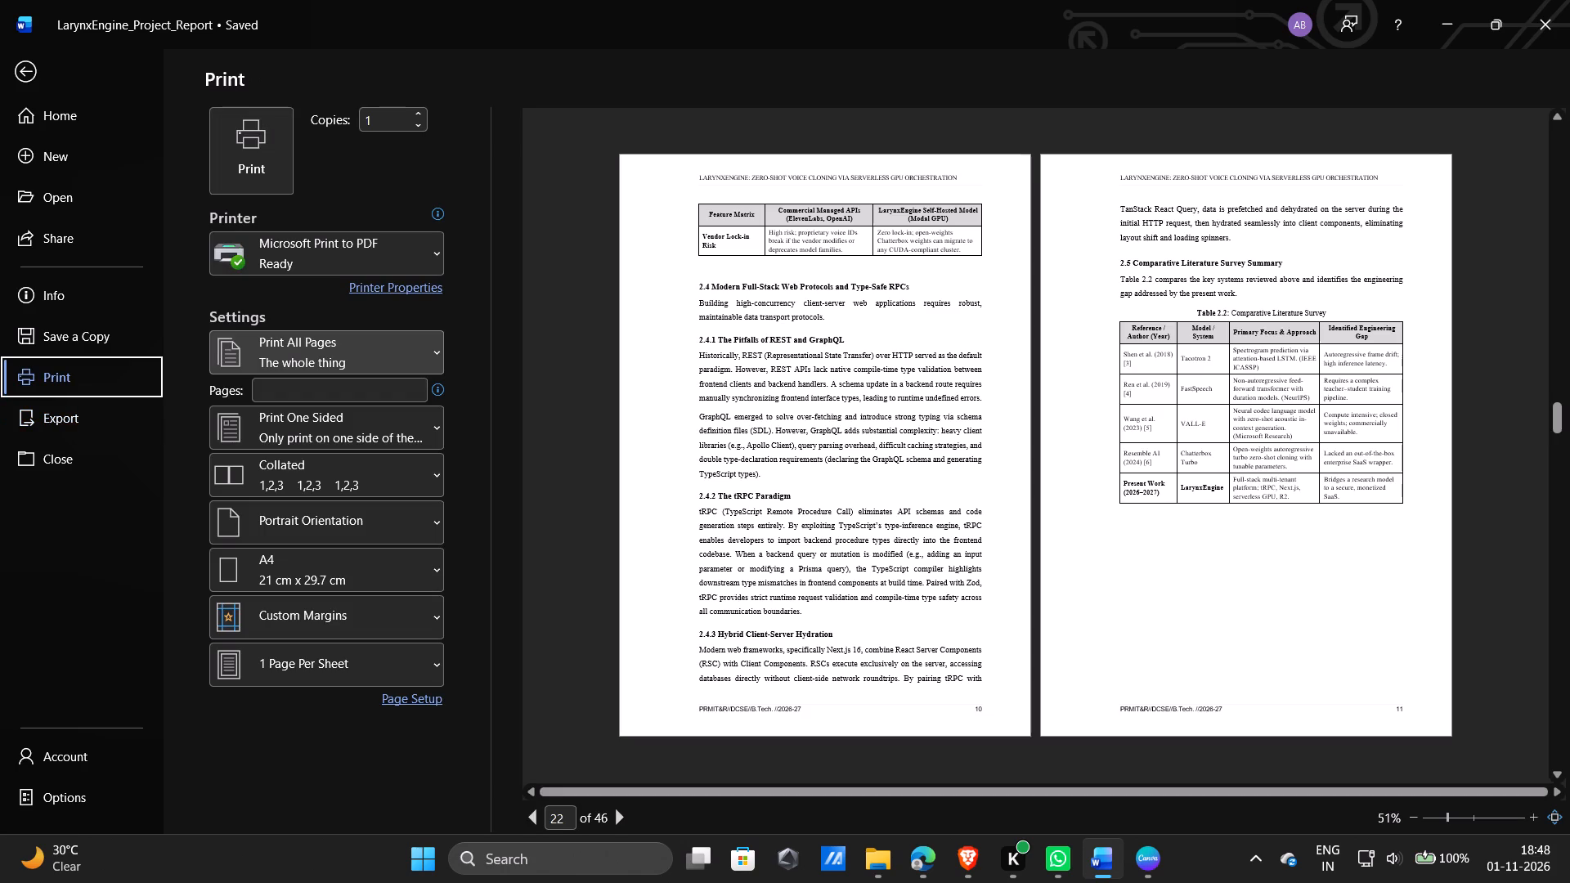
{"action": "double_click", "coordinate": [1151, 363]}
{"action": "key", "text": "Down"}
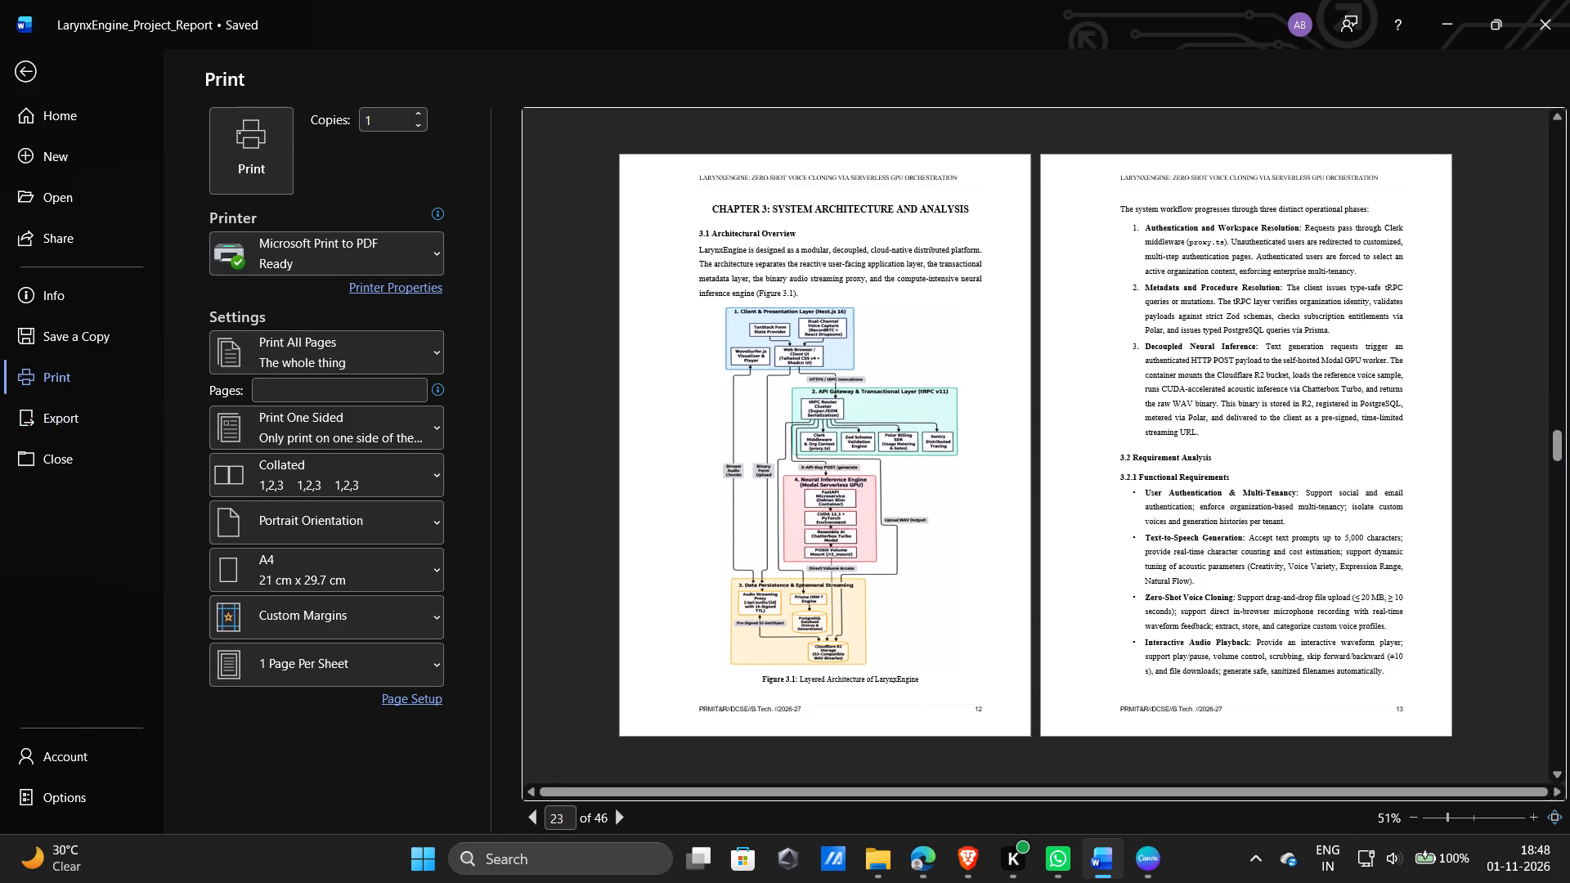
{"action": "key", "text": "Up"}
{"action": "key", "text": "Up"}
{"action": "key", "text": "Up"}
{"action": "key", "text": "Up"}
{"action": "key", "text": "Up"}
{"action": "key", "text": "Up"}
{"action": "key", "text": "Up"}
{"action": "key", "text": "Up"}
{"action": "key", "text": "Up"}
{"action": "key", "text": "Up"}
{"action": "key", "text": "Up"}
{"action": "key", "text": "Up"}
{"action": "key", "text": "Up"}
{"action": "key", "text": "Up"}
{"action": "key", "text": "Up"}
{"action": "key", "text": "Up"}
{"action": "key", "text": "Up"}
{"action": "key", "text": "Up"}
{"action": "key", "text": "Up"}
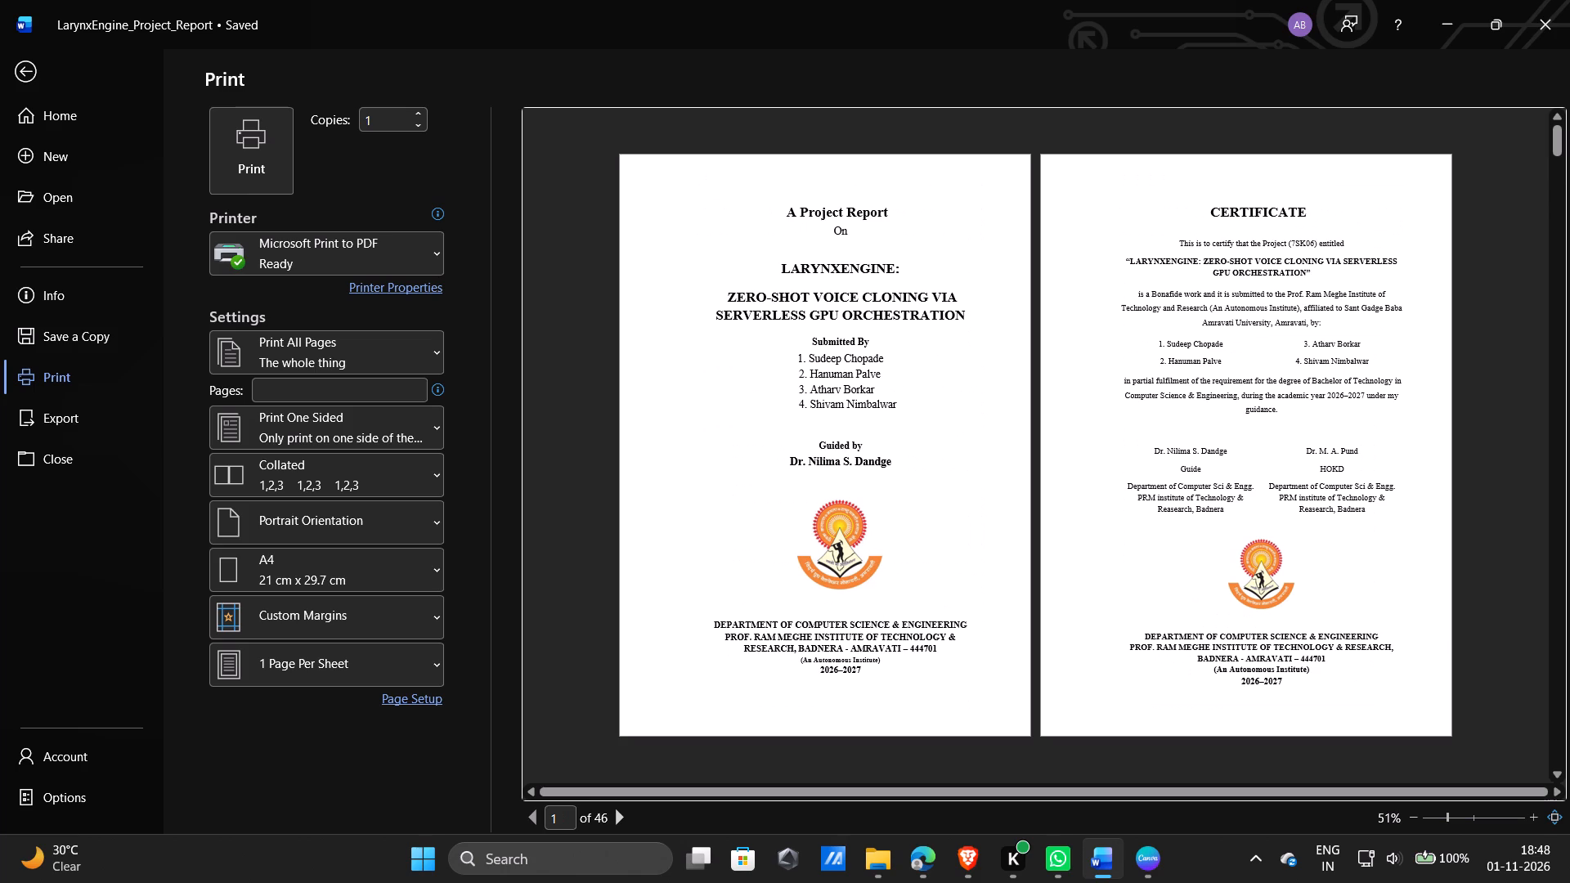
{"action": "key", "text": "Down"}
{"action": "key", "text": "Up"}
{"action": "left_click", "coordinate": [61, 128]}
{"action": "left_click_drag", "start_coordinate": [460, 473], "coordinate": [471, 424]}
{"action": "double_click", "coordinate": [471, 424]}
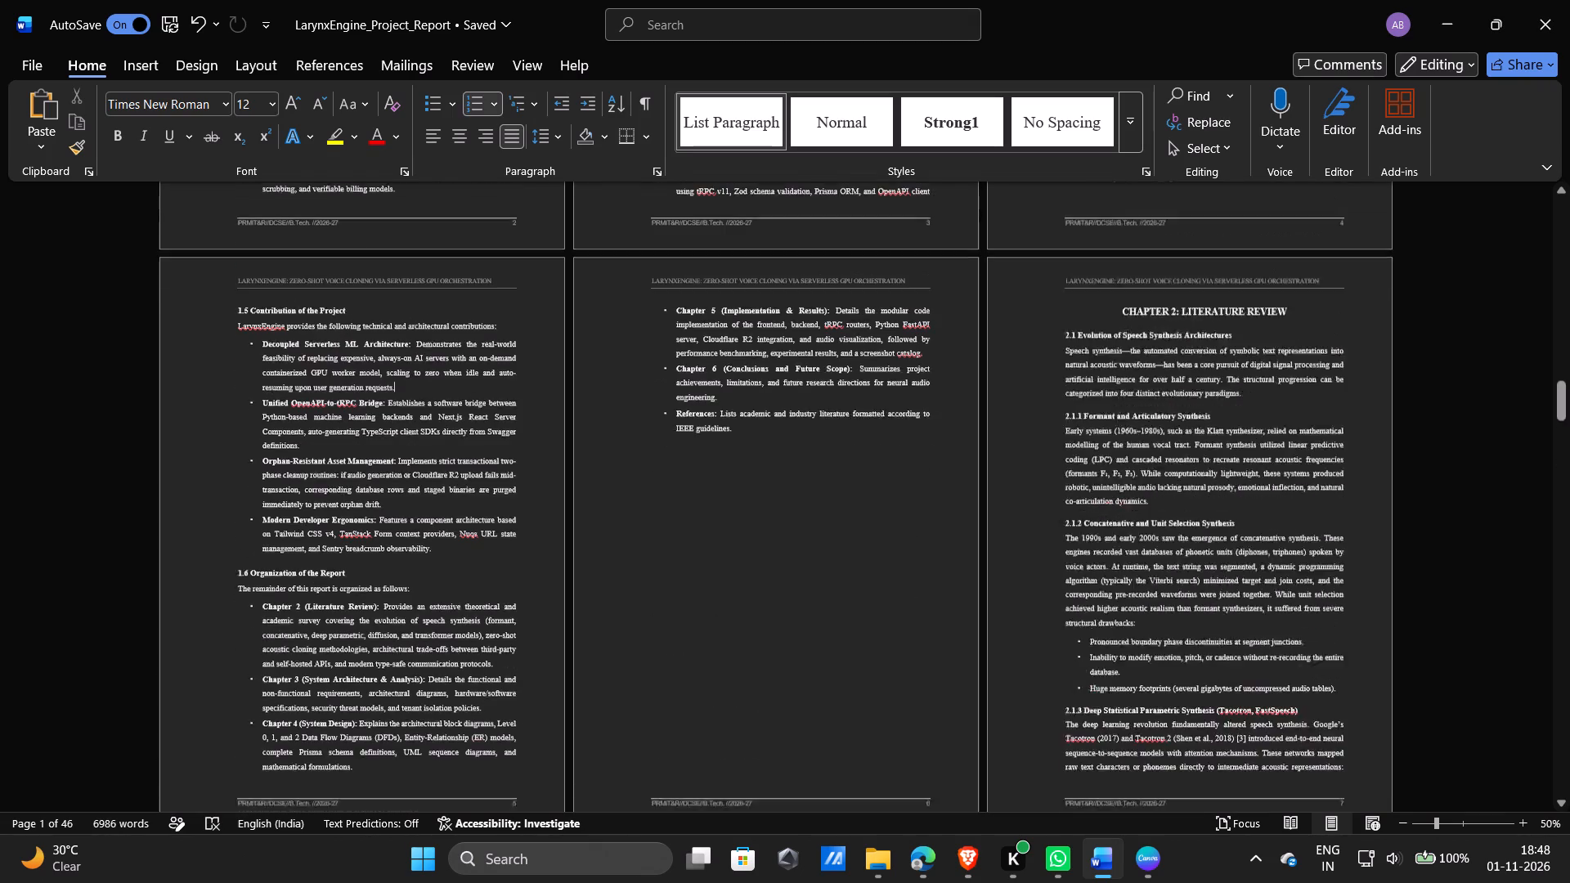
On the certificate page, remove the centring of the third student's name and indent it with spaces to line up above the fourth name.
{"action": "scroll", "coordinate": [940, 431], "scroll_direction": "up", "scroll_amount": 18}
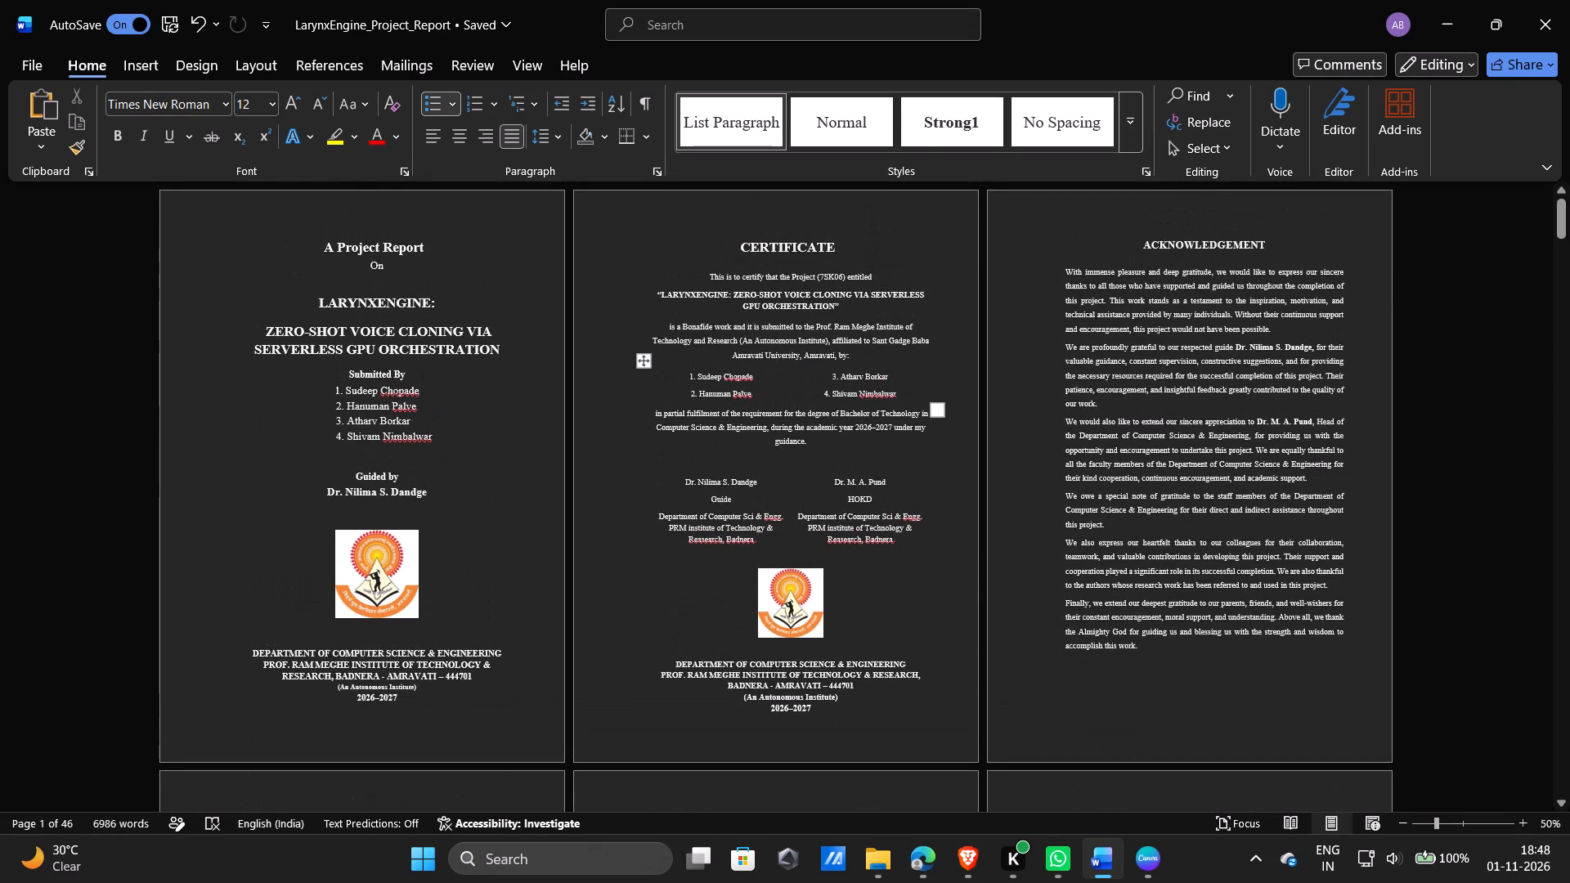
{"action": "left_click", "coordinate": [832, 380]}
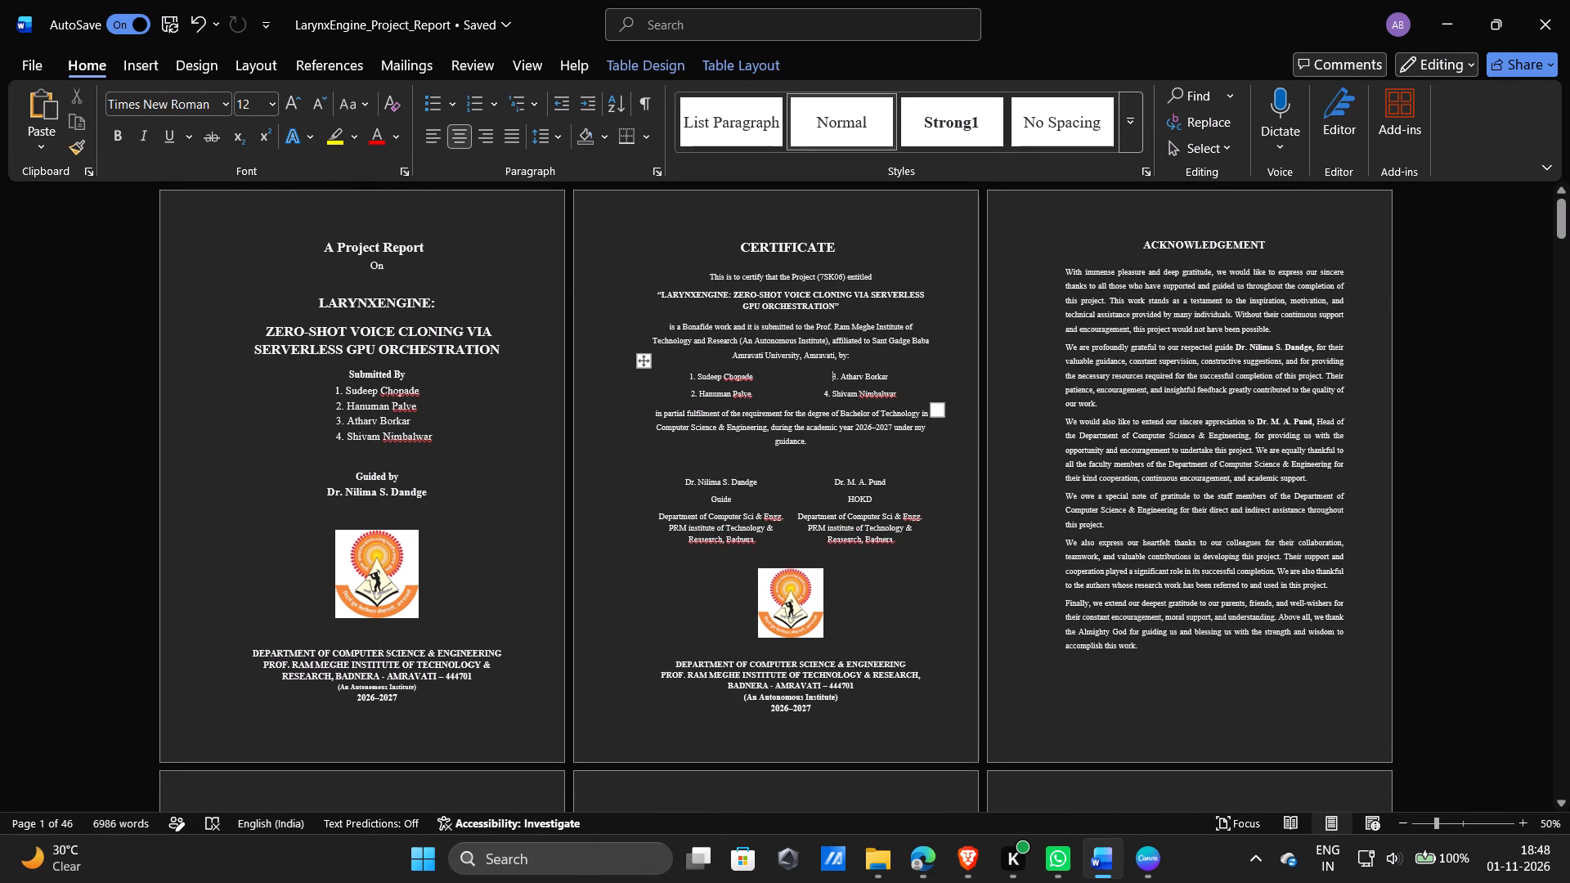
{"action": "key", "text": "BackSpace"}
{"action": "key", "text": "space"}
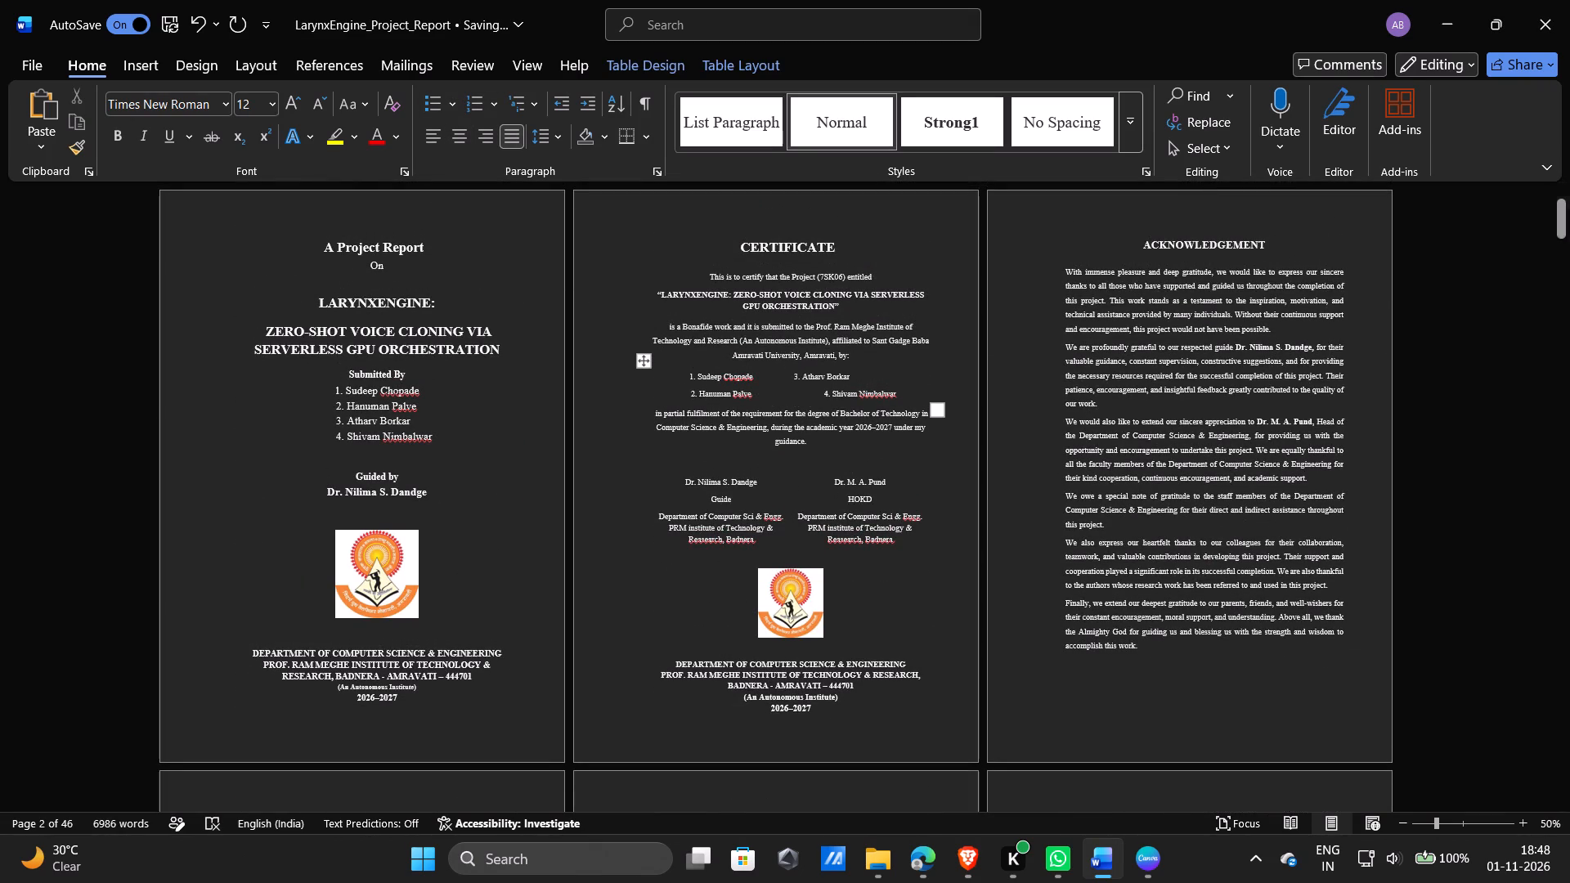
{"action": "key", "text": "space"}
{"action": "key", "text": "space"}
{"action": "key", "text": "space"}
{"action": "key", "text": "space"}
{"action": "key", "text": "space"}
{"action": "key", "text": "space"}
{"action": "key", "text": "space"}
{"action": "key", "text": "space"}
{"action": "key", "text": "space"}
{"action": "key", "text": "space"}
{"action": "key", "text": "space"}
{"action": "key", "text": "space"}
{"action": "key", "text": "space"}
{"action": "scroll", "coordinate": [1040, 458], "scroll_direction": "up", "scroll_amount": 7, "text": "ctrl"}
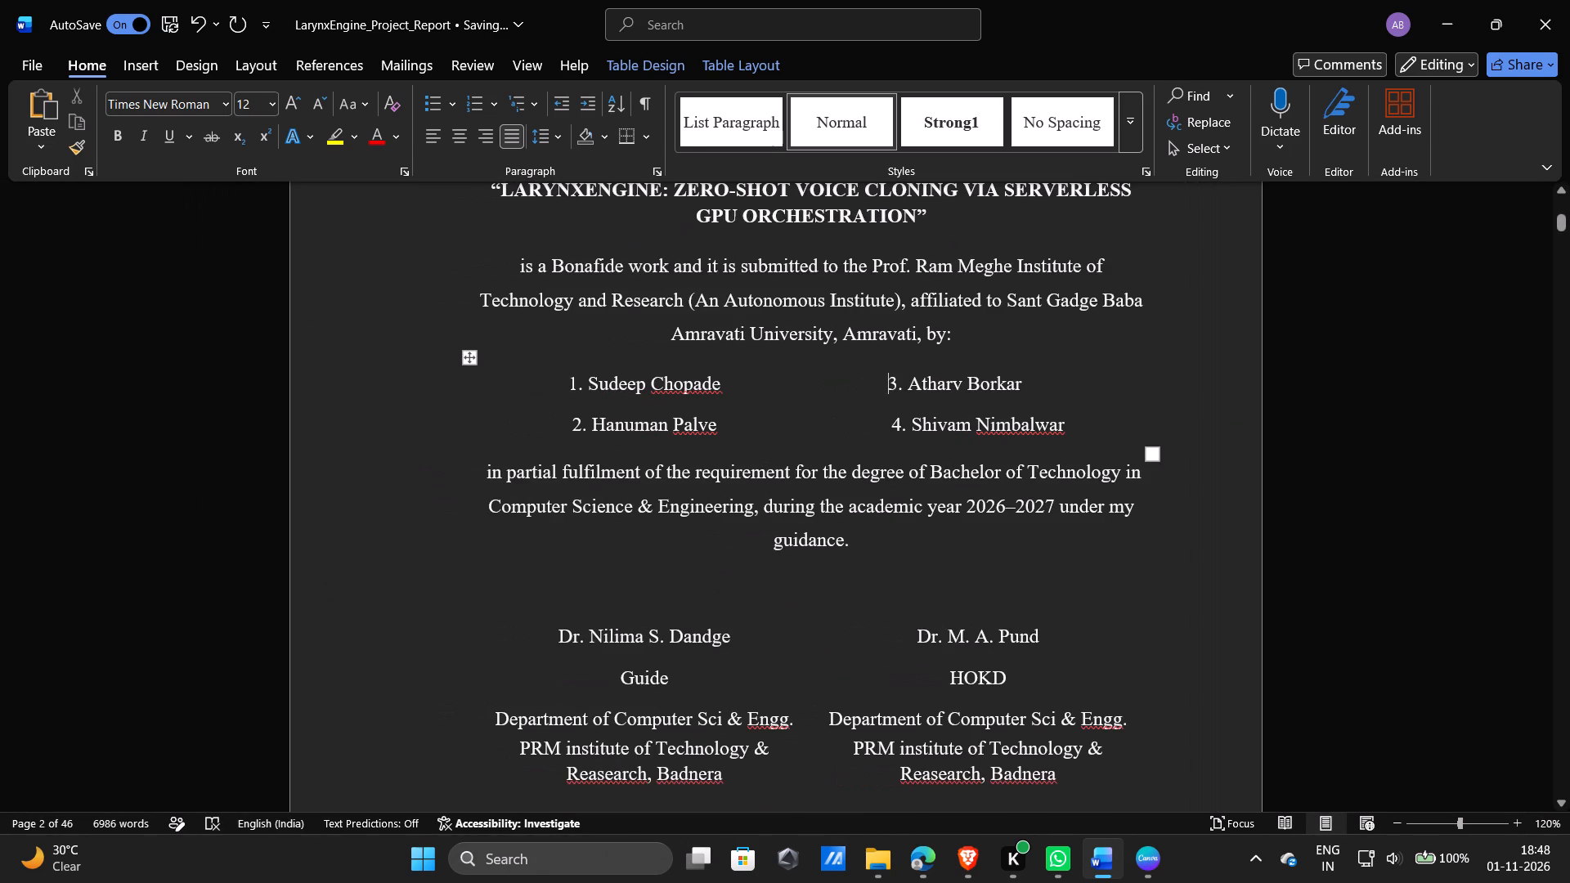
{"action": "key", "text": "space"}
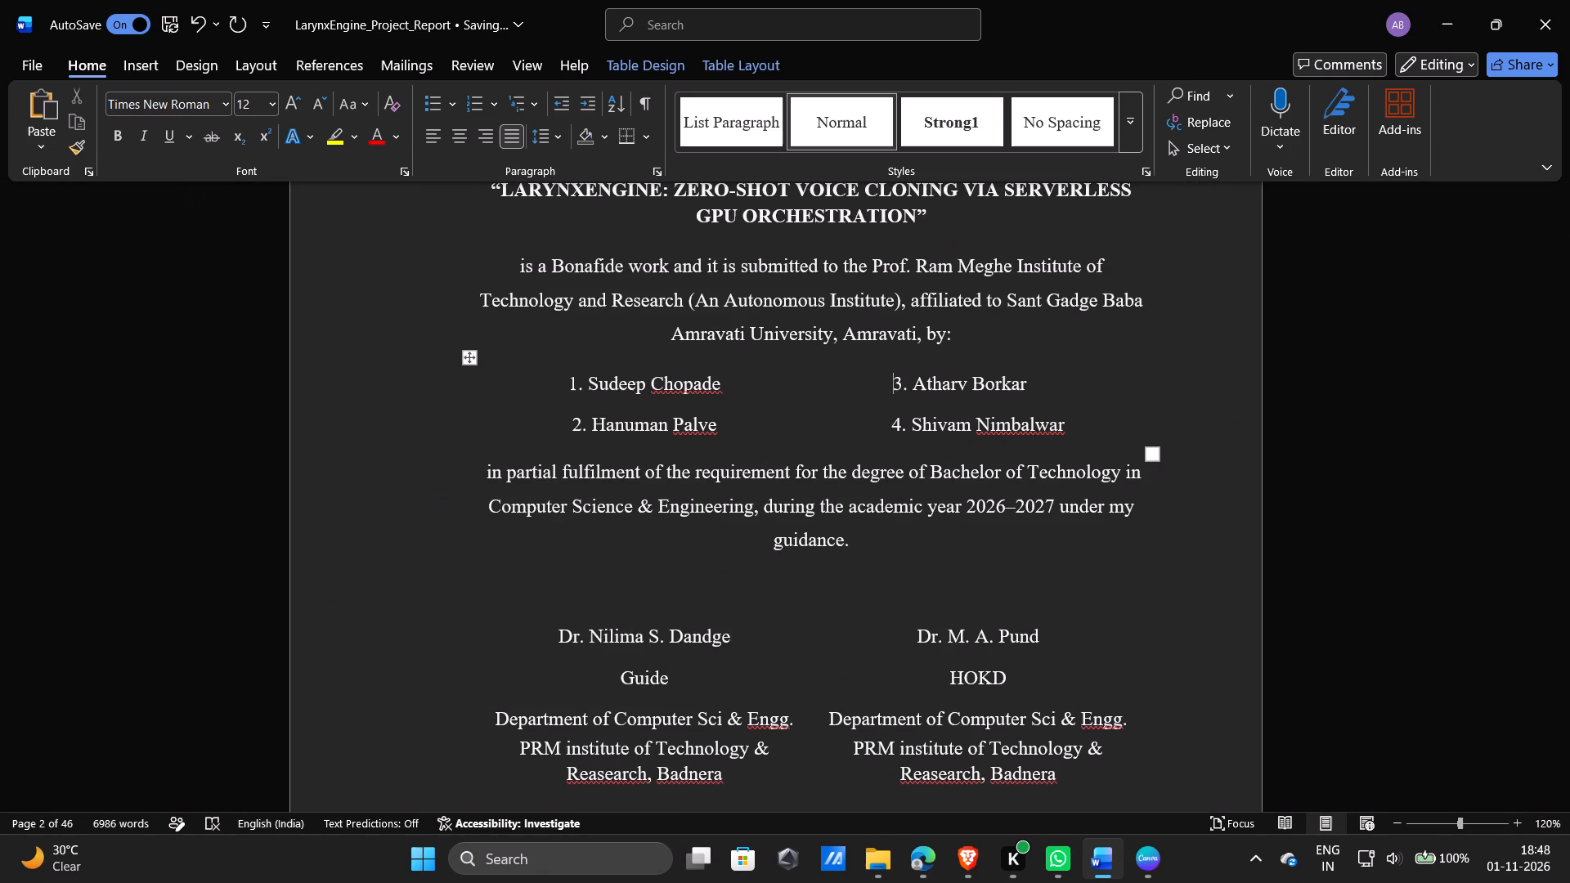
{"action": "left_click", "coordinate": [1108, 425]}
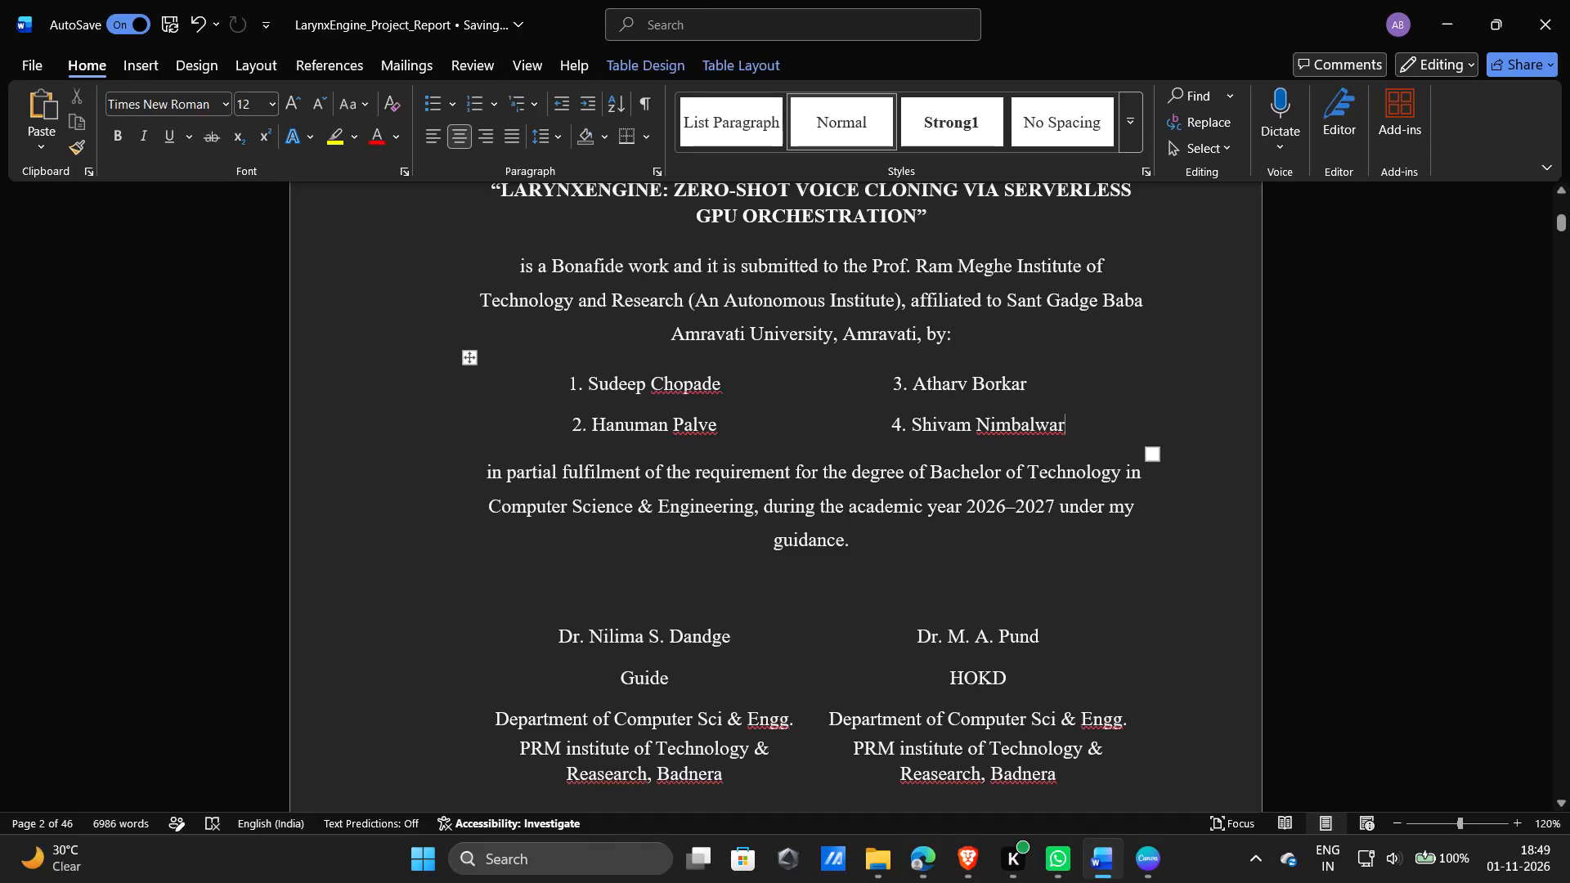
Examine the report in print preview, from the title and certificate pages through the contents lists to the Chapter 1 pages.
{"action": "scroll", "coordinate": [1108, 425], "scroll_direction": "down", "scroll_amount": 2, "text": "ctrl"}
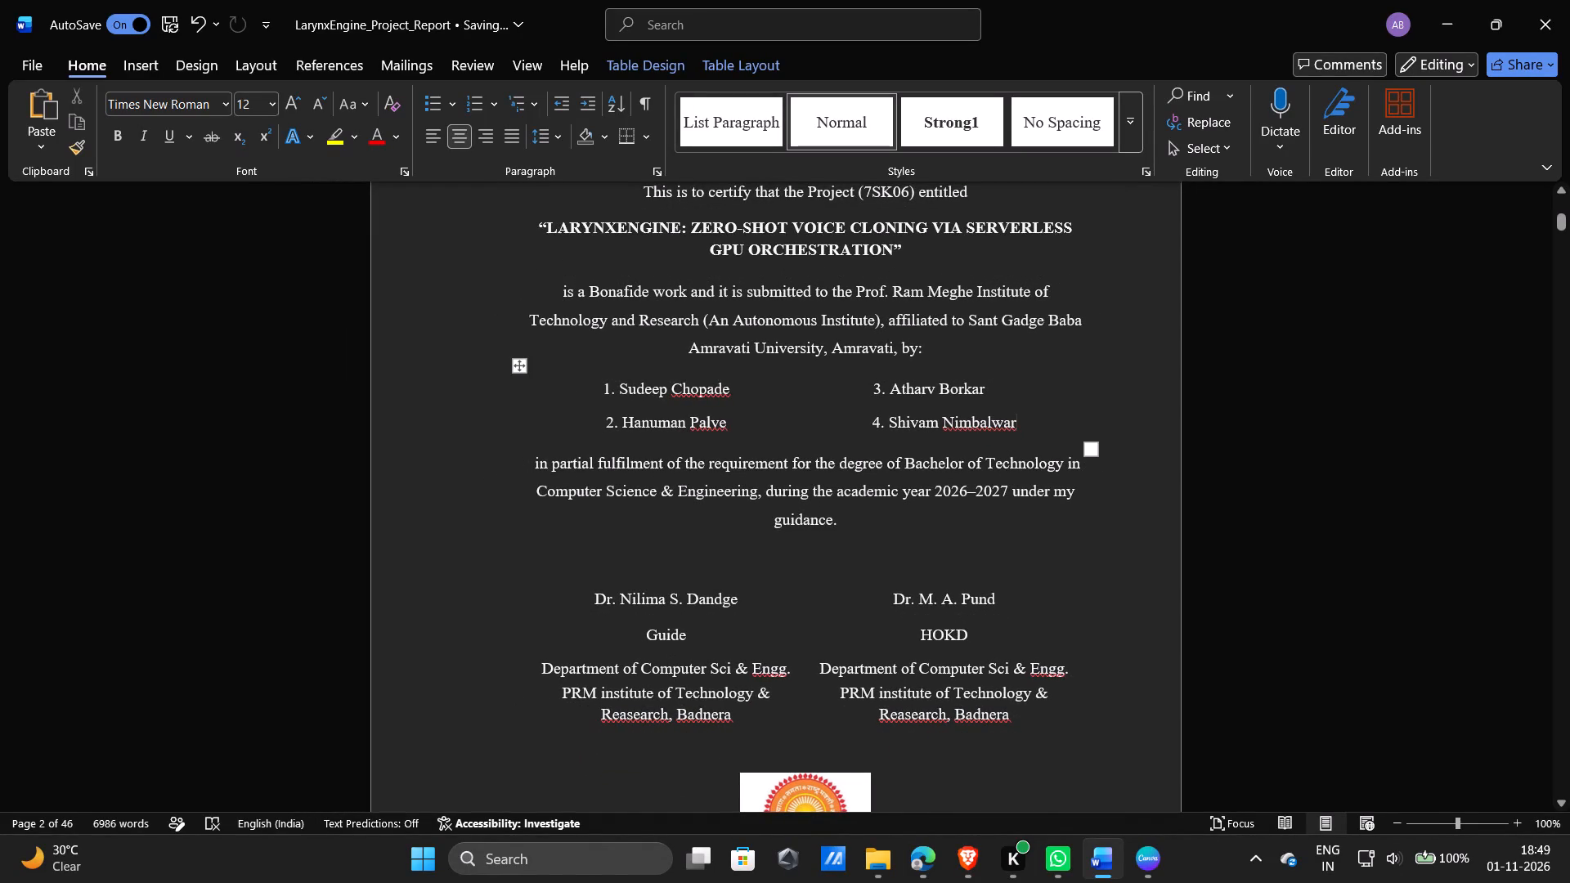
{"action": "scroll", "coordinate": [1108, 425], "scroll_direction": "down", "scroll_amount": 2, "text": "ctrl"}
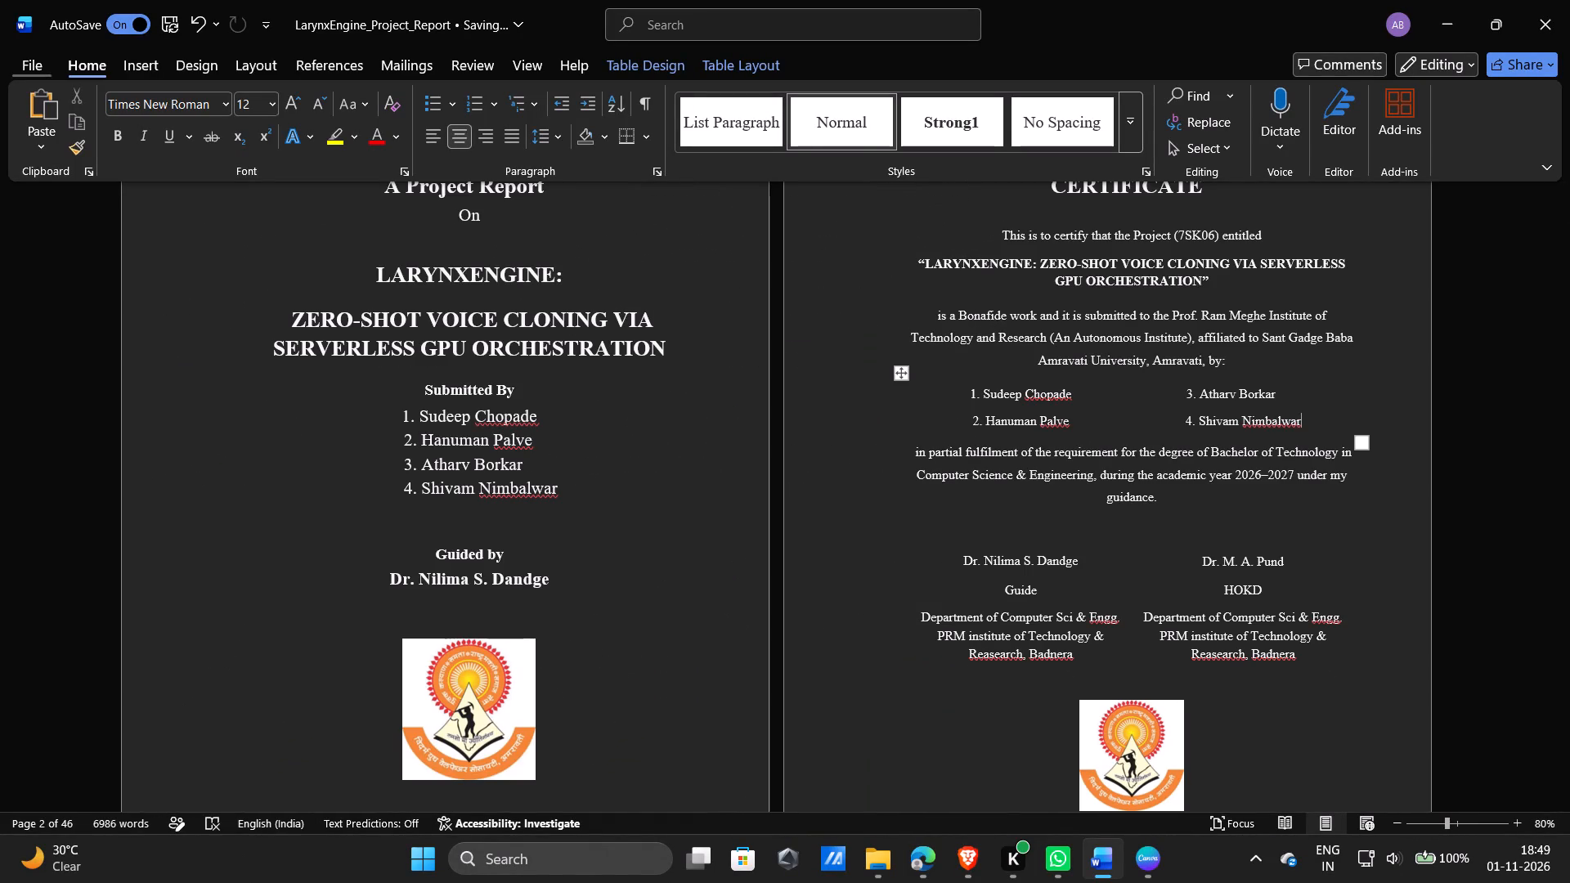
{"action": "left_click", "coordinate": [39, 57]}
{"action": "left_click", "coordinate": [59, 362]}
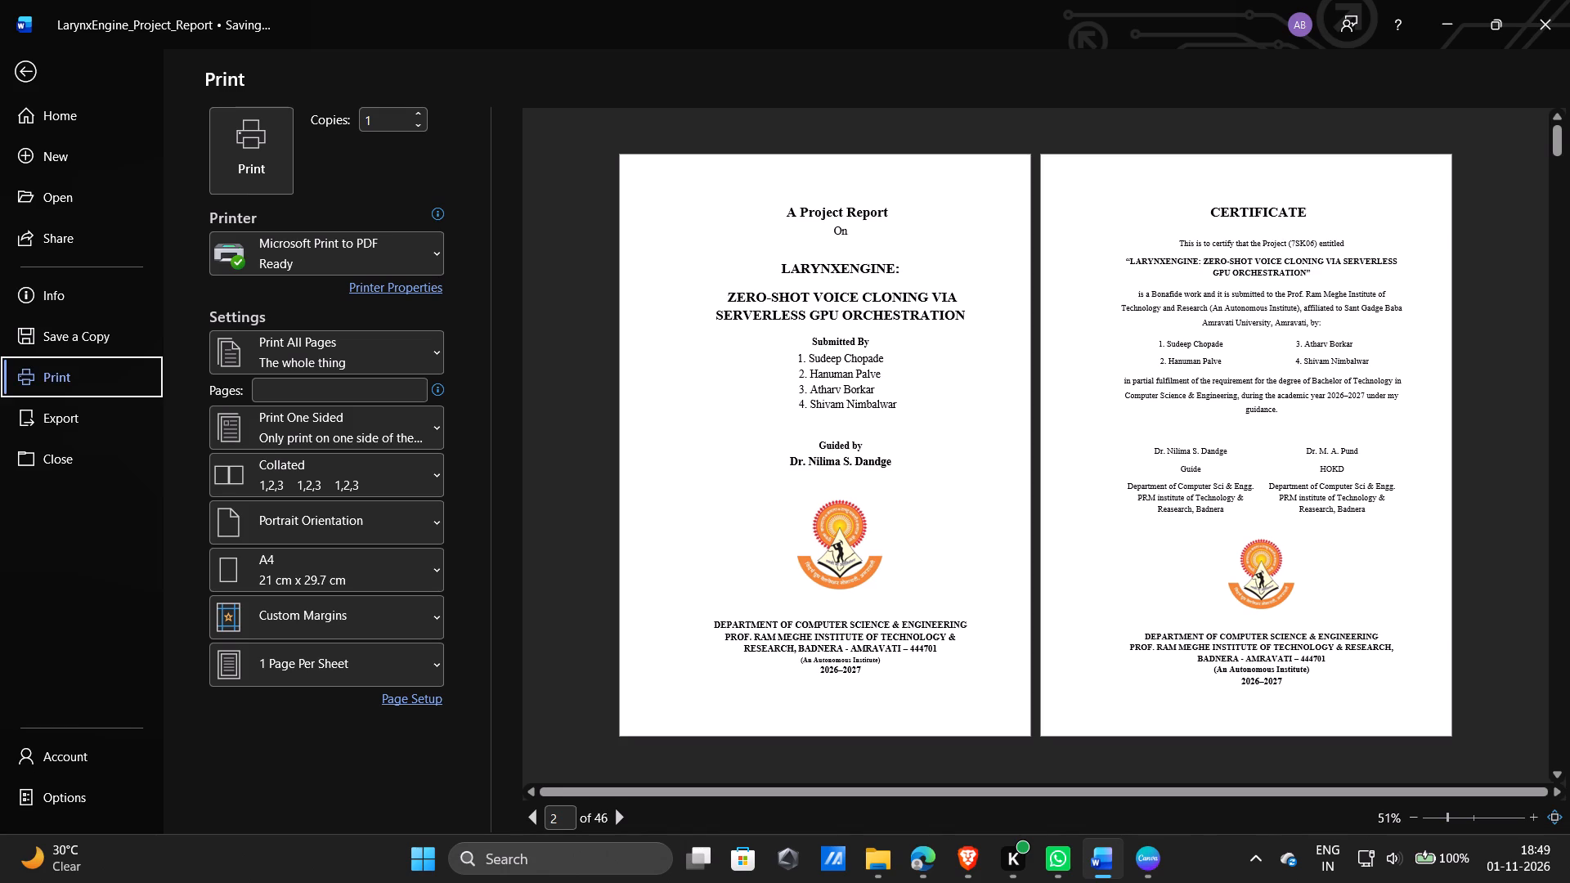
{"action": "key", "text": "Down"}
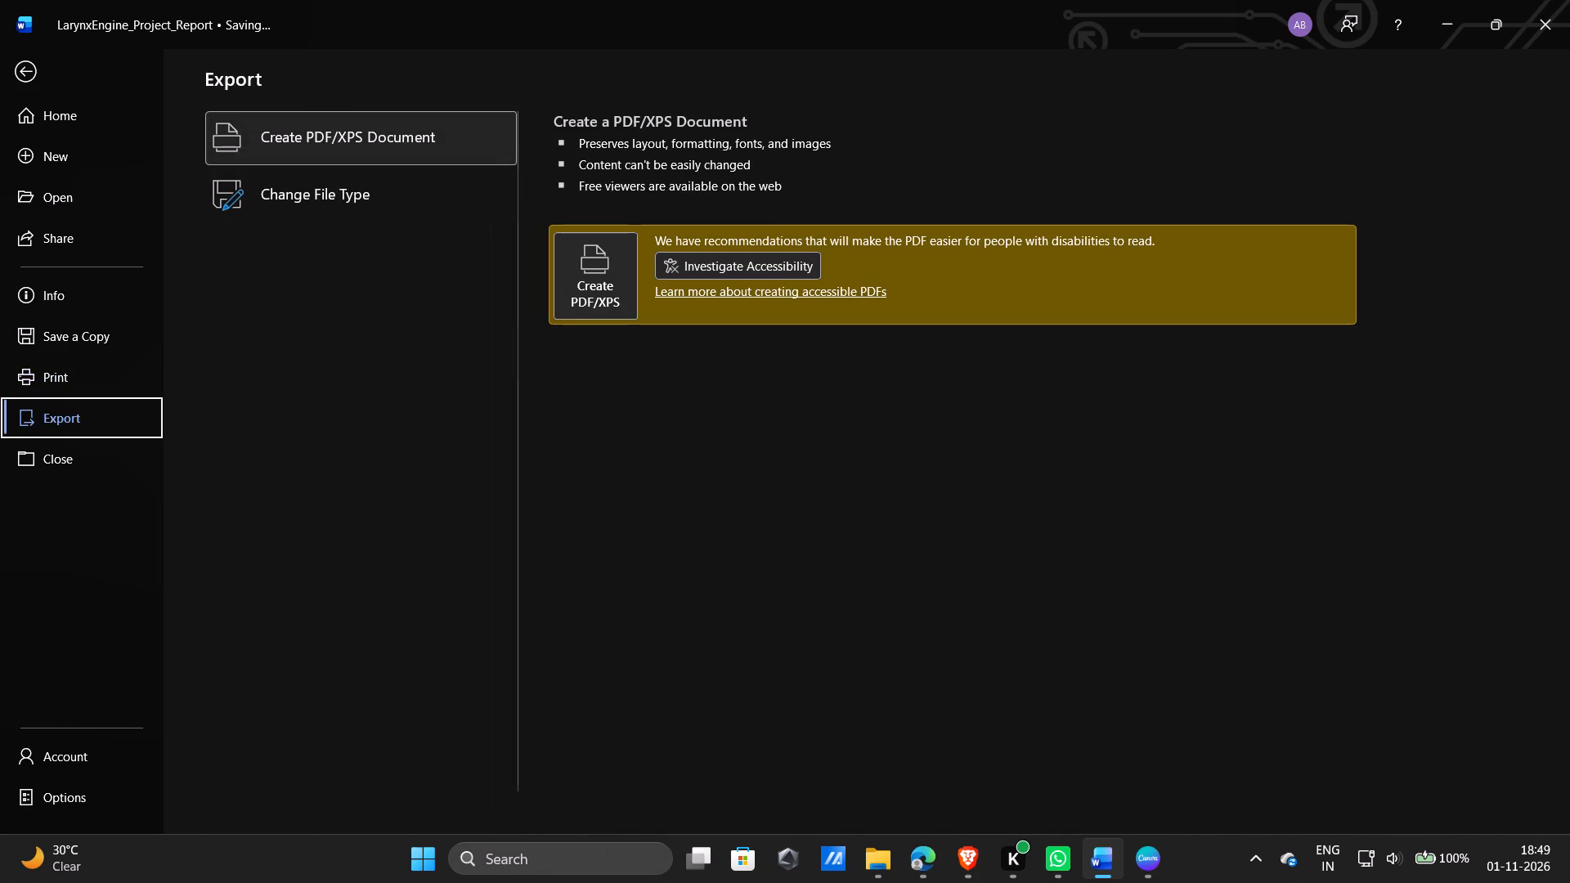
{"action": "key", "text": "Up"}
{"action": "left_click", "coordinate": [1232, 367]}
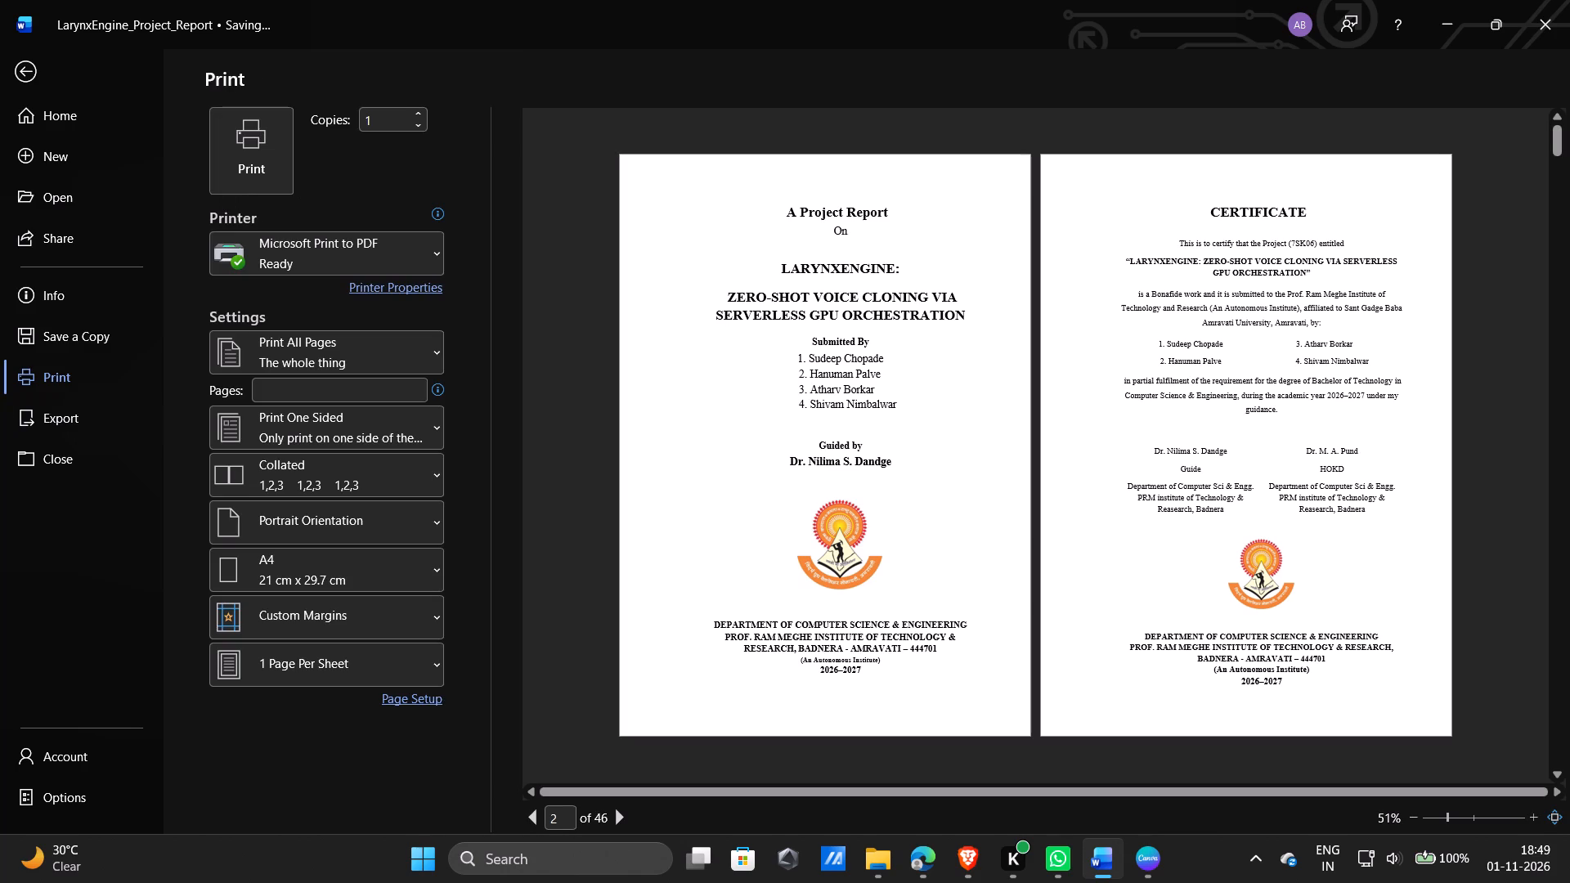
{"action": "key", "text": "Down"}
{"action": "key", "text": "Down"}
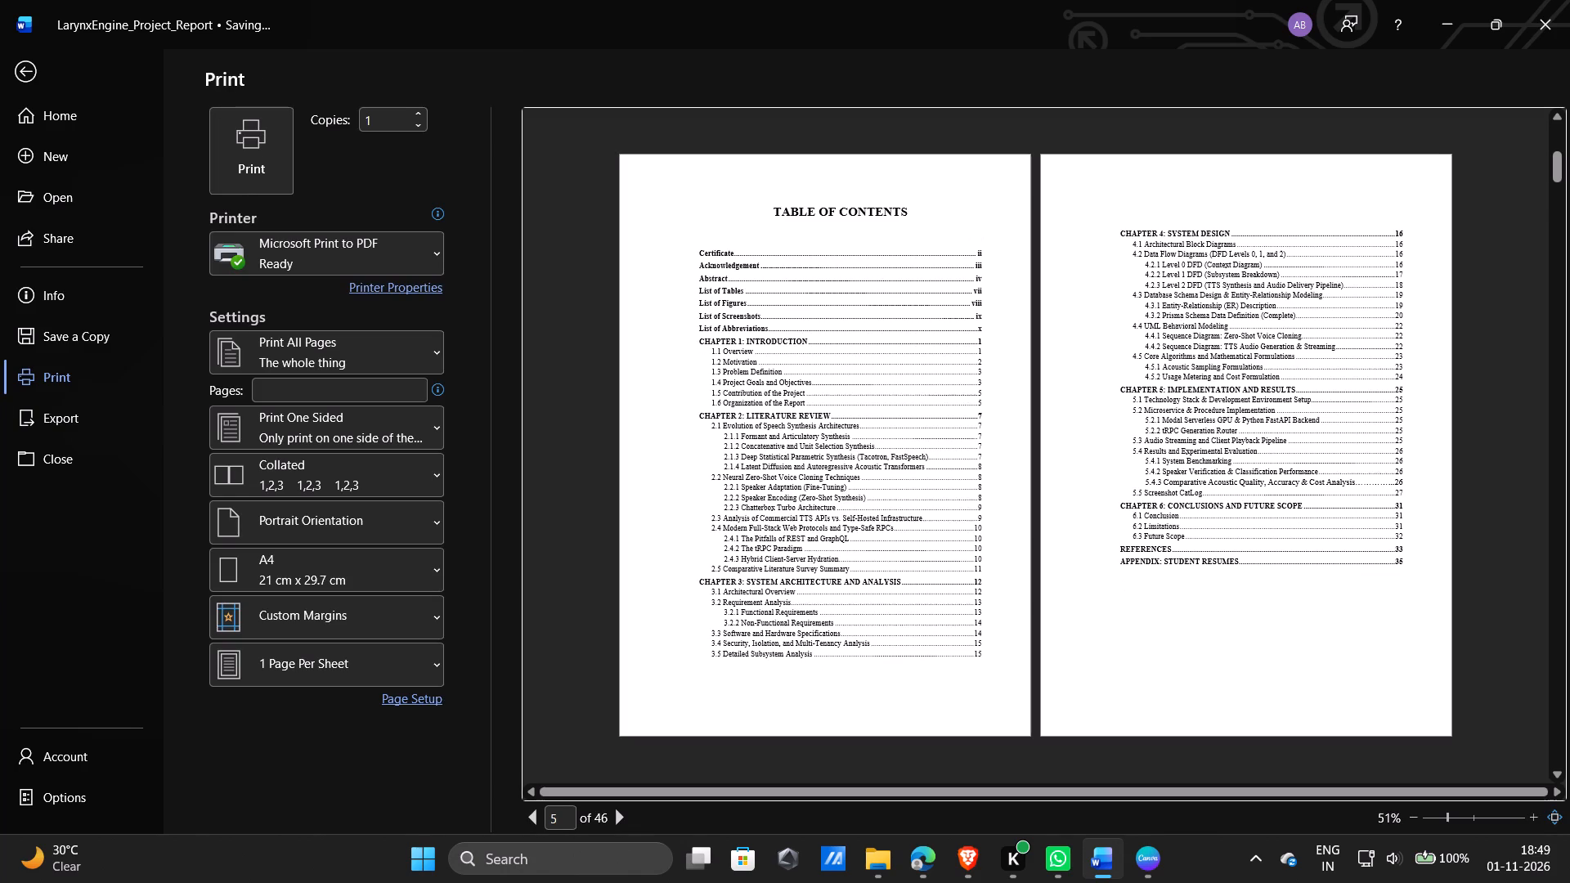
{"action": "key", "text": "Down"}
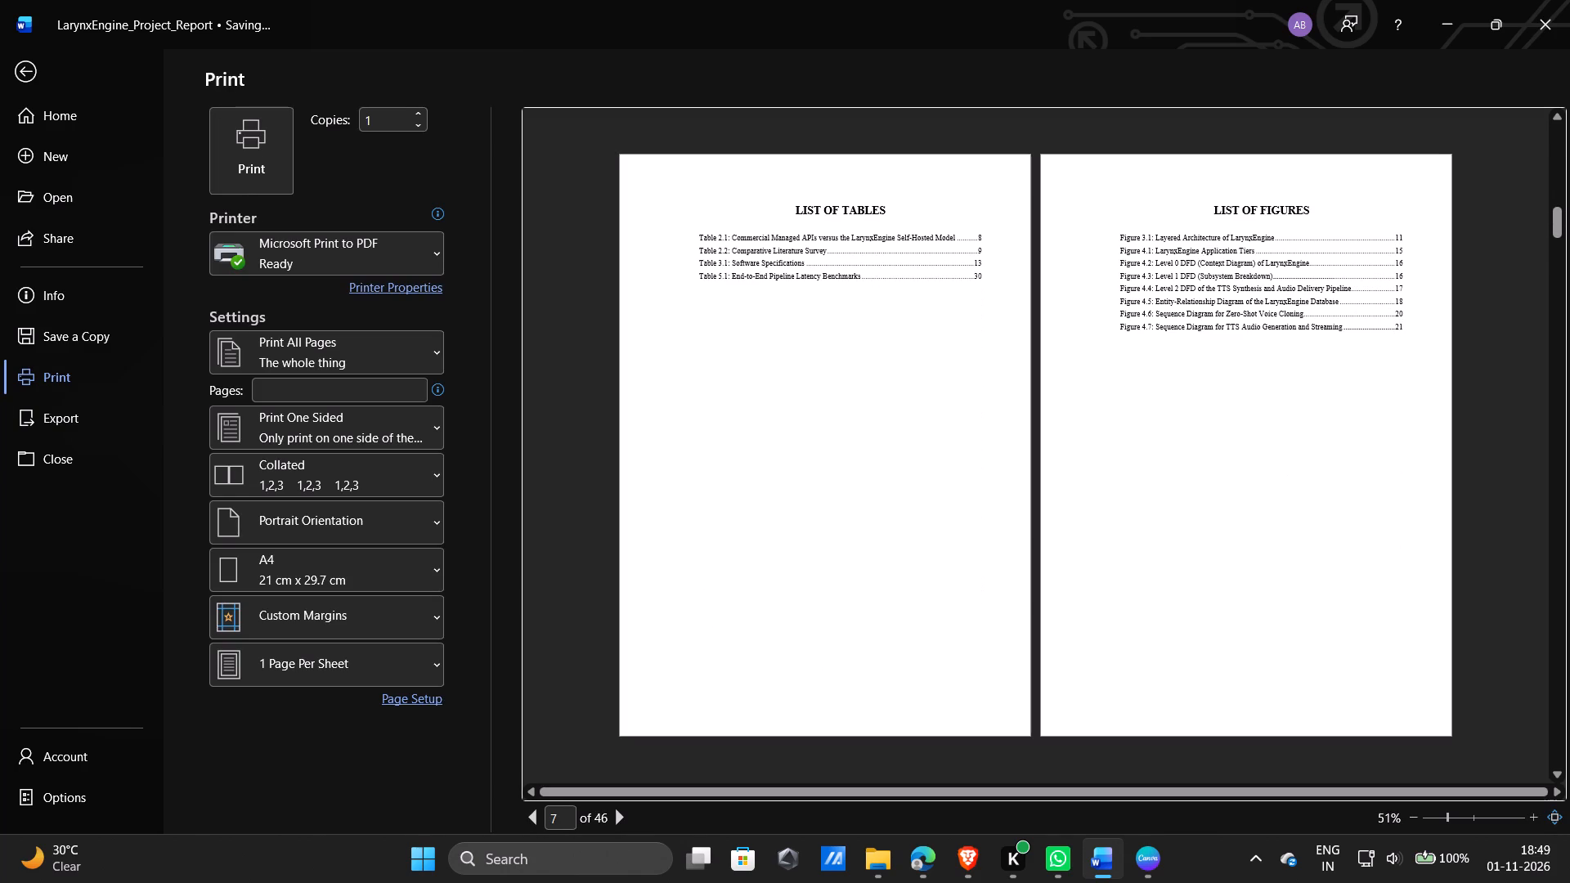
{"action": "key", "text": "Down"}
{"action": "key", "text": "Down"}
{"action": "key", "text": "Down"}
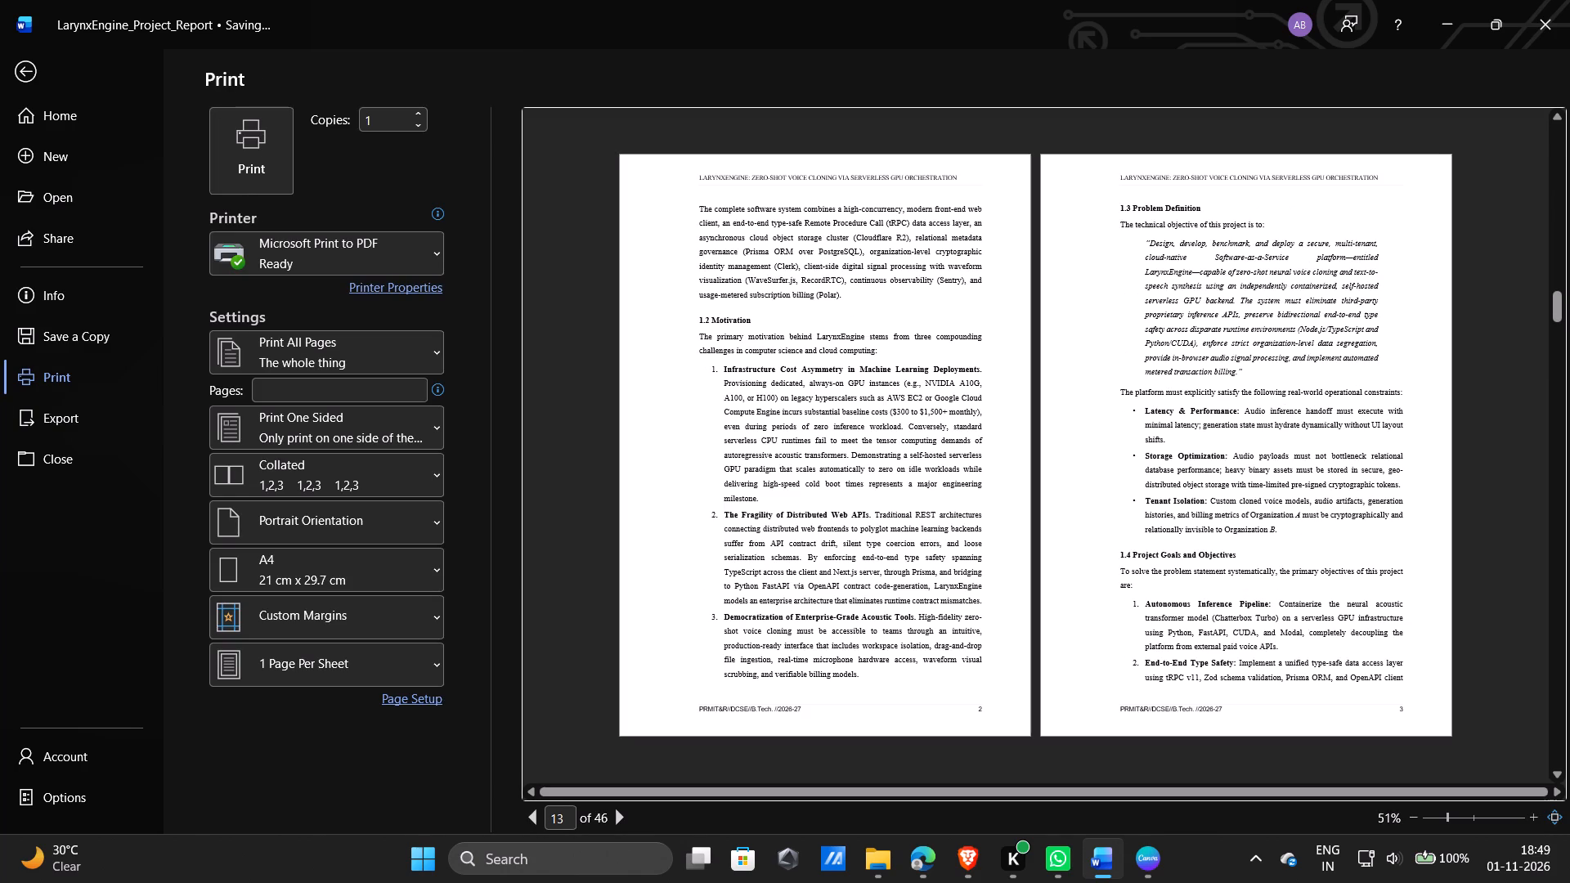
{"action": "key", "text": "Up"}
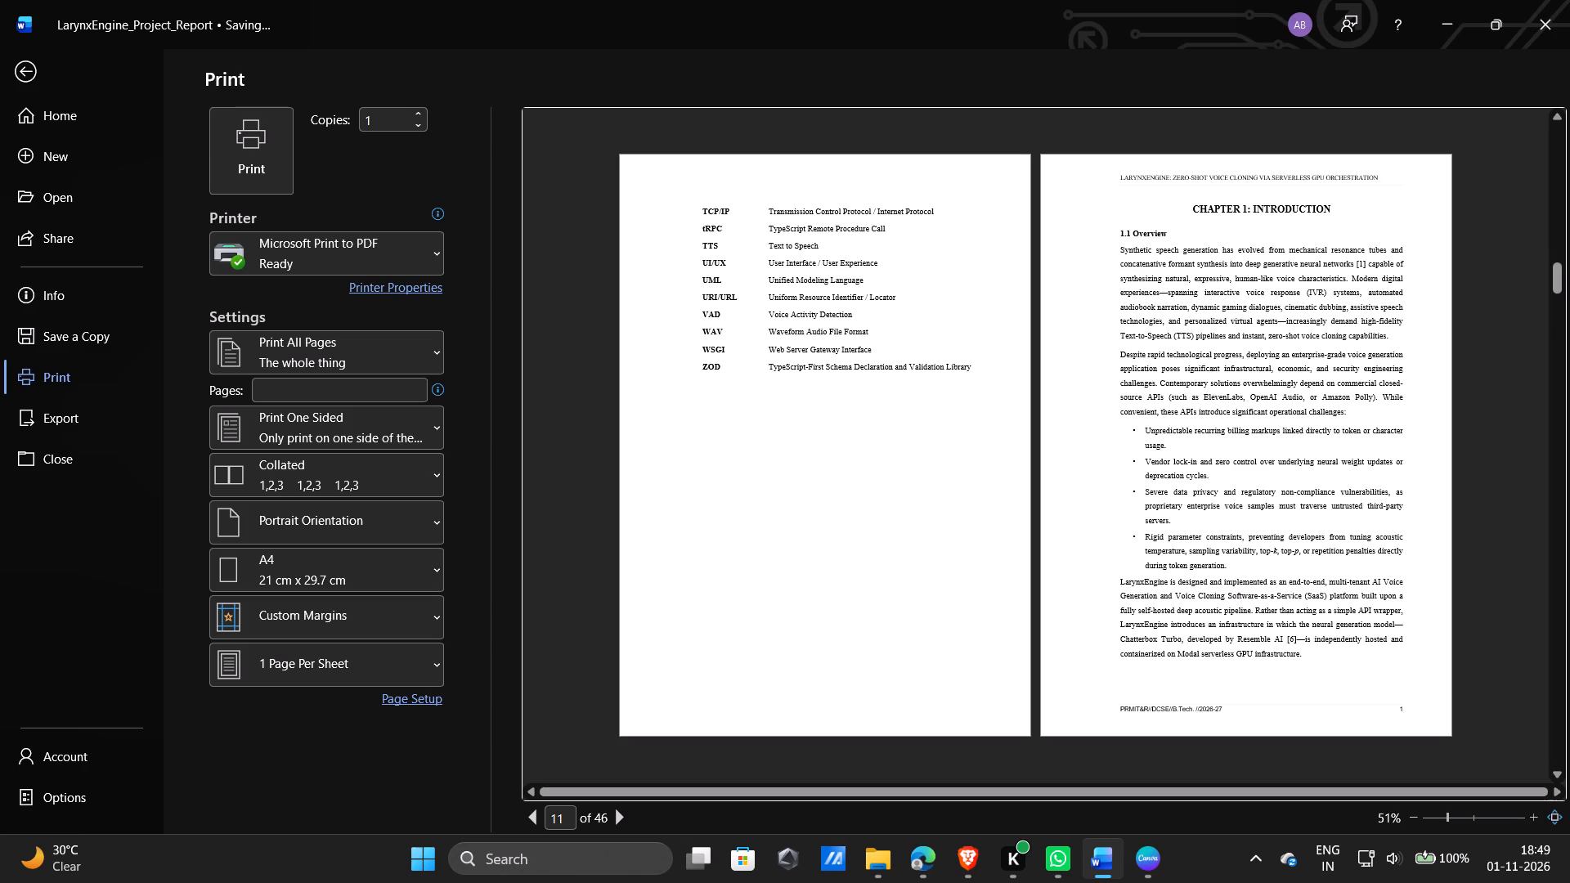
{"action": "key", "text": "Down"}
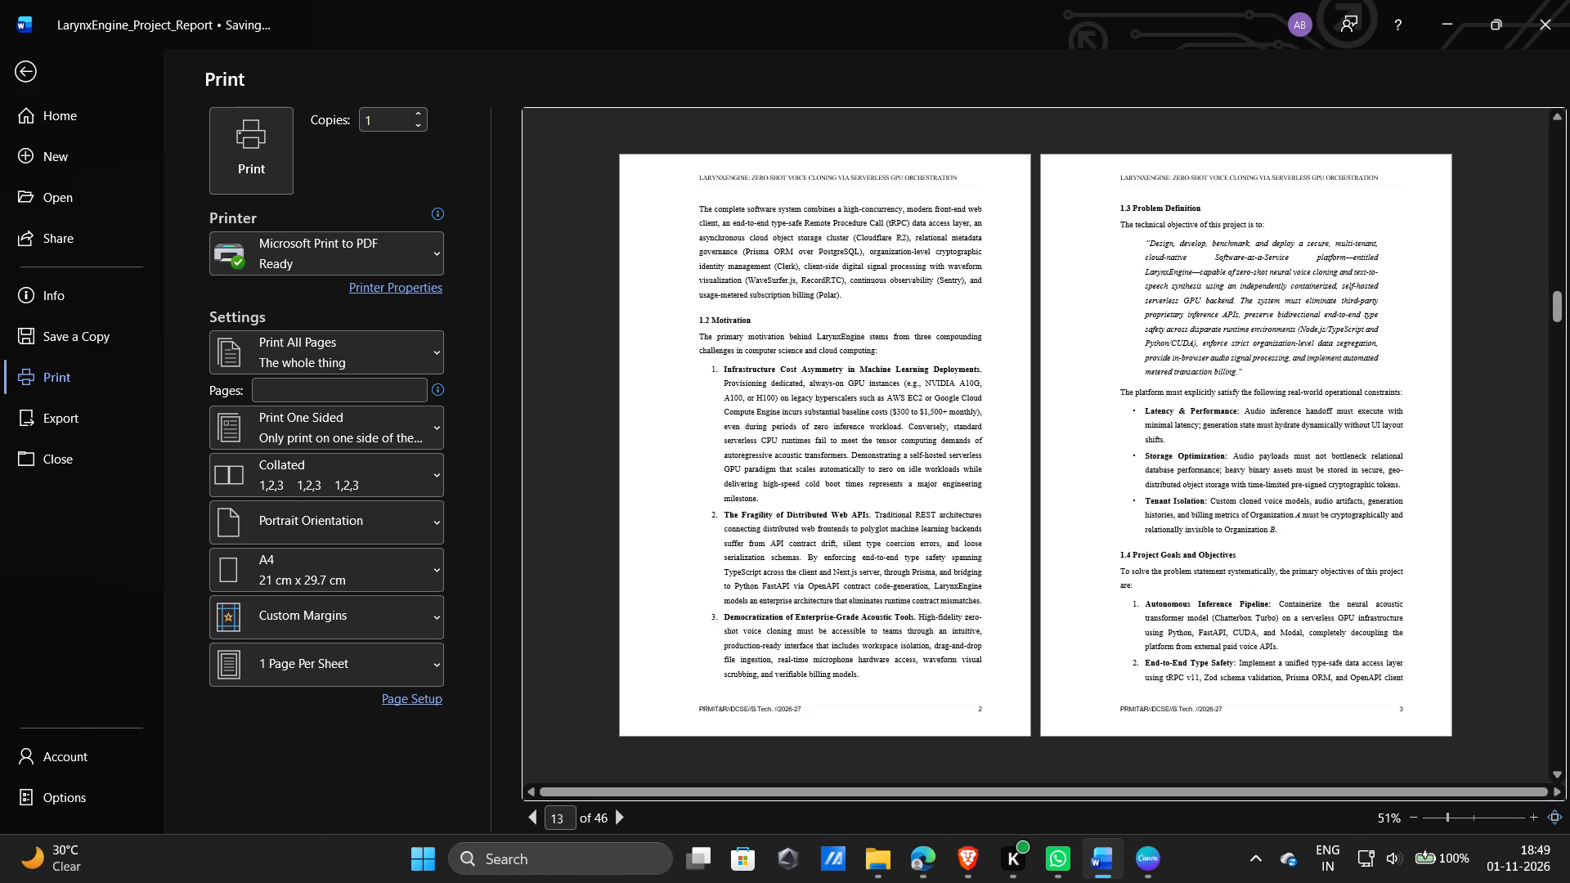
{"action": "key", "text": "Down"}
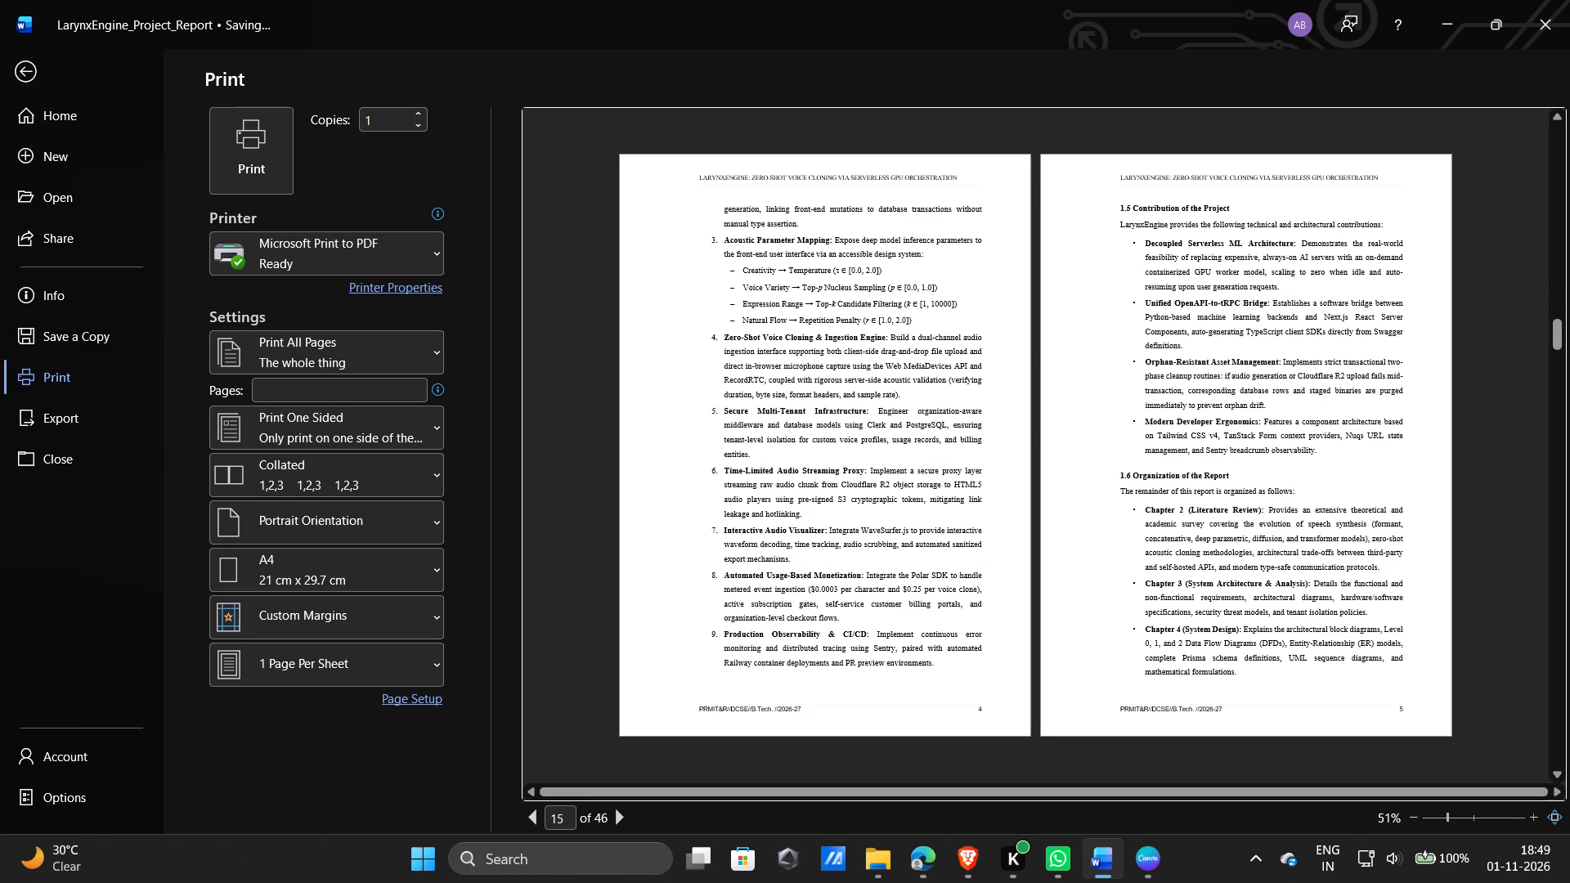
Print the whole report with Microsoft Print to PDF, saving it as mostfinal in the Downloads folder.
{"action": "left_click", "coordinate": [282, 171]}
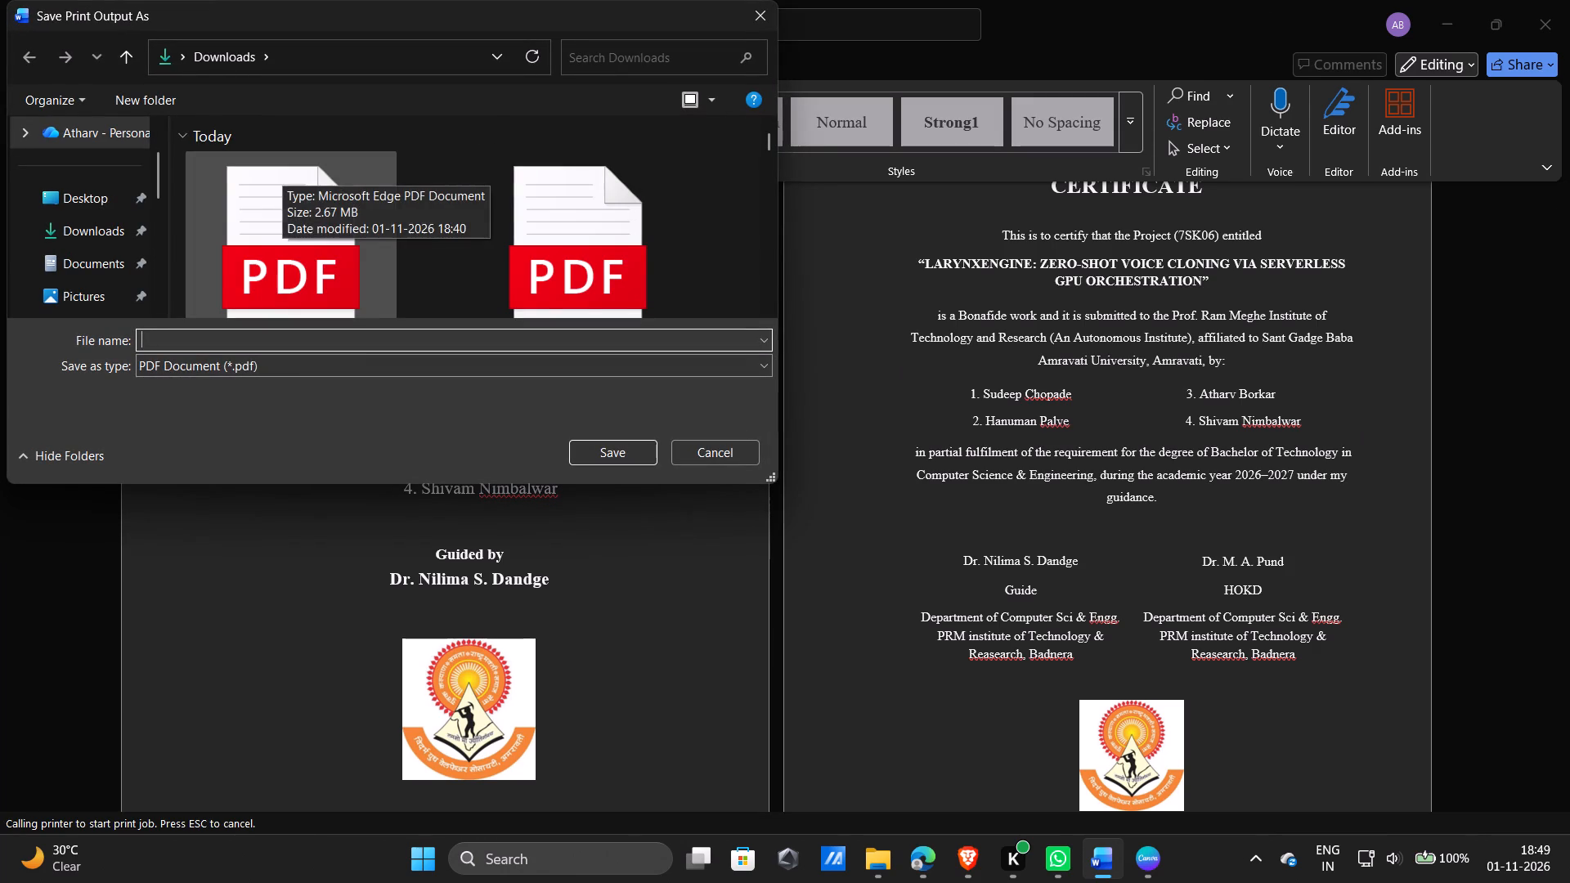
{"action": "type", "text": "most"}
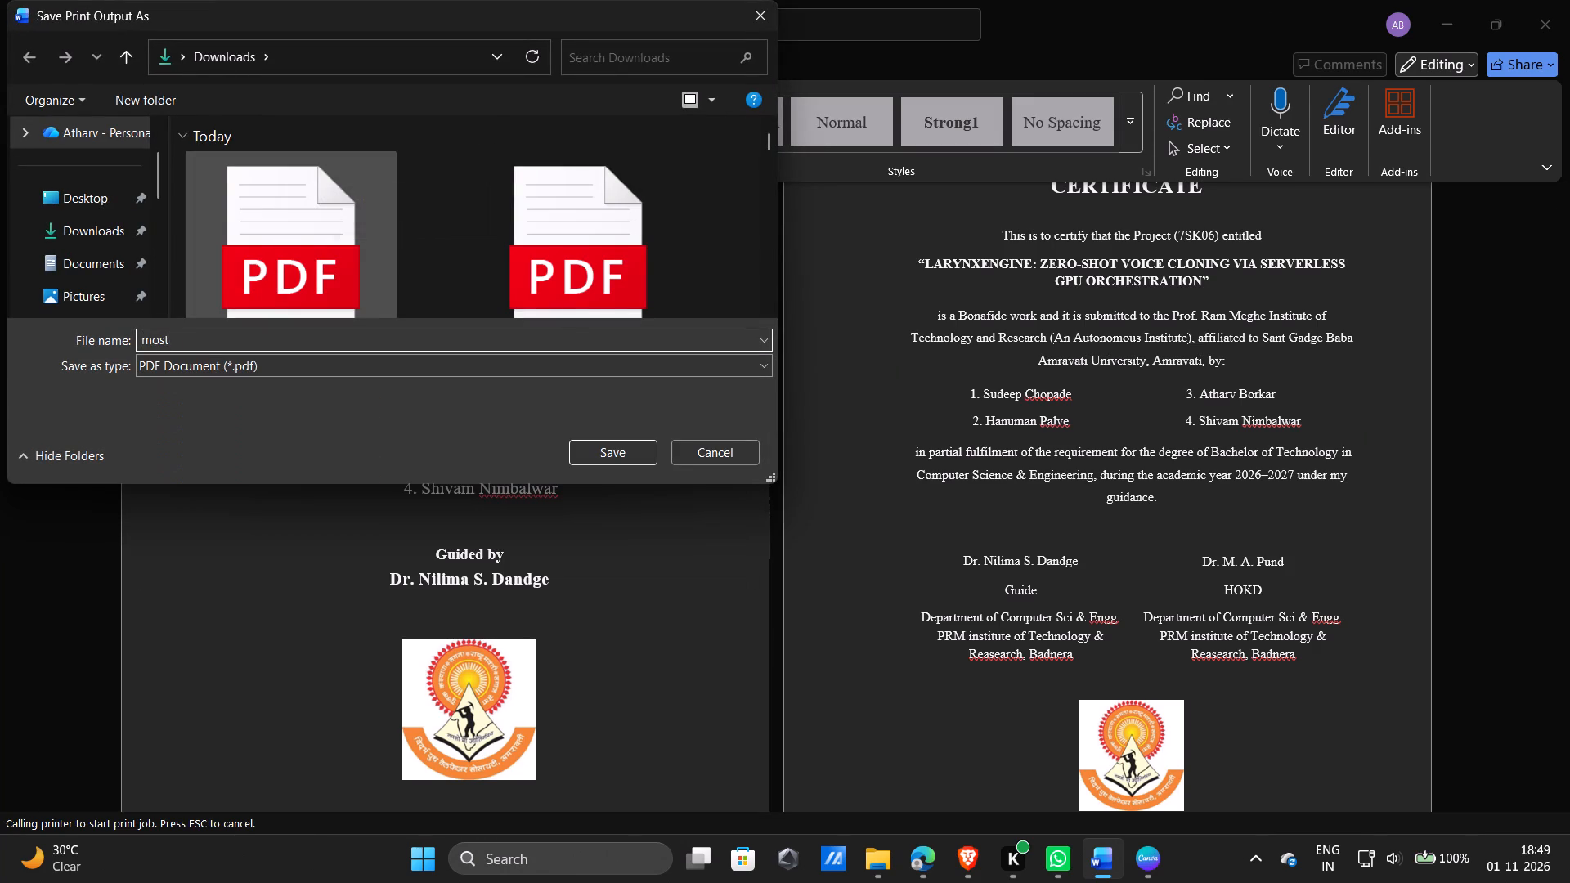
{"action": "type", "text": "final"}
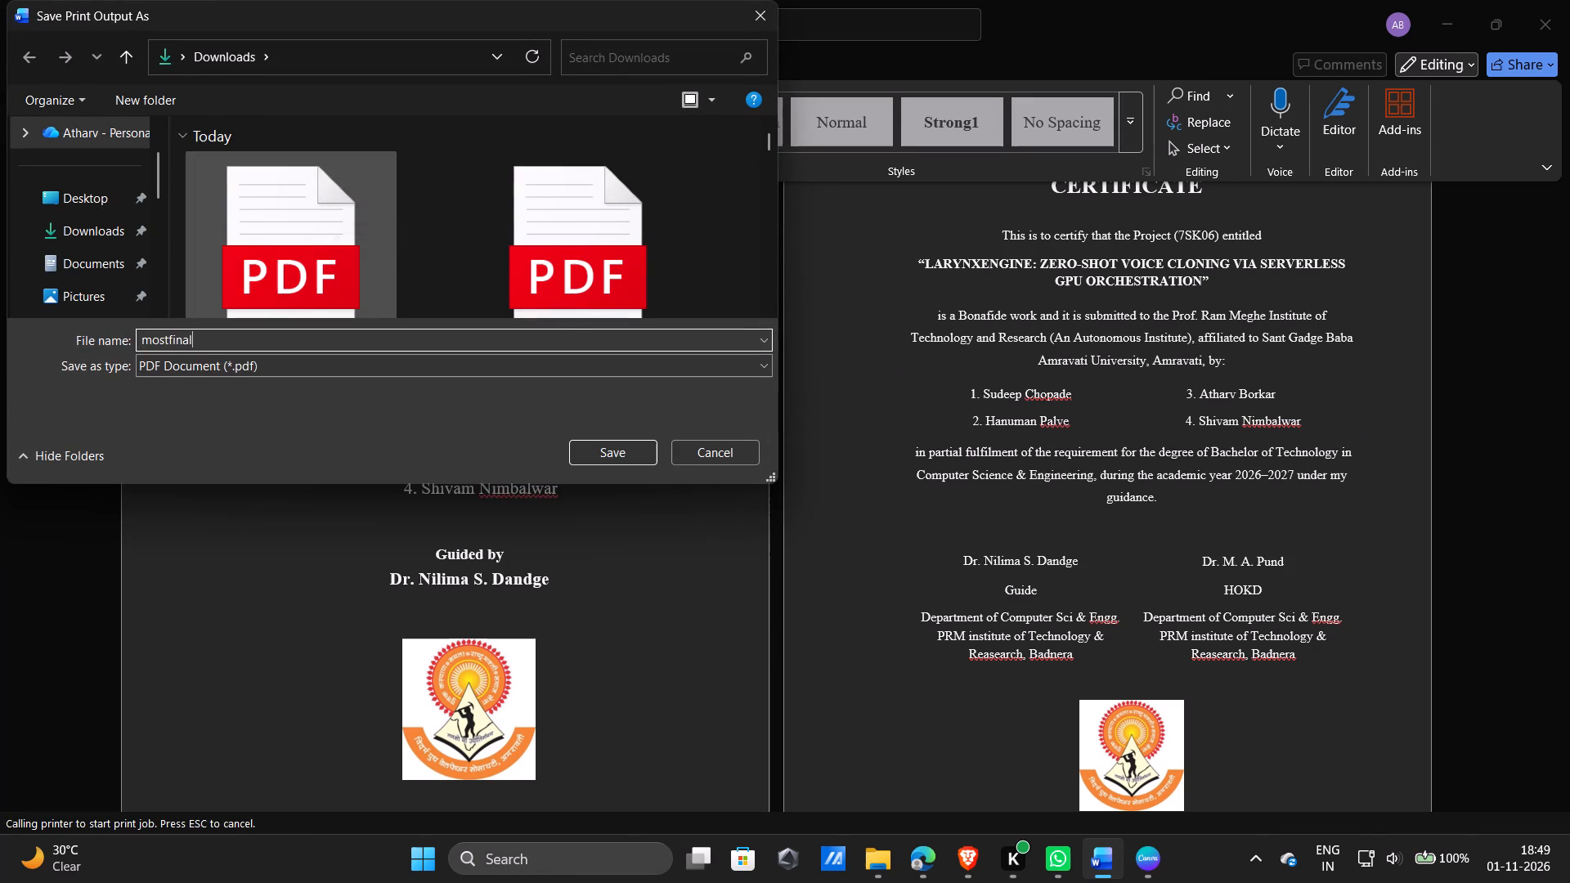
{"action": "key", "text": "Return"}
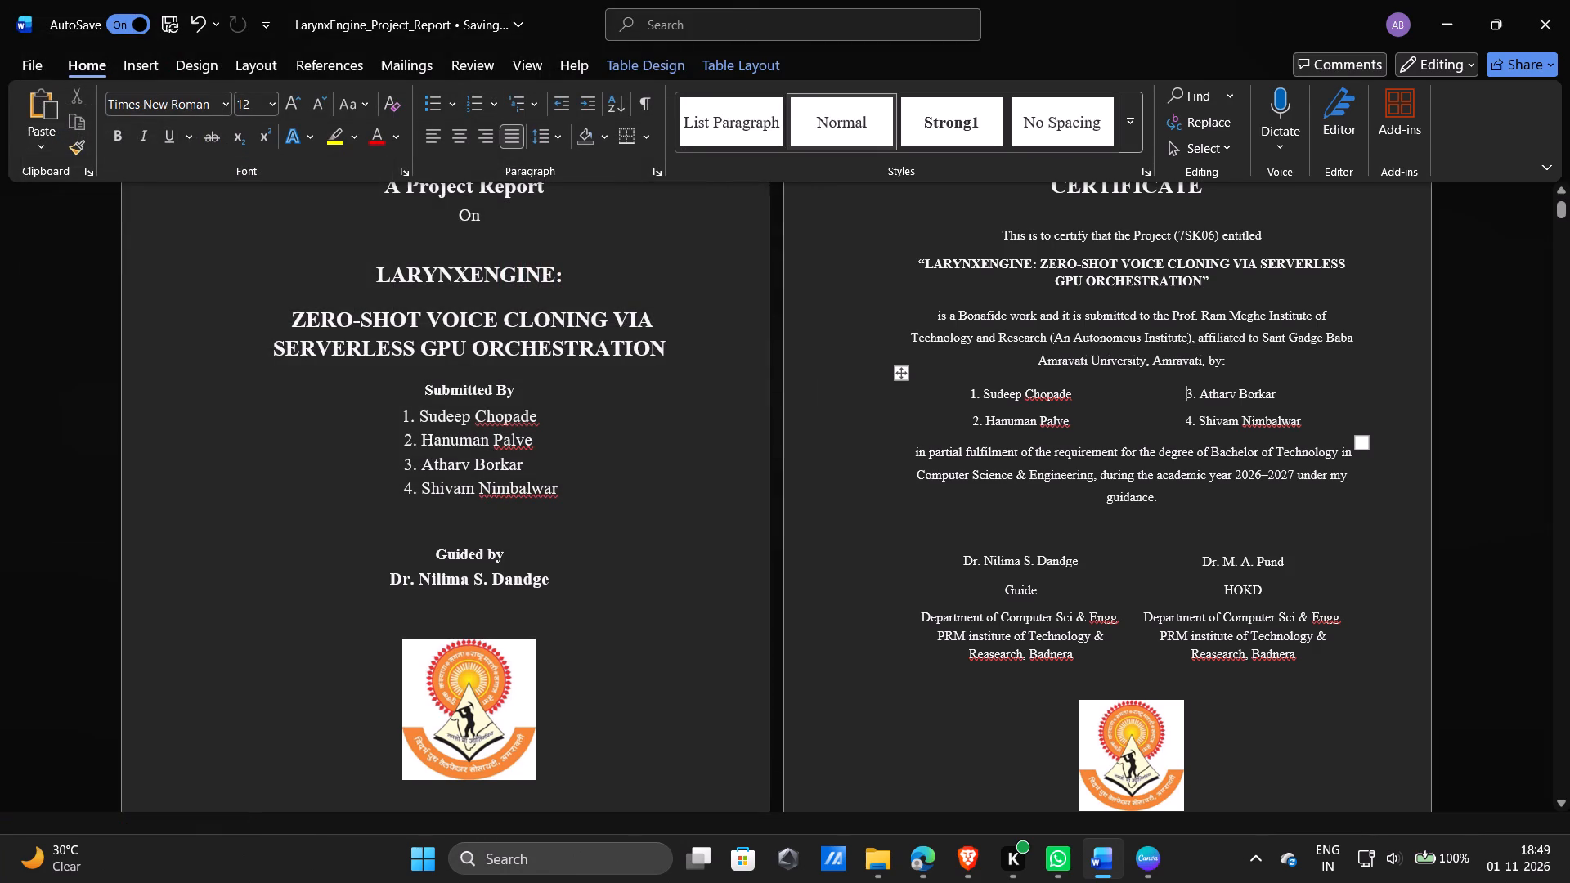
Copy the mostfinal PDF from the recent files in File Explorer and switch to WhatsApp.
{"action": "left_click", "coordinate": [881, 876]}
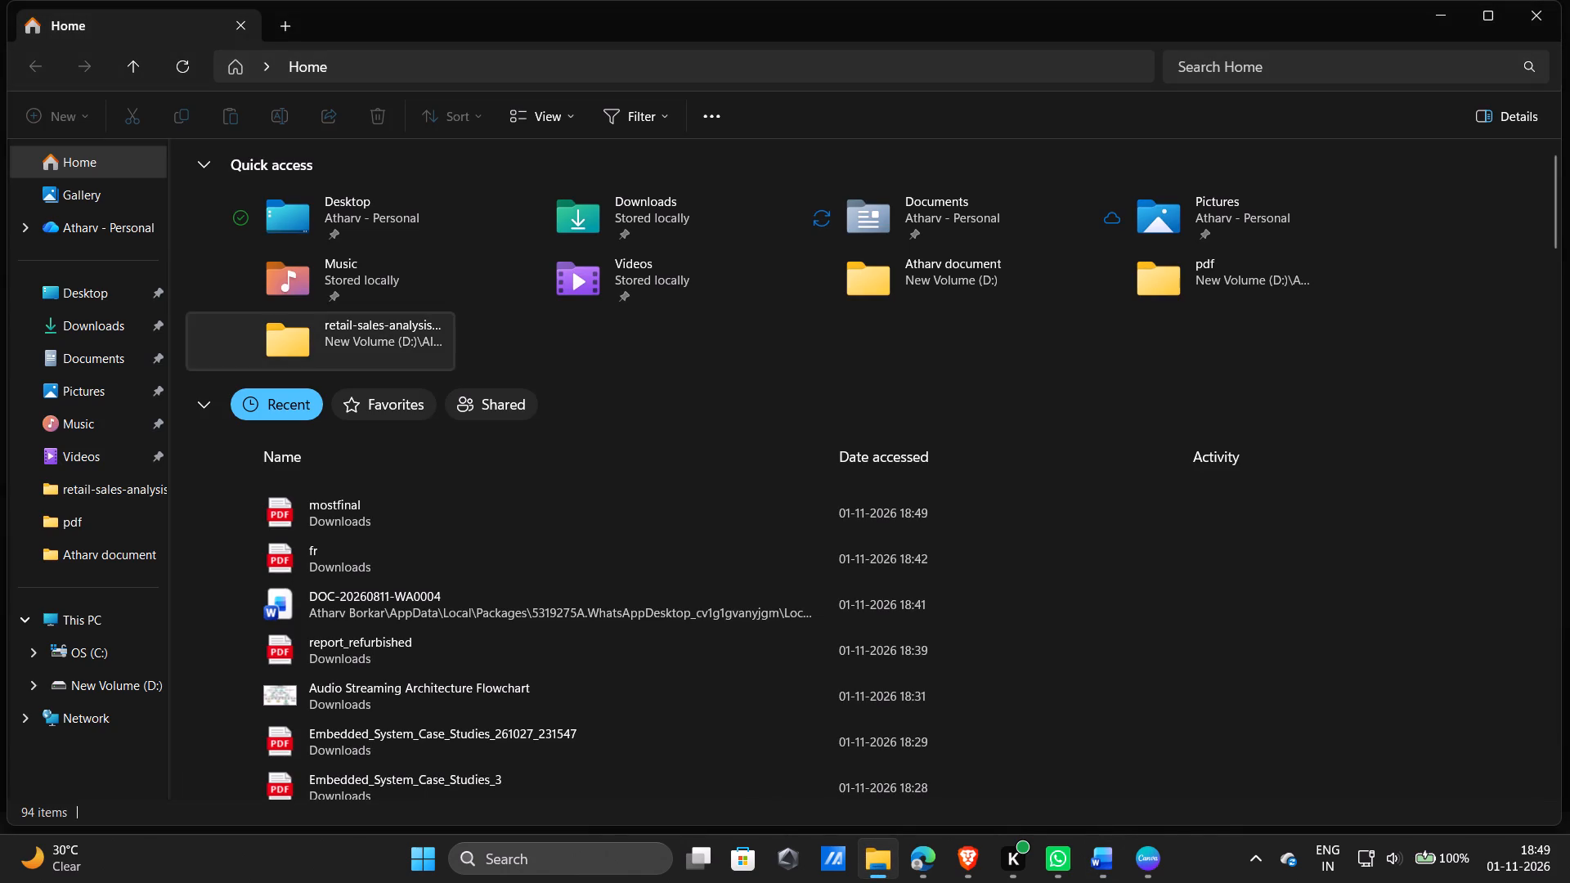
{"action": "left_click", "coordinate": [392, 522]}
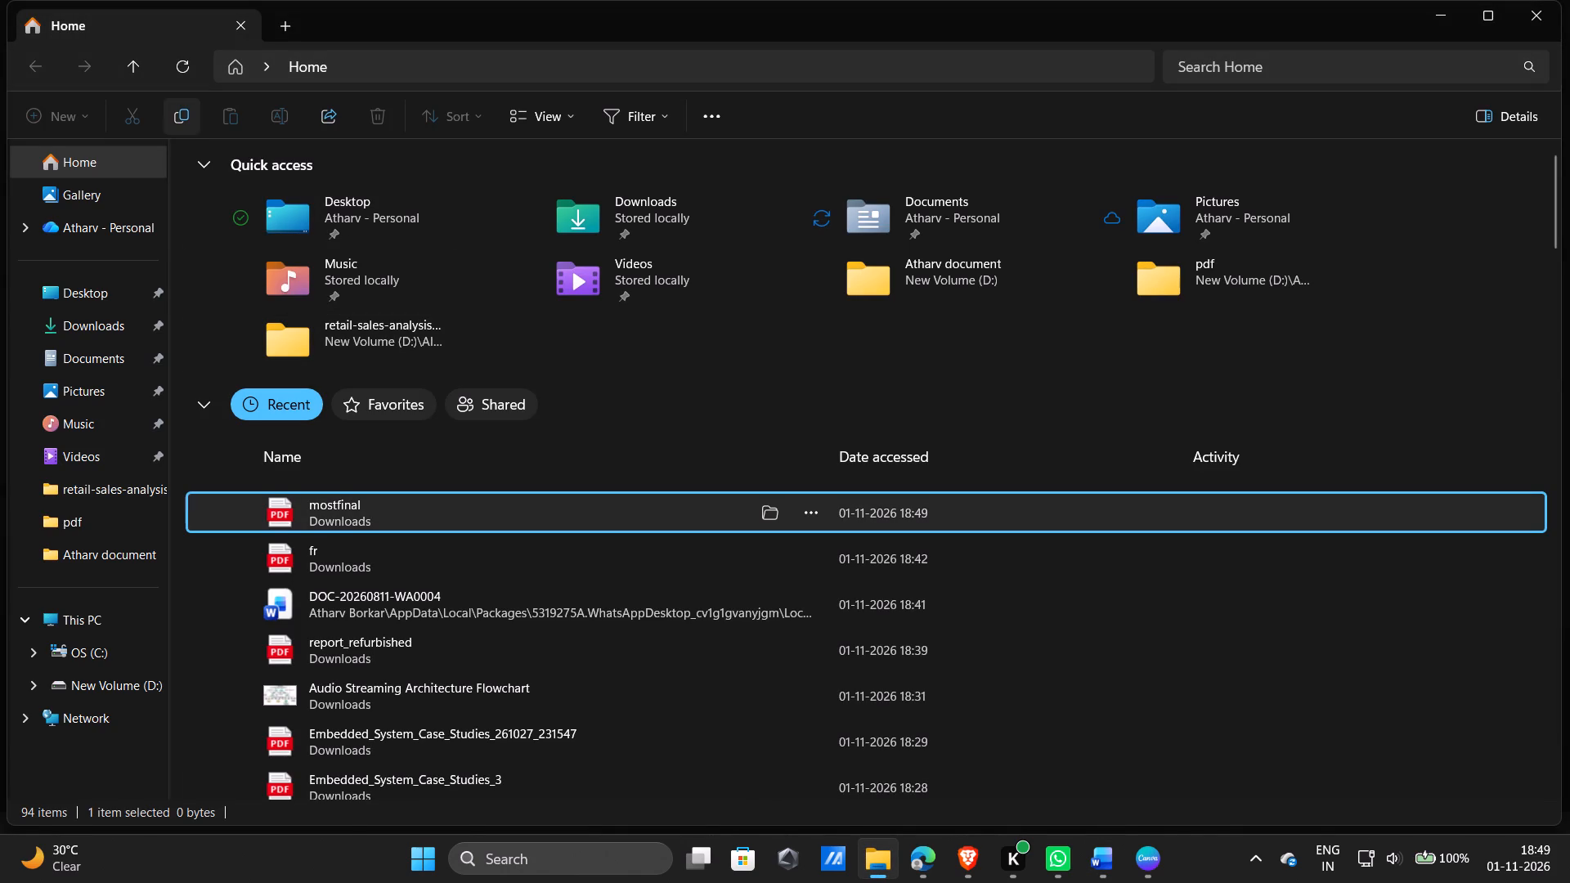
{"action": "left_click", "coordinate": [185, 126]}
{"action": "left_click", "coordinate": [1046, 836]}
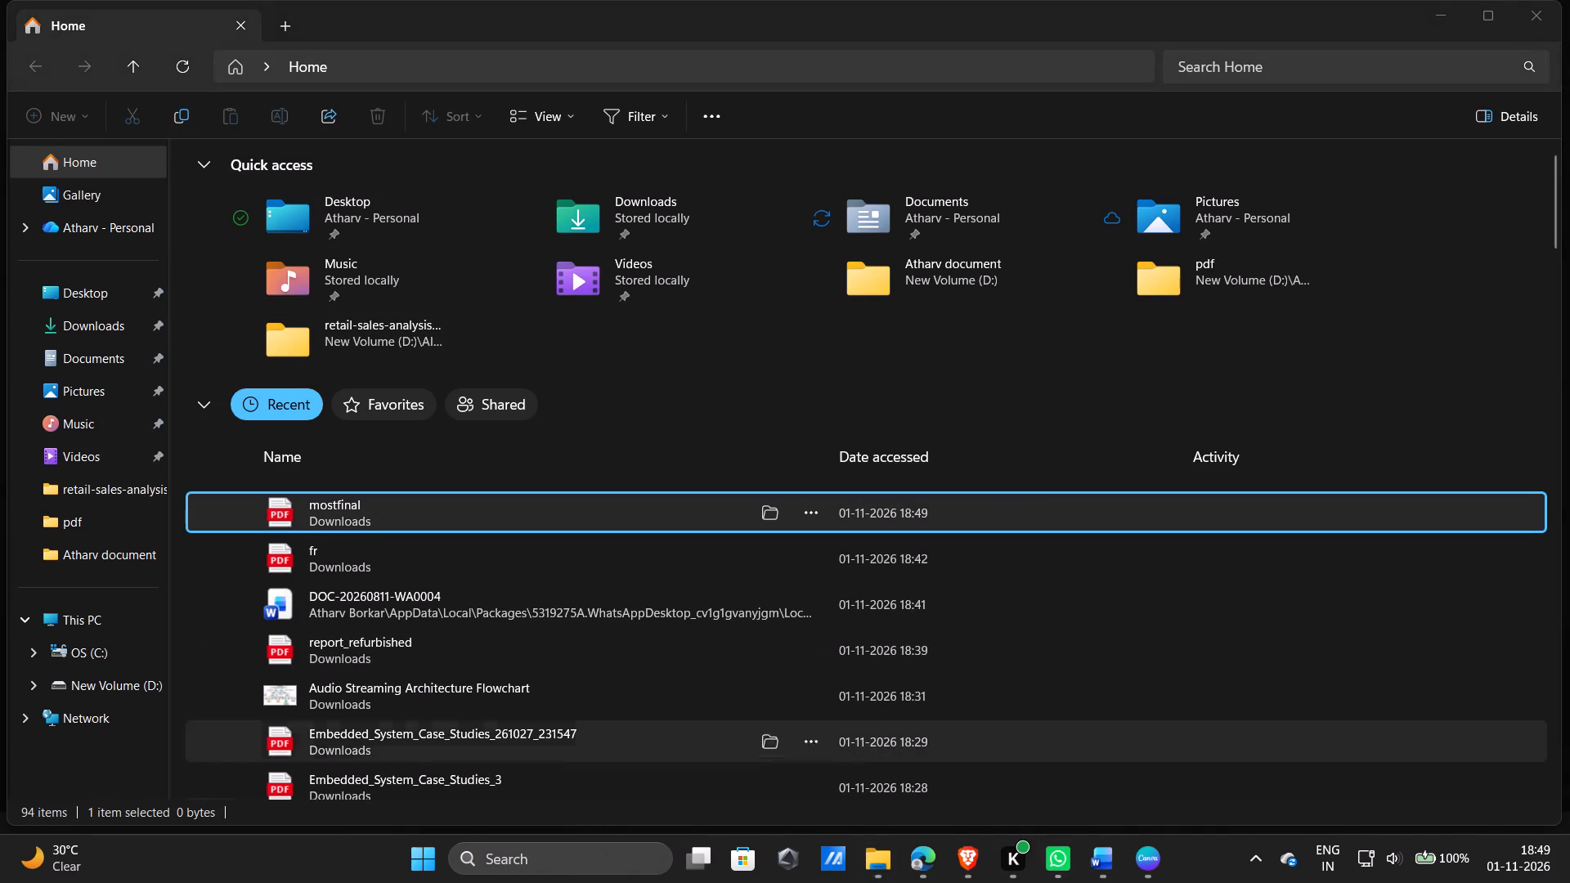
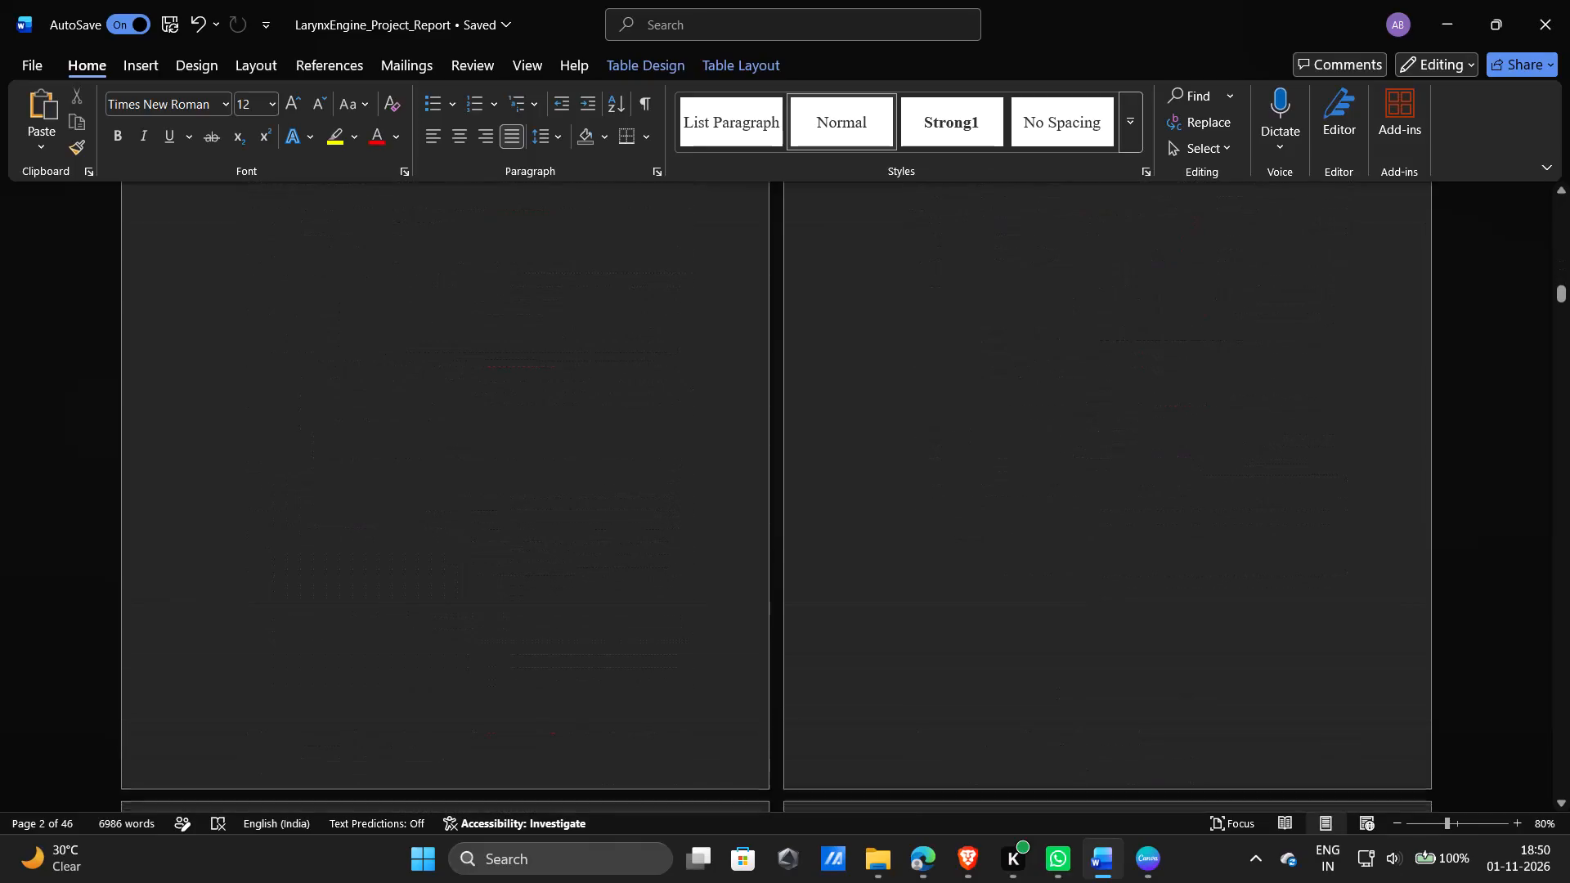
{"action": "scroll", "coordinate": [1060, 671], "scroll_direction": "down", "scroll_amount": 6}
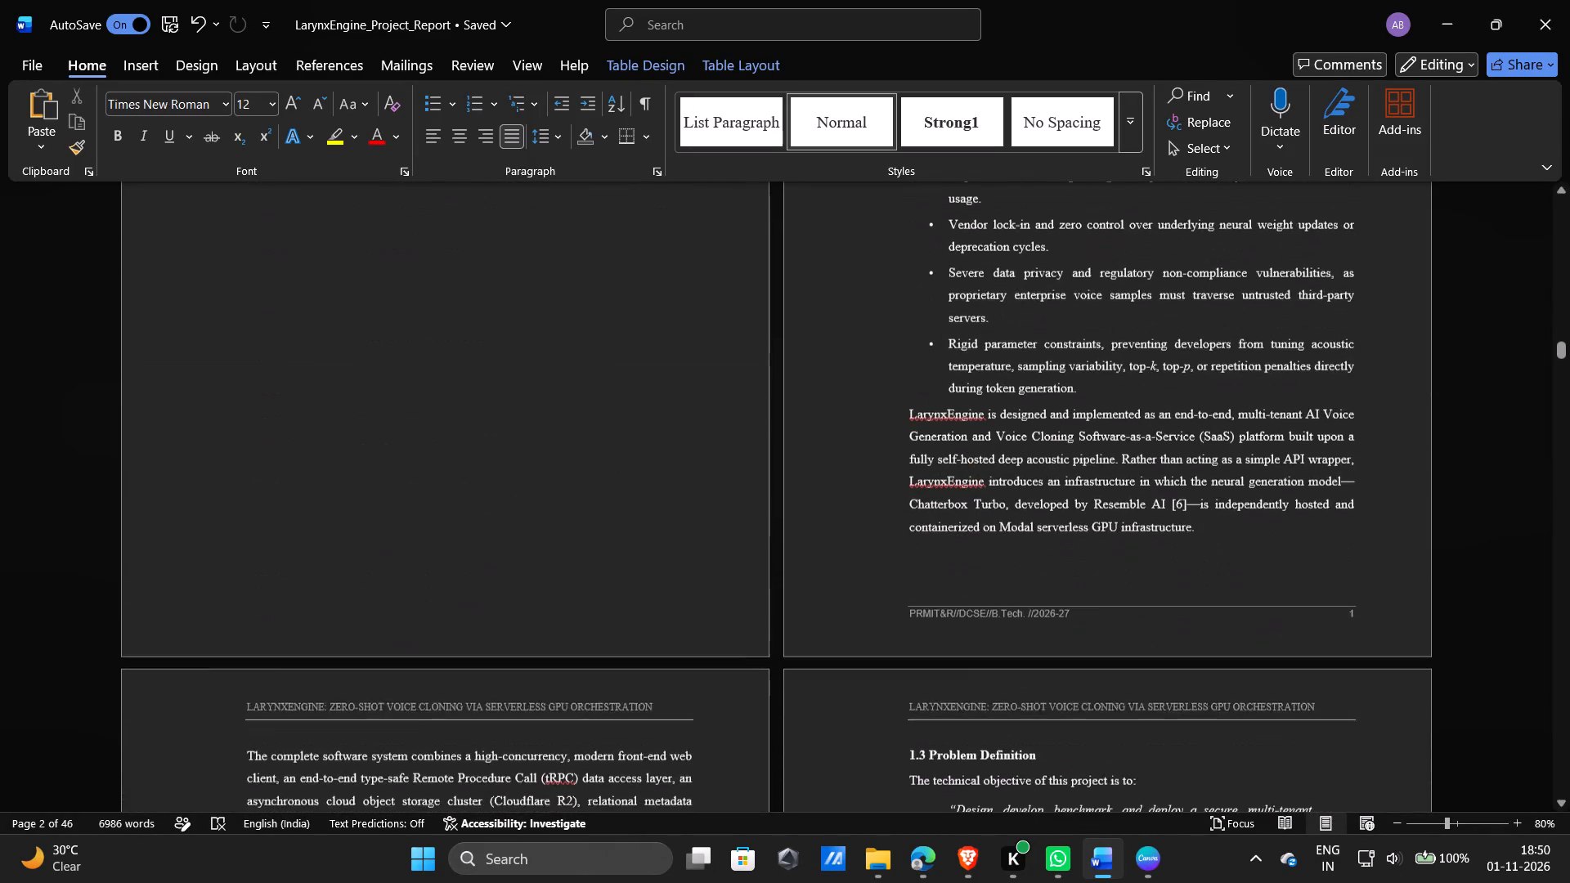